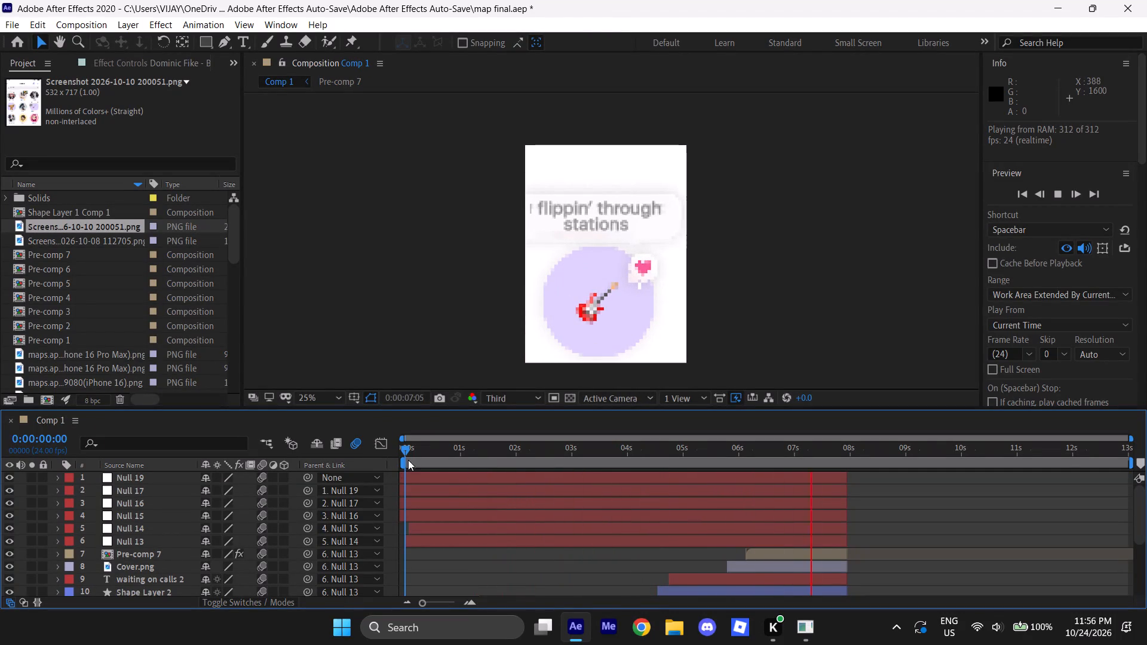
Add a null object above the Null 19 layer in Comp 1, with the current time at 0:00:06:10.
left_click_drag(408, 456, 809, 463)
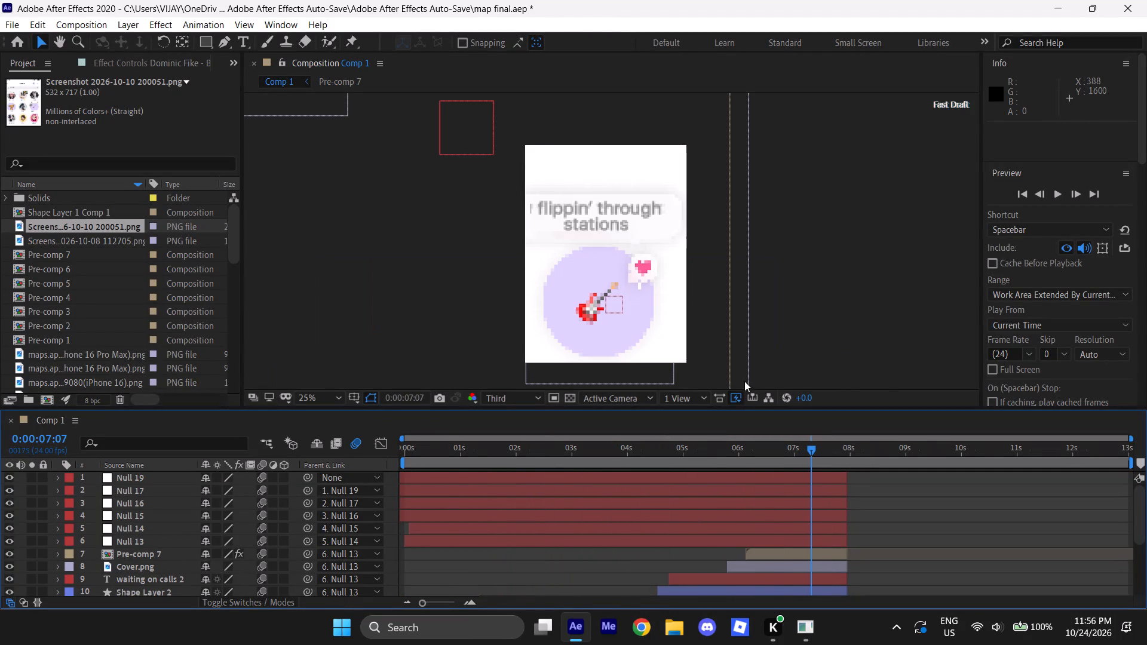
left_click_drag(812, 444, 793, 444)
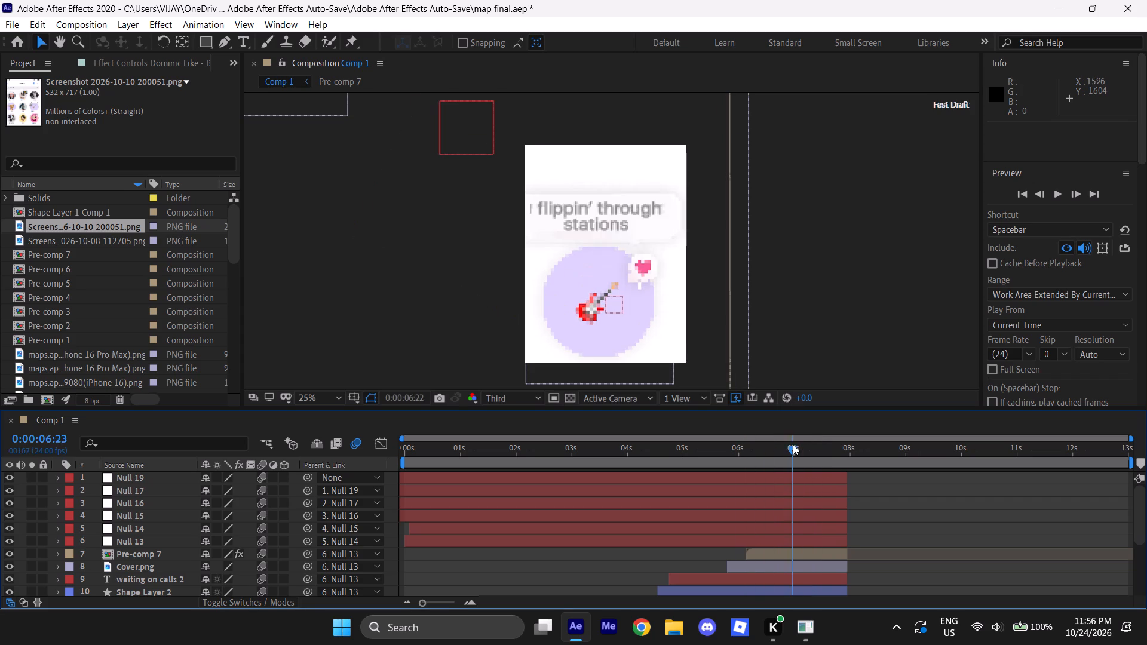
left_click_drag(793, 444, 752, 451)
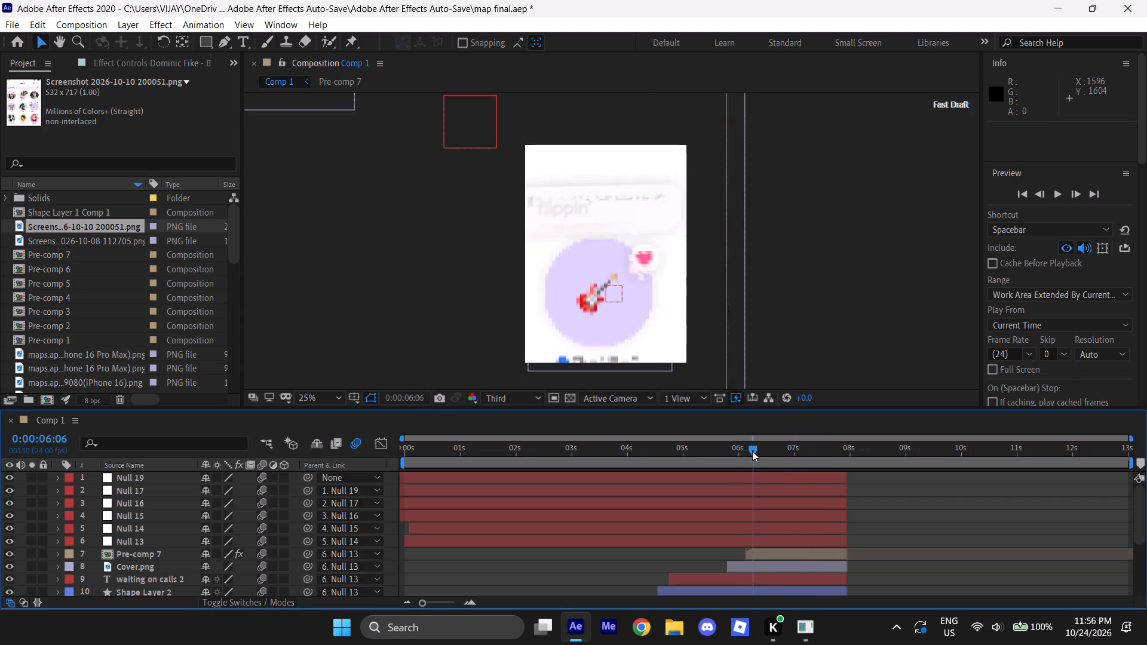
left_click_drag(752, 451, 762, 453)
scroll(762, 493, "up", 5)
left_click(760, 480)
right_click(784, 287)
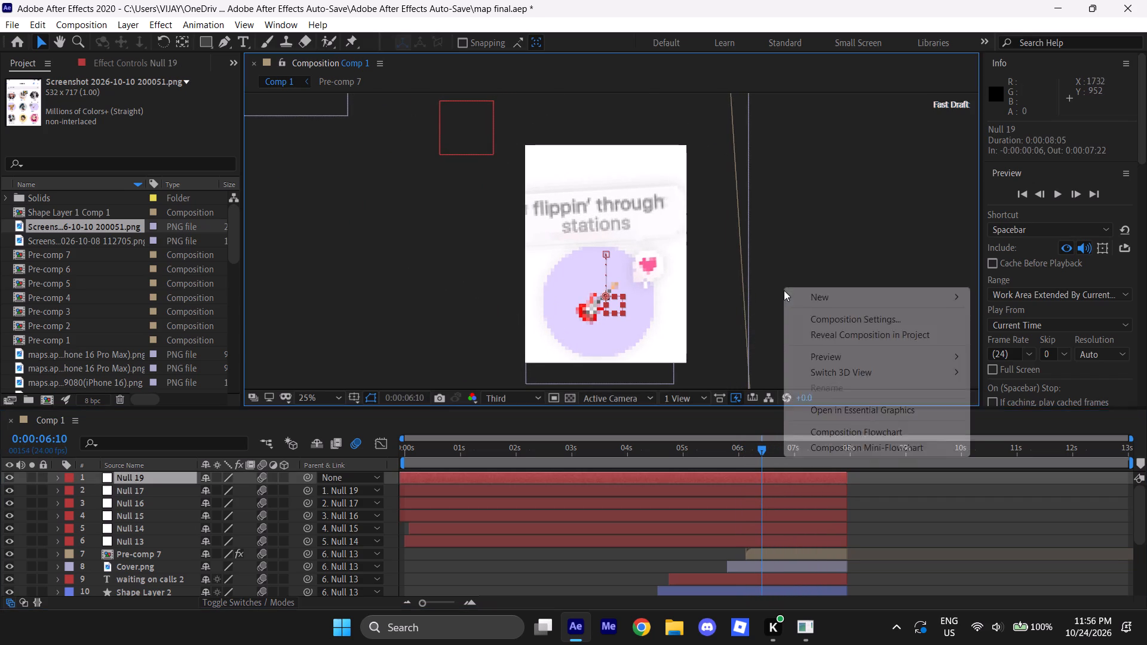
left_click(854, 297)
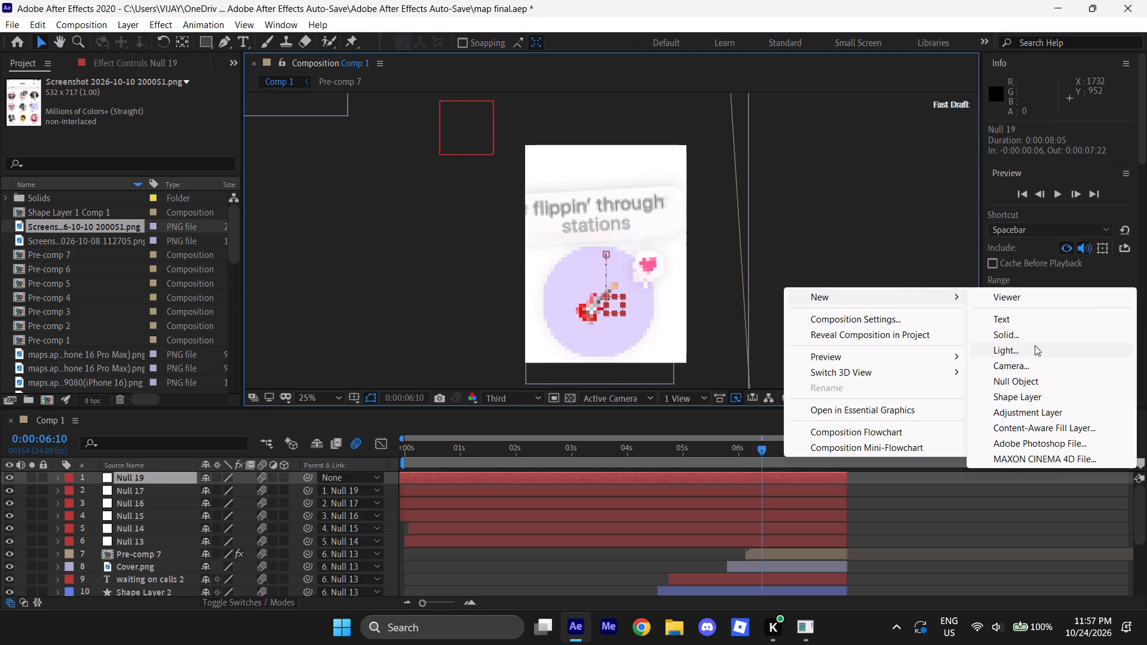
left_click(1027, 378)
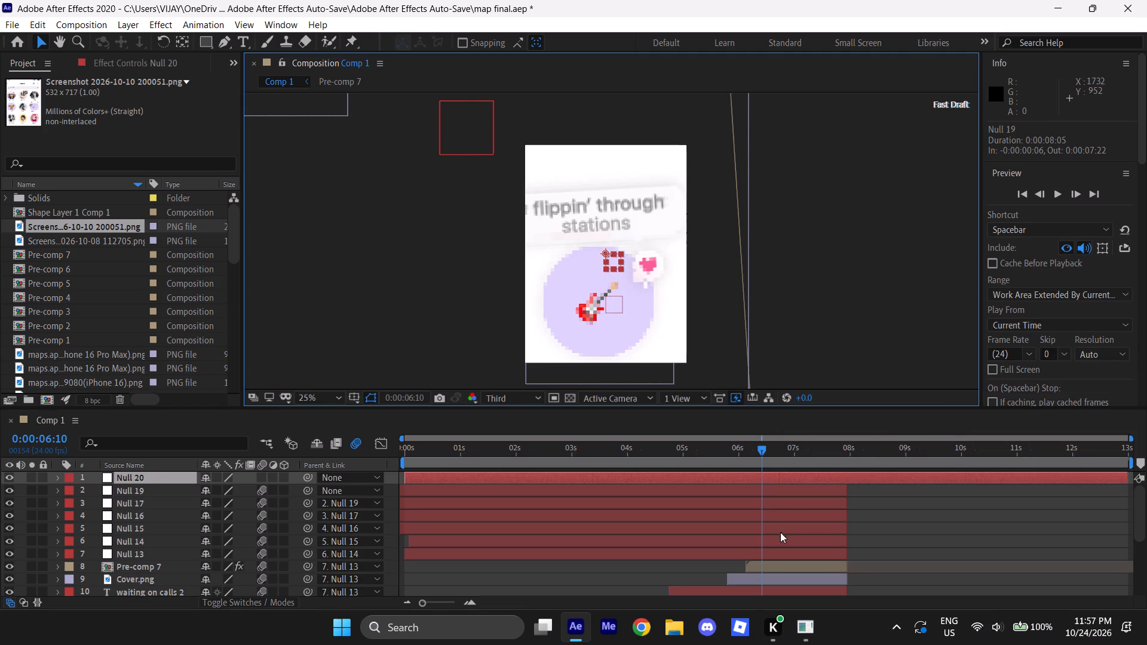
Reveal Null 19's keyframes and set starting Position and Scale keyframes on the new top null at 0:00:06:10.
left_click(783, 491)
key("u")
left_click(795, 480)
key("u")
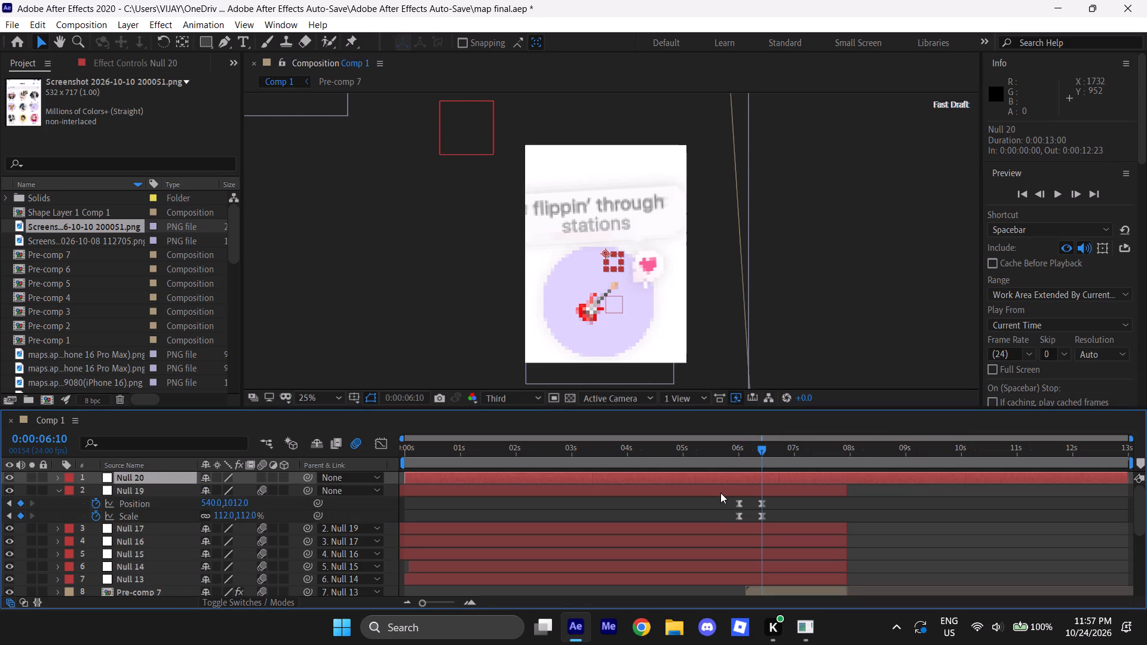
key("p")
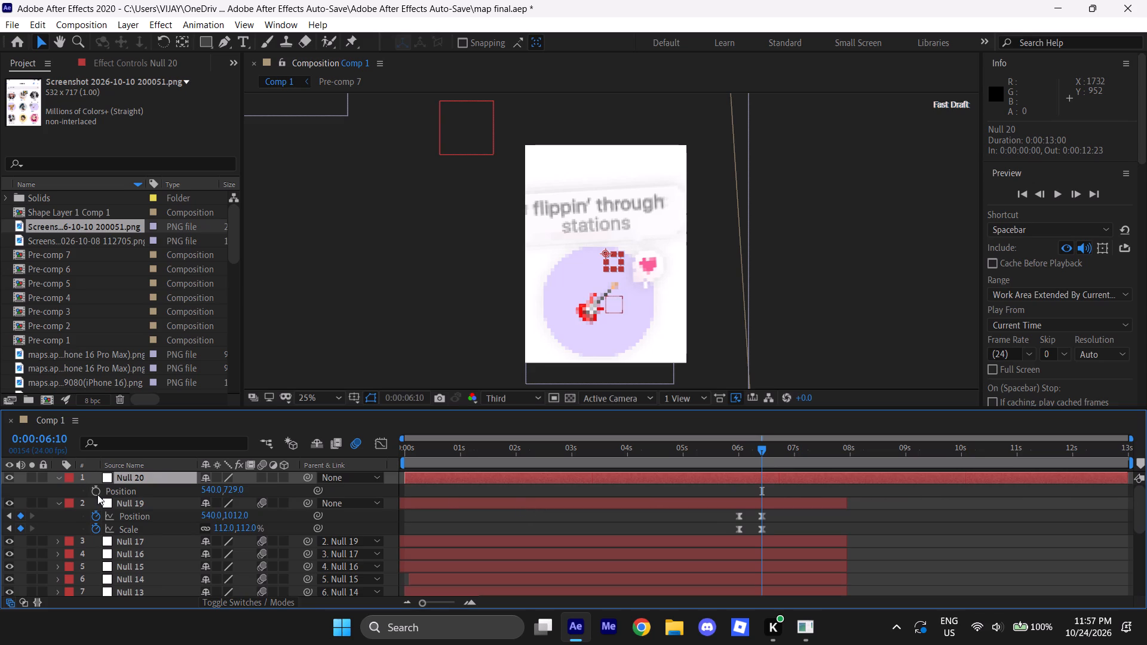
left_click(96, 492)
key("s")
left_click(96, 490)
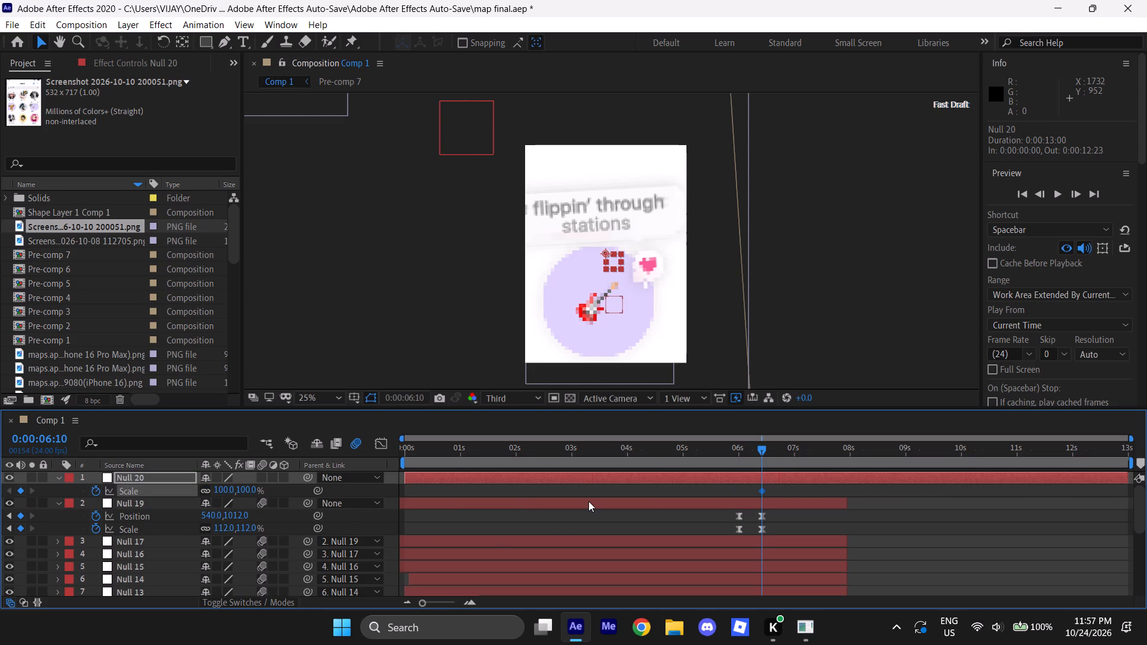
key("u")
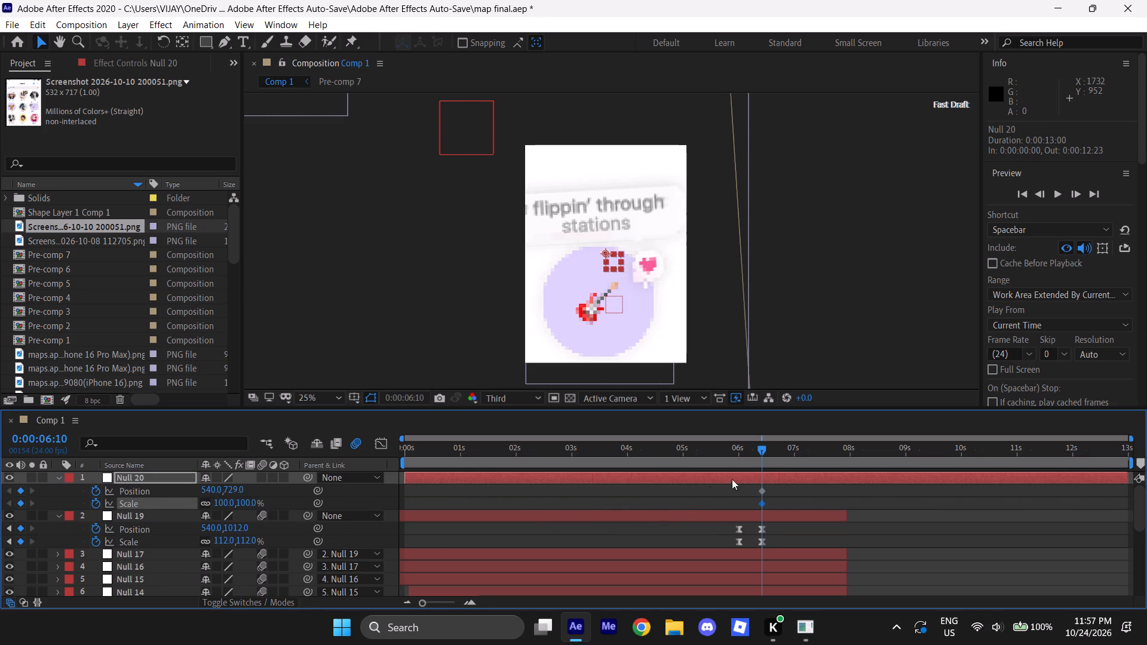
Move the current time to 0:00:06:21 and parent Null 19 to the new top null.
left_click_drag(755, 448, 787, 459)
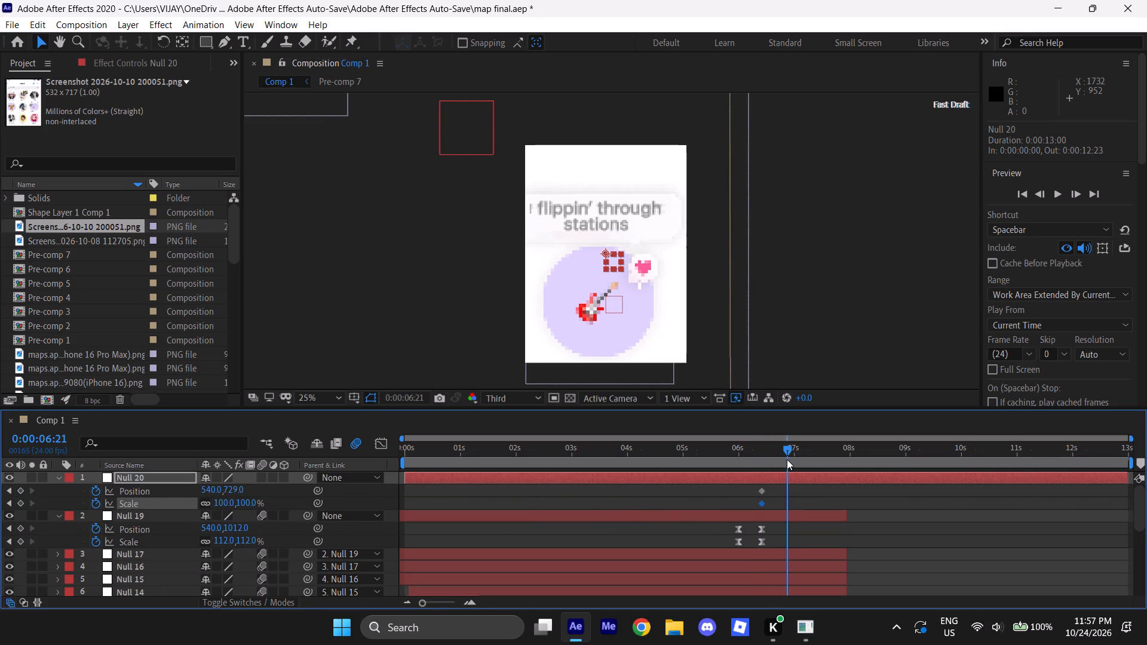
left_click_drag(787, 459, 787, 459)
left_click_drag(232, 493, 228, 419)
key("ctrl+z")
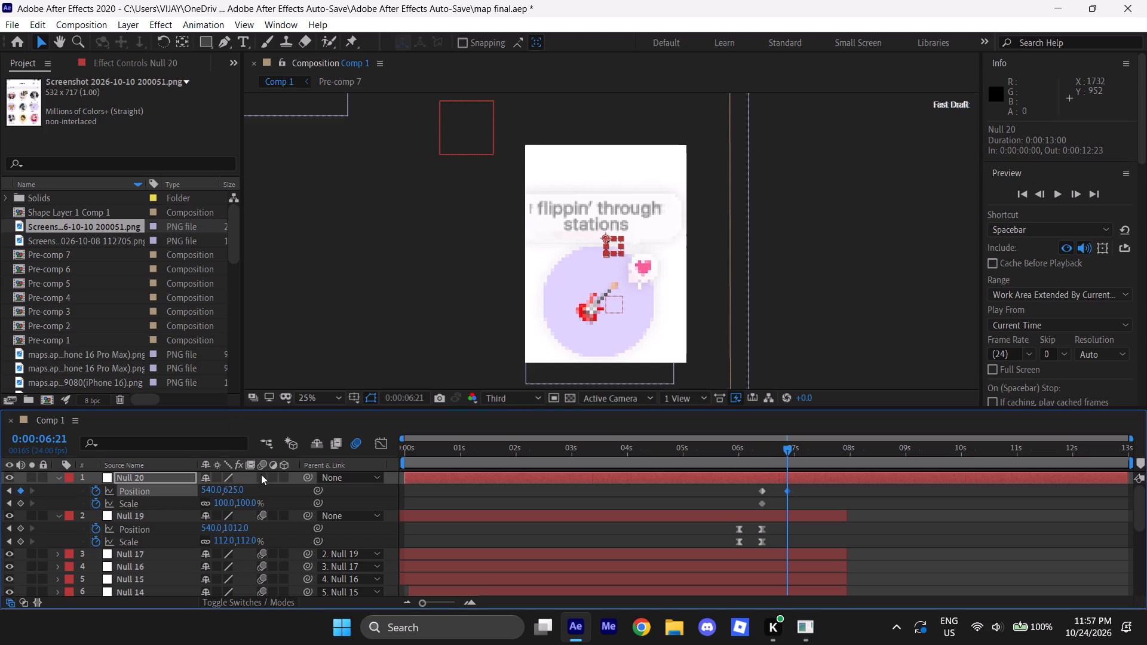
left_click_drag(308, 519, 152, 476)
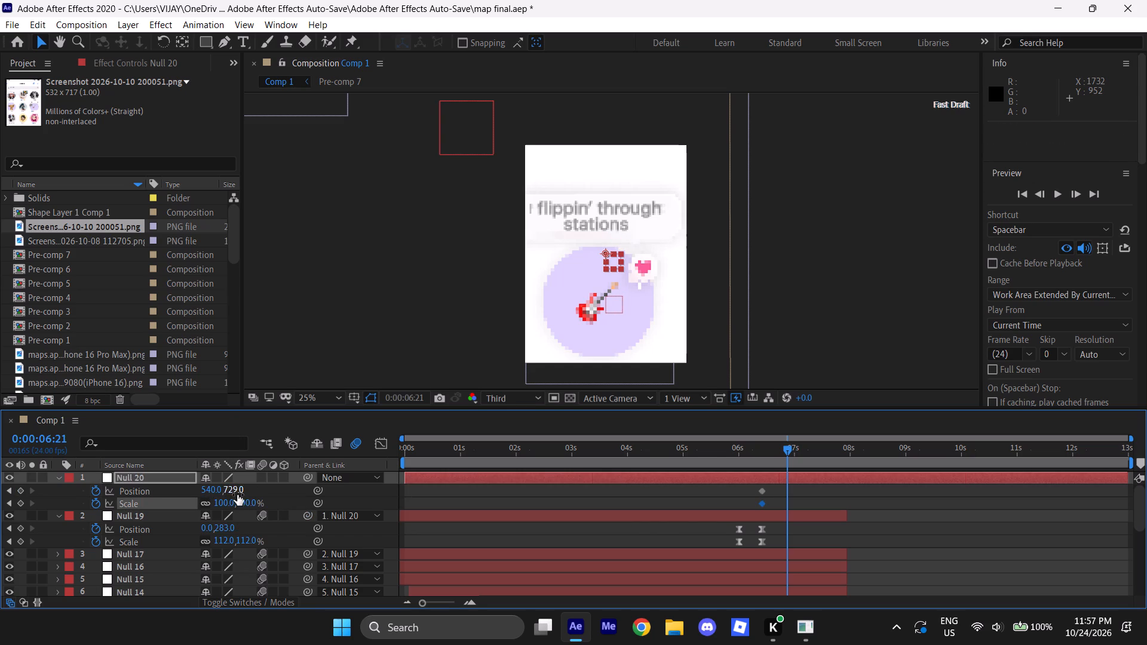
Keyframe the top null at 0:00:06:21 with Position 588, -1495 and Scale 173%.
left_click_drag(235, 490, 271, 0)
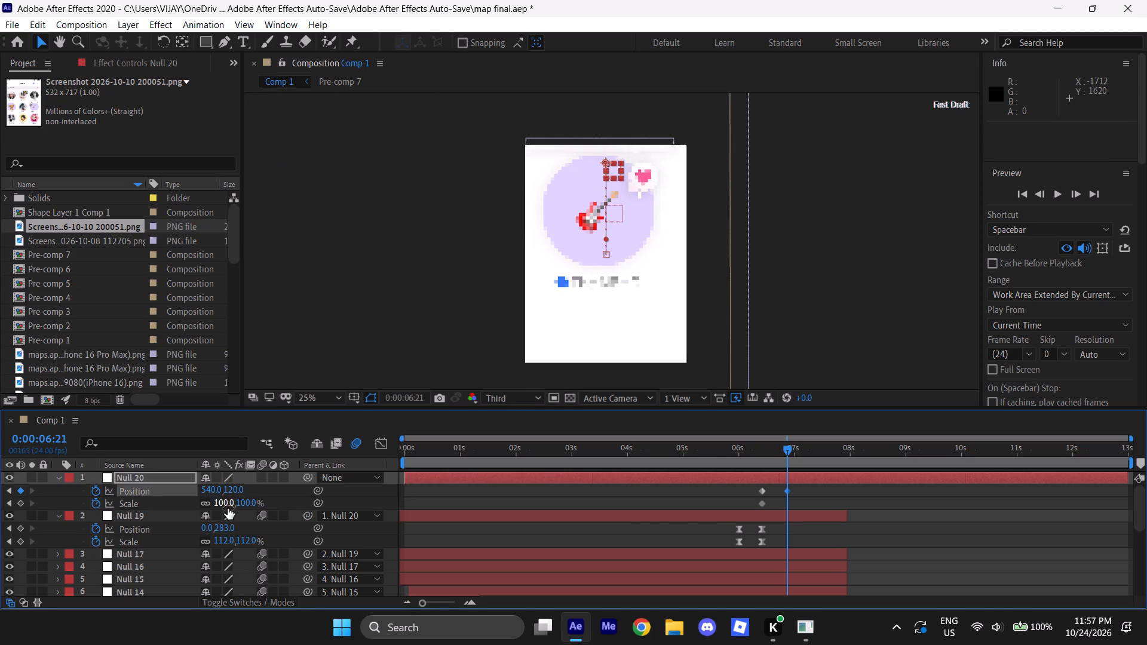
left_click_drag(236, 488, 240, 81)
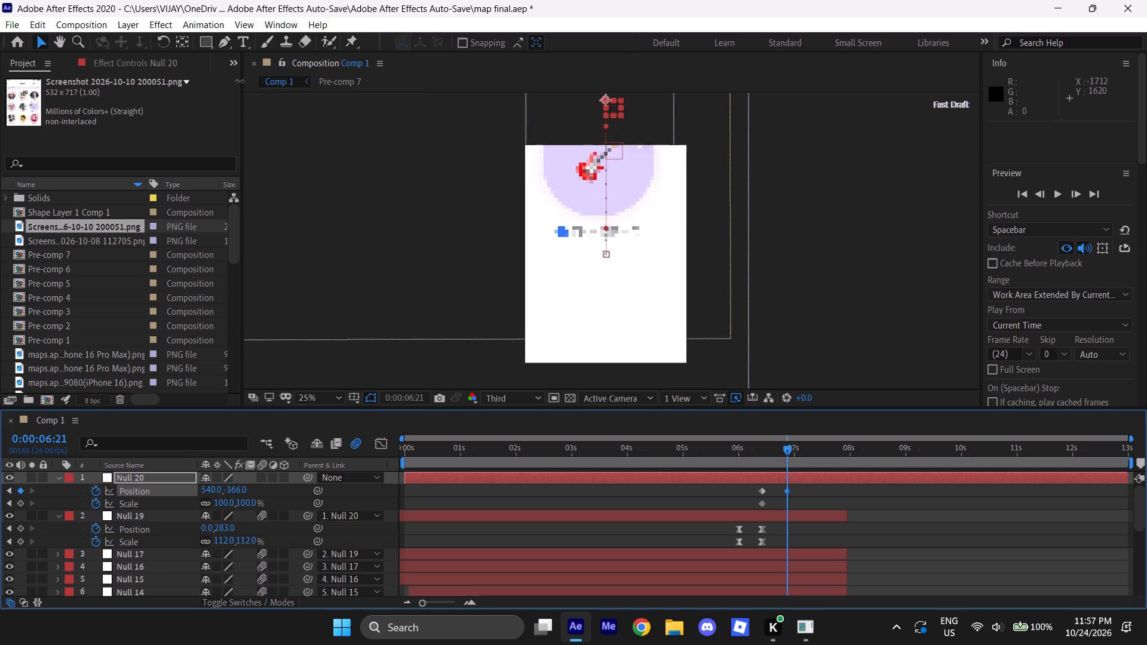
left_click_drag(240, 81, 247, 21)
left_click_drag(240, 498, 240, 488)
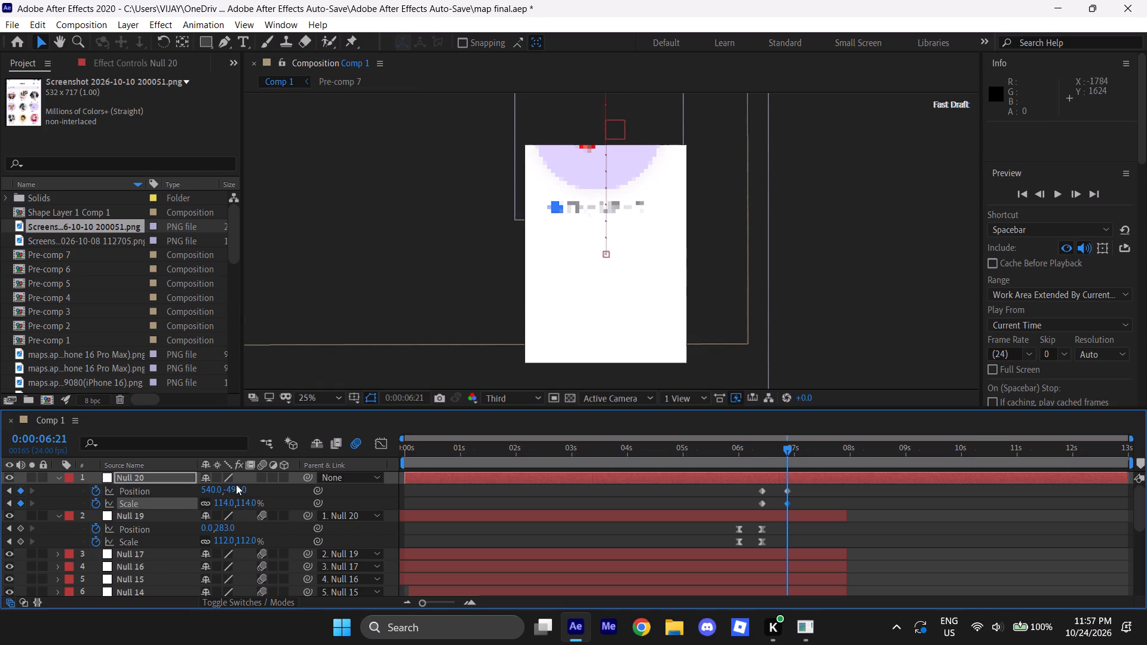
left_click_drag(236, 492, 284, 76)
left_click_drag(210, 491, 222, 489)
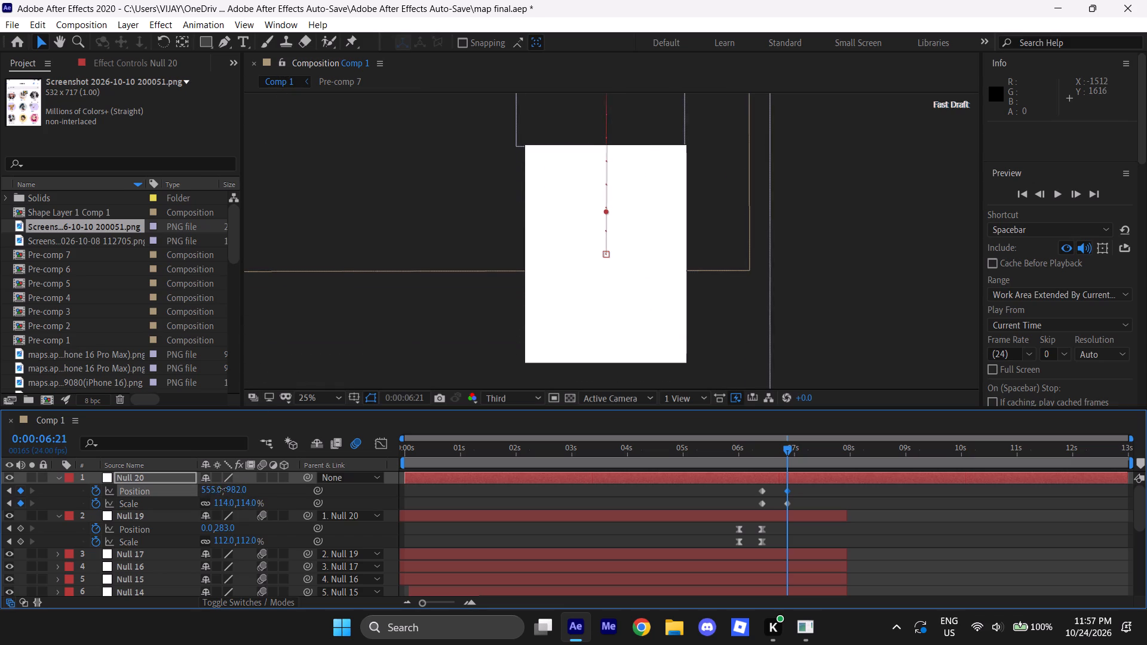
left_click_drag(222, 489, 245, 489)
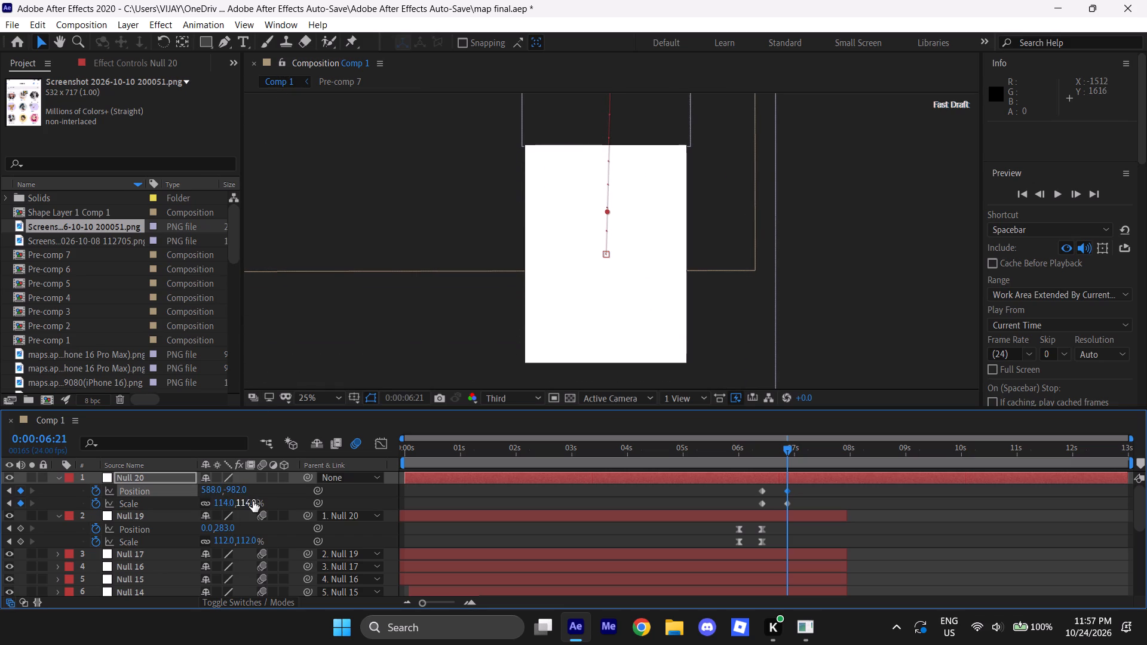
left_click_drag(252, 501, 268, 472)
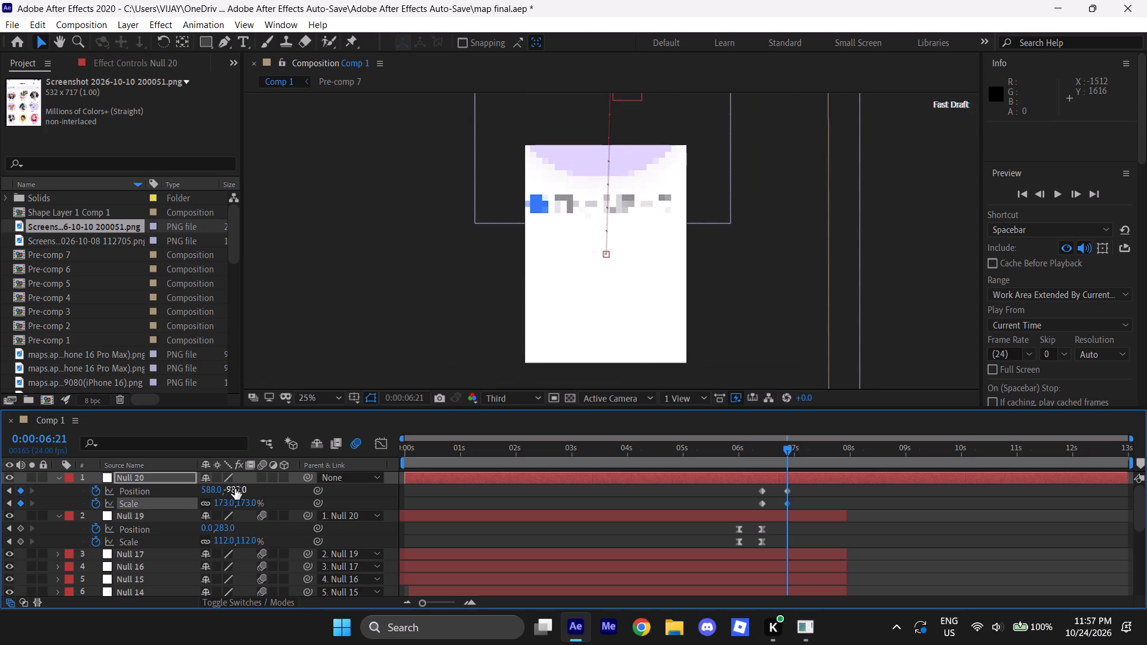
left_click_drag(235, 489, 336, 4)
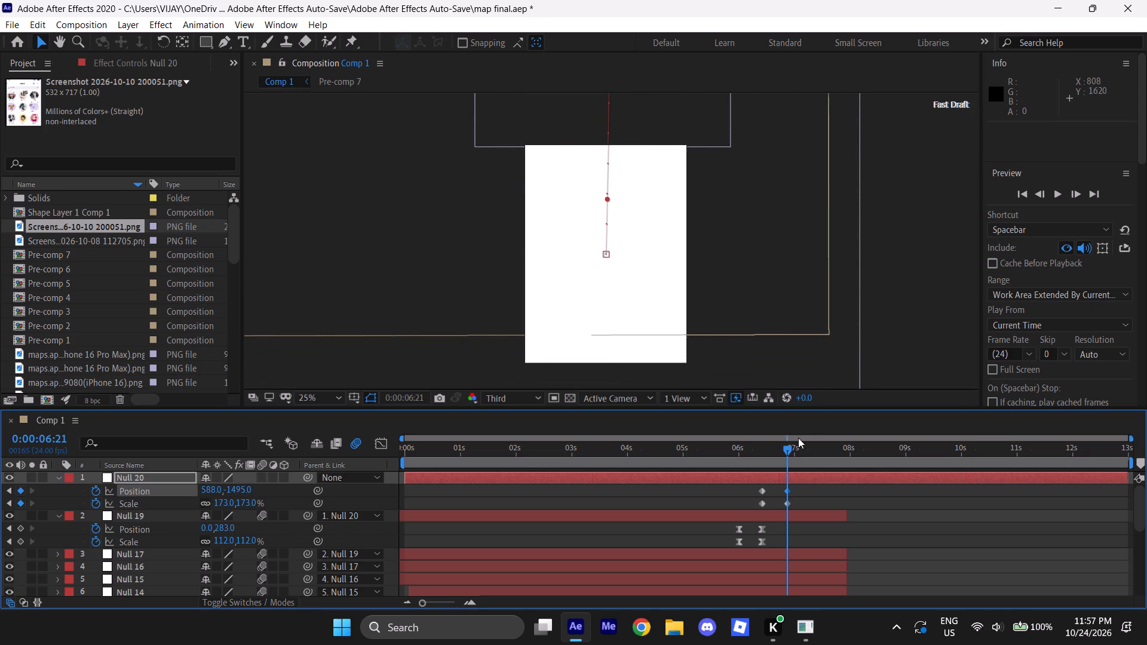
Select the top null's Position and Scale keyframes, open the Flow extension and dock it between the Project and Composition panels.
scroll(766, 529, "up", 3, "alt")
scroll(766, 527, "down", 1, "alt")
left_click_drag(882, 489, 681, 499)
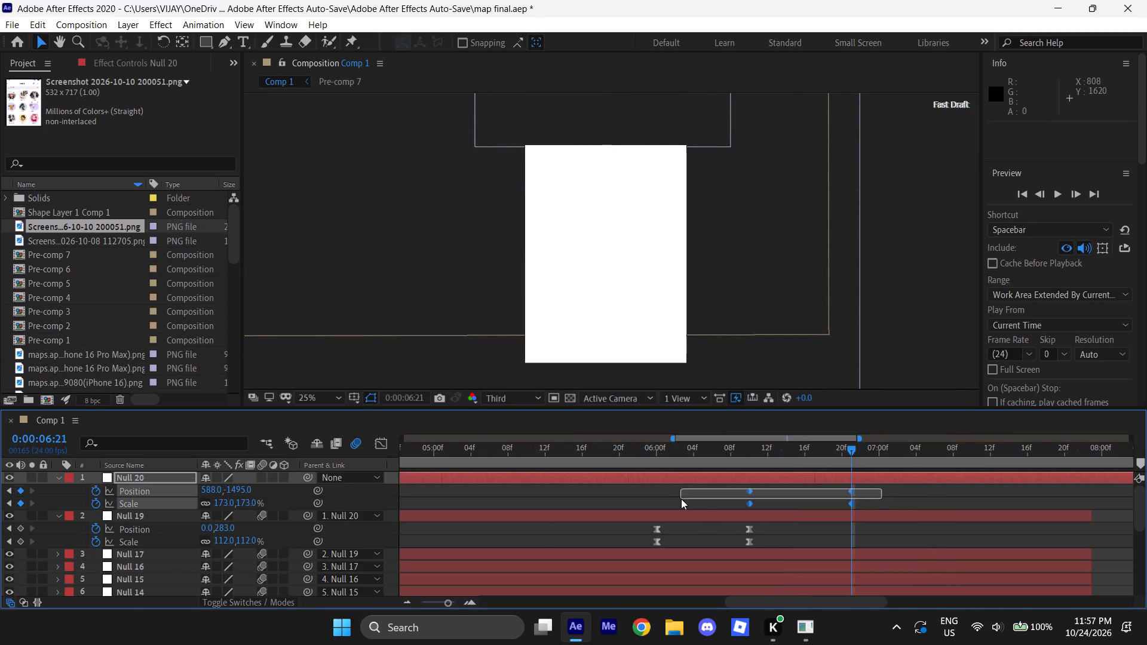
left_click_drag(681, 499, 693, 506)
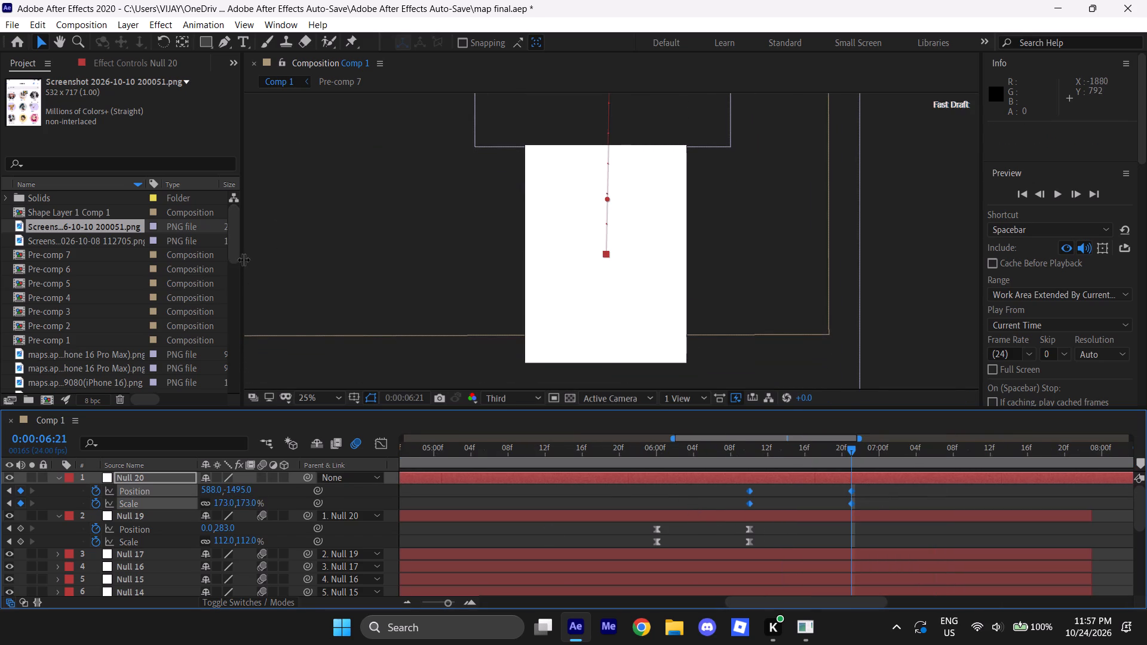
left_click_drag(243, 259, 262, 254)
left_click(279, 19)
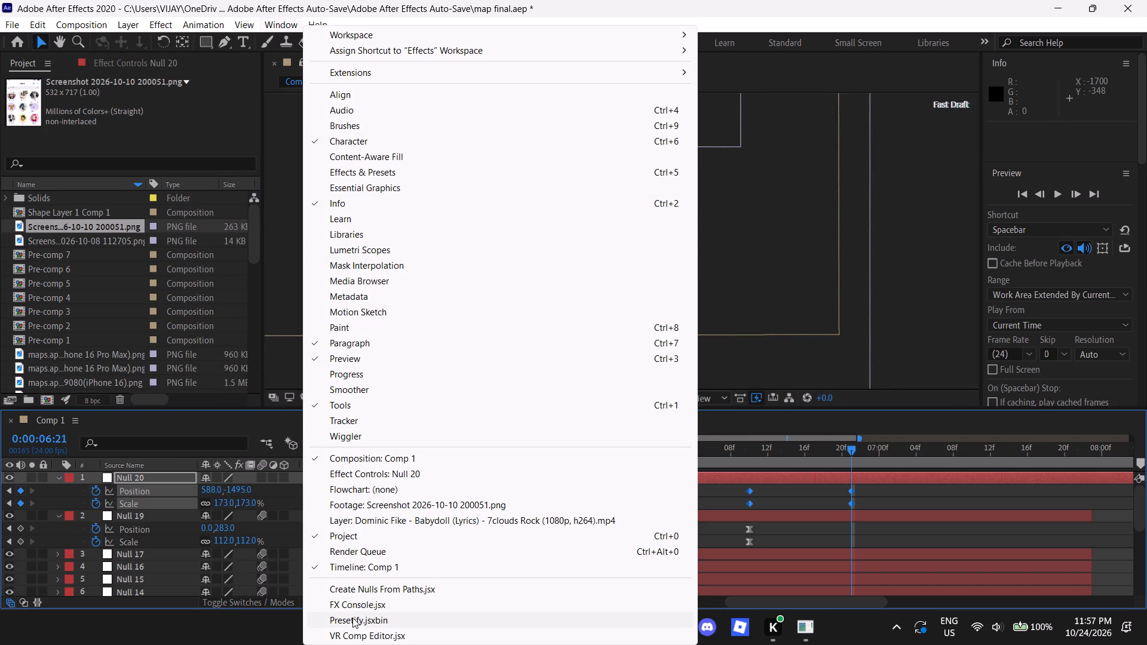
scroll(357, 585, "down", 3)
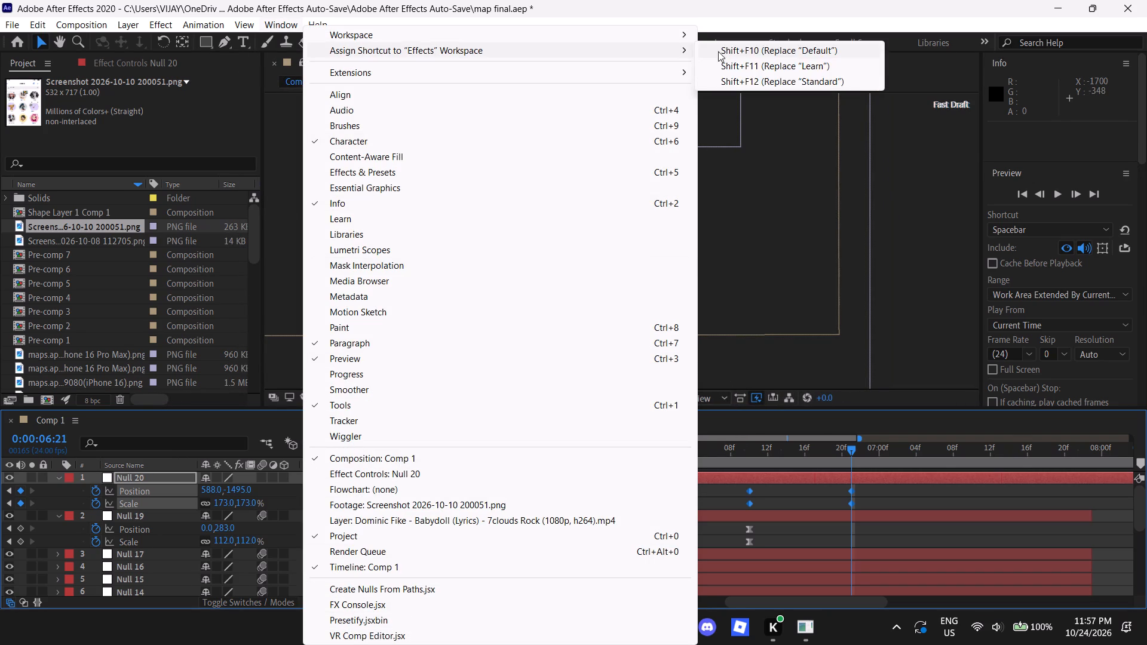
left_click(726, 90)
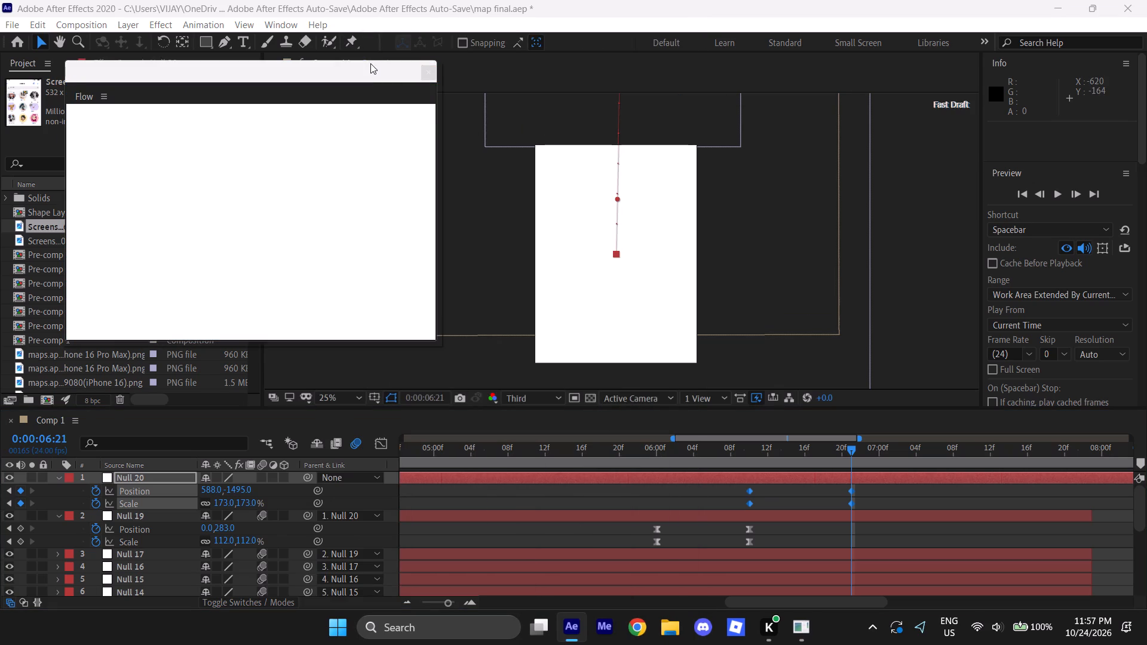
left_click_drag(369, 63, 360, 70)
left_click_drag(330, 101, 266, 80)
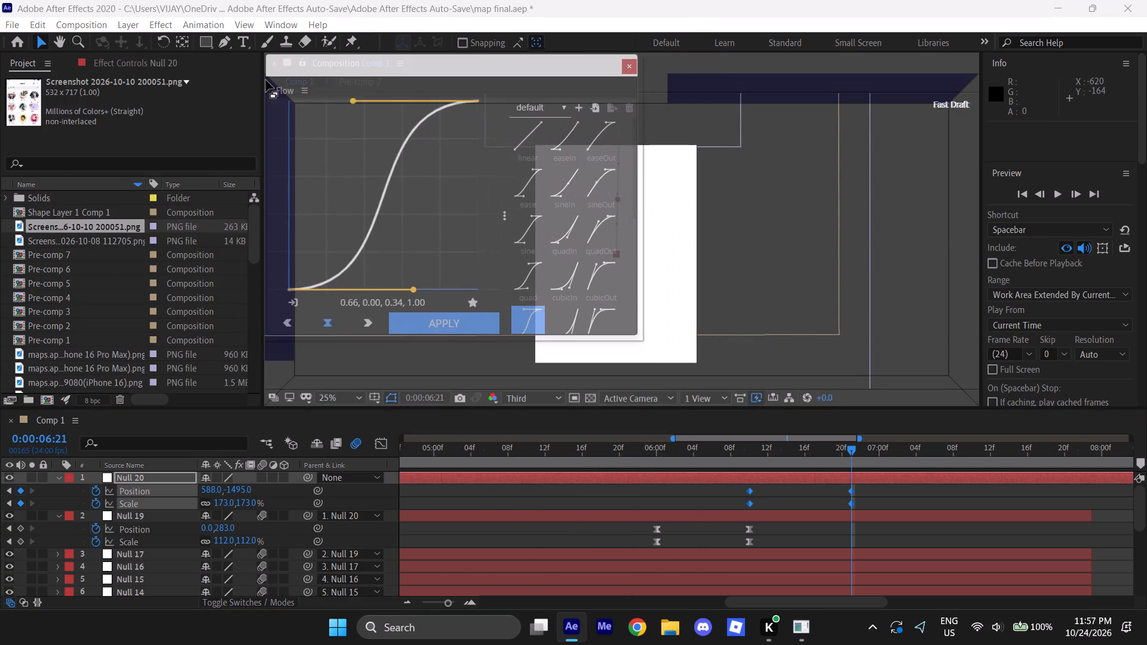
left_click_drag(266, 80, 266, 84)
left_click_drag(621, 194, 290, 169)
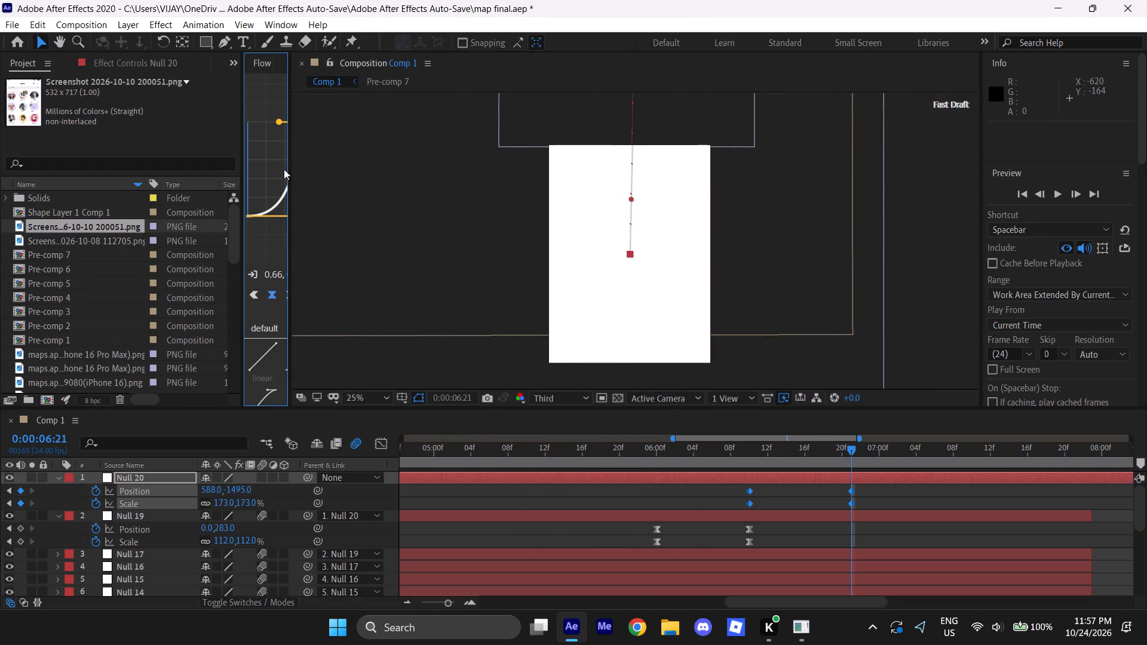
left_click_drag(243, 181, 81, 167)
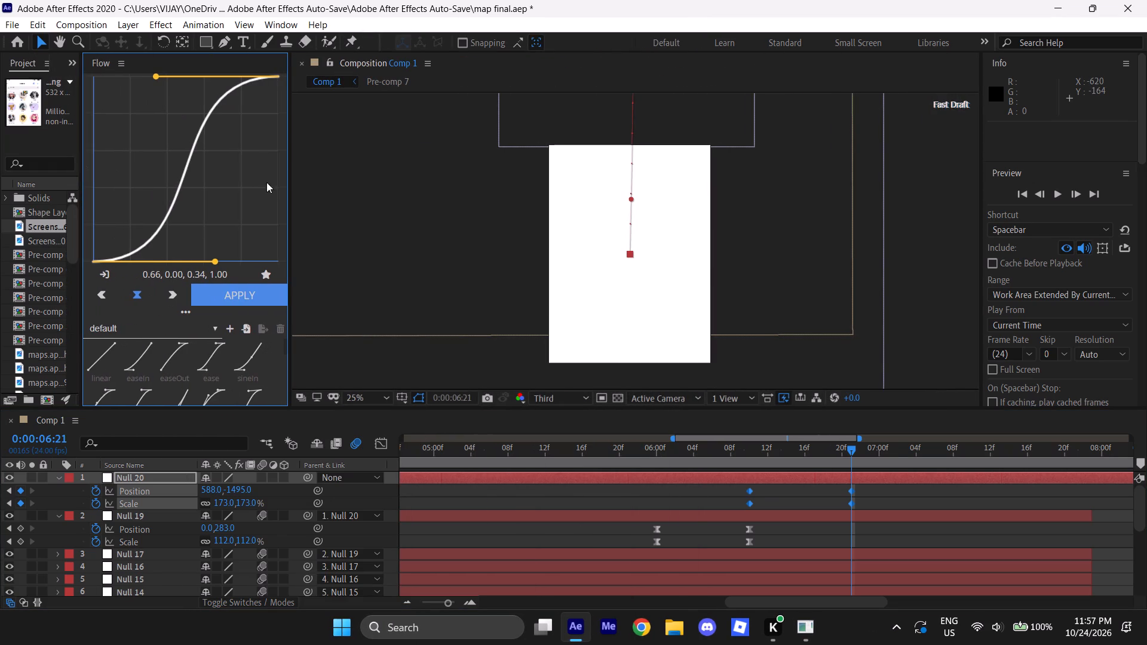
left_click_drag(289, 211, 254, 214)
Apply Flow's cubic easing curve (0.66, 0.00, 0.34, 1.00) to the selected Position and Scale keyframes.
scroll(200, 338, "down", 1)
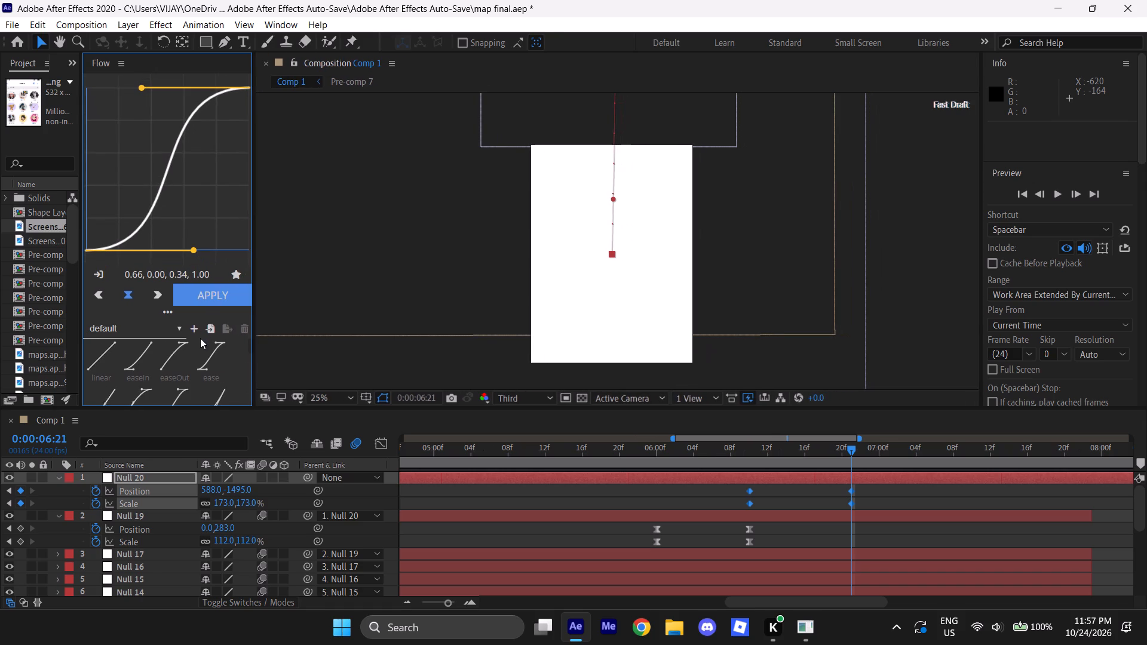
scroll(200, 338, "down", 2)
scroll(149, 351, "down", 1)
scroll(149, 351, "up", 2)
scroll(149, 351, "down", 1)
scroll(149, 351, "up", 1)
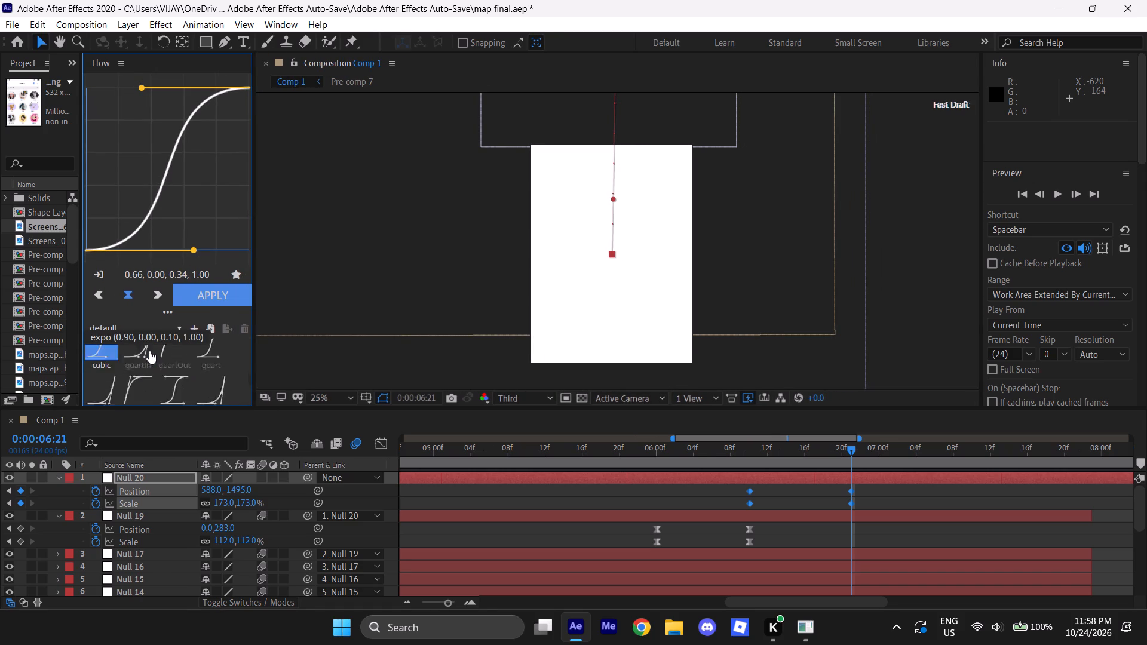
left_click(217, 291)
Slide the top null's layer 4 frames earlier in the timeline and preview the animation from 0:00:05:09.
left_click_drag(851, 449, 751, 481)
left_click_drag(781, 477, 744, 489)
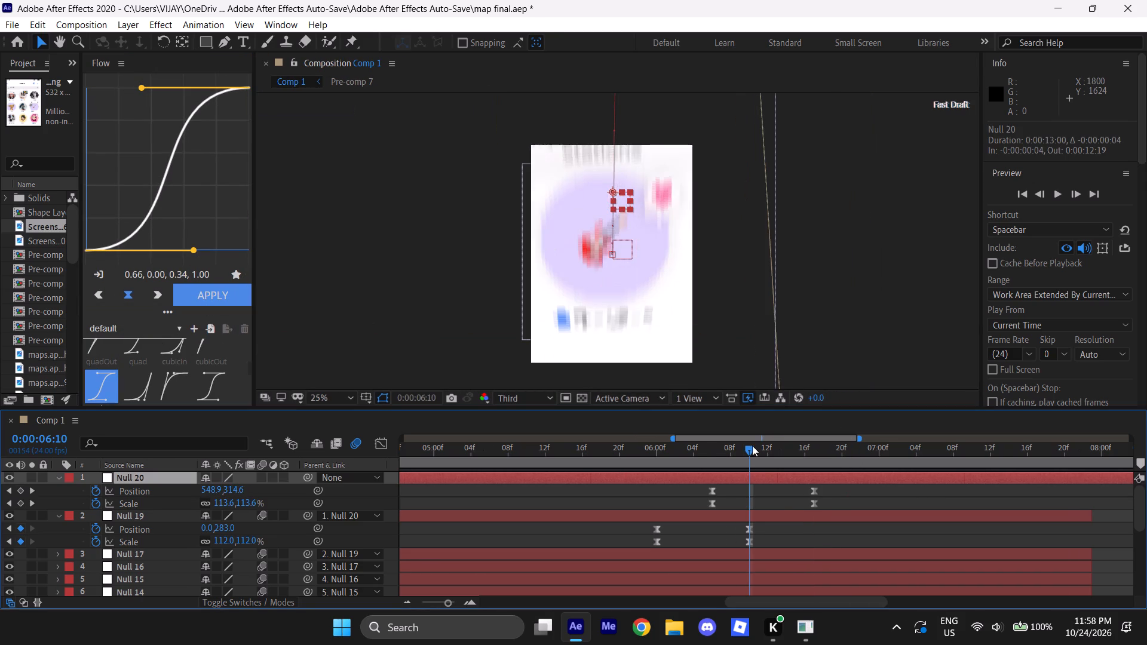
left_click_drag(752, 446, 523, 468)
key("space")
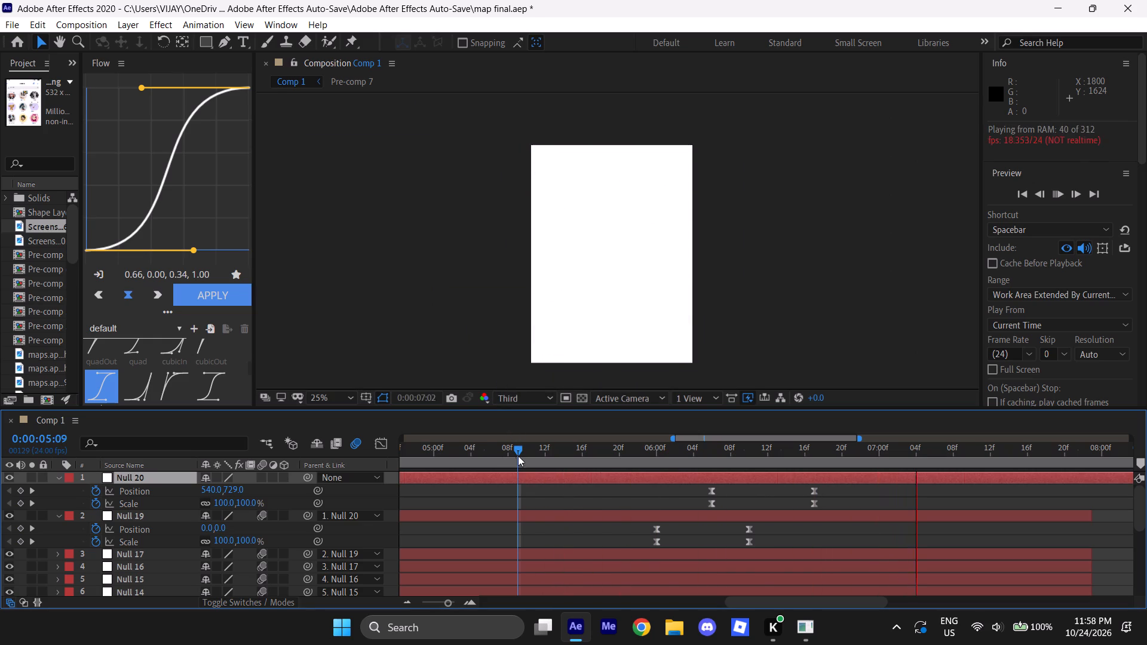
Slide the top null's layer 3 frames later so its keyframes start at 0:00:06:09, and preview from 0:00:05:14.
left_click_drag(519, 456, 750, 478)
left_click_drag(752, 477, 776, 477)
left_click_drag(749, 444, 560, 459)
key("space")
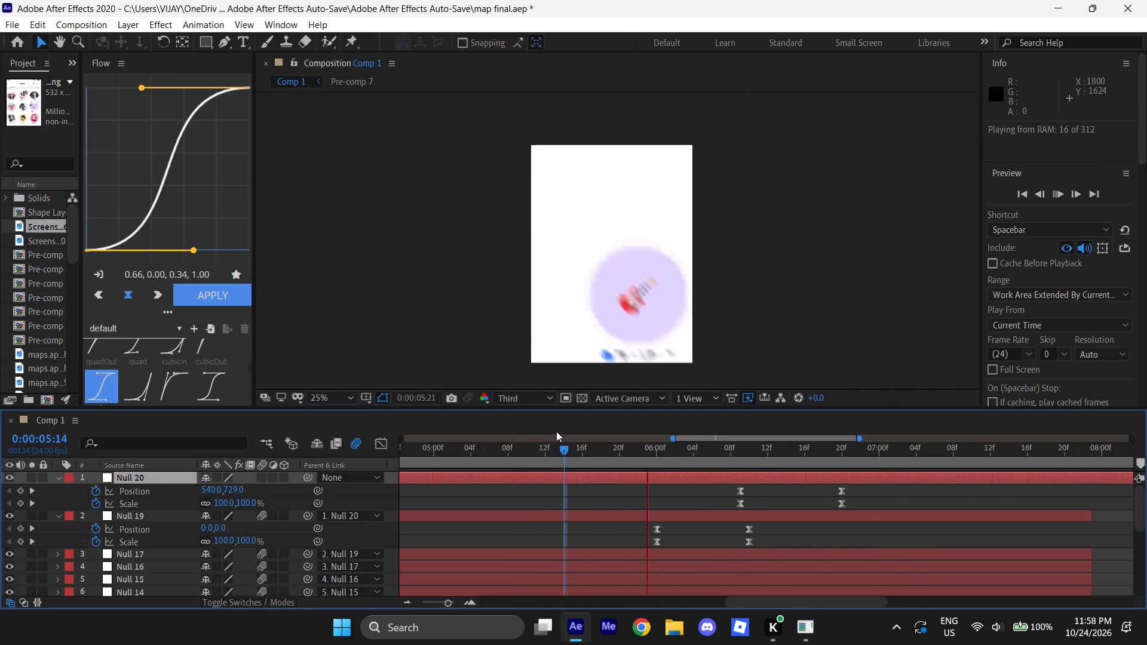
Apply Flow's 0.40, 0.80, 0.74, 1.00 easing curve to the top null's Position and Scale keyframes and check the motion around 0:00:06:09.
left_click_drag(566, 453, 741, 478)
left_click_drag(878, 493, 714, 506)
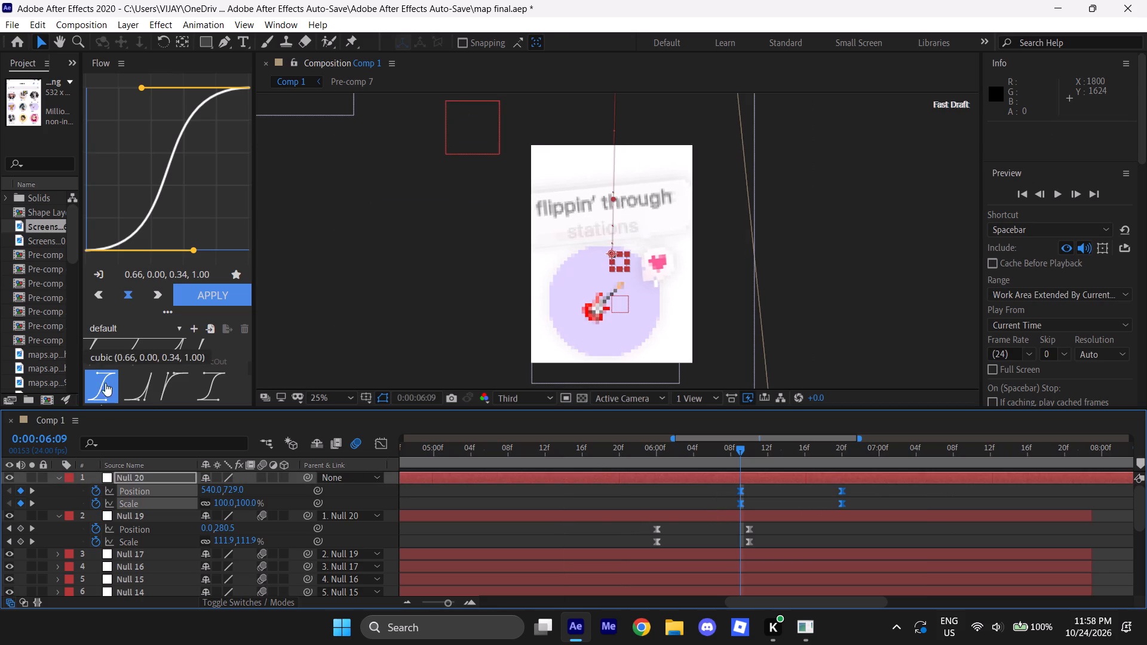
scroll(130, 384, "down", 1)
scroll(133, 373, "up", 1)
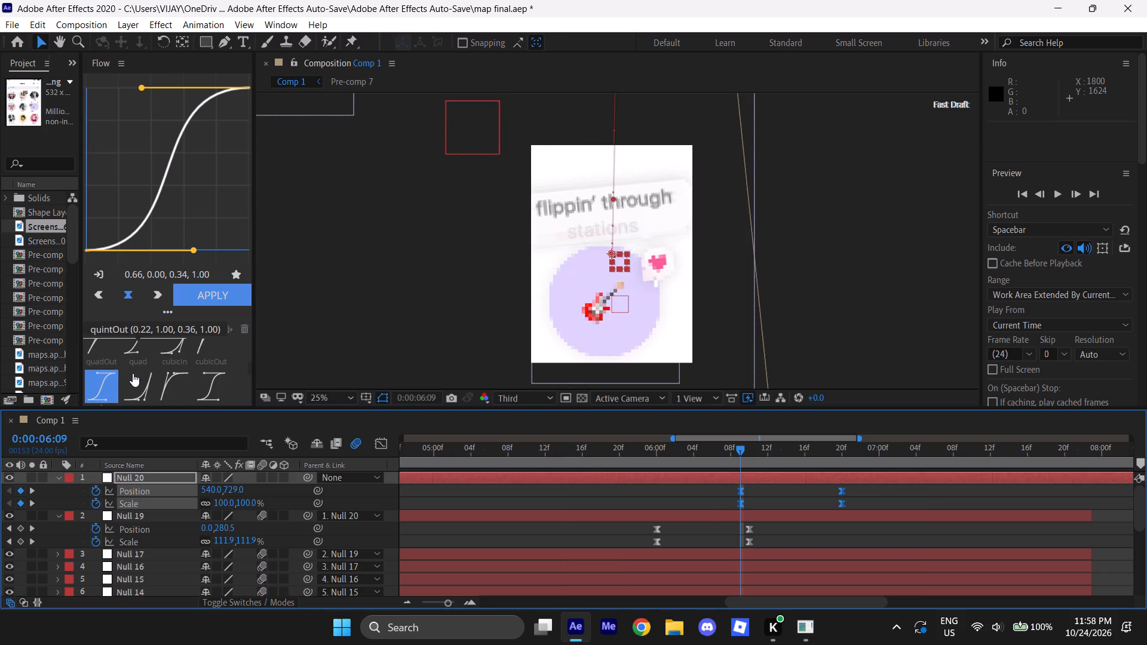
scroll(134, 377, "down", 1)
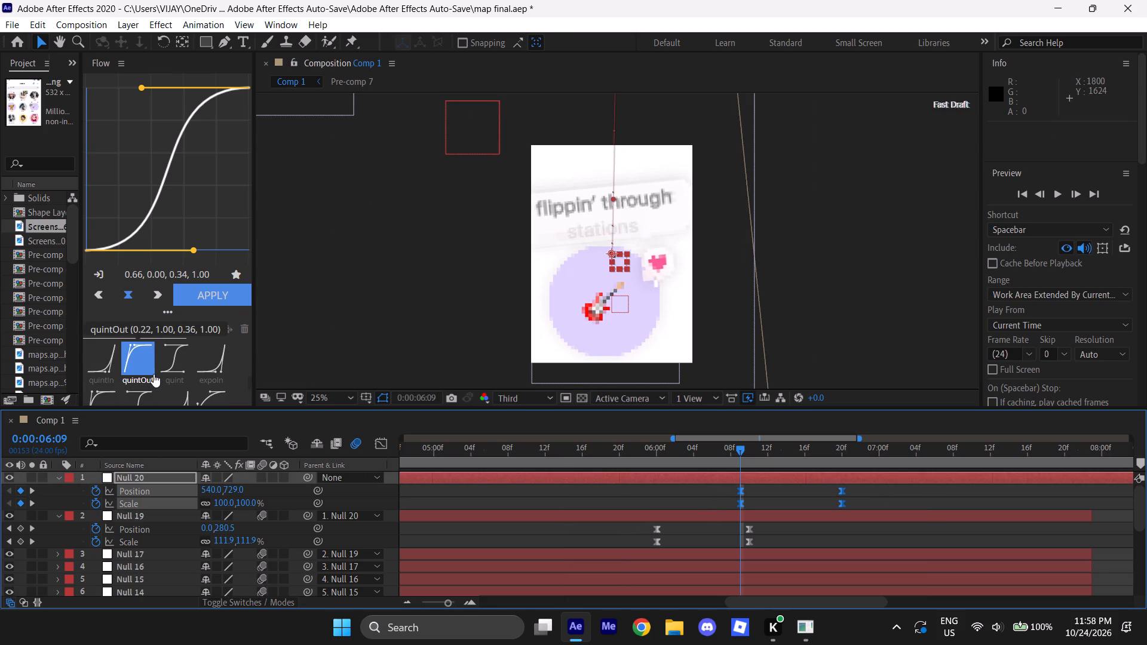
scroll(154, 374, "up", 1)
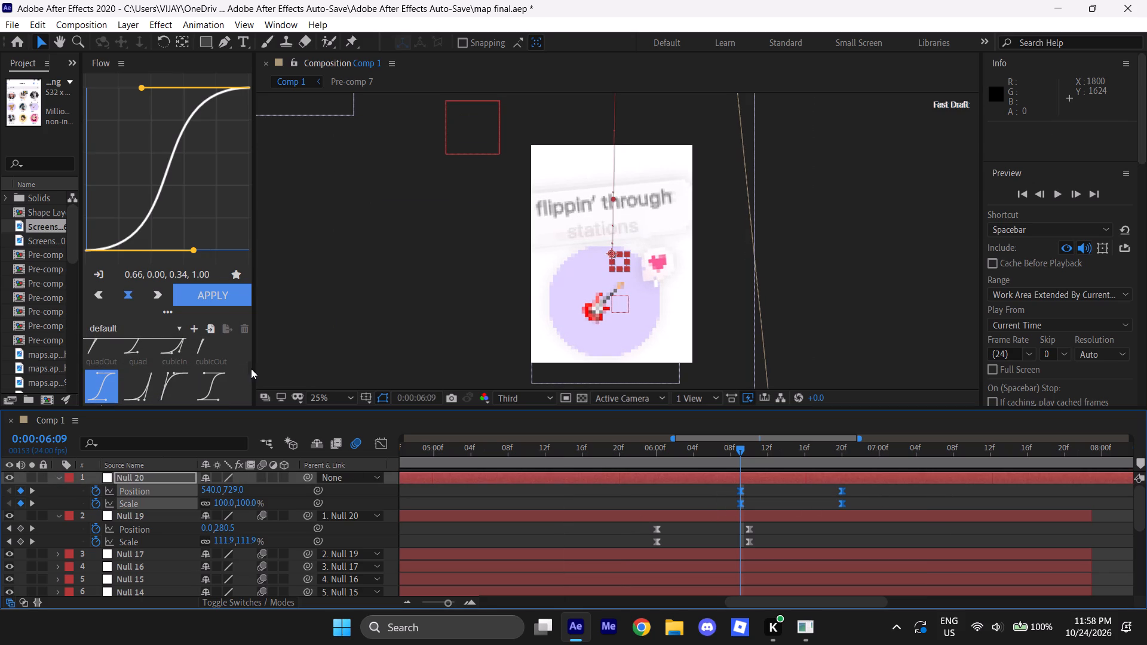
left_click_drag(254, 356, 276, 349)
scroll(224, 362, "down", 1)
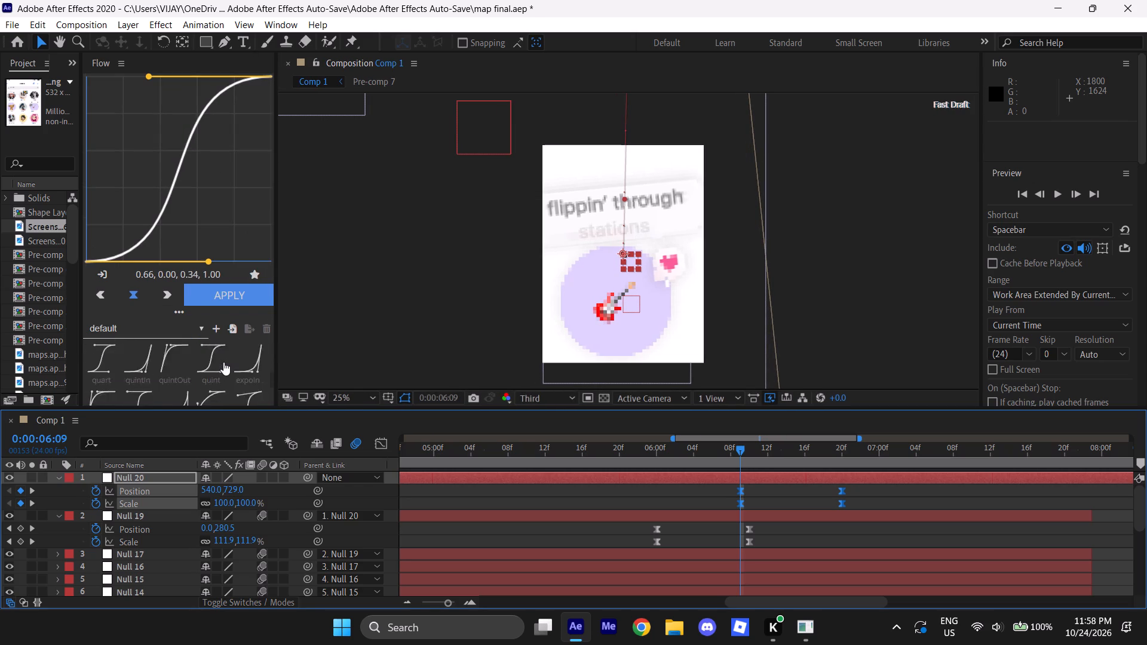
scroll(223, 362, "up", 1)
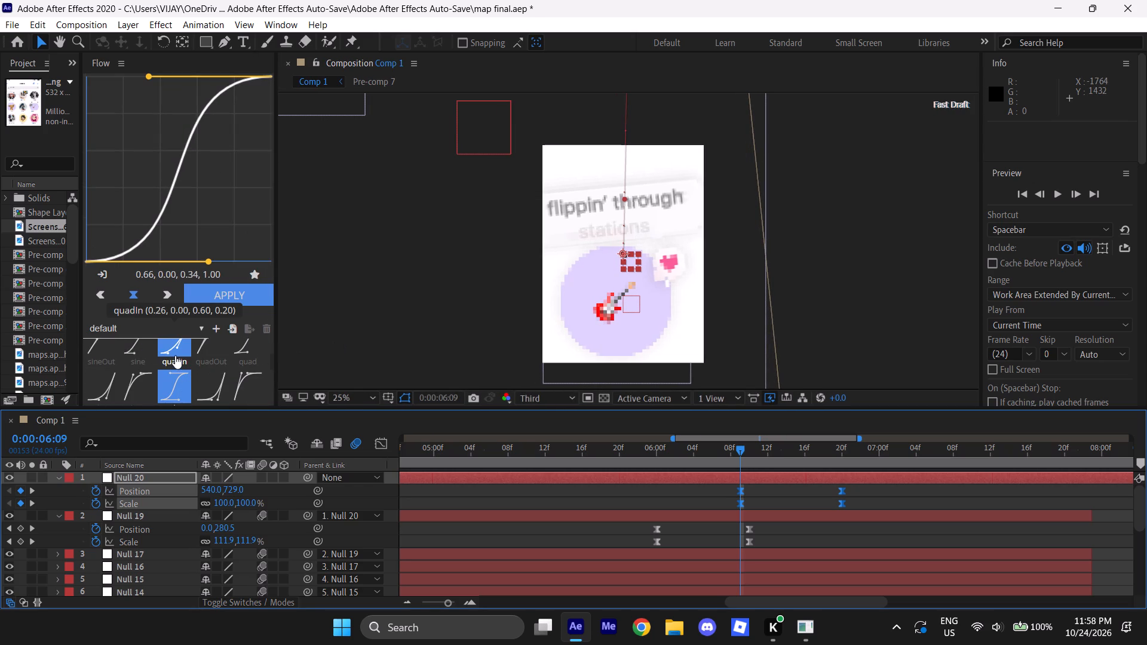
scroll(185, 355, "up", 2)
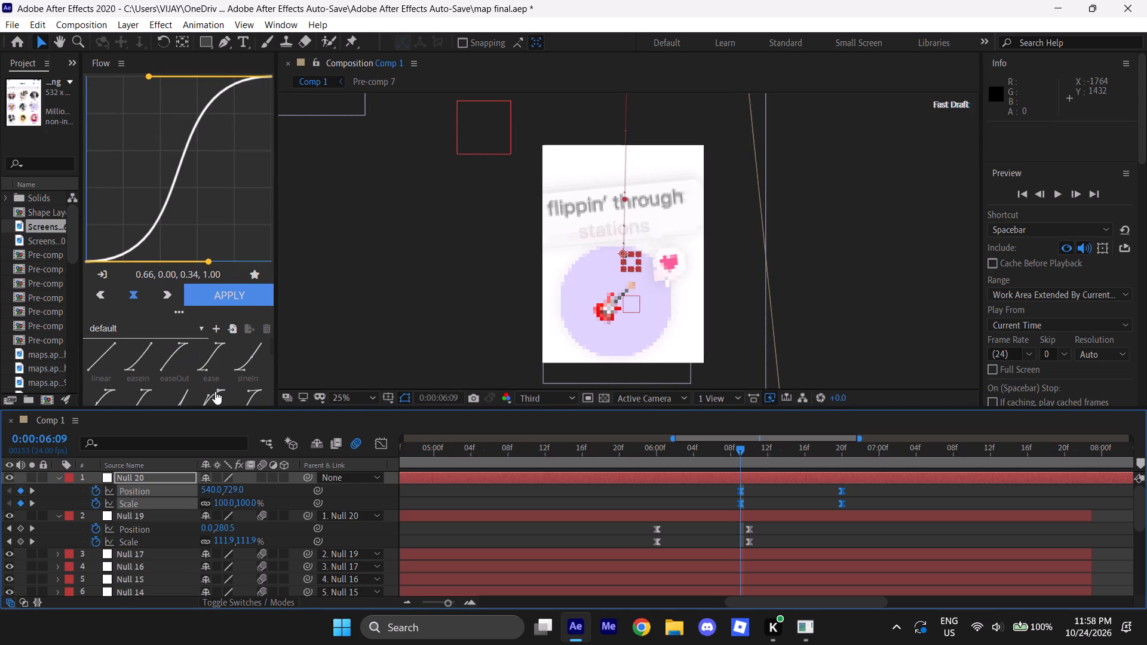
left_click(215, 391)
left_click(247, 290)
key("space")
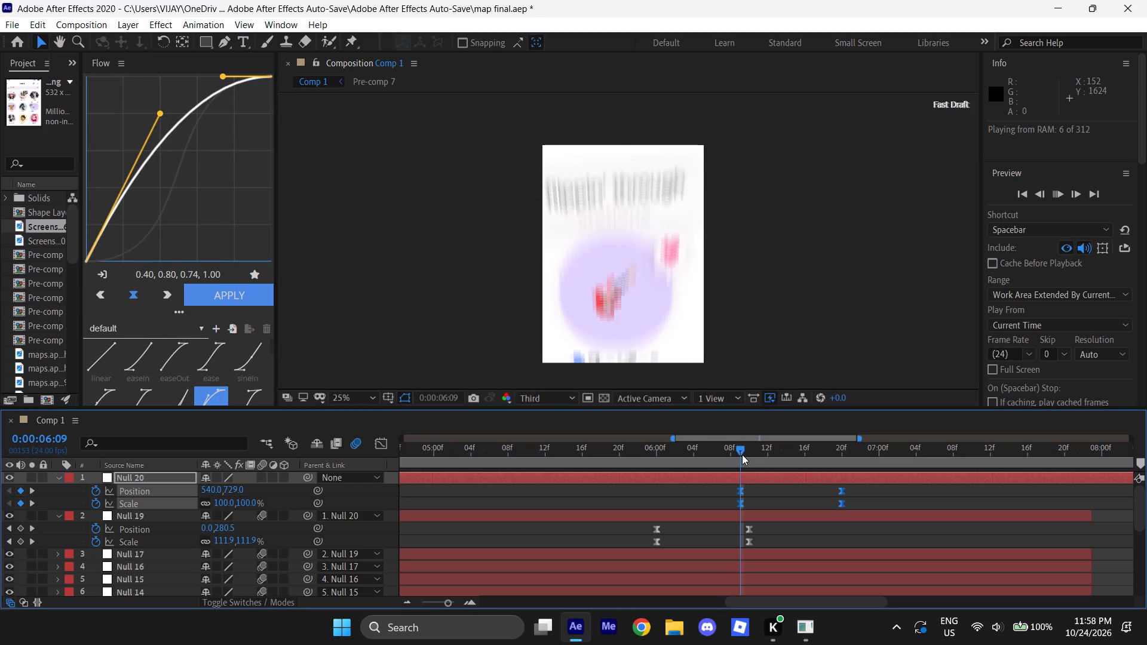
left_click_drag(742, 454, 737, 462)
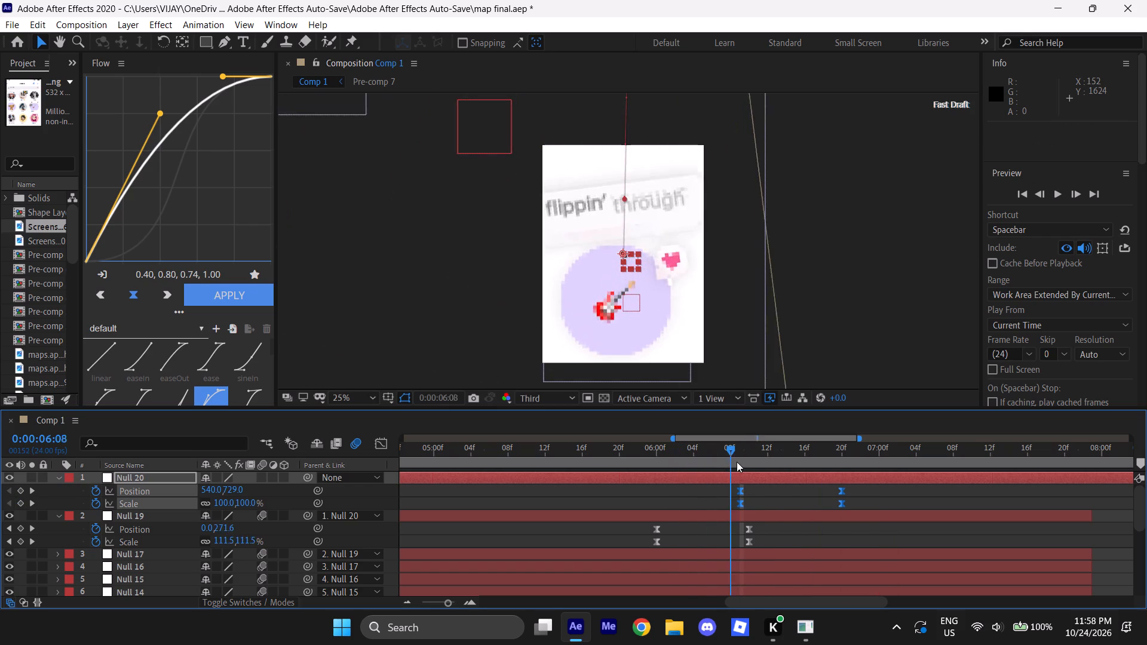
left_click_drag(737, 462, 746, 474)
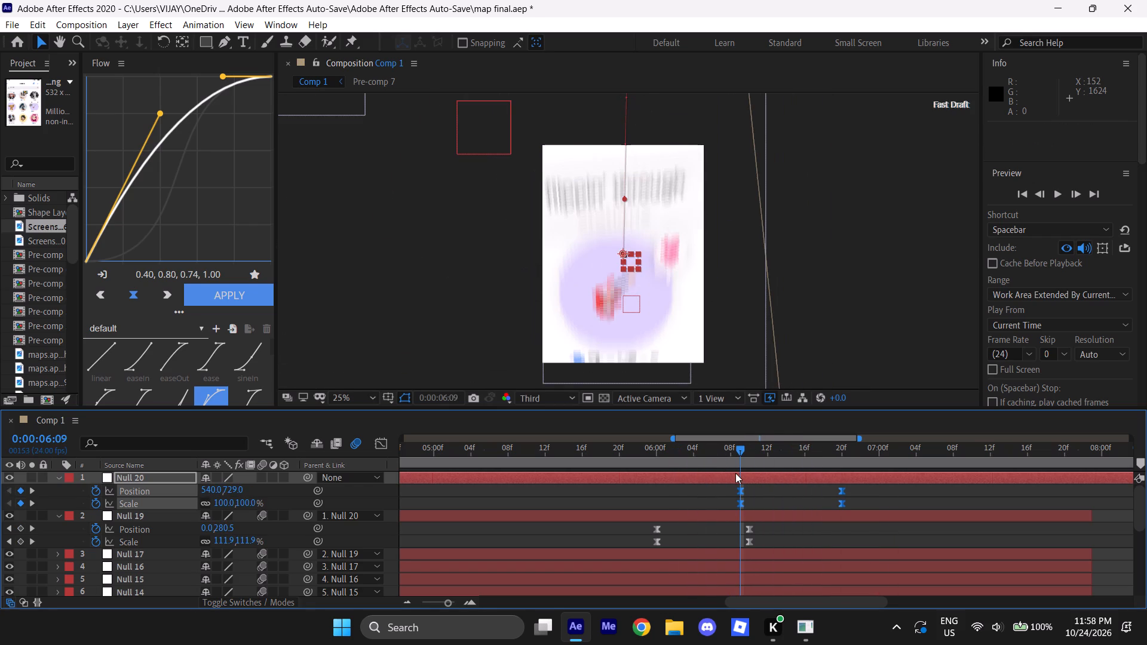
Open the Graph Editor for the selected Position and Scale keyframes and switch it to the value graph.
left_click(382, 440)
right_click(845, 501)
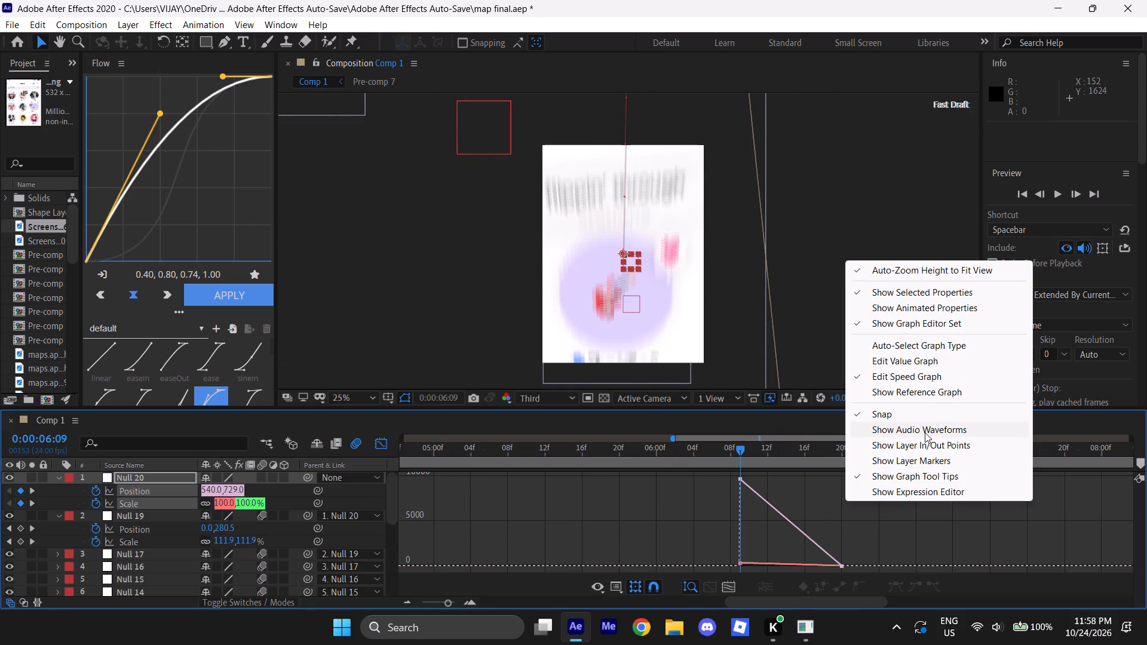
left_click(910, 361)
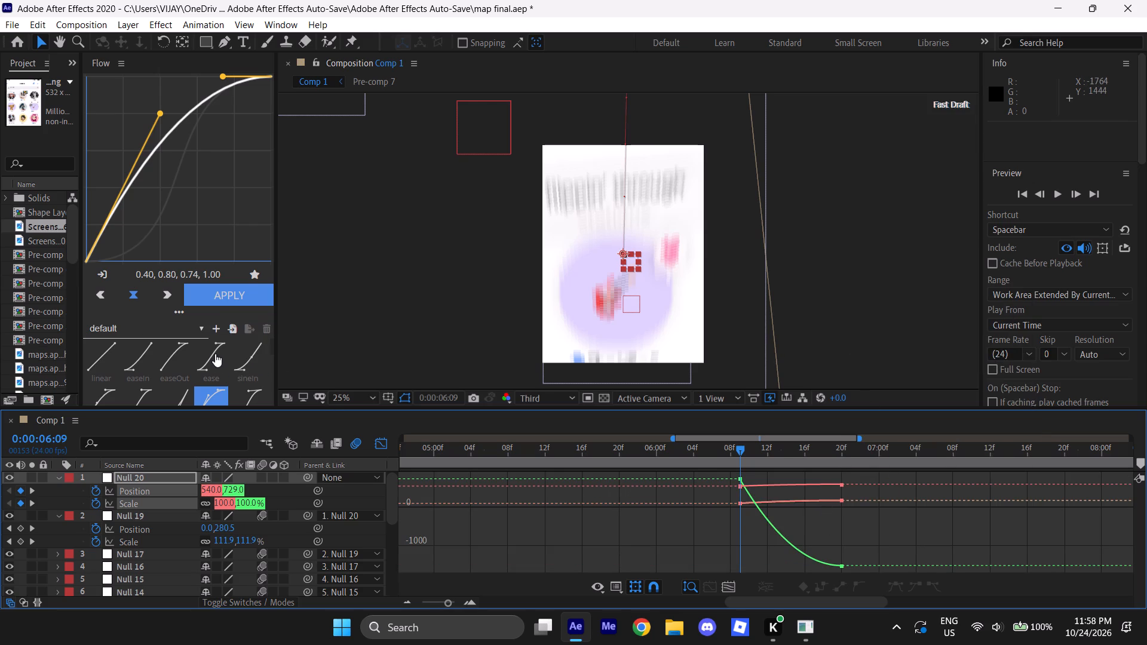
Apply Flow's quadIn curve (0.26, 0.00, 0.60, 0.20) to the top null's selected keyframes and preview from 0:00:05:21.
scroll(197, 358, "down", 1)
left_click(183, 349)
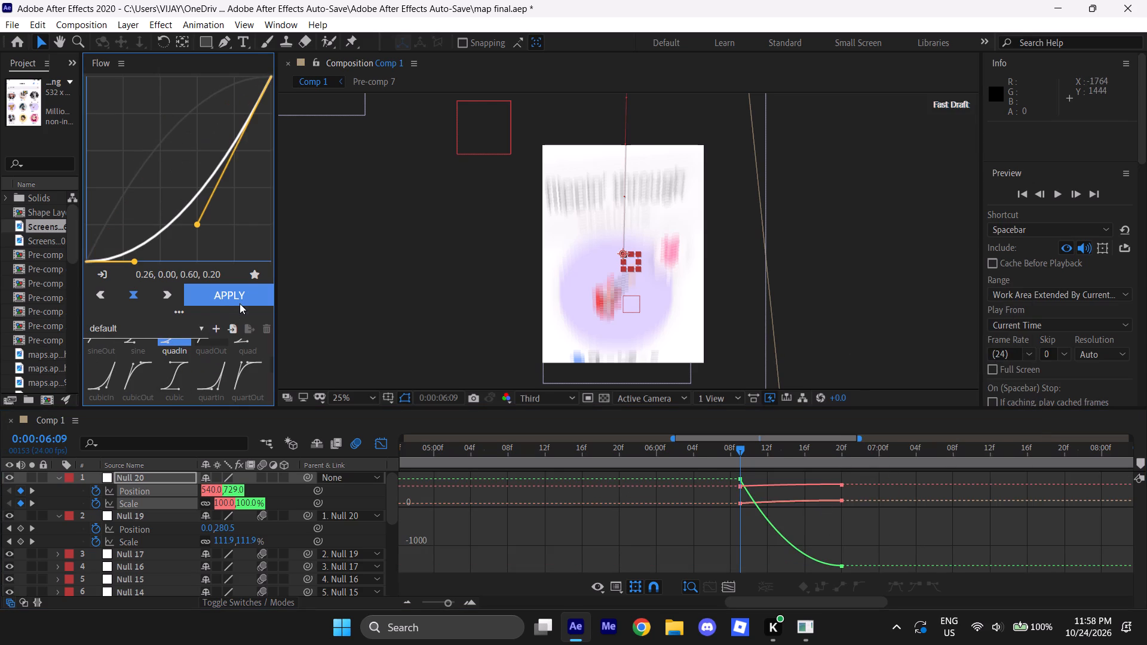
left_click(241, 299)
left_click(377, 443)
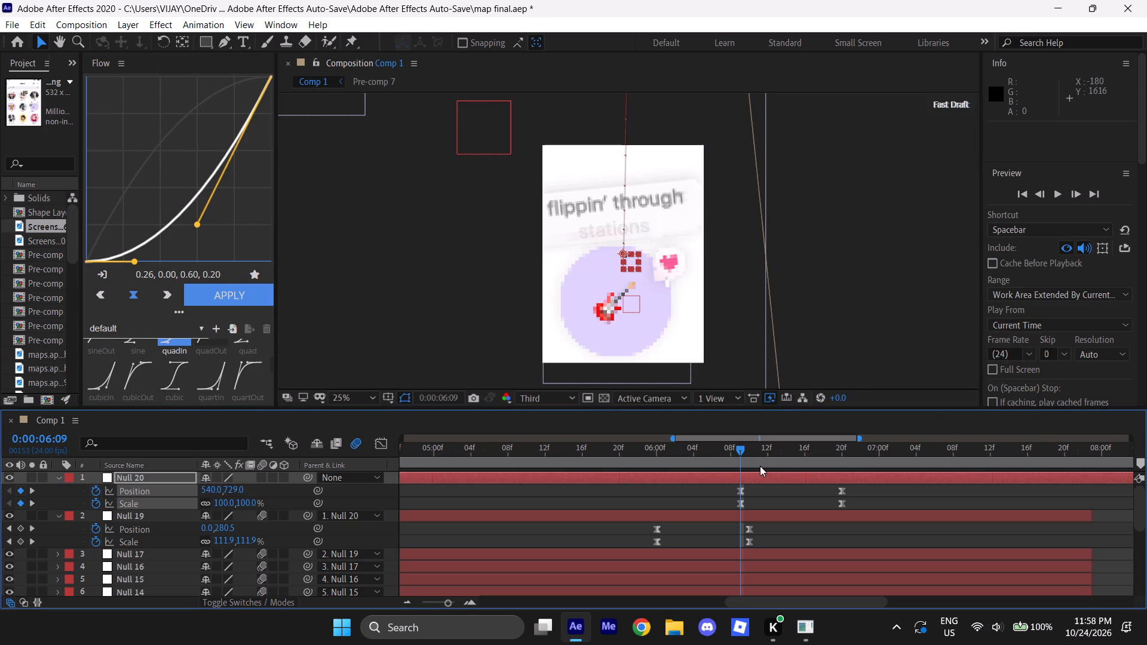
left_click_drag(740, 454, 626, 466)
key("space")
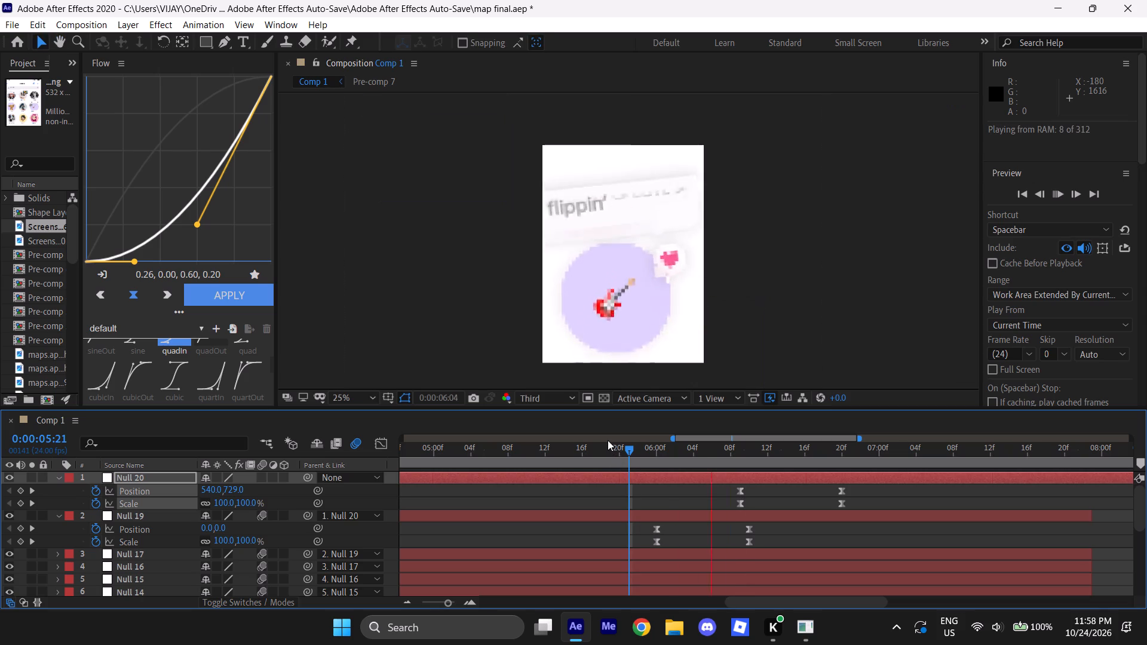
Slide the top null's layer 1 frame later so its keyframes start at 0:00:06:10, and preview from 0:00:05:16.
left_click_drag(627, 452, 658, 459)
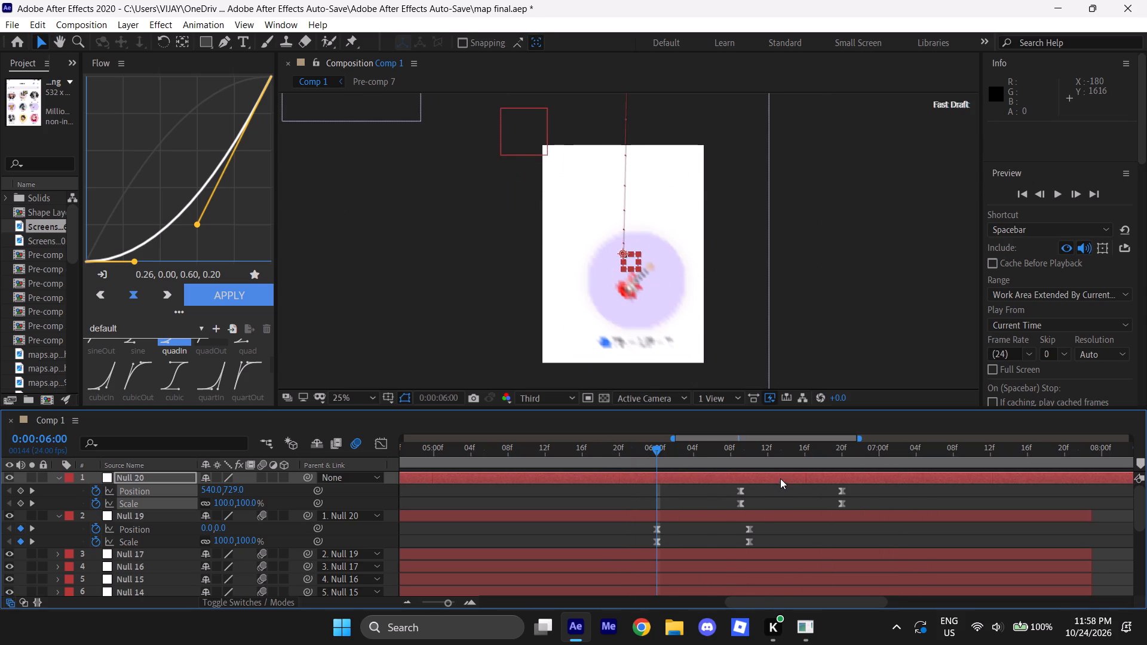
left_click(780, 480)
left_click_drag(777, 478, 786, 478)
left_click_drag(654, 462, 589, 462)
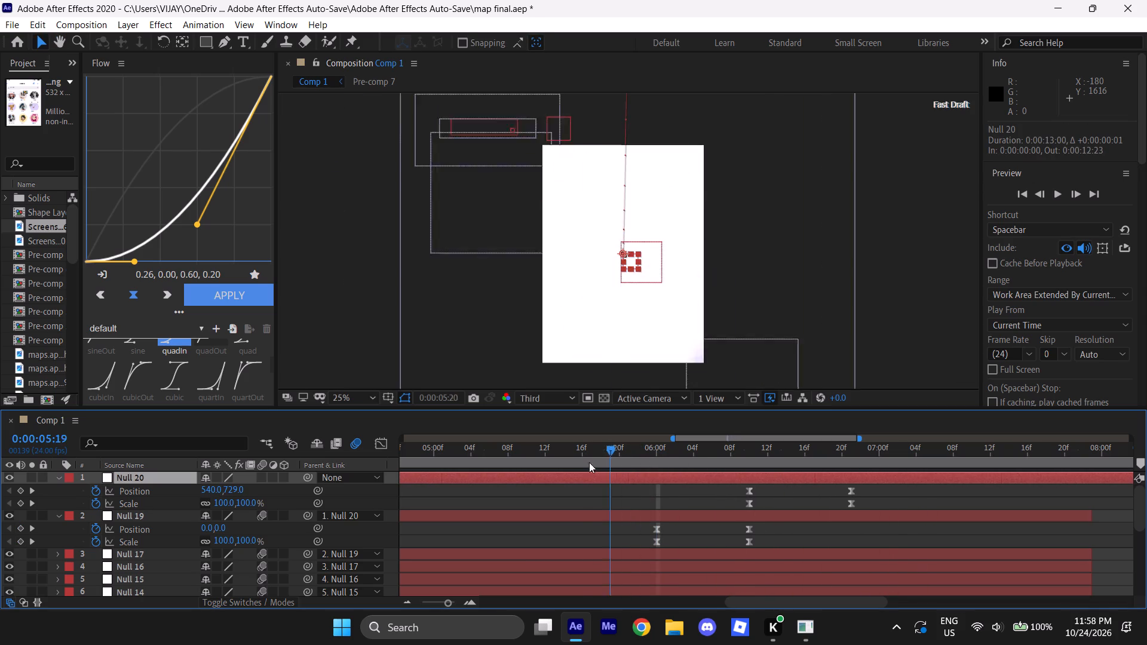
left_click_drag(589, 462, 573, 462)
key("space")
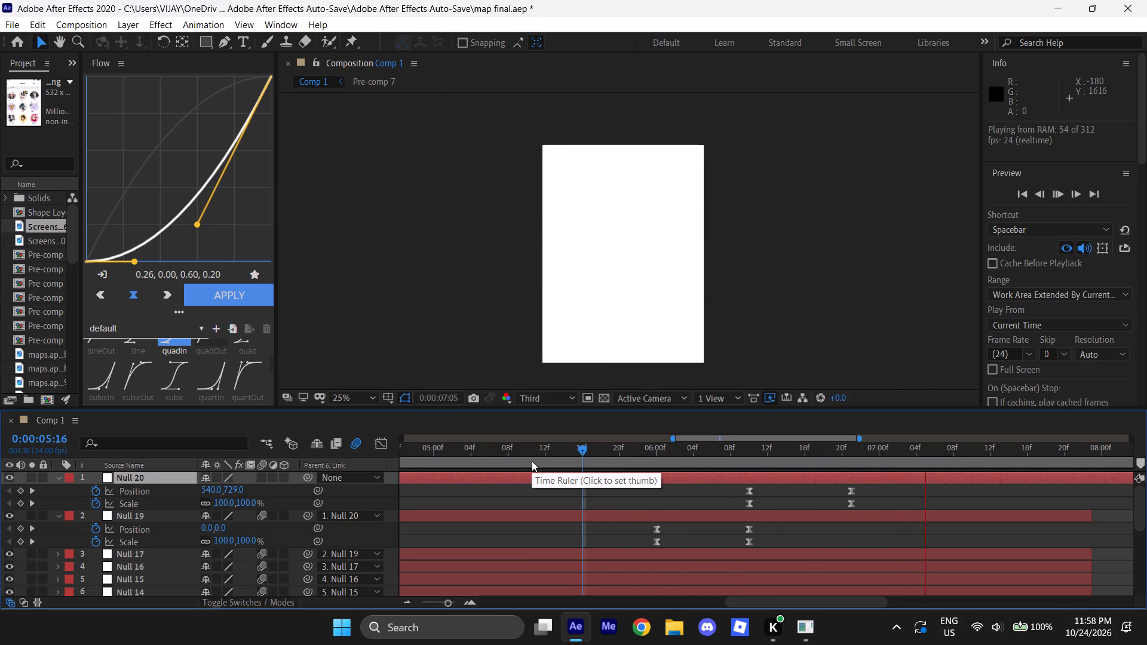
Preview the animation from 0:00:04:11.
left_click_drag(575, 451, 376, 458)
key("space")
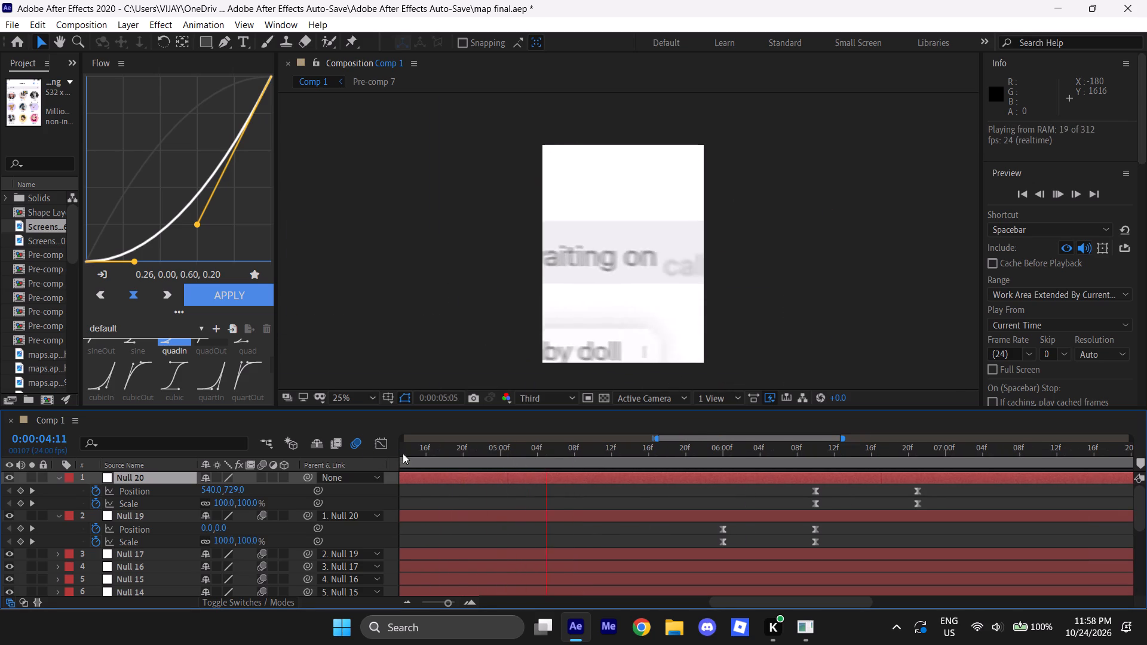
key("space")
Set the composition's preview resolution to Half and play the animation from 0:00:04:21.
left_click_drag(704, 449, 513, 450)
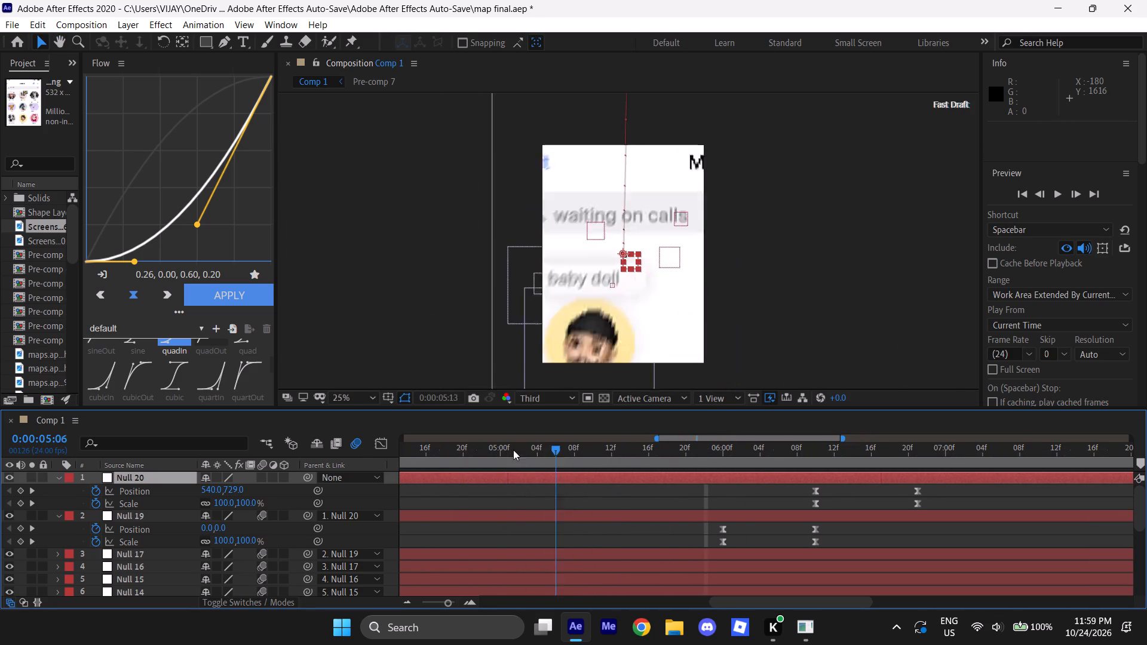
left_click_drag(513, 450, 471, 456)
left_click(531, 398)
left_click(551, 445)
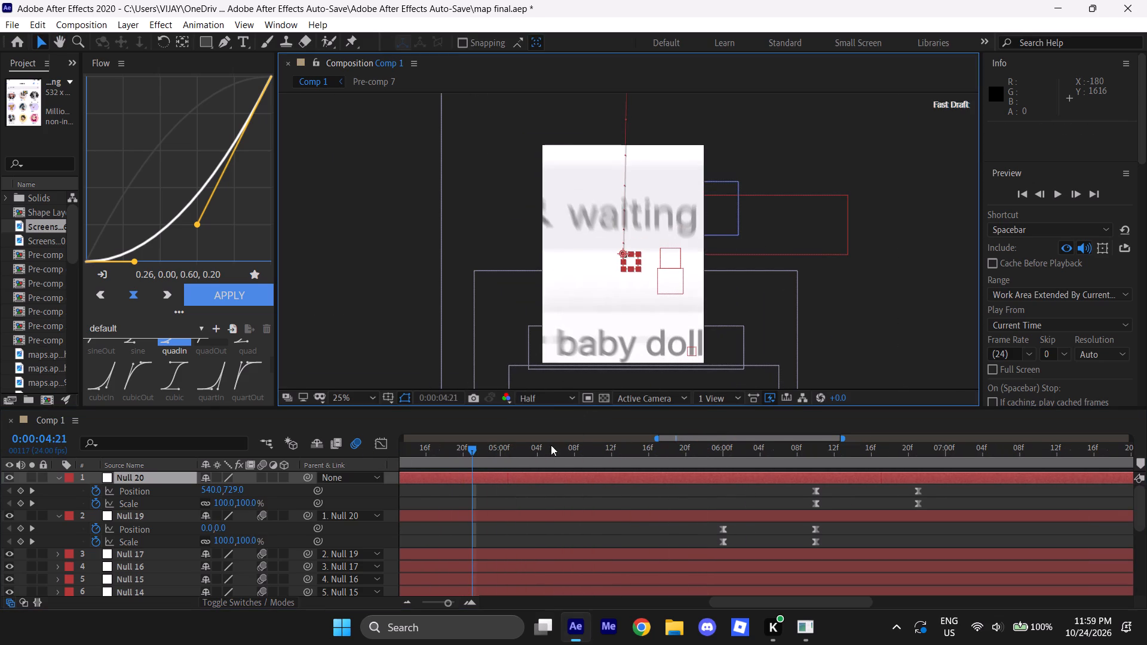
key("space")
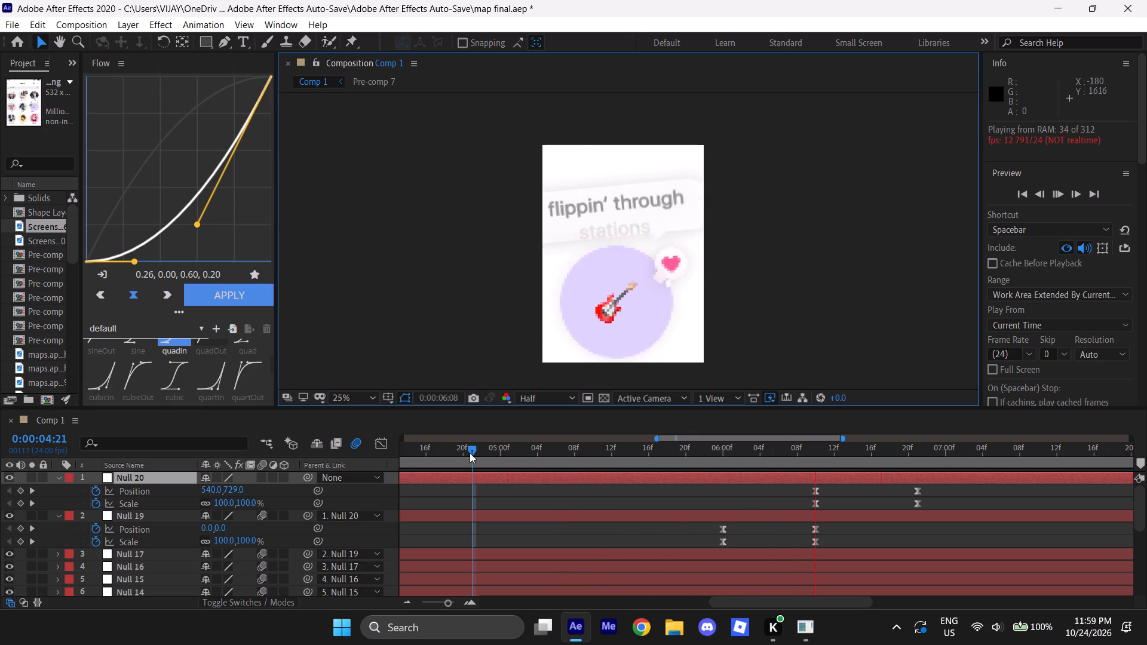
left_click_drag(470, 453, 491, 462)
Open the laptop's Control Center and Task Manager to check system load, and return to After Effects.
left_click(821, 633)
left_click(805, 638)
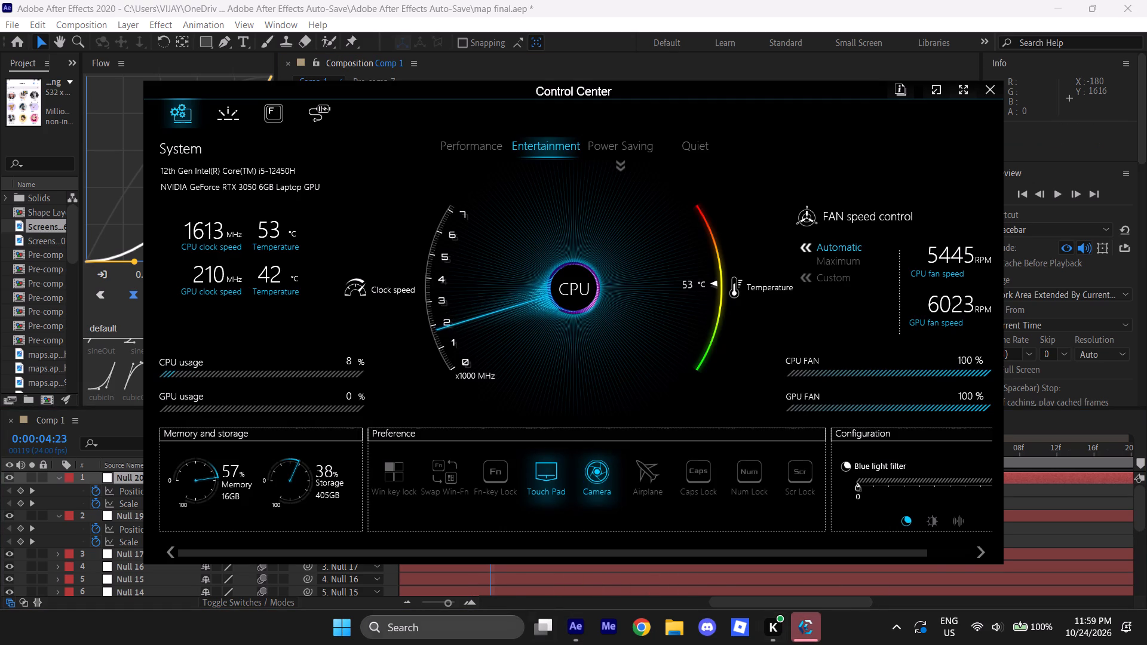
left_click(448, 632)
key("t")
key("a")
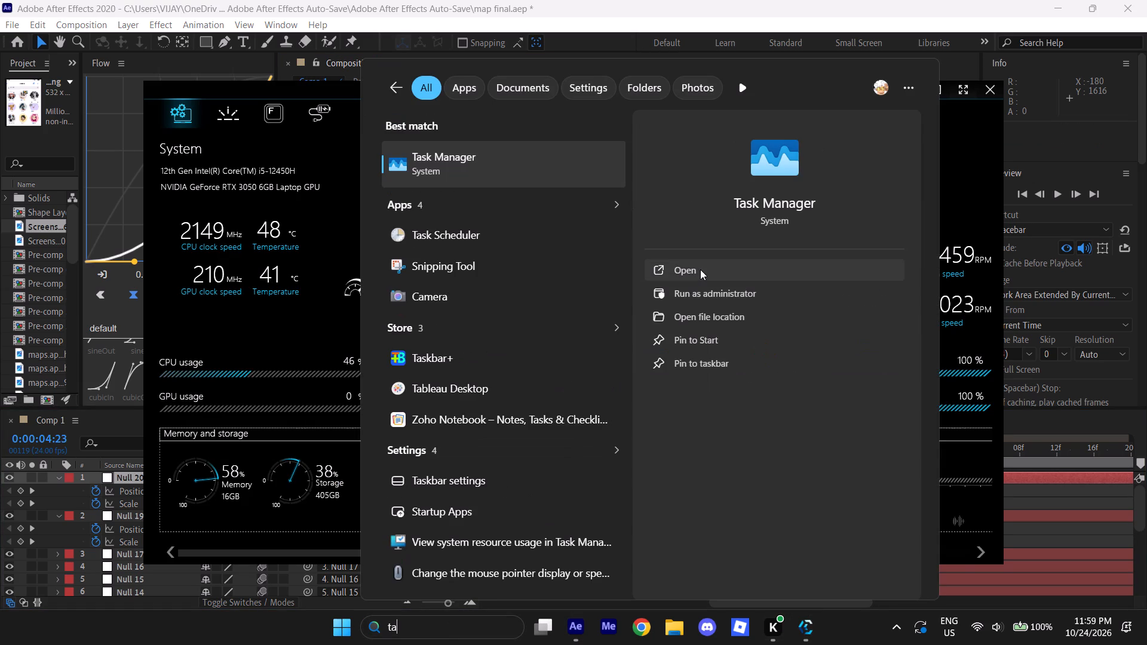
left_click(700, 269)
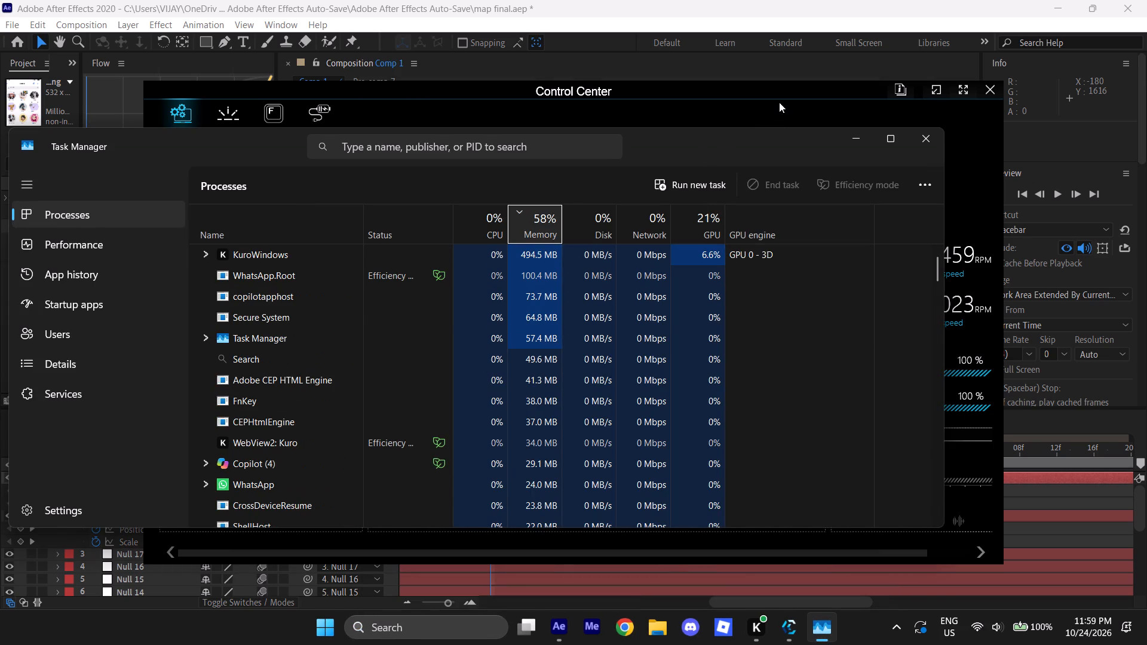
left_click(787, 0)
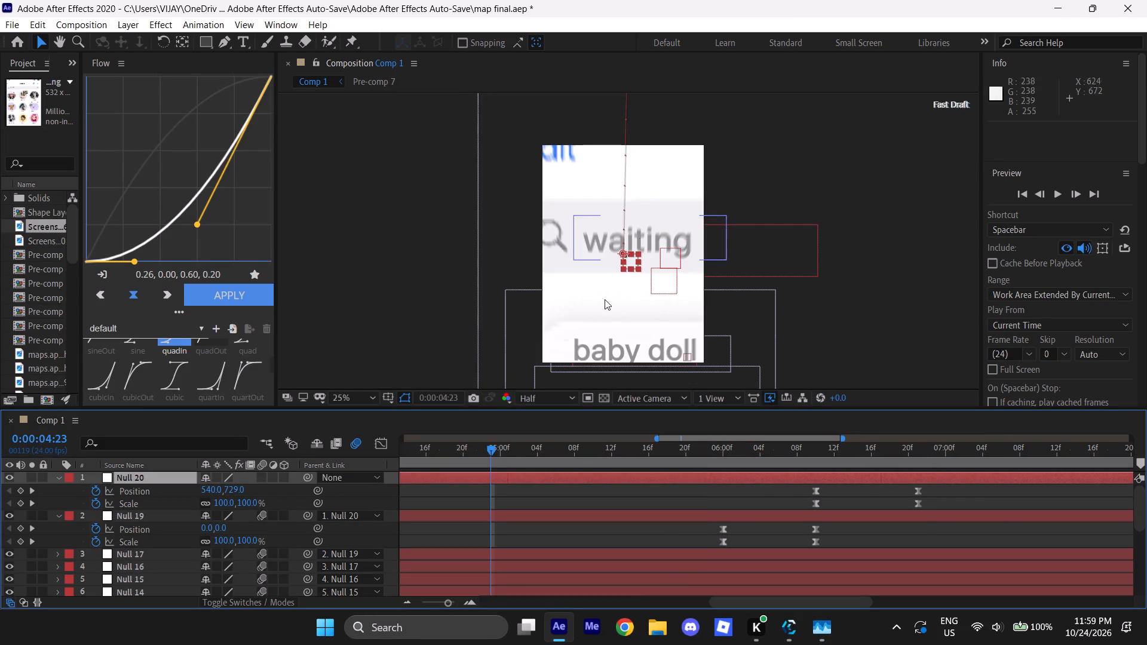
Review the composition by playing it from 0:00:04:21, from the start and from 0:00:01:14, and scrub forward to about 0:00:03:20.
left_click_drag(490, 457, 475, 457)
key("space")
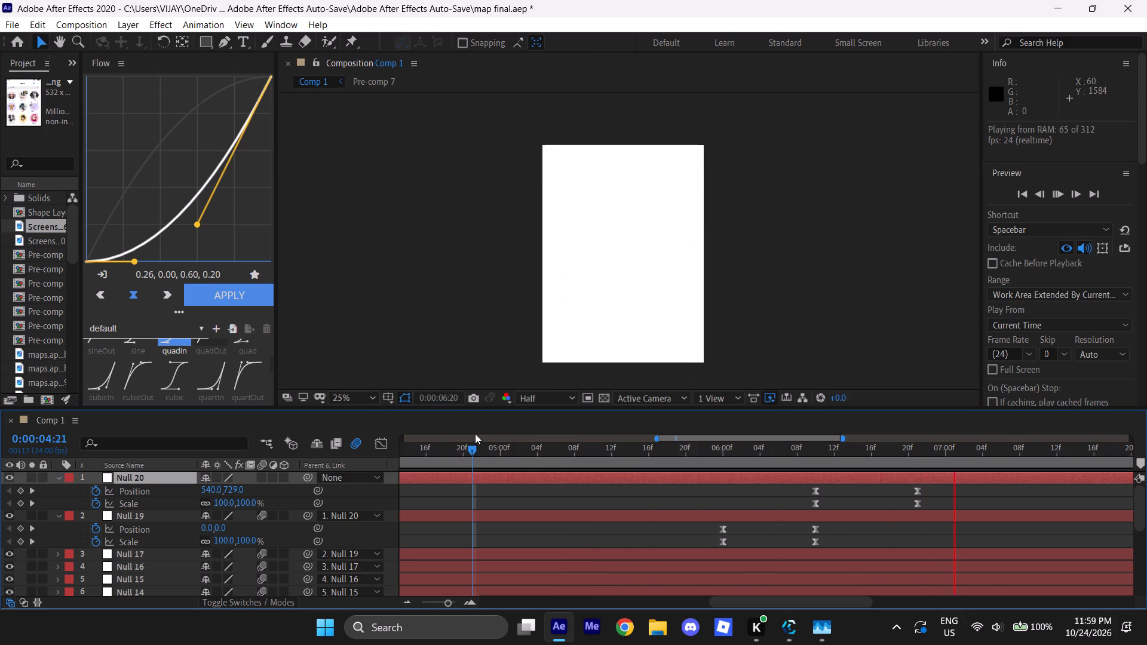
left_click_drag(467, 451, 73, 515)
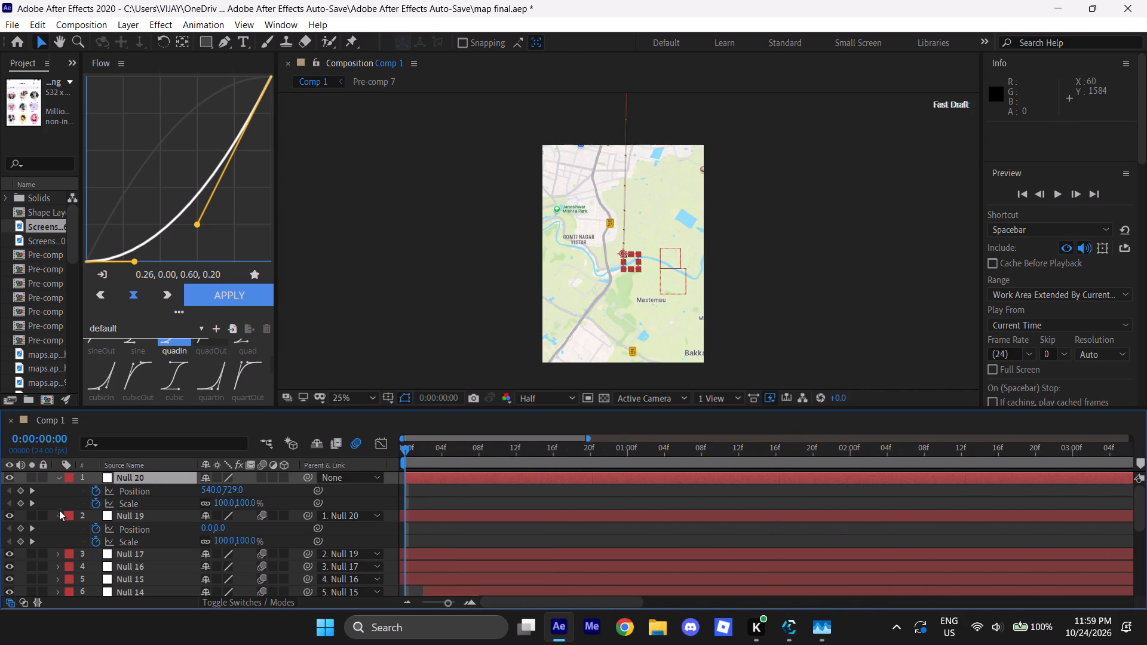
key("space")
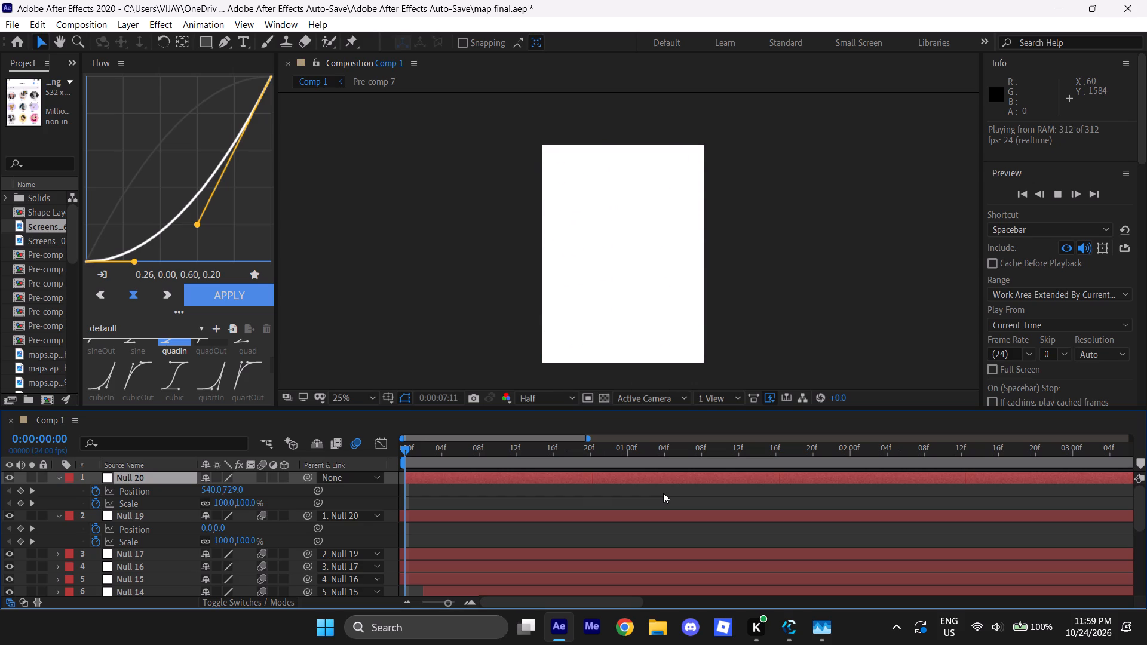
left_click_drag(405, 455, 792, 469)
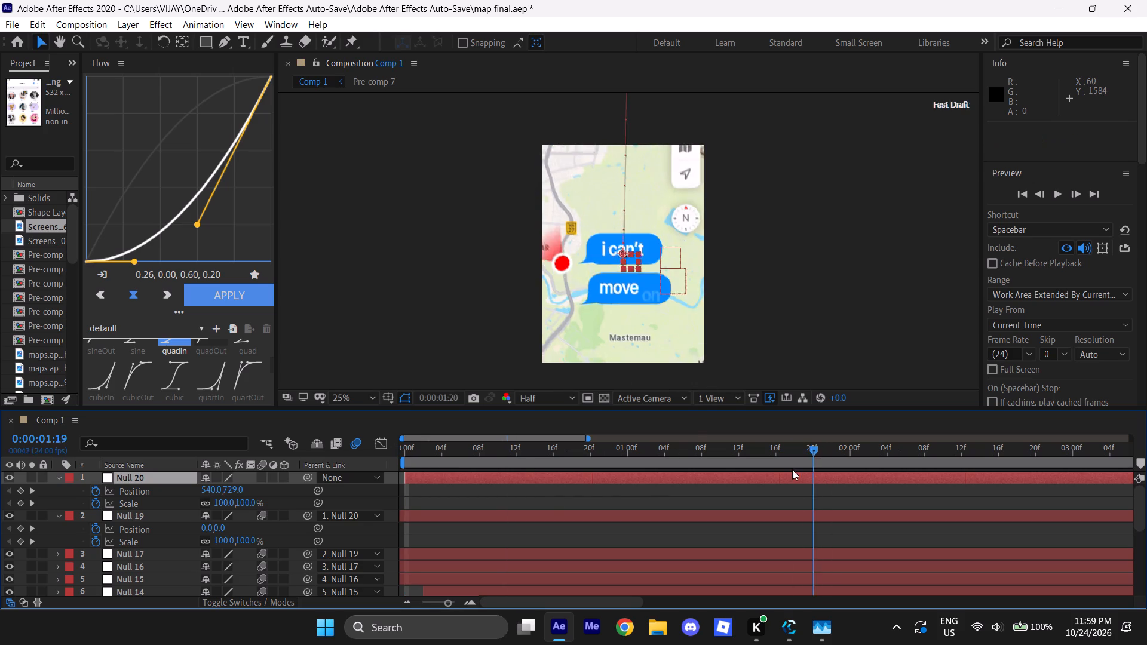
left_click_drag(792, 469, 760, 471)
key("space")
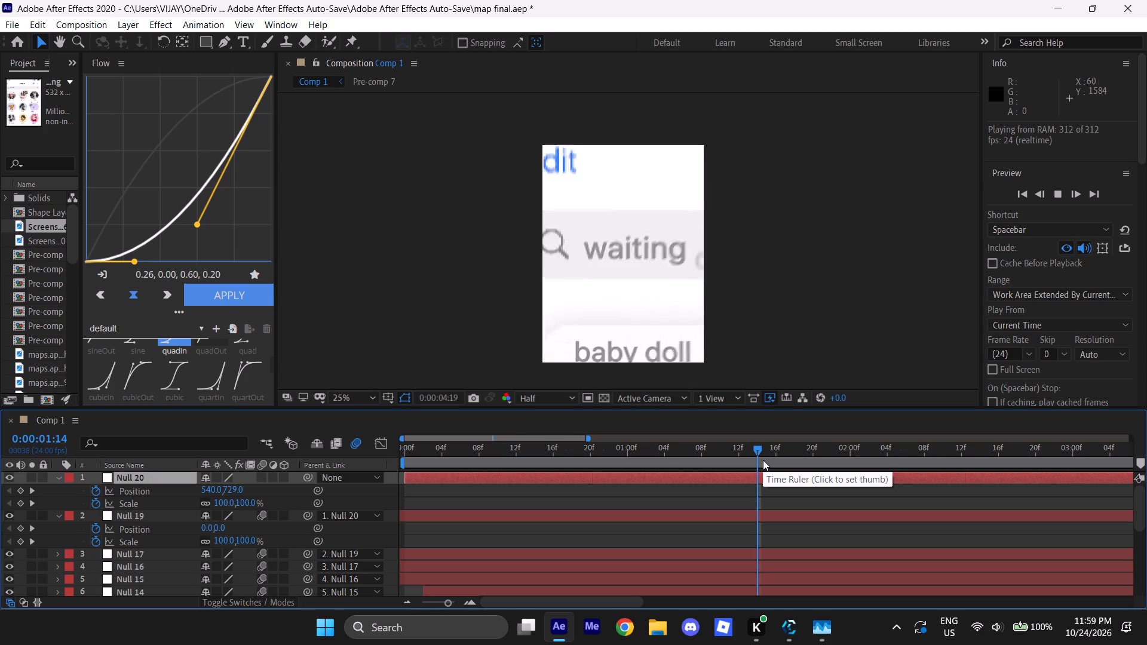
left_click_drag(756, 456, 701, 456)
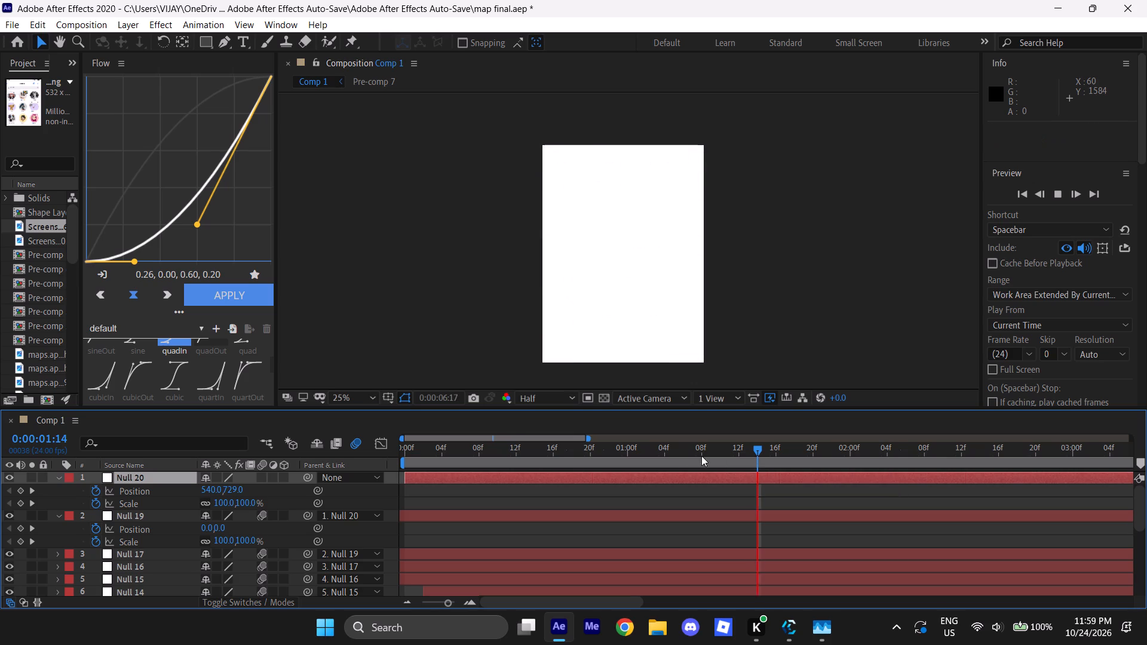
left_click_drag(701, 456, 820, 468)
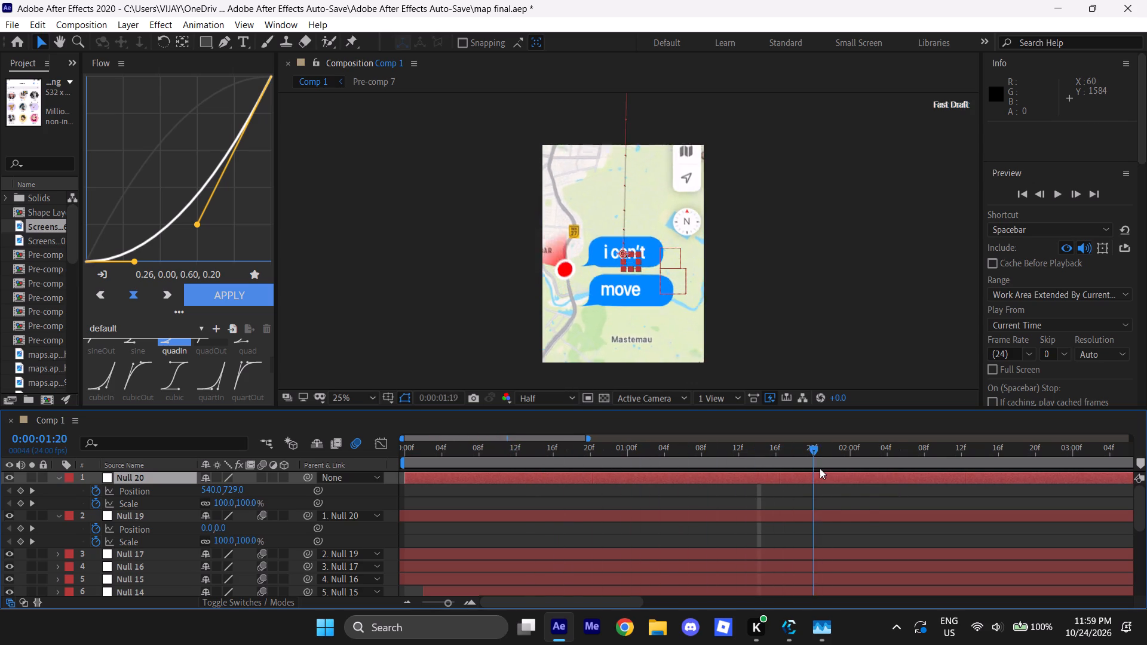
left_click_drag(820, 468, 1146, 456)
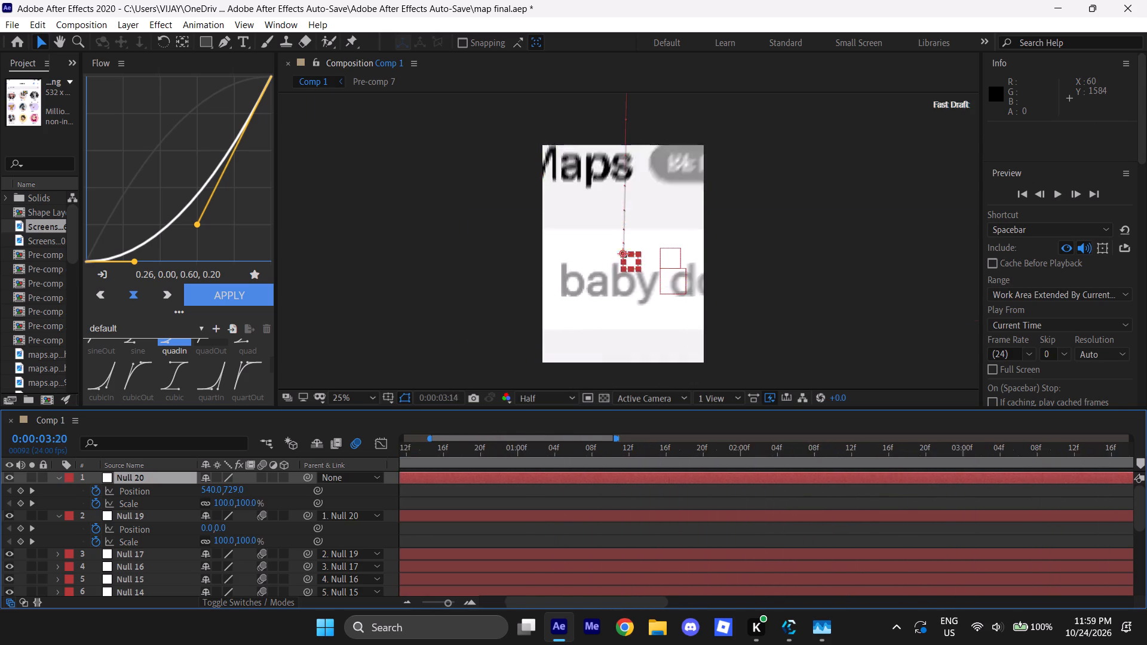
Scrub between about 0:00:03:06 and 0:00:03:20 to examine the zoom into the baby doll text and the layers starting there.
left_click_drag(1146, 456, 980, 467)
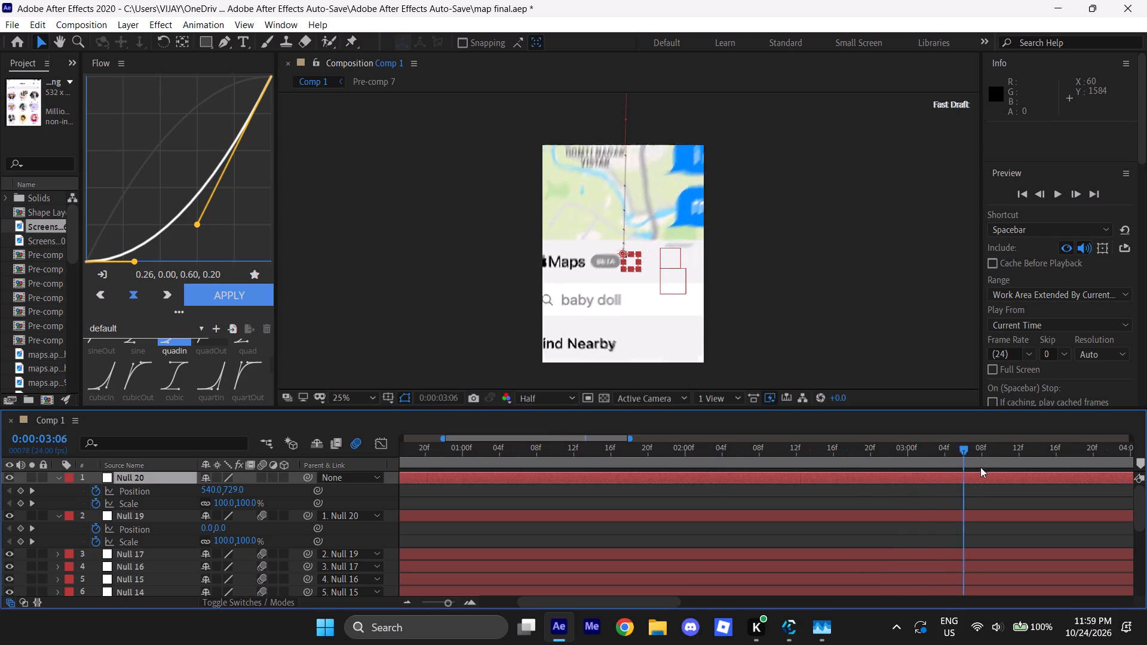
left_click_drag(980, 467, 717, 481)
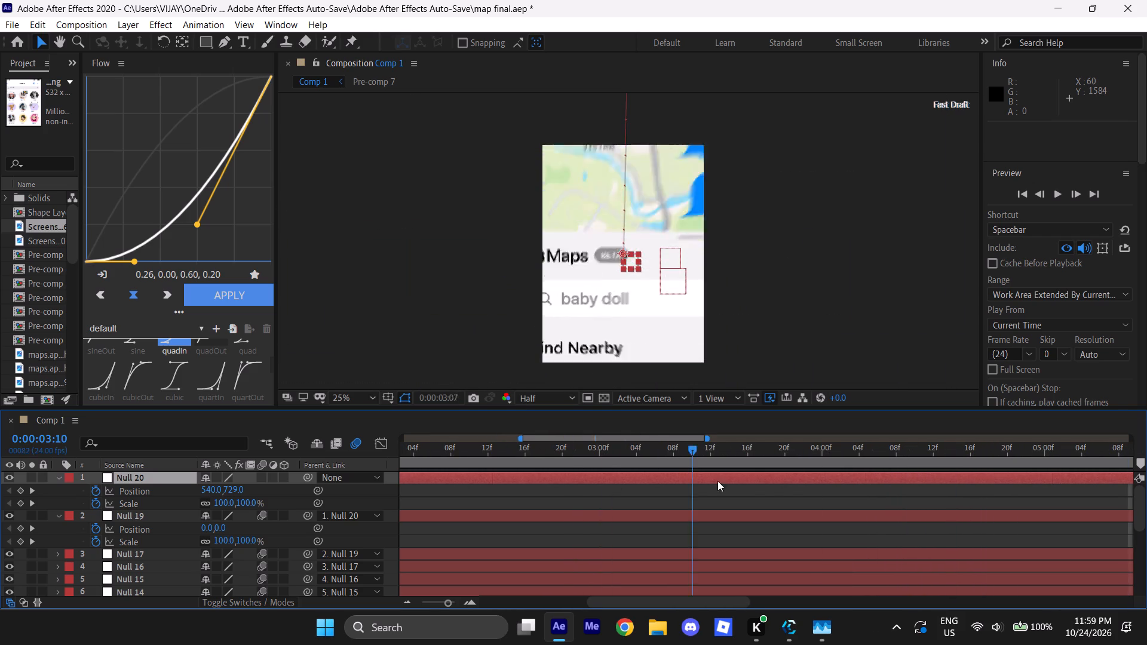
left_click_drag(717, 481, 734, 478)
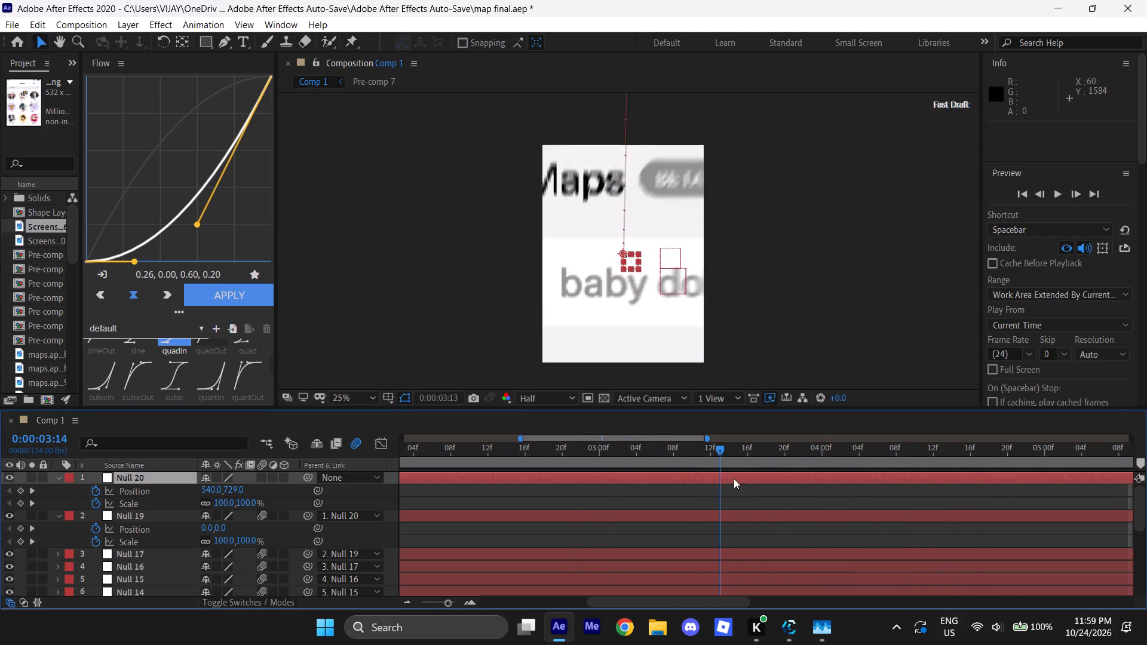
left_click_drag(734, 478, 775, 471)
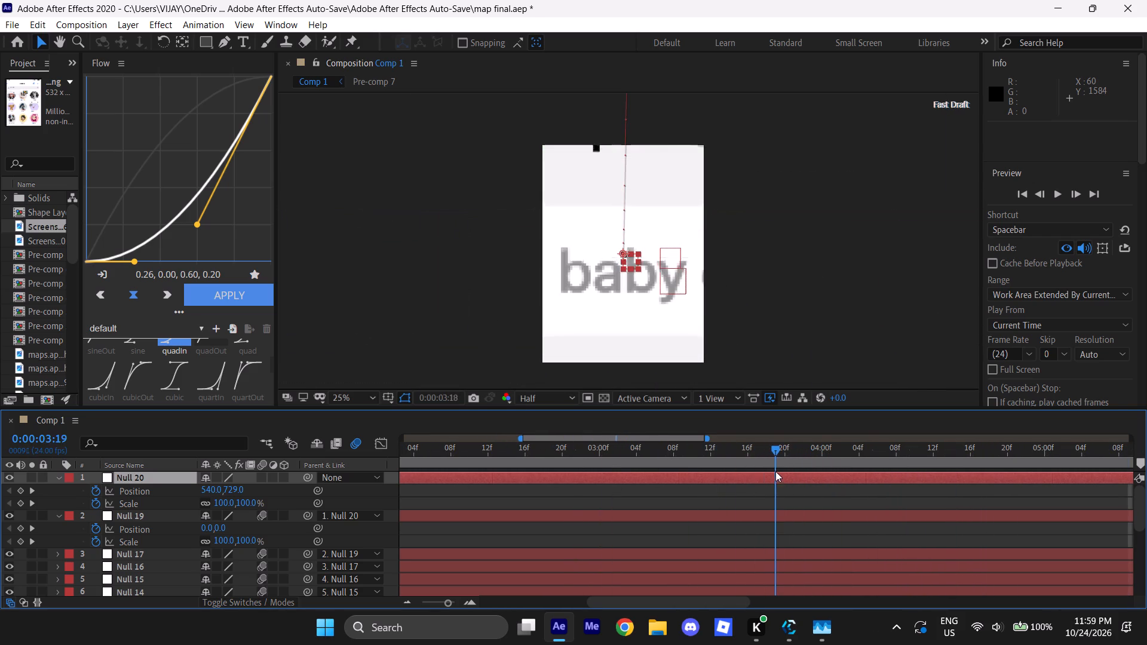
left_click_drag(775, 471, 782, 469)
scroll(780, 548, "down", 4)
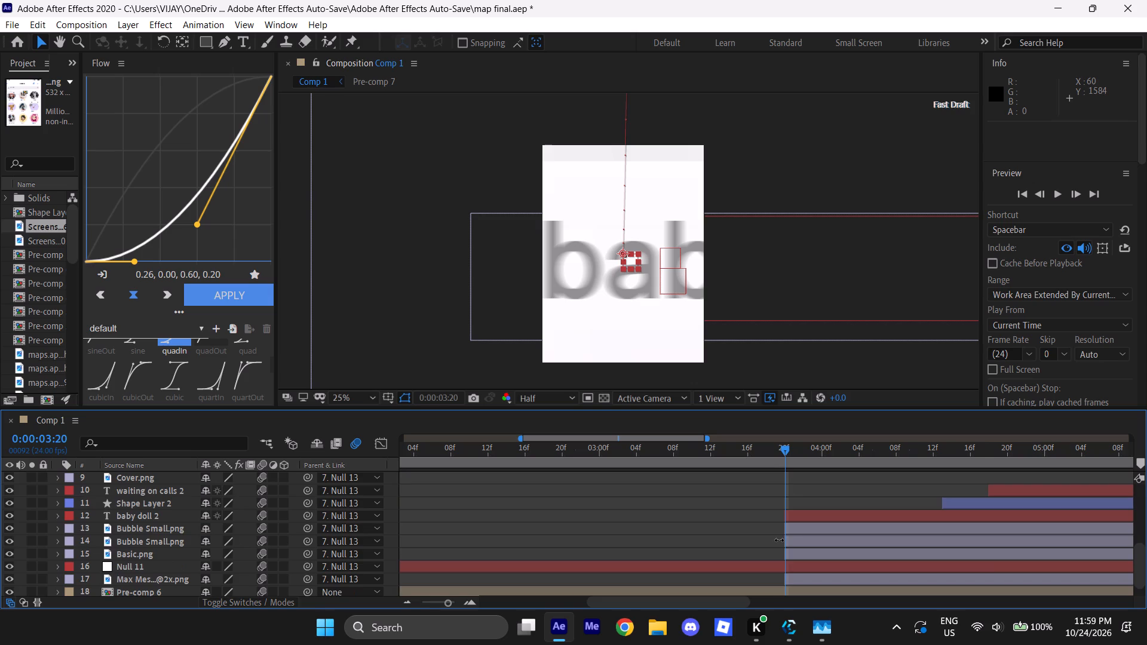
scroll(778, 536, "up", 1)
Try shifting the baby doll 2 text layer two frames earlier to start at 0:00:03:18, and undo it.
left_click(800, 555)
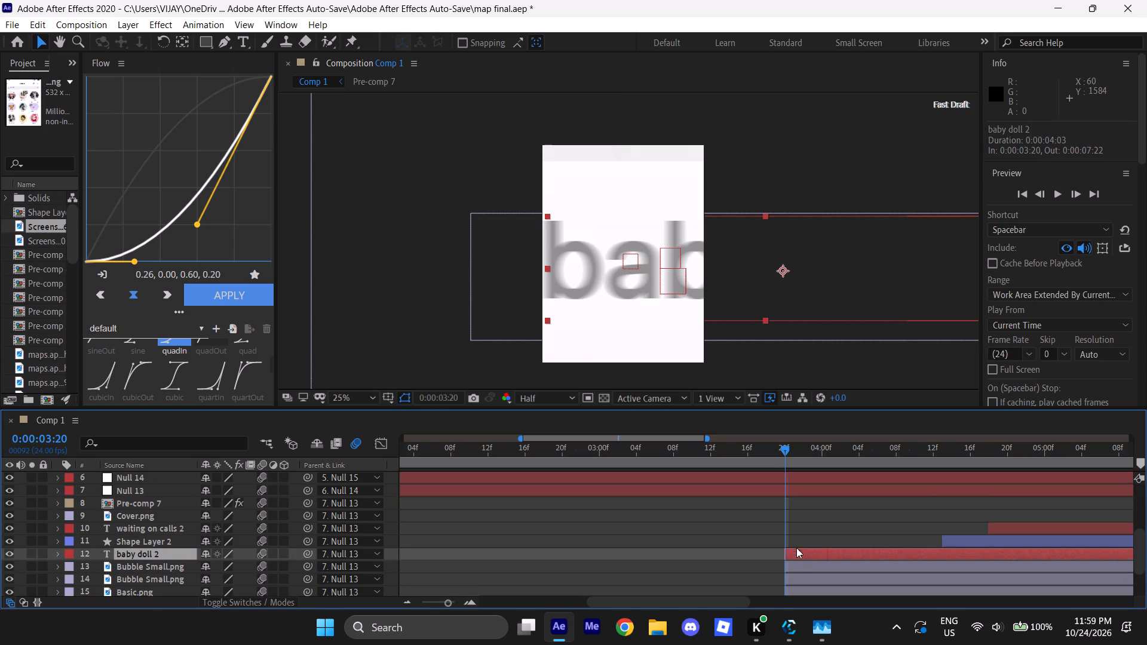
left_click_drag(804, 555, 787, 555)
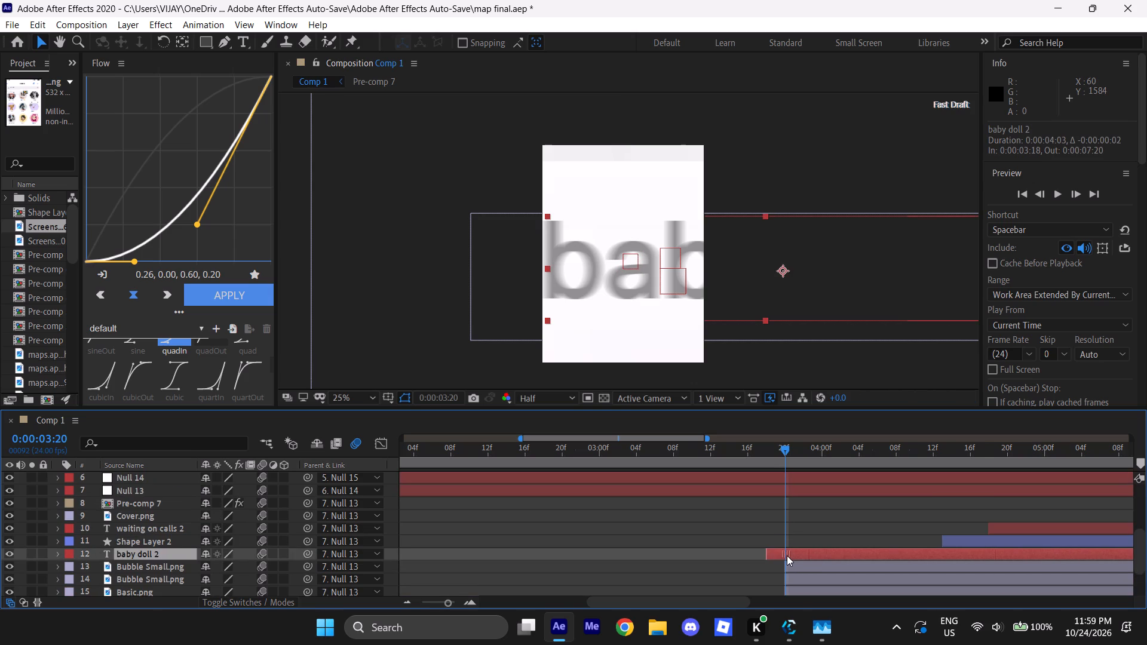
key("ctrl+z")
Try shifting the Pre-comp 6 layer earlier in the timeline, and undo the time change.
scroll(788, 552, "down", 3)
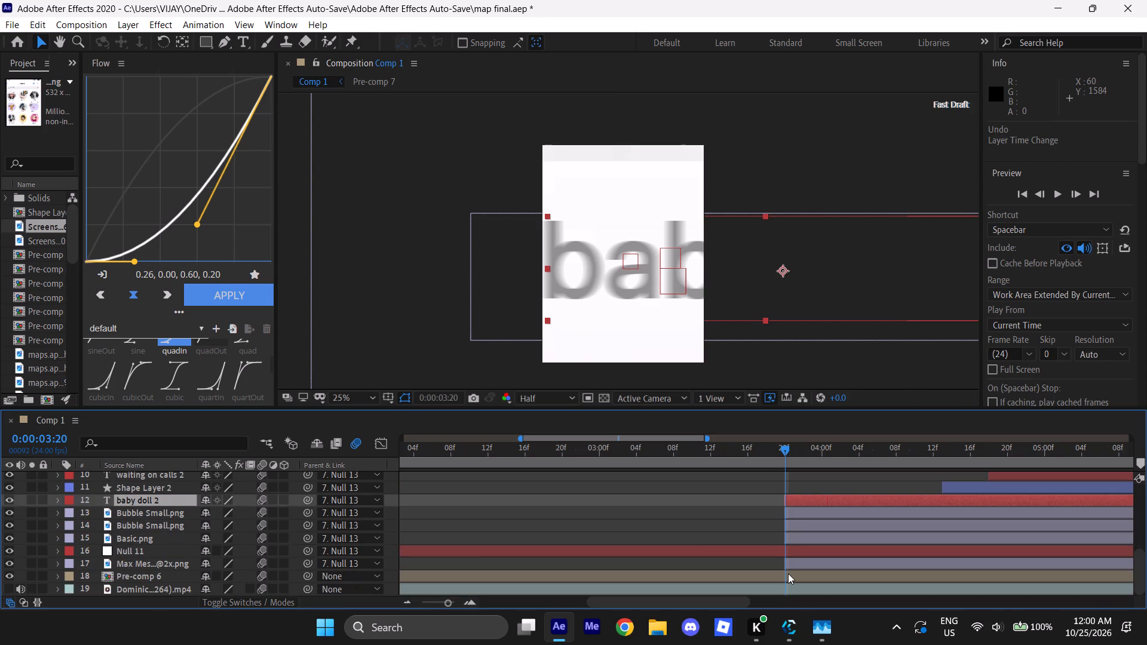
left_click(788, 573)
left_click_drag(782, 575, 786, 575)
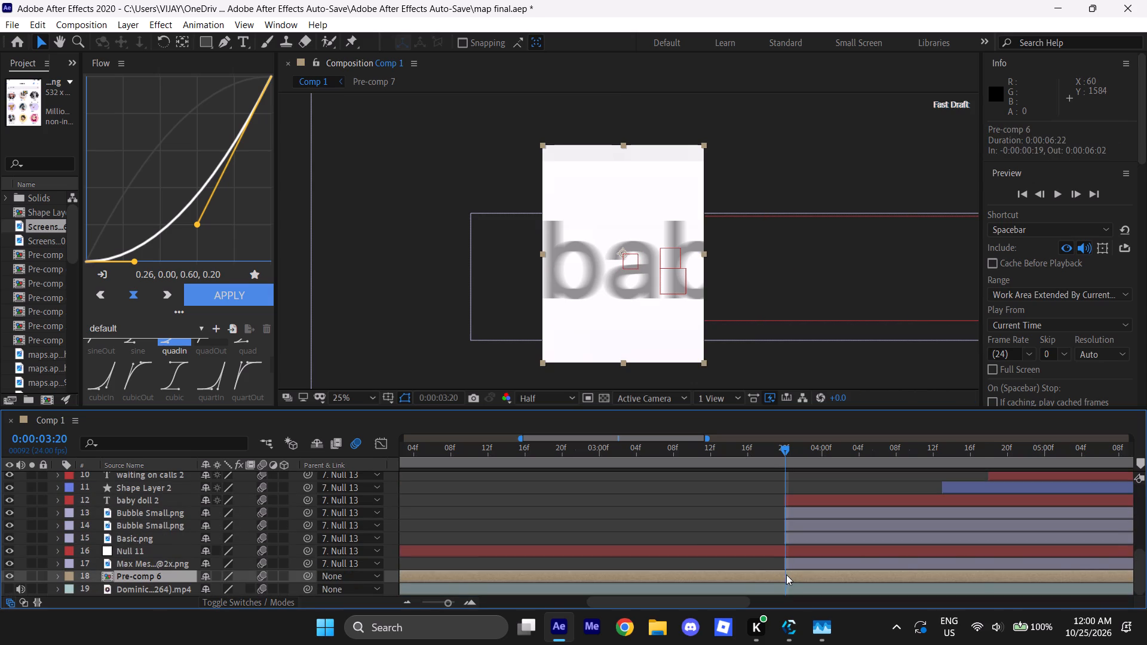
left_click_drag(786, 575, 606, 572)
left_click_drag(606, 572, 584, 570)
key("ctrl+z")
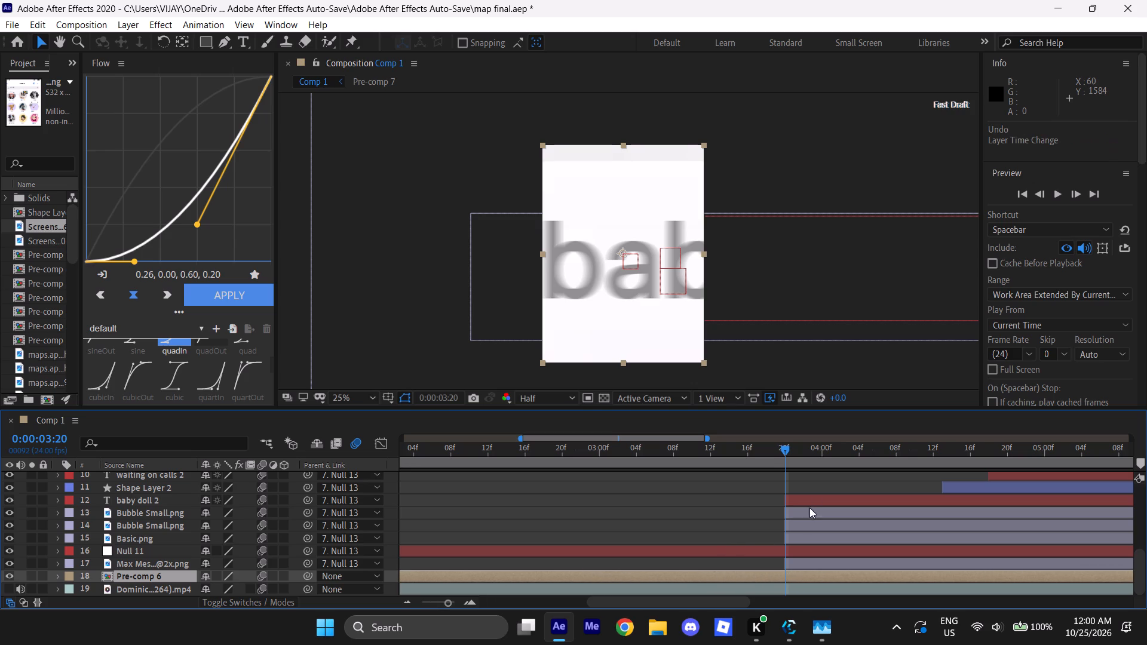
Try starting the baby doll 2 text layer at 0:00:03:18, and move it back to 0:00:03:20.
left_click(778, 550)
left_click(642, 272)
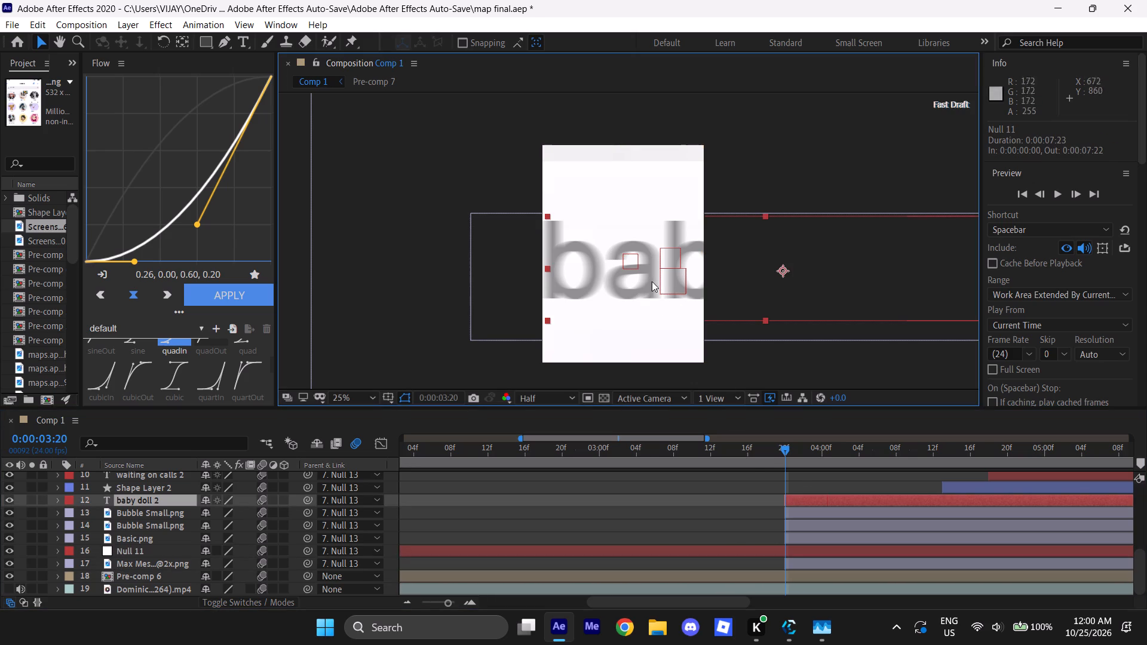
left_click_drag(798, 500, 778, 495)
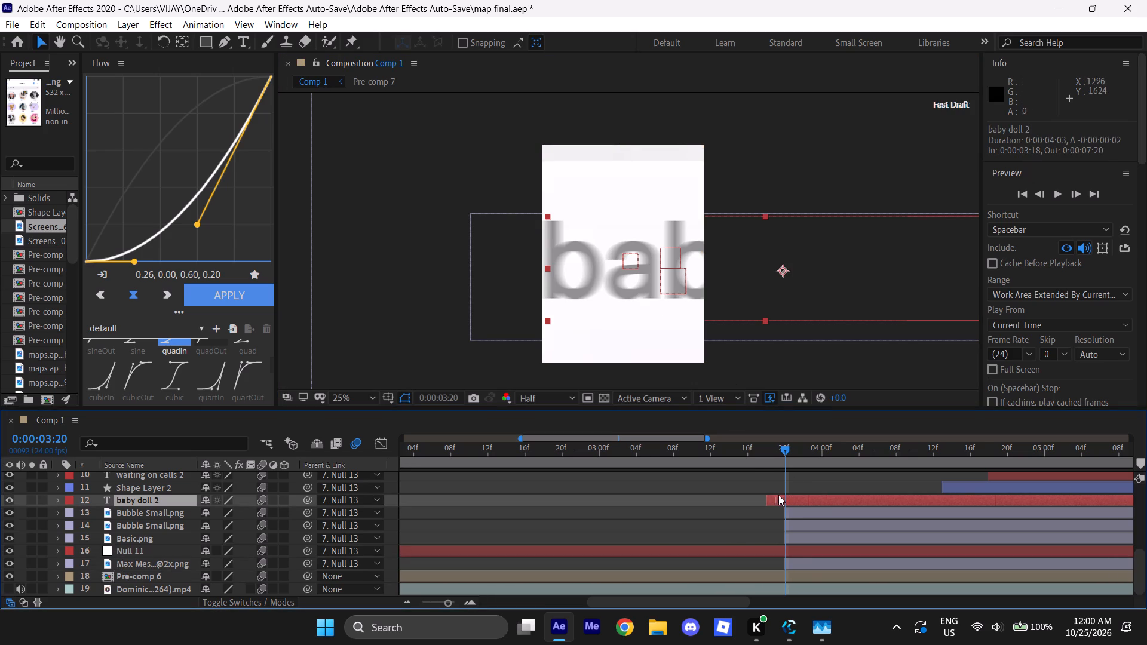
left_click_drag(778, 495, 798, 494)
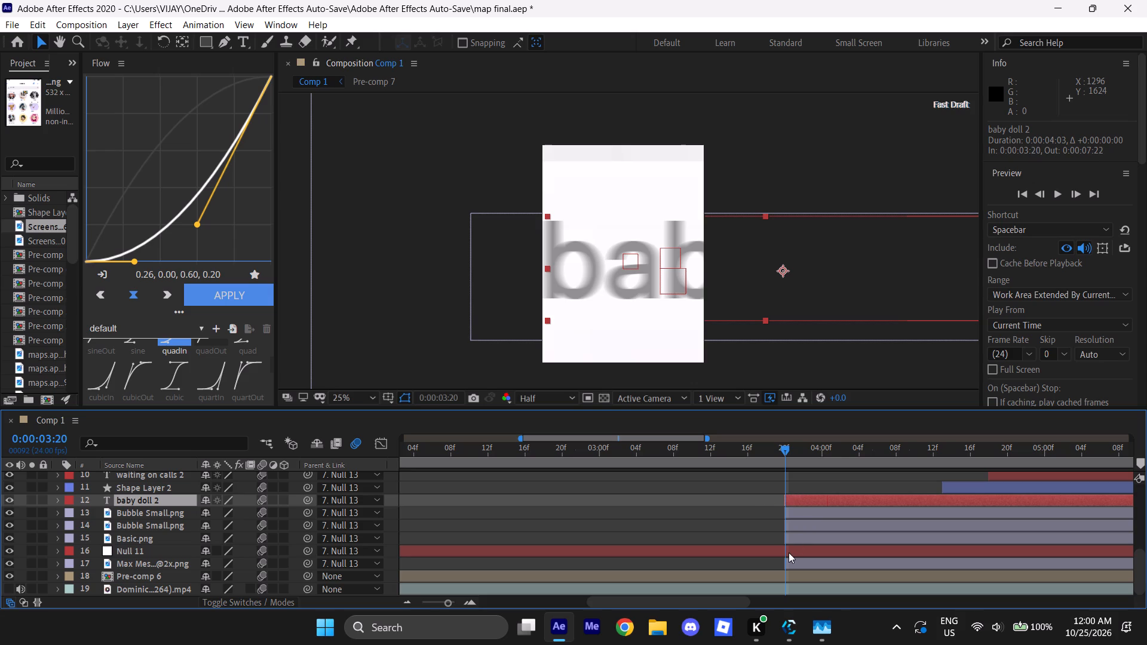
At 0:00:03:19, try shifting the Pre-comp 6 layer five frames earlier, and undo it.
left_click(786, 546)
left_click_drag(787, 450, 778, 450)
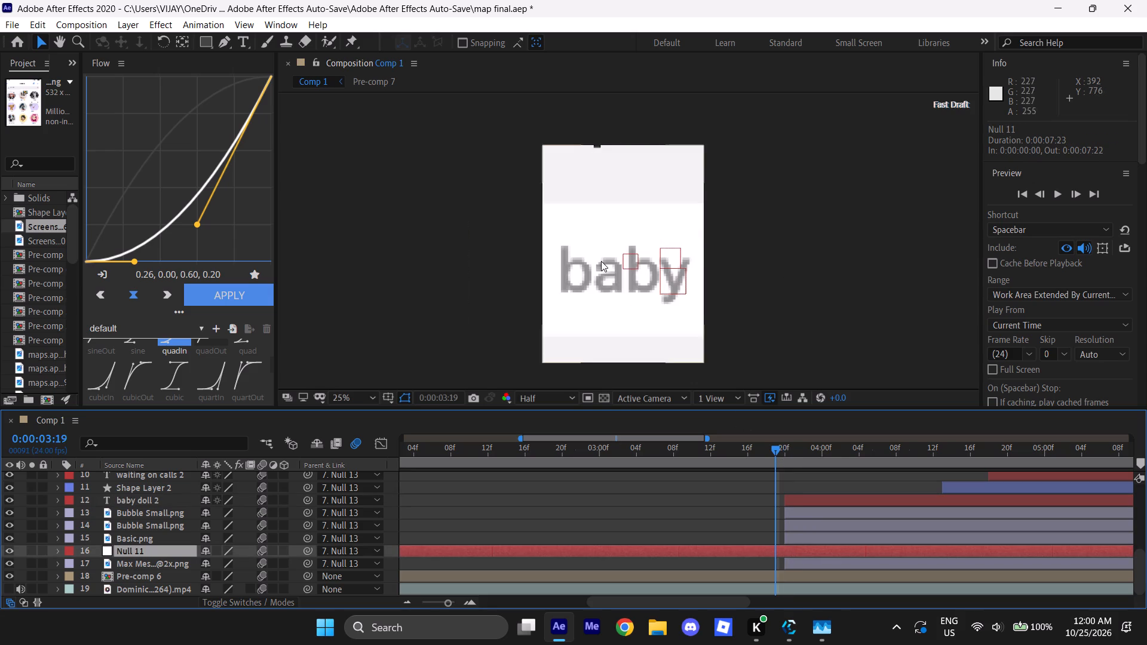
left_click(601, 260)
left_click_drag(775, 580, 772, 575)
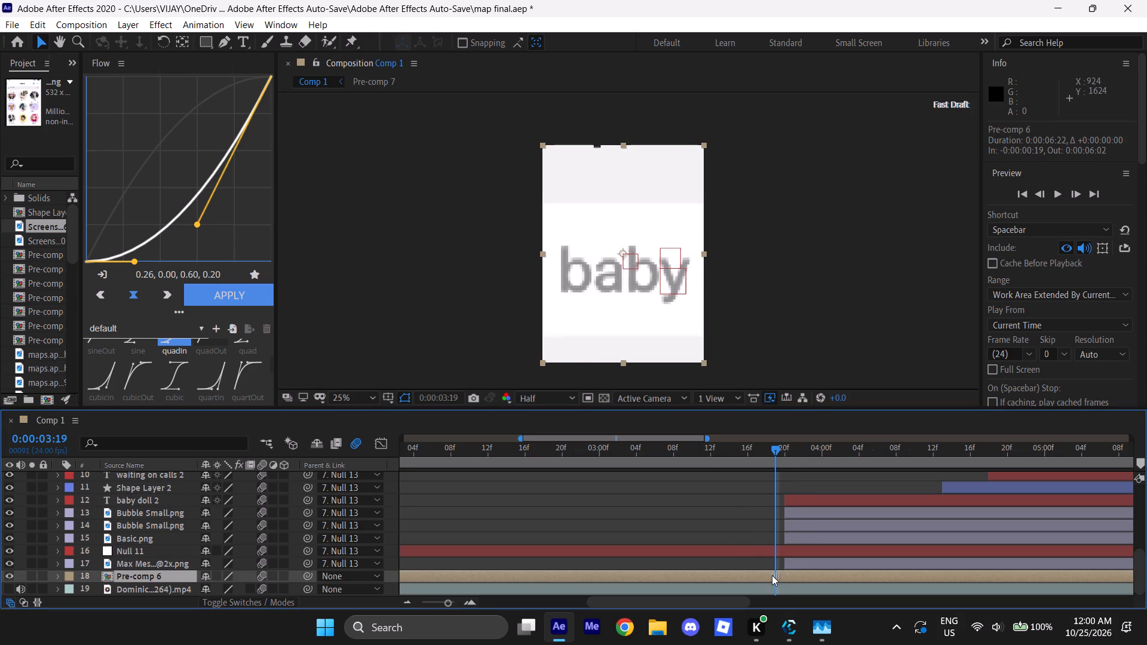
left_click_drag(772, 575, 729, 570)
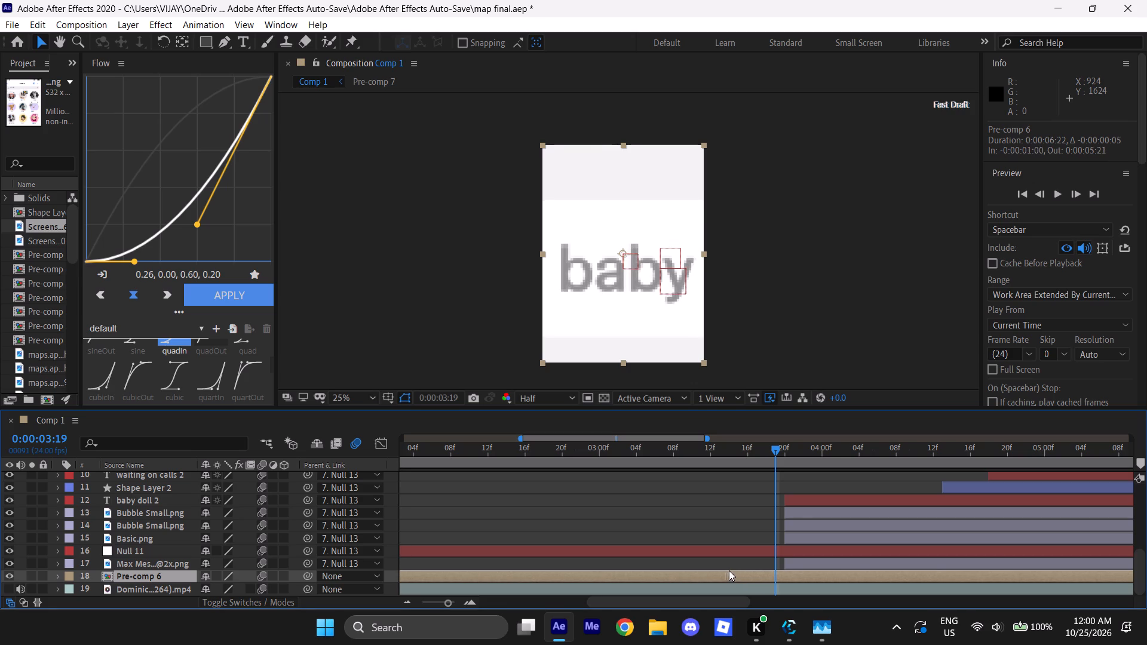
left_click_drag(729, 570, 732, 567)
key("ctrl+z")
Reveal the keyframes of baby doll 2 and Null 13, and compare the frames around the cut between 0:00:03:18 and 0:00:03:21.
left_click_drag(779, 453, 787, 453)
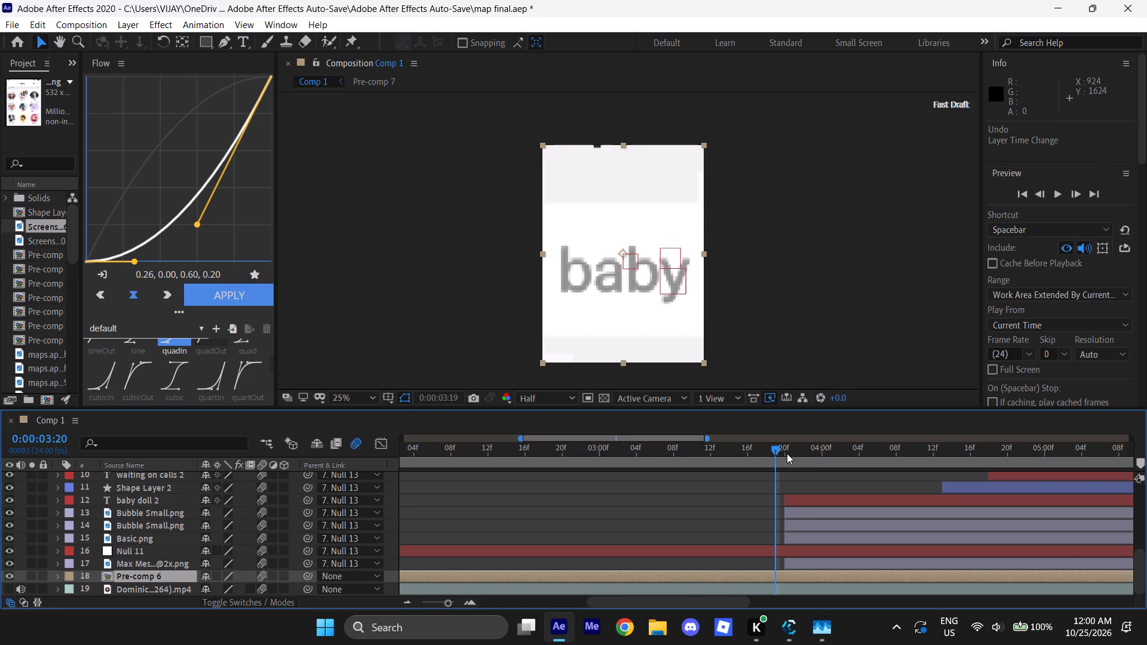
left_click_drag(787, 453, 789, 455)
left_click(799, 500)
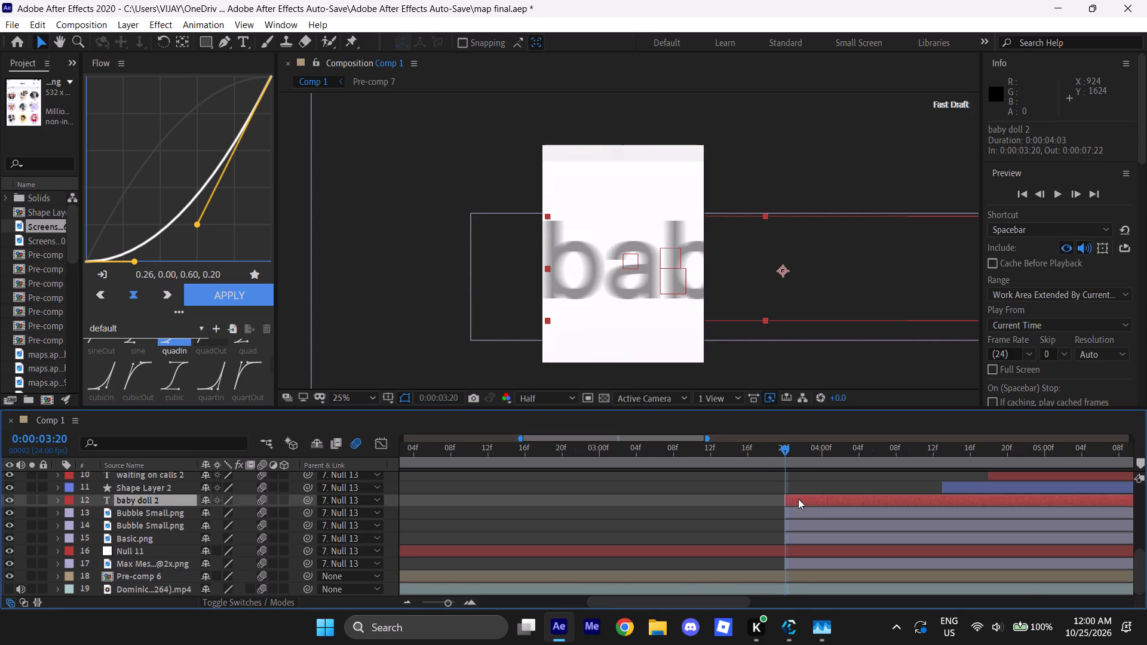
key("u")
scroll(800, 501, "up", 2)
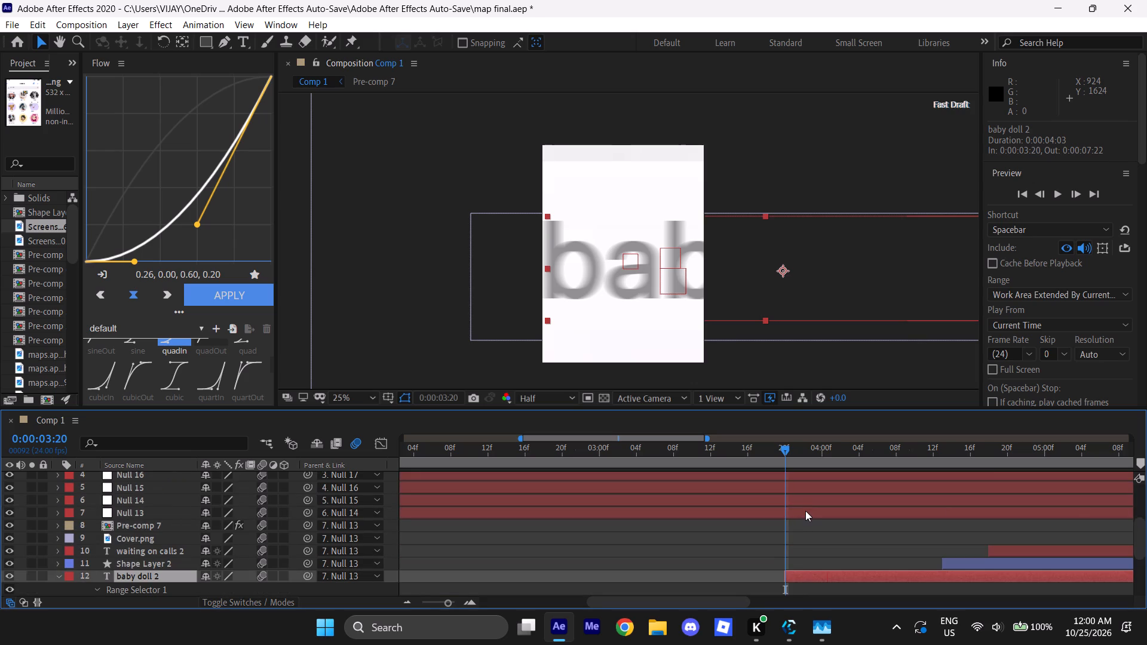
left_click(805, 511)
key("u")
left_click(811, 516)
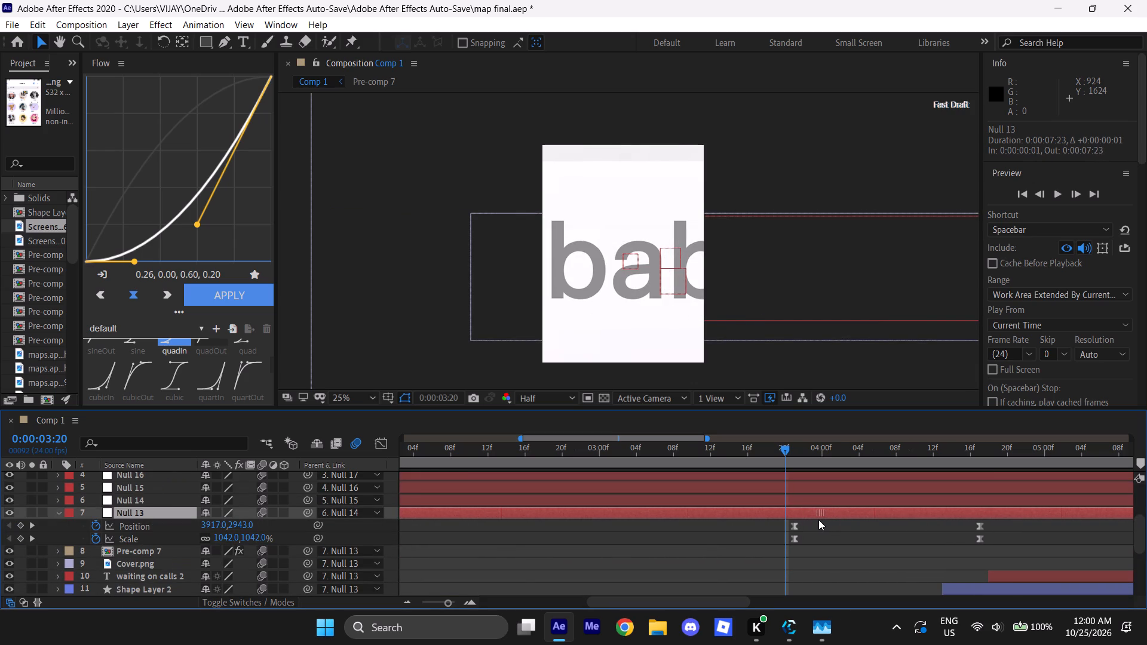
left_click_drag(787, 455, 773, 460)
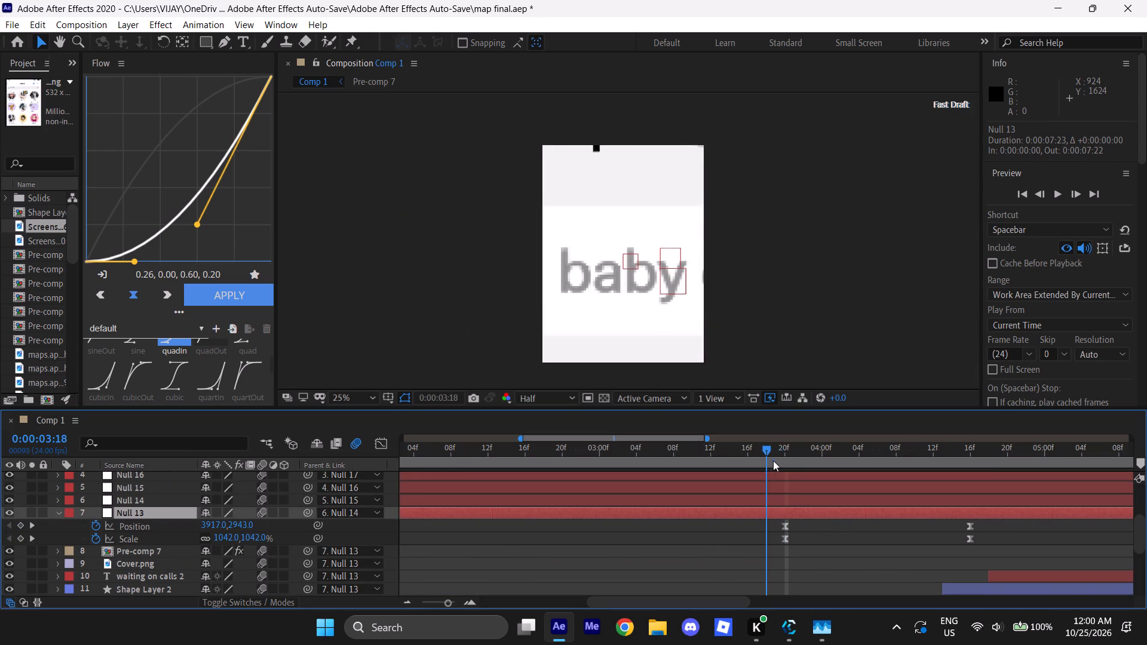
left_click_drag(773, 460, 796, 470)
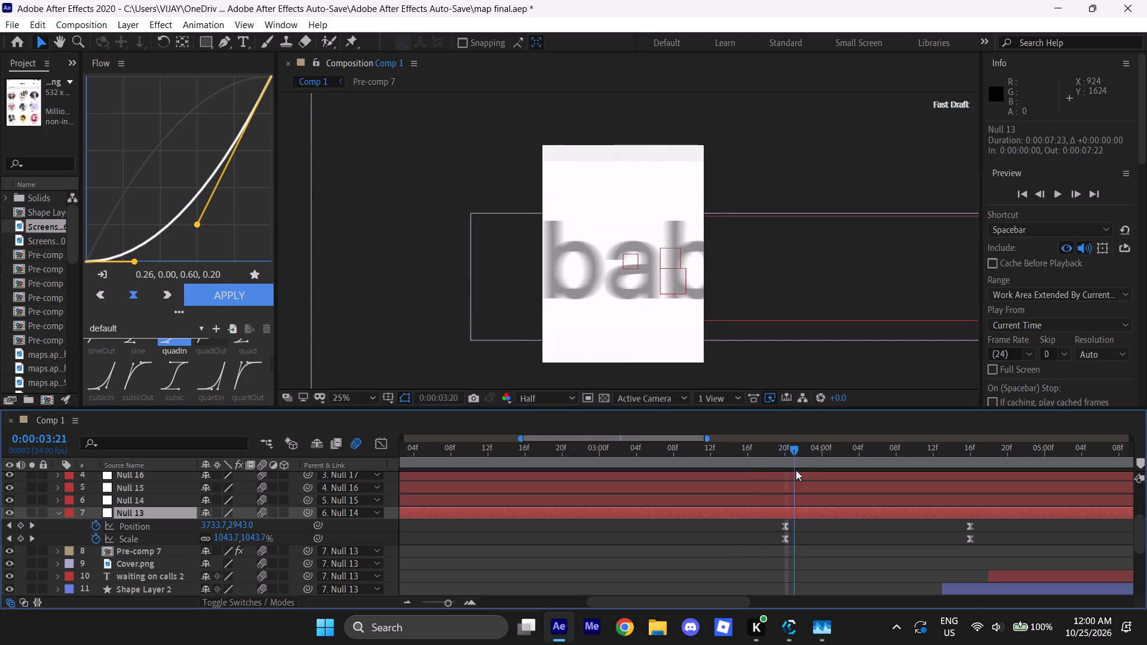
left_click_drag(796, 470, 780, 475)
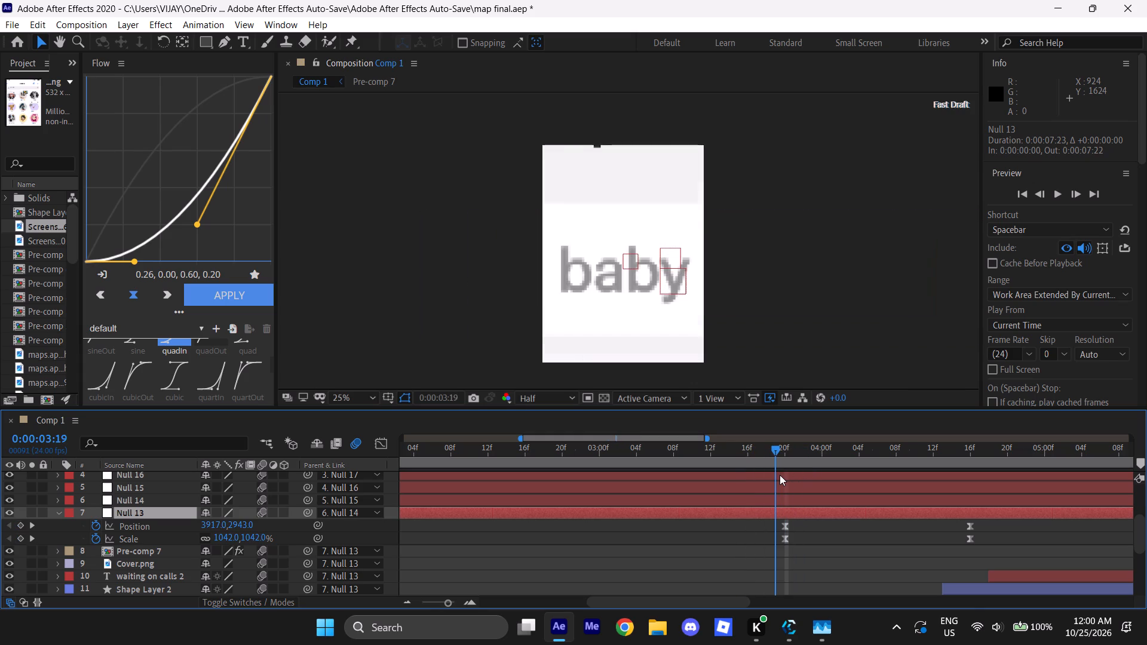
left_click_drag(780, 475, 780, 474)
left_click_drag(780, 474, 781, 475)
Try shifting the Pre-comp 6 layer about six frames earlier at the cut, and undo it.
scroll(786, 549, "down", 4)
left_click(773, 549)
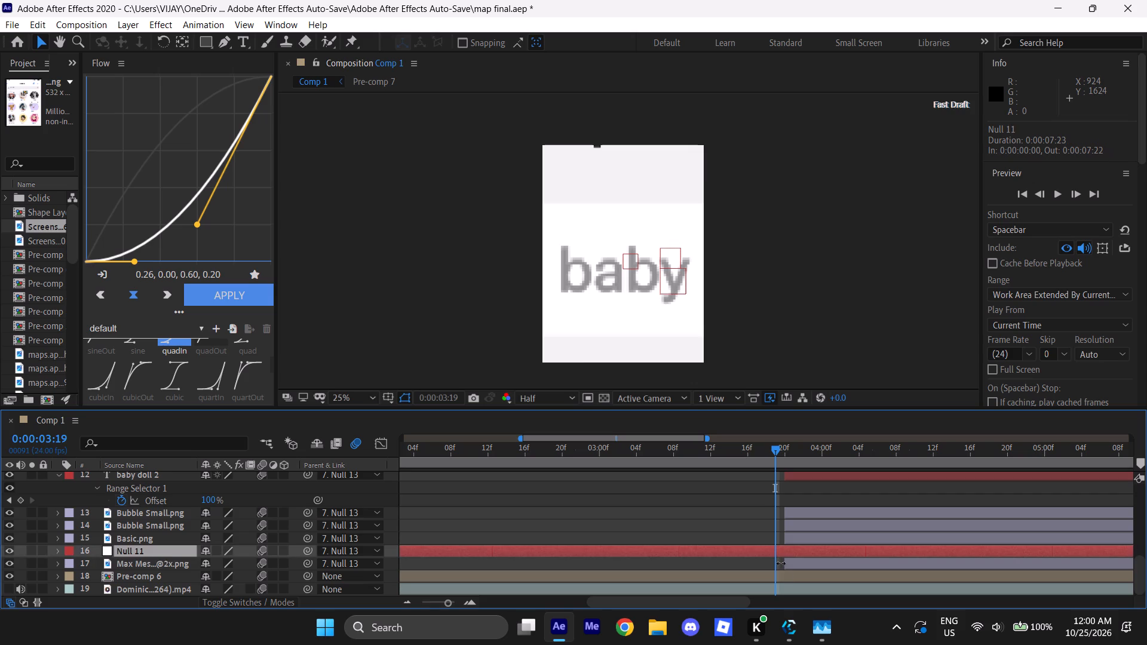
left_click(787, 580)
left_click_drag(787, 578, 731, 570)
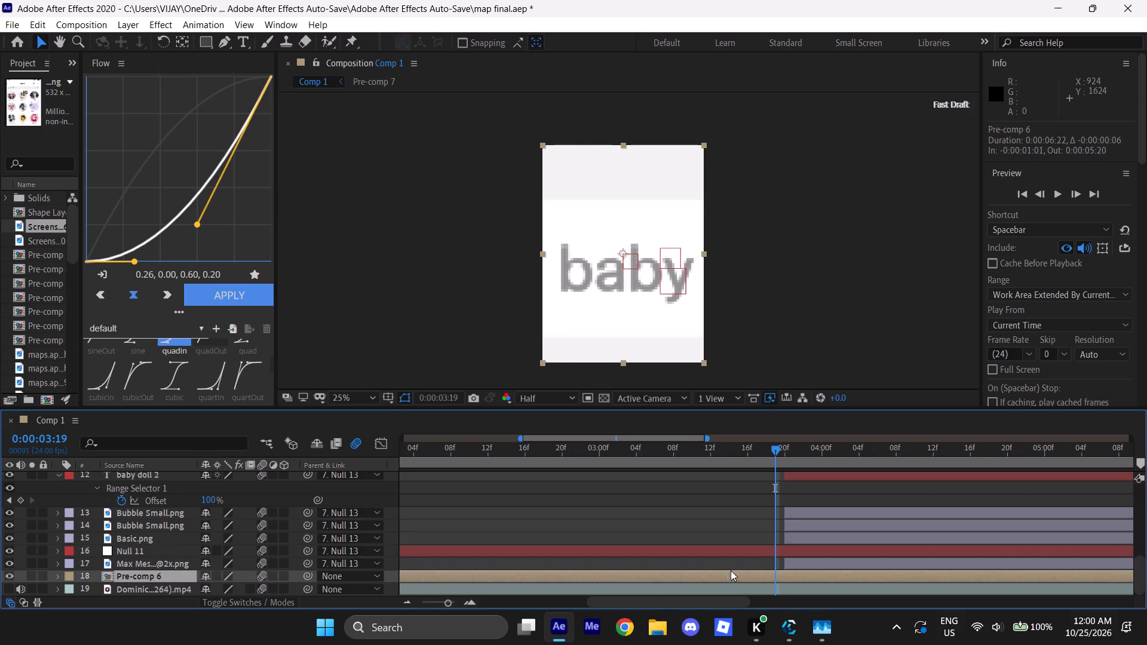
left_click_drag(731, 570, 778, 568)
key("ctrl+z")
Open Pre-comp 6, switch its timeline from the graph to layer bars, and reveal Null 9's keyframes.
left_click(790, 577)
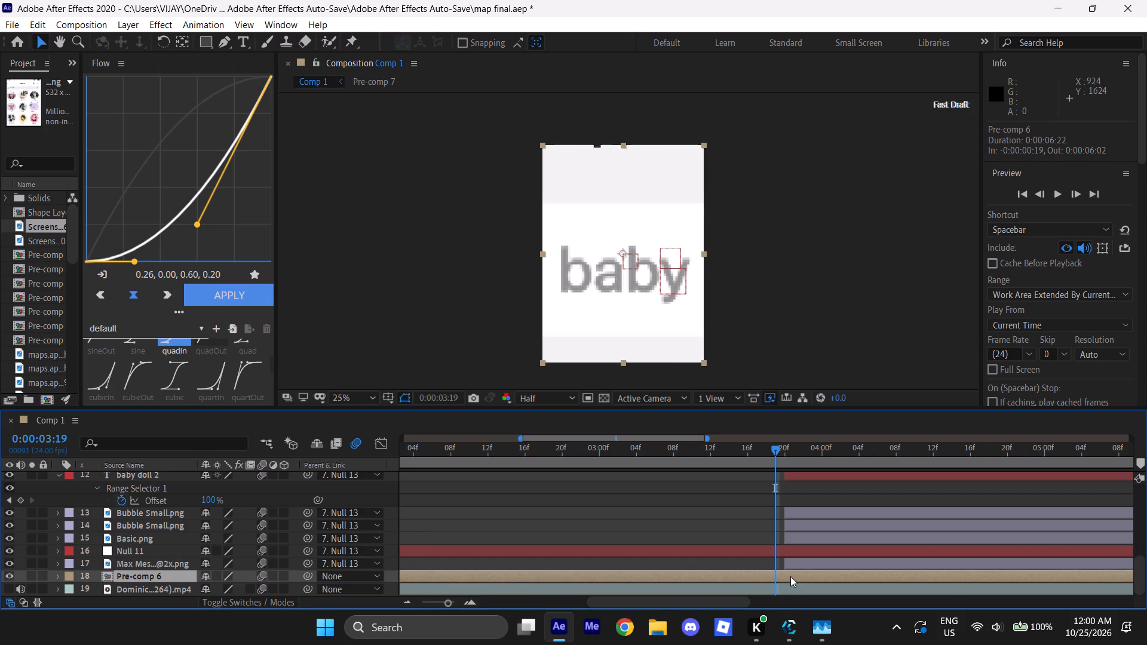
key("u")
double_click(790, 576)
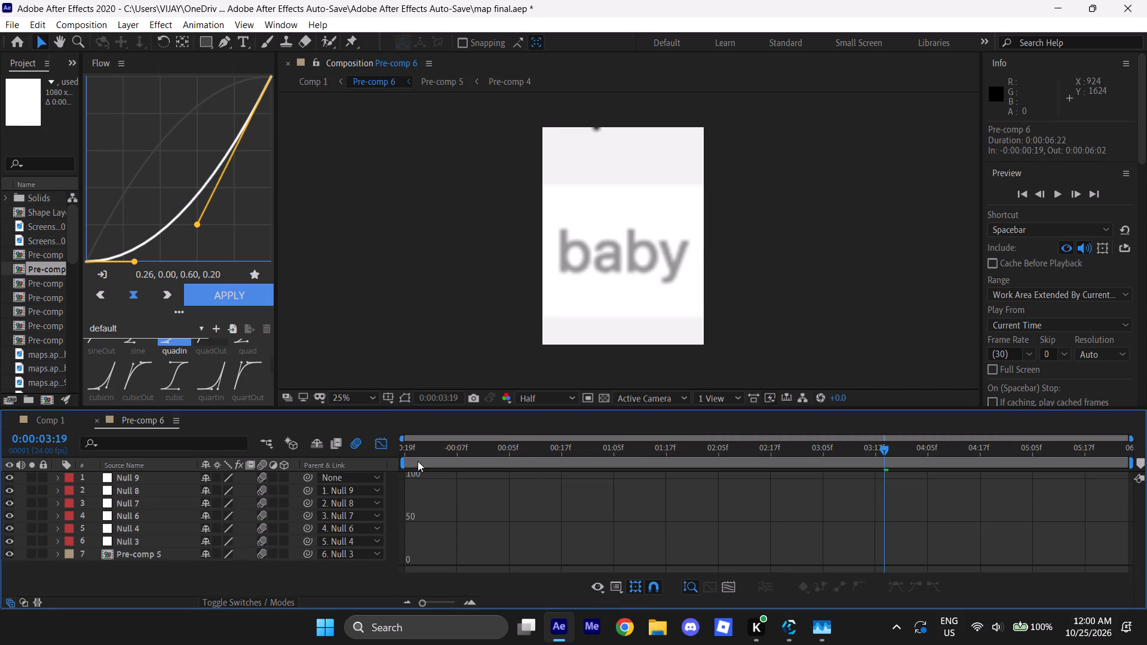
left_click(376, 444)
scroll(795, 512, "up", 3)
left_click(876, 478)
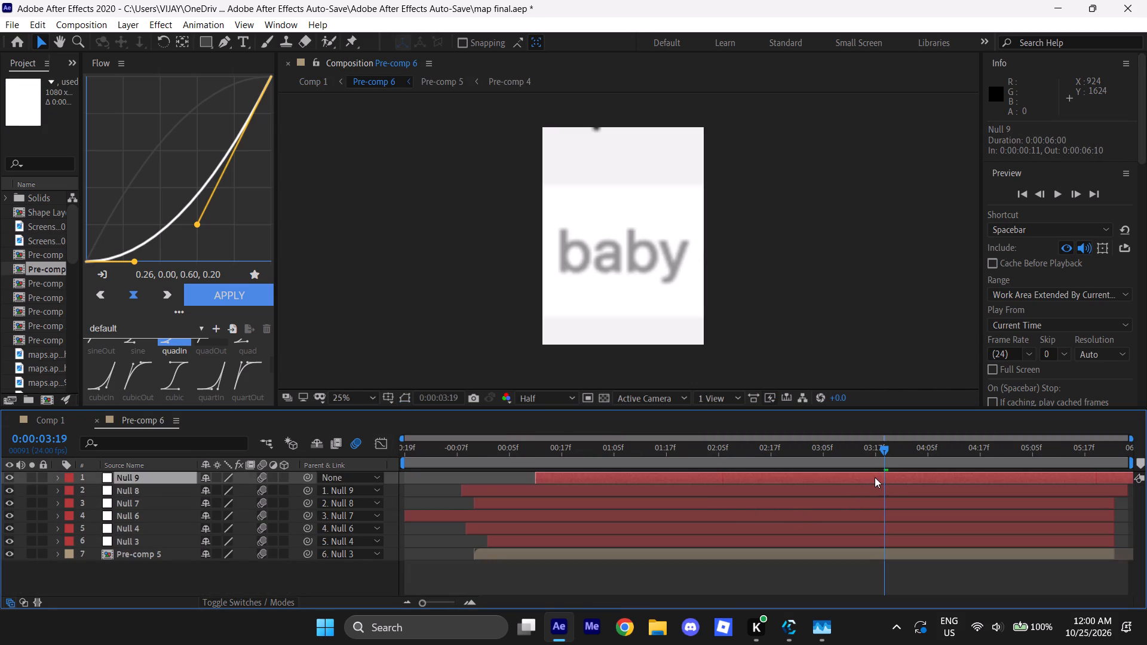
key("u")
At 0:00:03:23, set Null 9's end keyframes to scale 746.4% and position 3043.6, -1662.6, enlarging and reframing the word baby.
left_click_drag(885, 452, 901, 449)
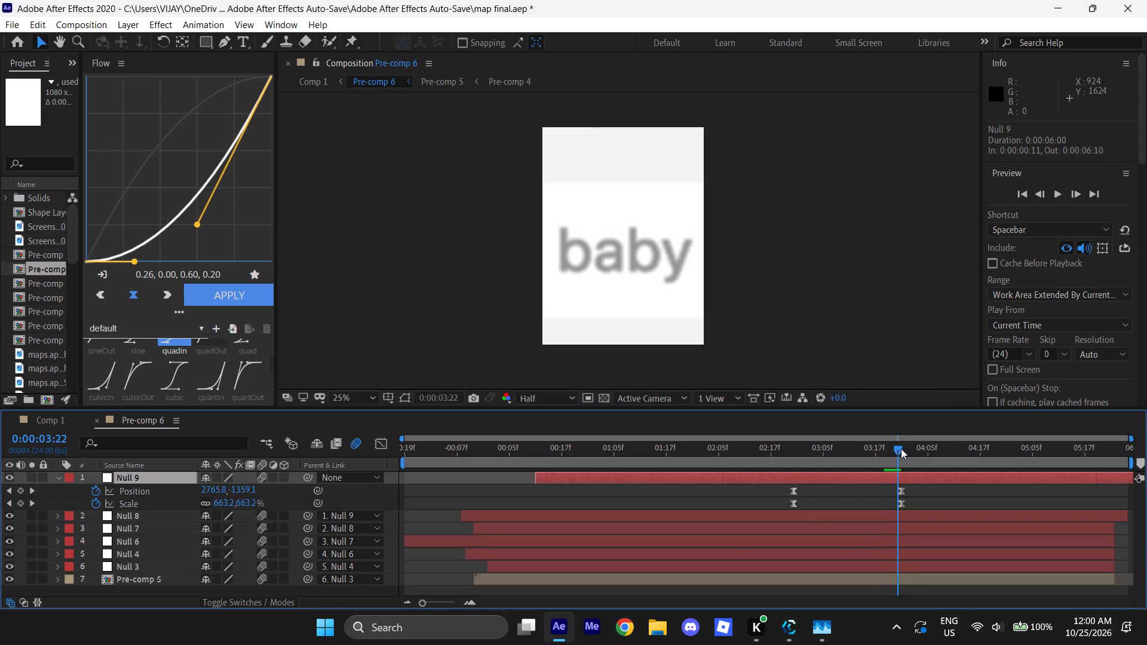
left_click_drag(901, 449, 905, 445)
left_click(901, 490)
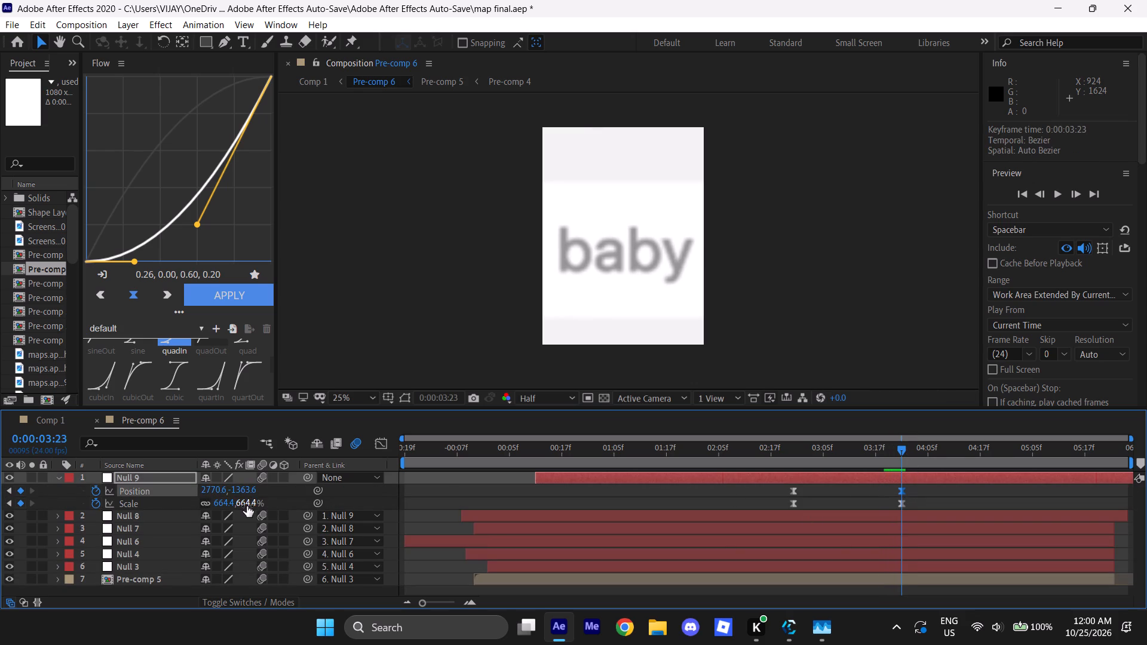
left_click_drag(247, 508, 259, 495)
left_click_drag(246, 493, 220, 502)
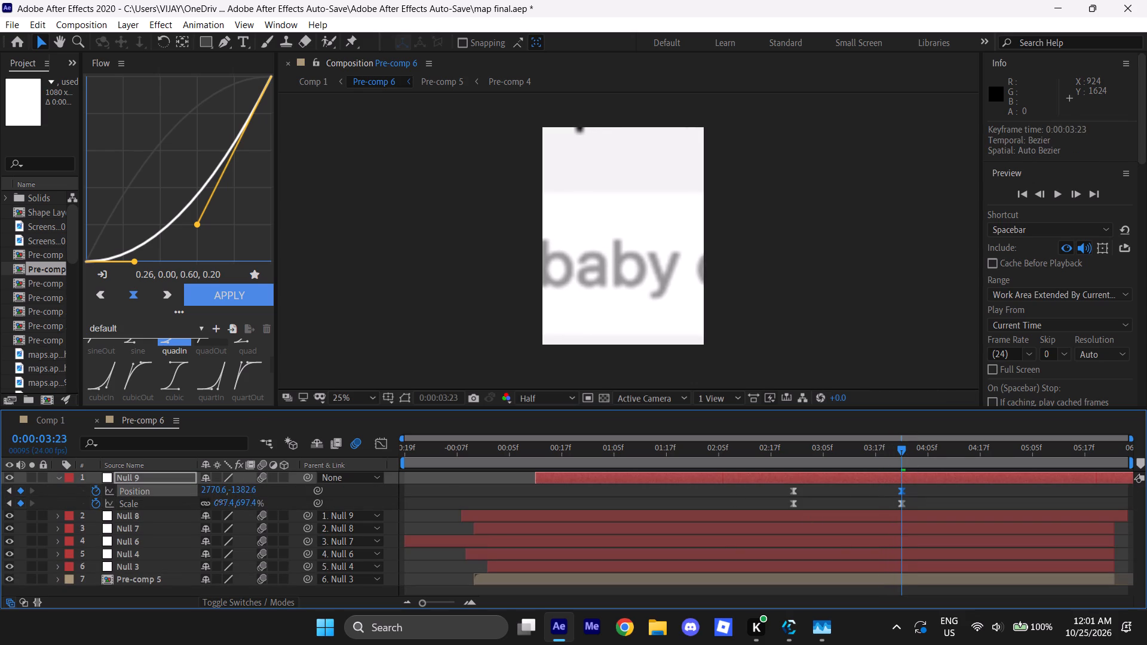
left_click_drag(220, 502, 256, 381)
left_click_drag(209, 486, 296, 477)
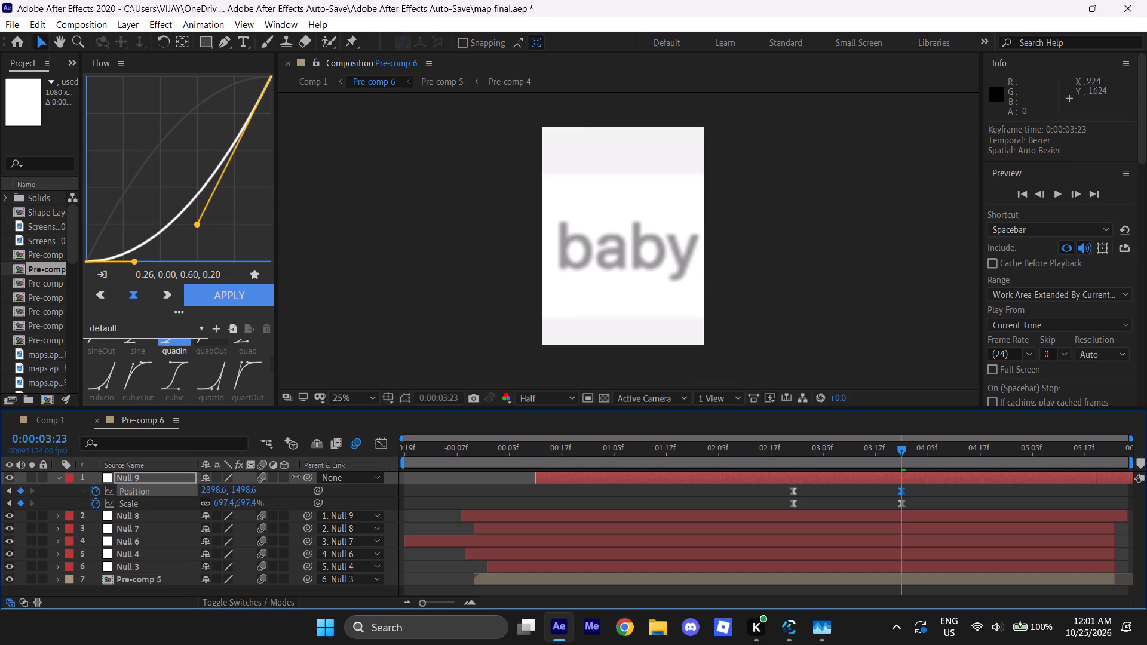
left_click_drag(296, 477, 296, 476)
left_click_drag(246, 495, 246, 492)
left_click_drag(246, 492, 240, 505)
left_click_drag(247, 504, 272, 471)
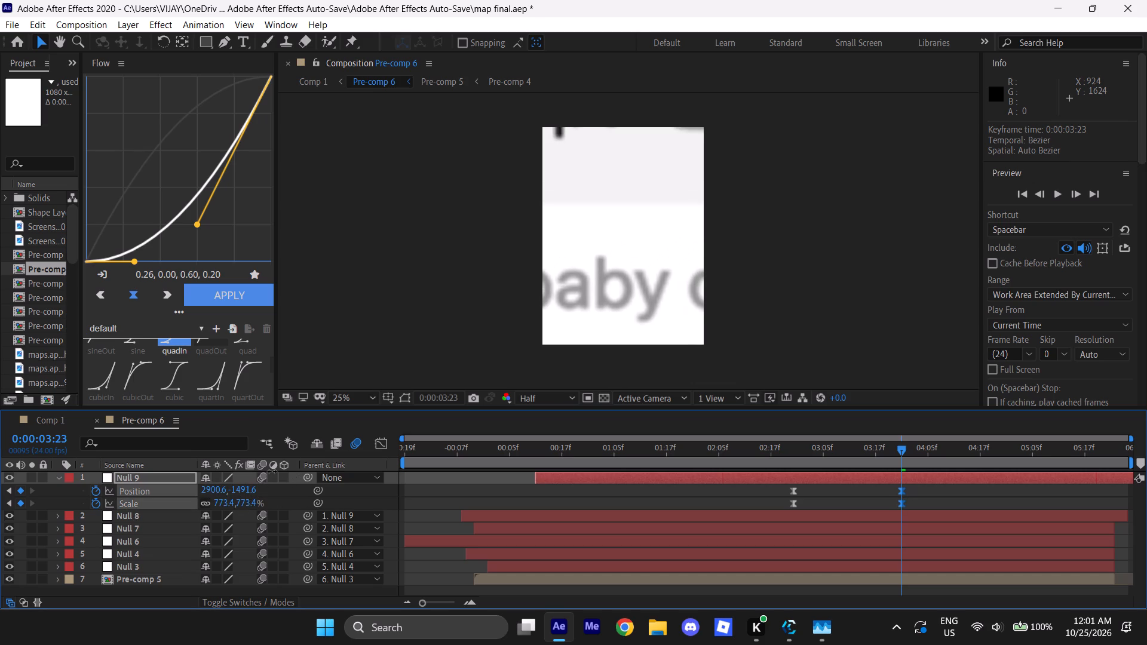
left_click_drag(272, 471, 260, 481)
left_click_drag(240, 493, 284, 322)
left_click_drag(207, 493, 314, 496)
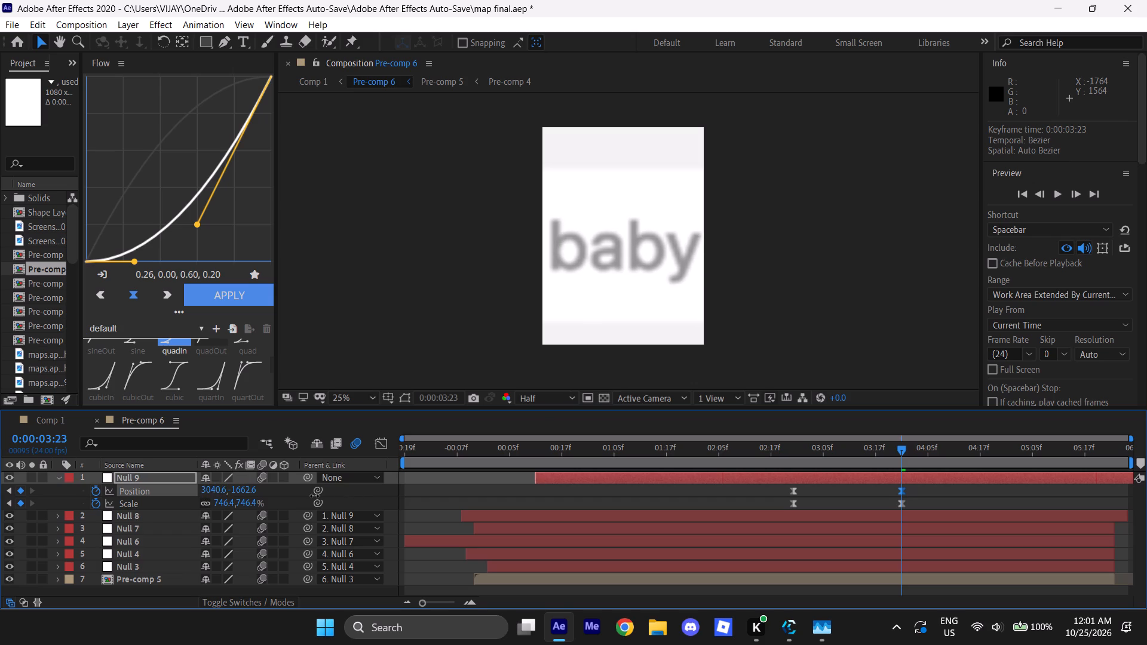
left_click_drag(314, 496, 317, 496)
In Comp 1, check how Pre-comp 6 frames baby around the cut near 0:00:03:20, and reopen Pre-comp 6.
left_click(40, 417)
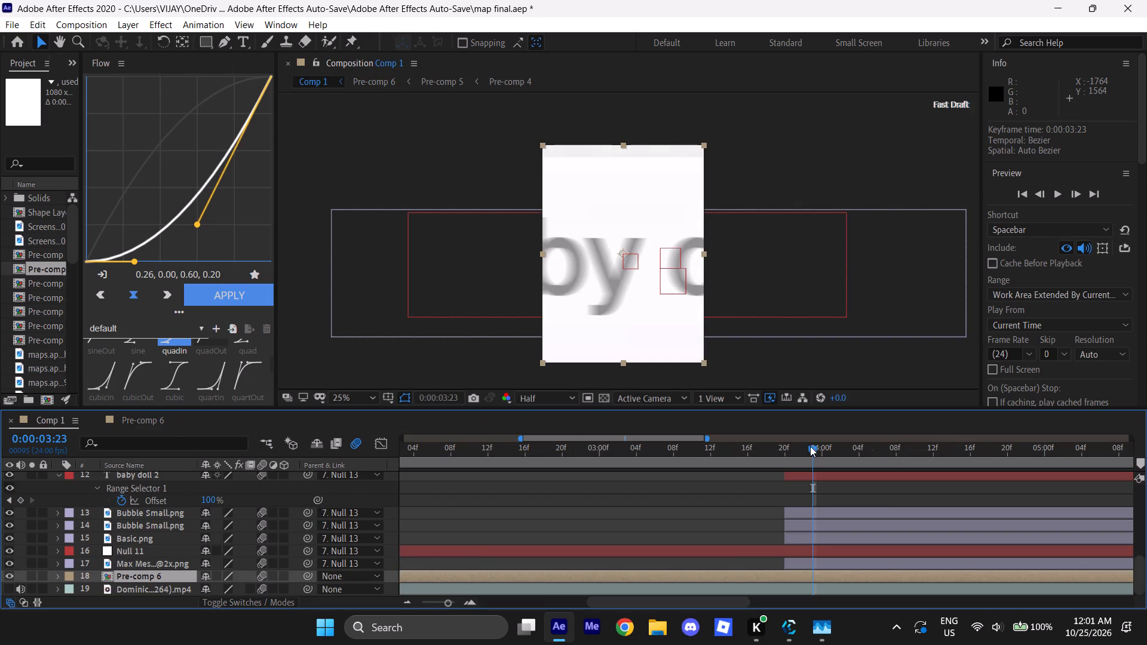
left_click_drag(810, 446, 778, 463)
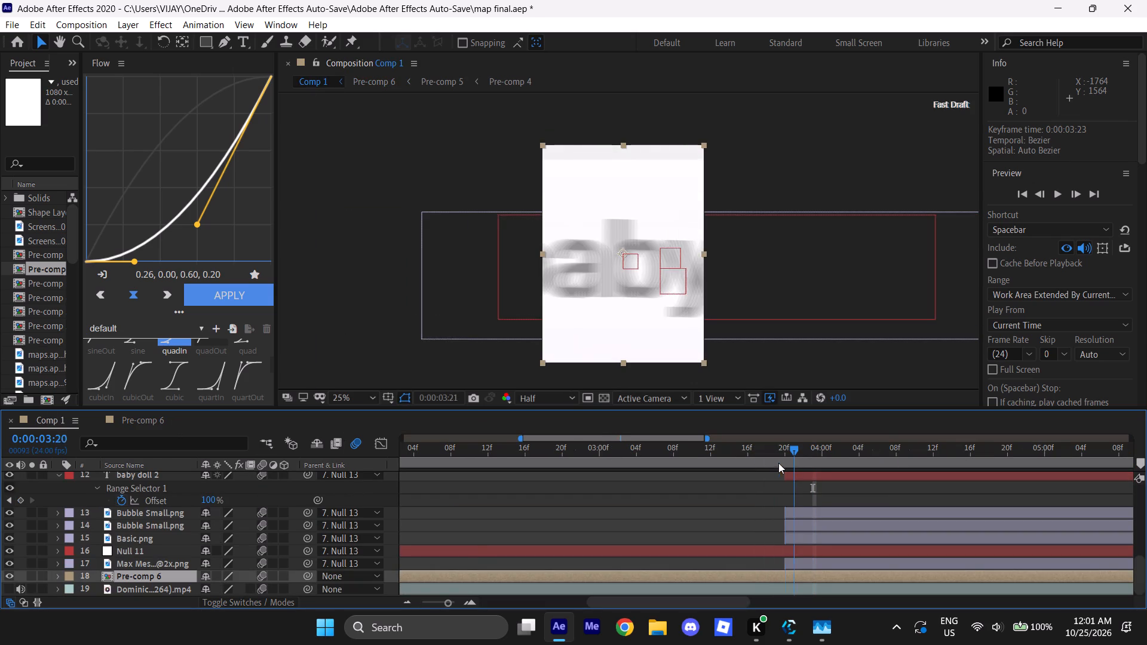
left_click_drag(778, 463, 774, 466)
double_click(783, 582)
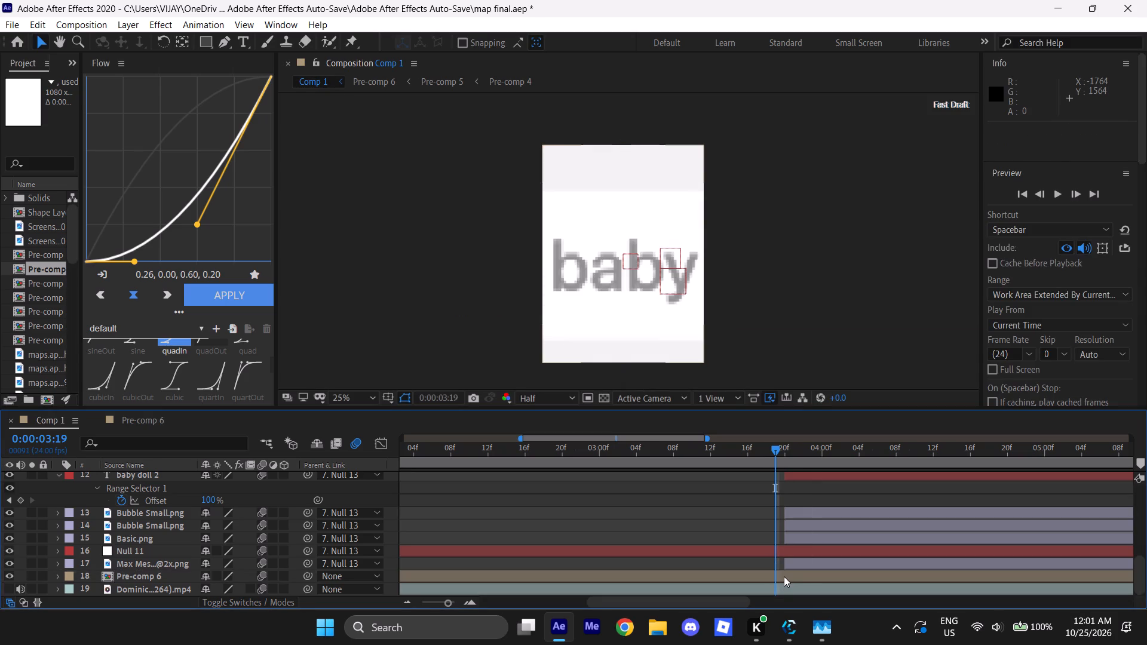
double_click(784, 576)
left_click(774, 574)
left_click(774, 573)
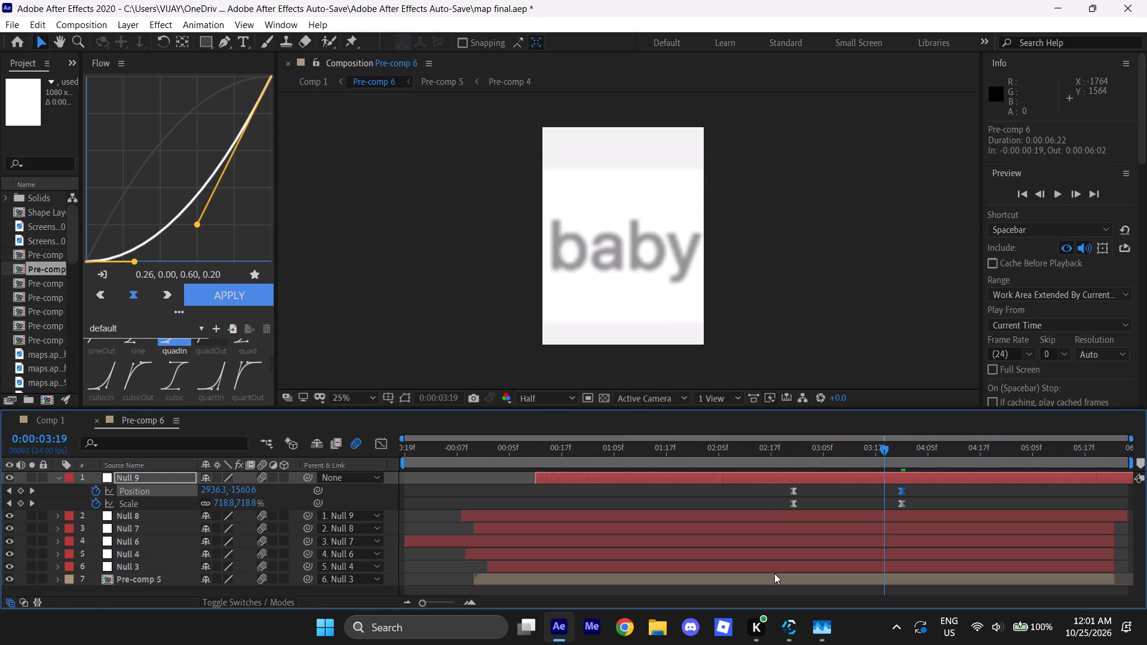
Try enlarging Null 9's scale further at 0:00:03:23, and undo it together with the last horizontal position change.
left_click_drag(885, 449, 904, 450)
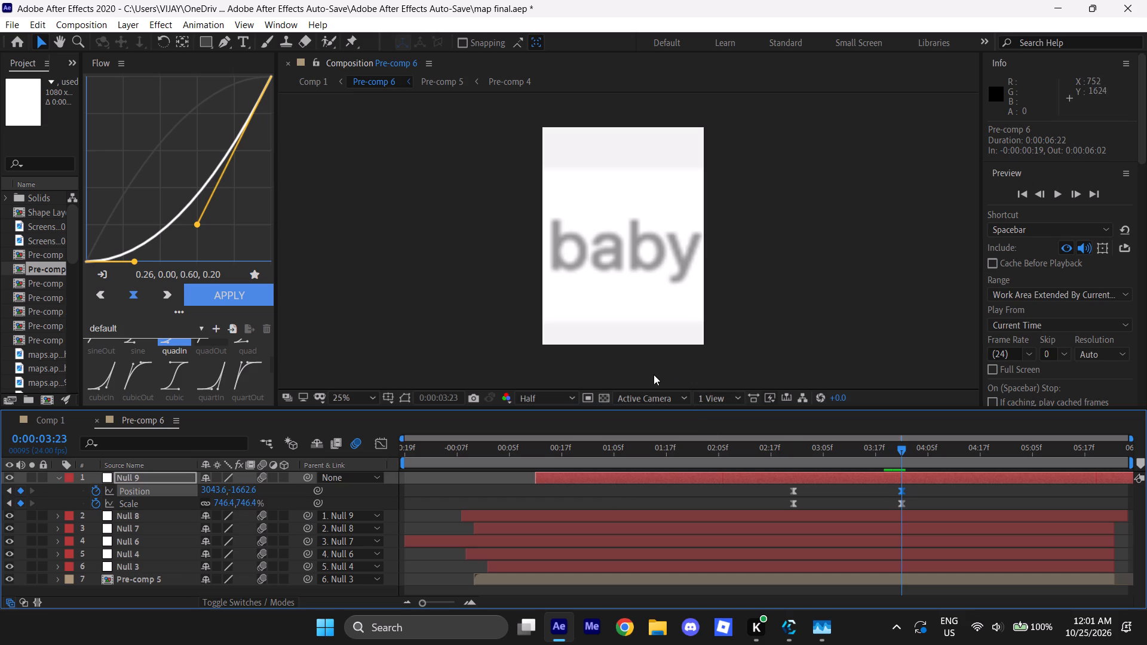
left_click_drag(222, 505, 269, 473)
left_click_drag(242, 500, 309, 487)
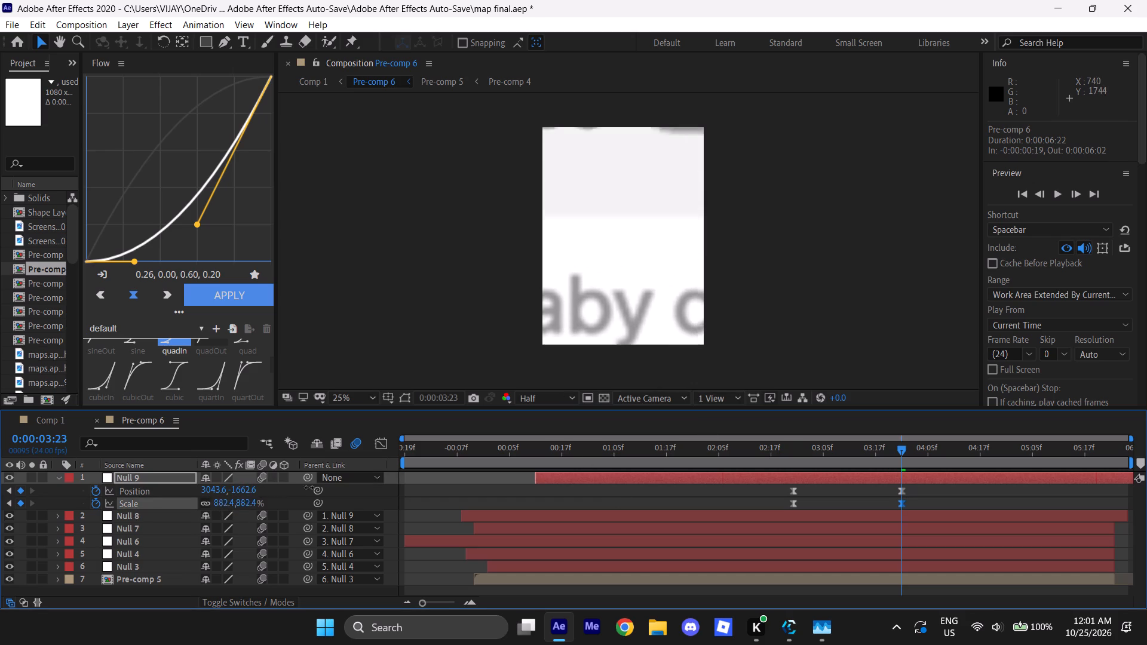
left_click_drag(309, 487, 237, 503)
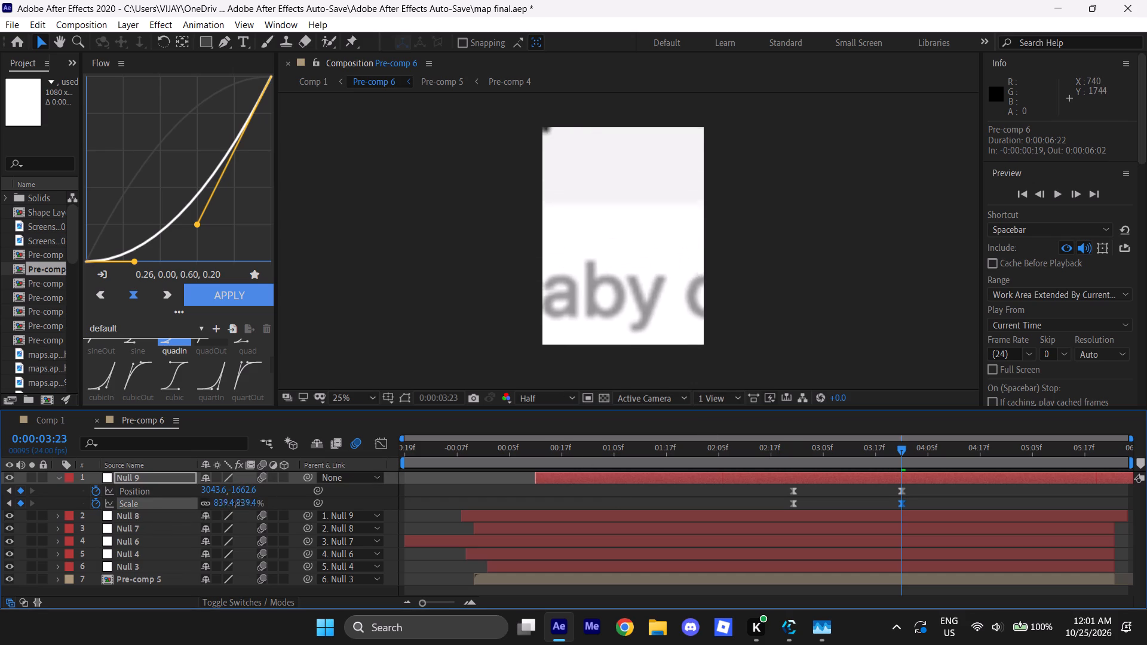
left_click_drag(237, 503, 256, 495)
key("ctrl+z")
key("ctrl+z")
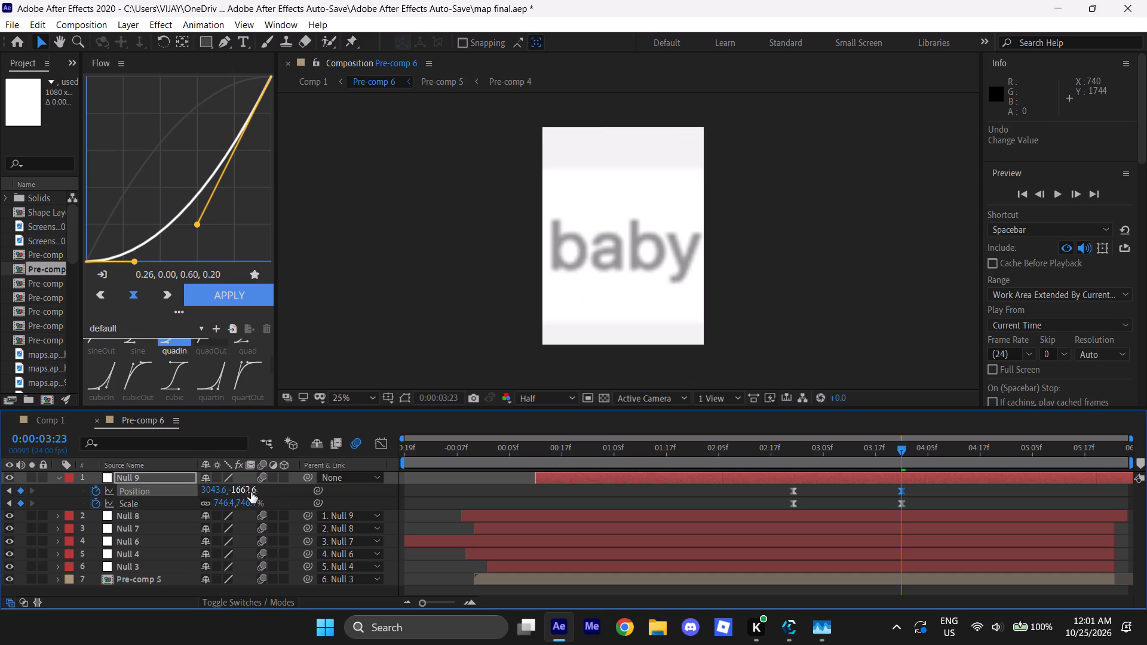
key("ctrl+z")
At 0:00:03:23, set Null 9's scale to 833.4% and vertical position to -1983.6, shifting it horizontally to frame baby.
left_click_drag(230, 505, 263, 484)
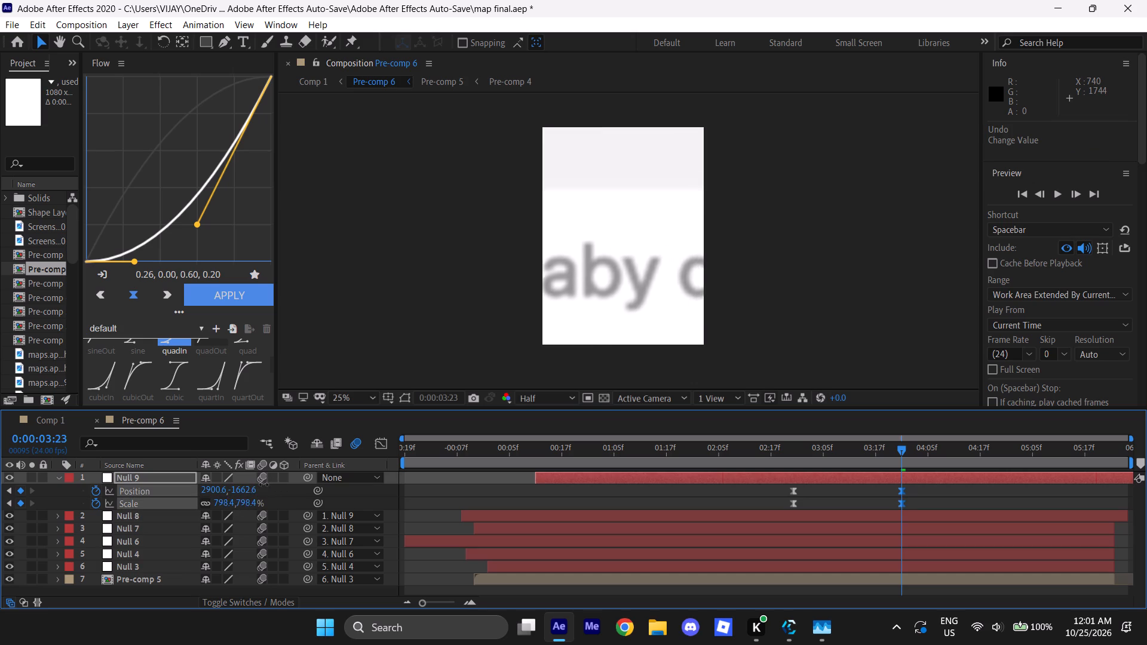
left_click_drag(263, 484, 286, 473)
left_click_drag(241, 488, 338, 103)
left_click_drag(214, 492, 611, 449)
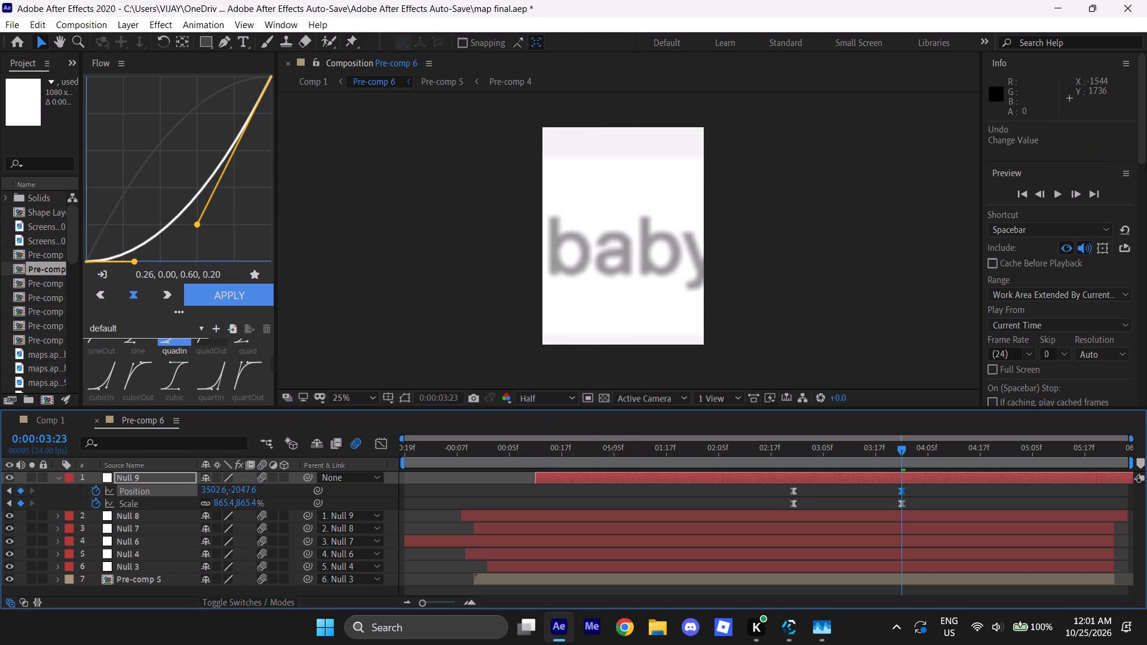
left_click_drag(611, 449, 557, 449)
left_click_drag(241, 504, 232, 519)
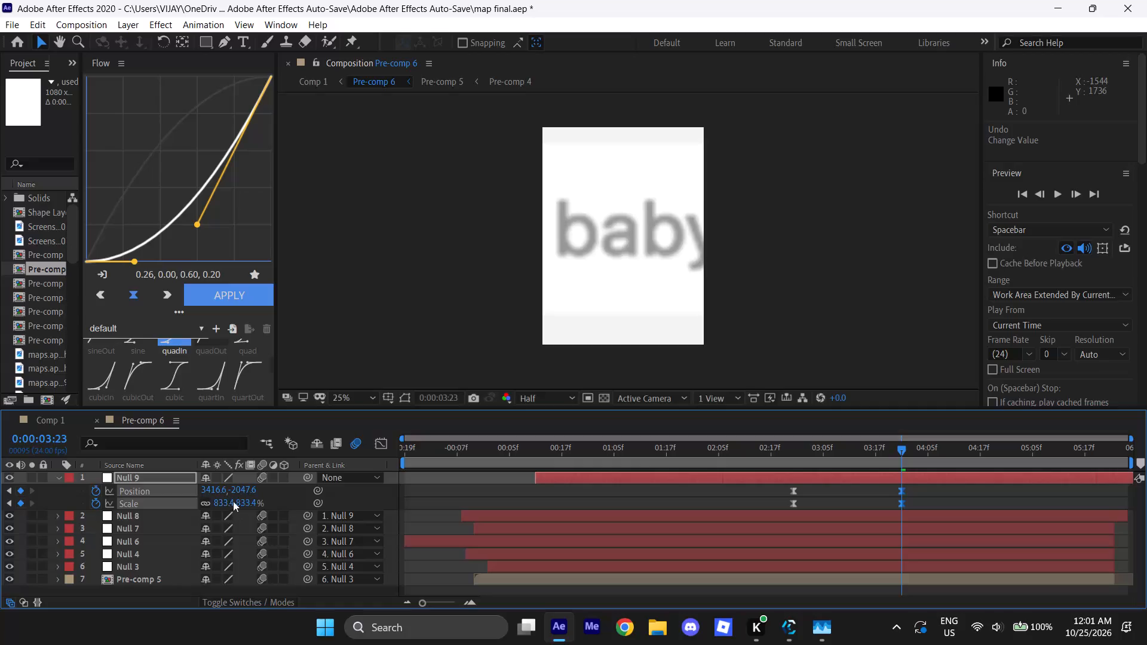
left_click_drag(240, 491, 203, 616)
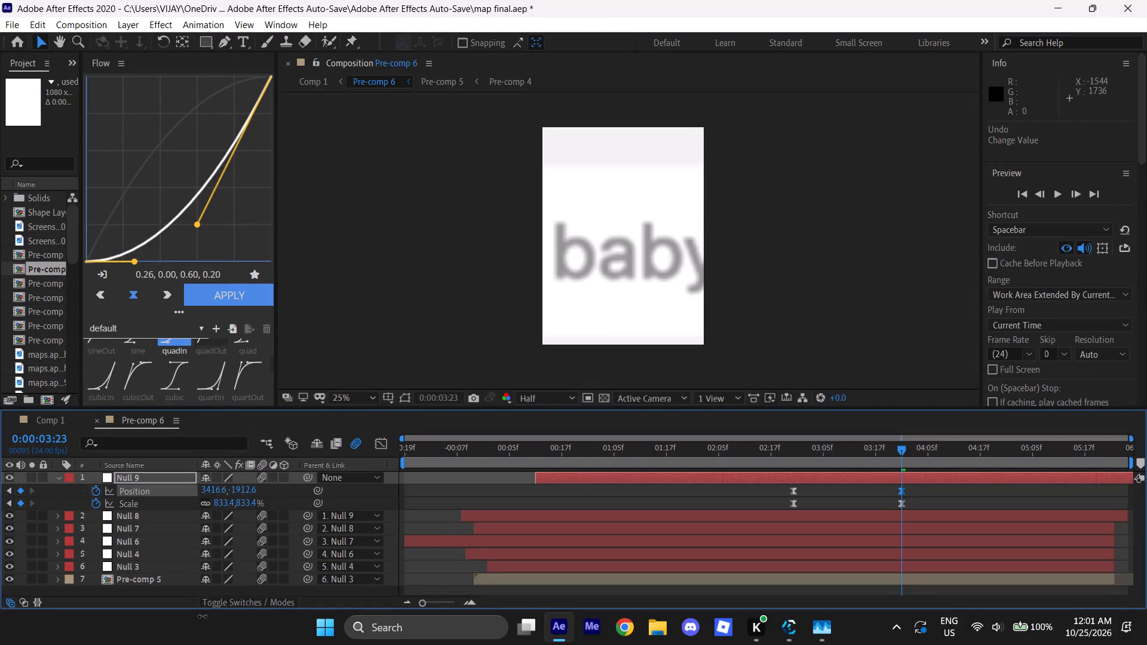
left_click_drag(203, 616, 207, 572)
left_click_drag(210, 487, 121, 491)
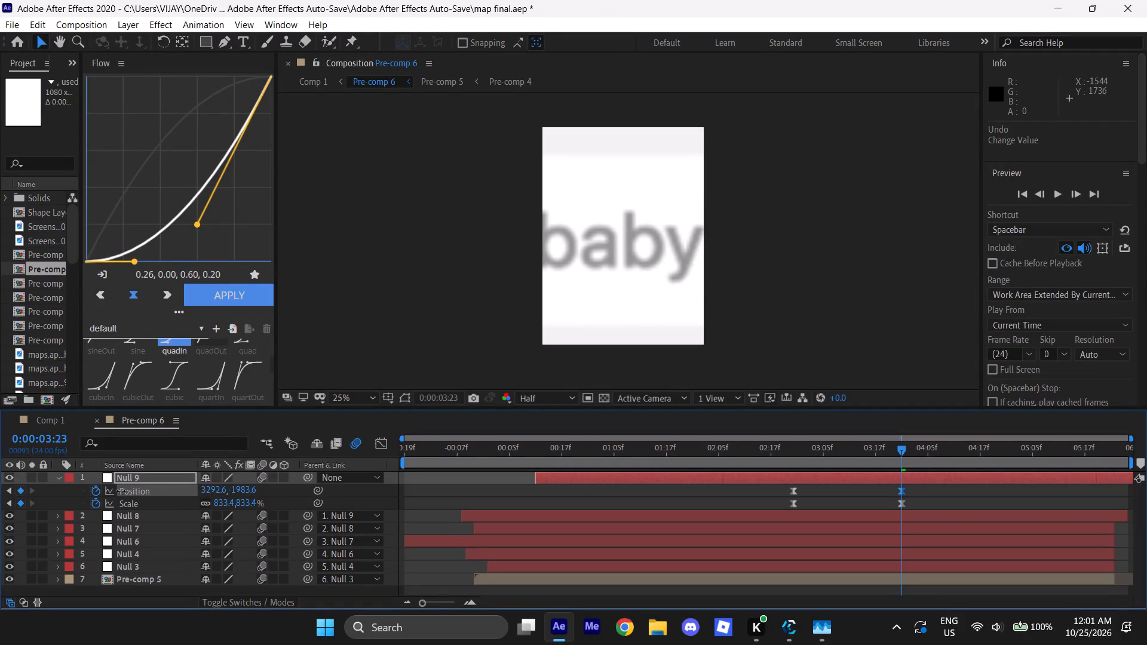
left_click_drag(121, 491, 173, 490)
In Comp 1, compare the frames around the baby doll cut and play back the transition from before it.
left_click(50, 419)
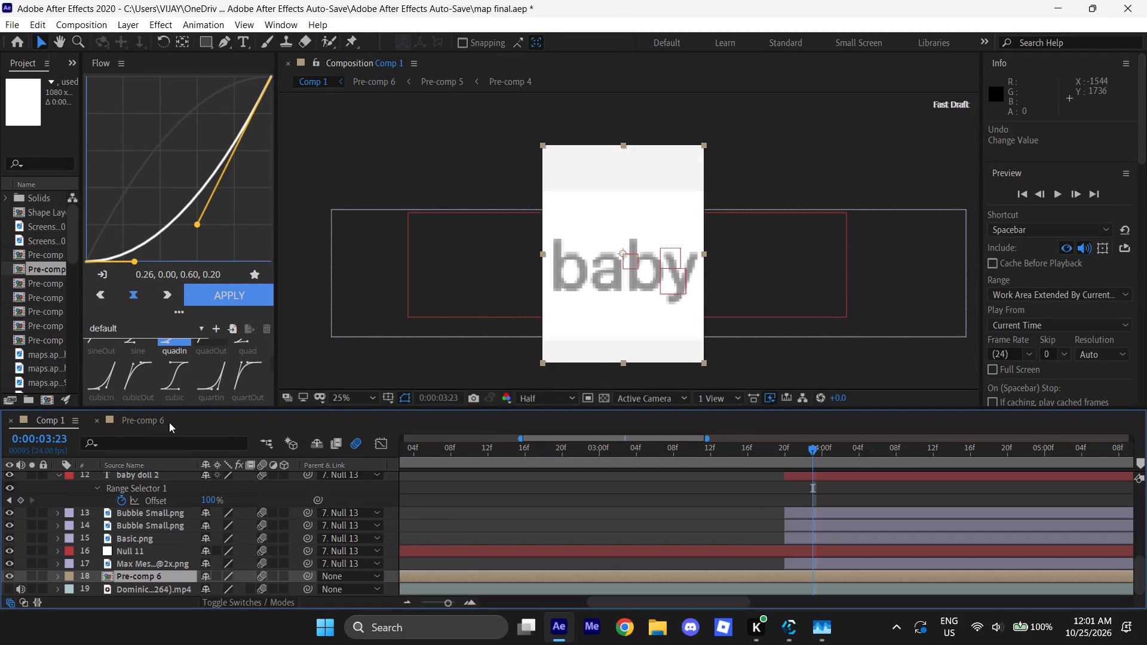
left_click_drag(817, 450, 774, 471)
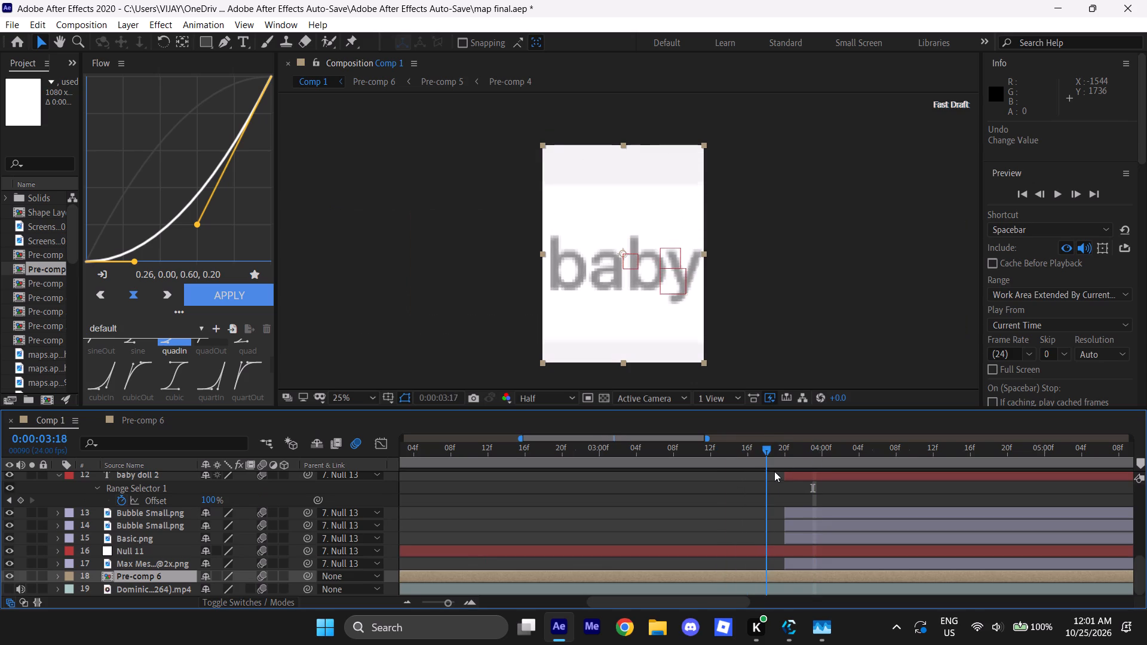
left_click_drag(774, 471, 588, 478)
key("space")
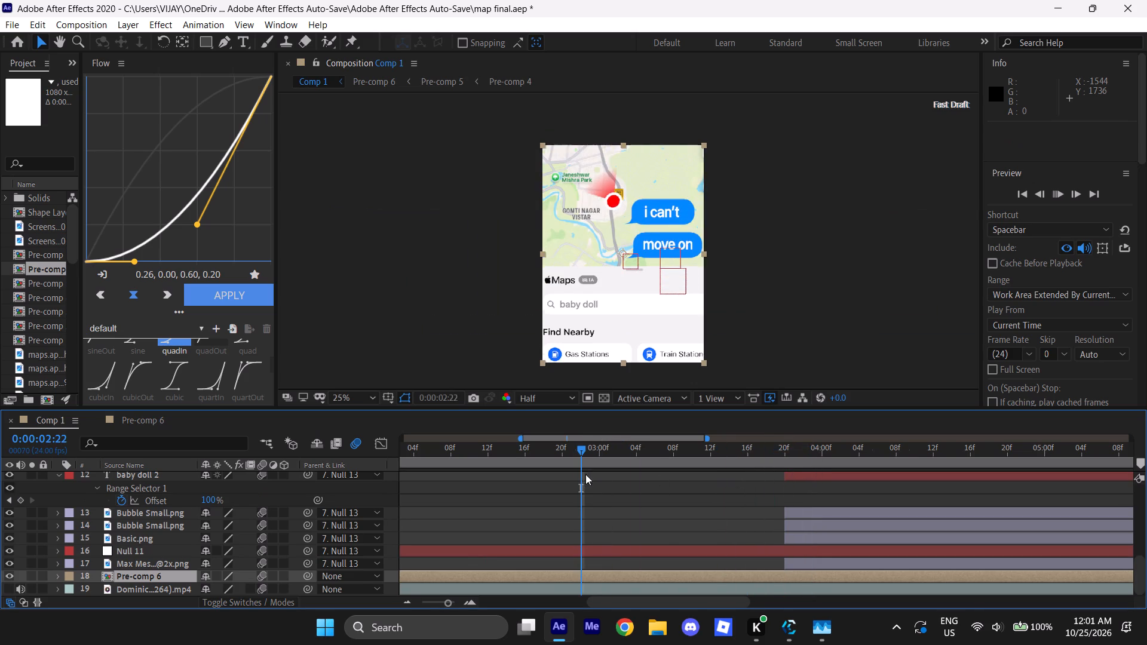
left_click_drag(587, 454, 586, 454)
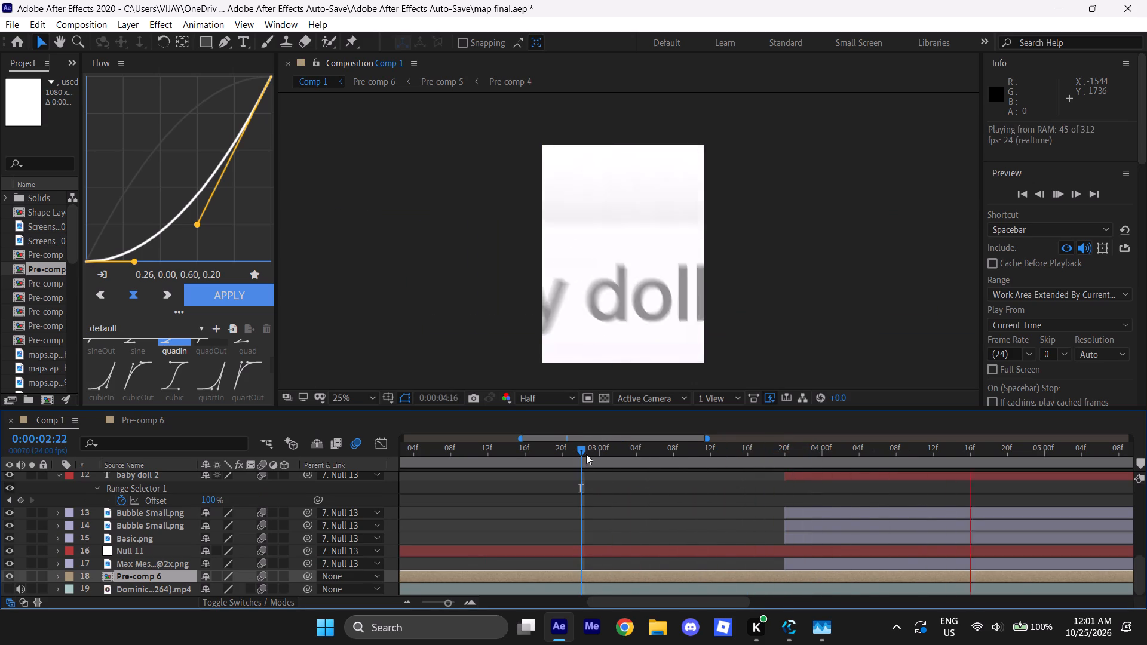
left_click_drag(586, 454, 485, 478)
key("space")
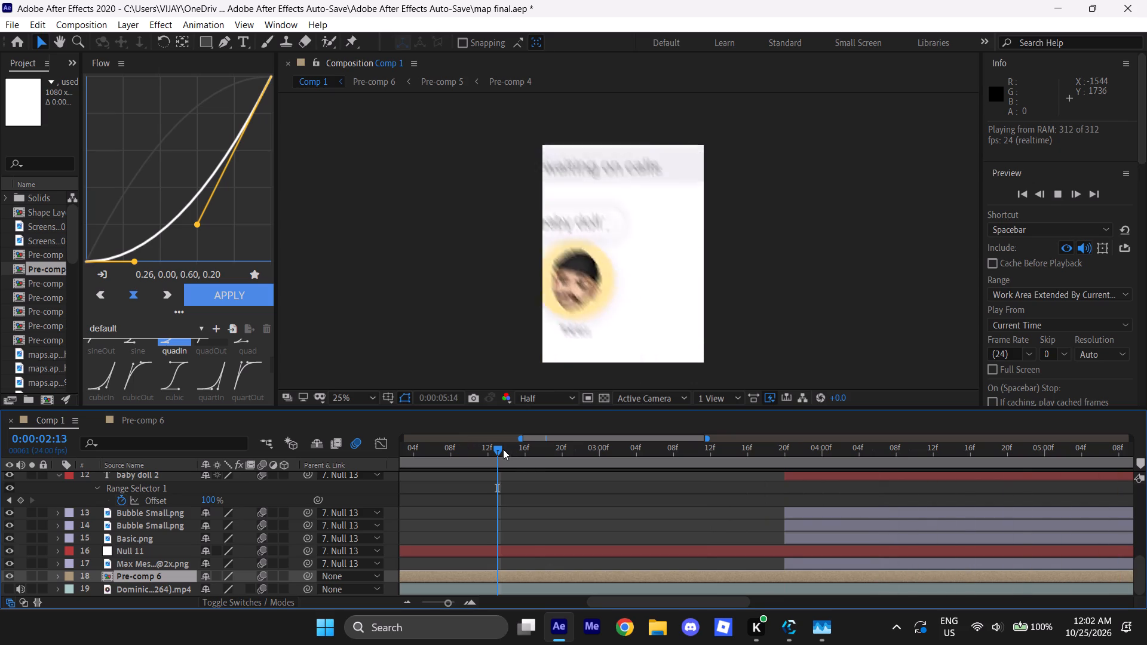
Reveal Null 14's keyframes at 0:00:03:20 in Comp 1 and shift the Null 14 layer six frames later.
left_click_drag(503, 449, 787, 466)
scroll(827, 519, "up", 2)
left_click(816, 549)
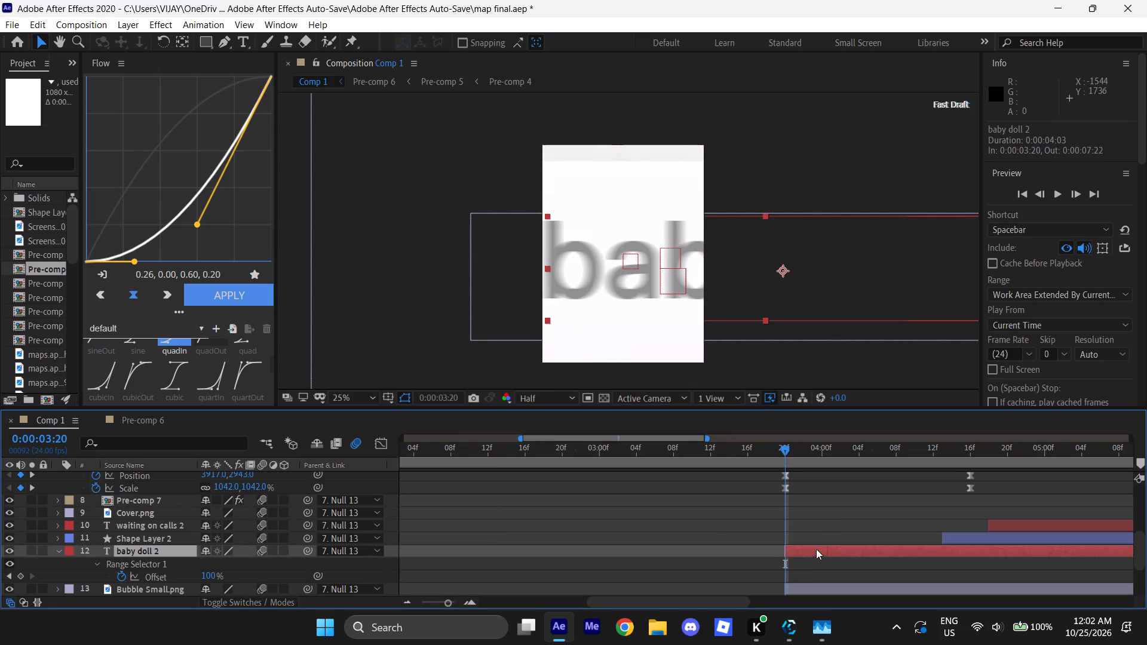
scroll(816, 545, "up", 3)
scroll(814, 545, "down", 1)
left_click(826, 536)
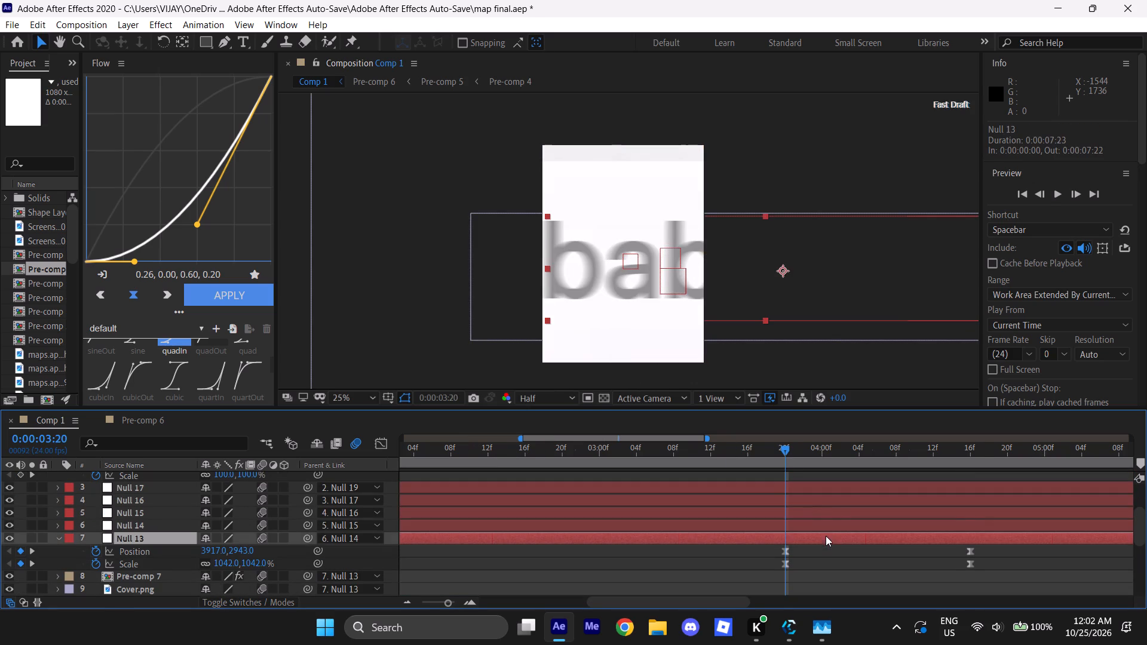
left_click(832, 527)
key("u")
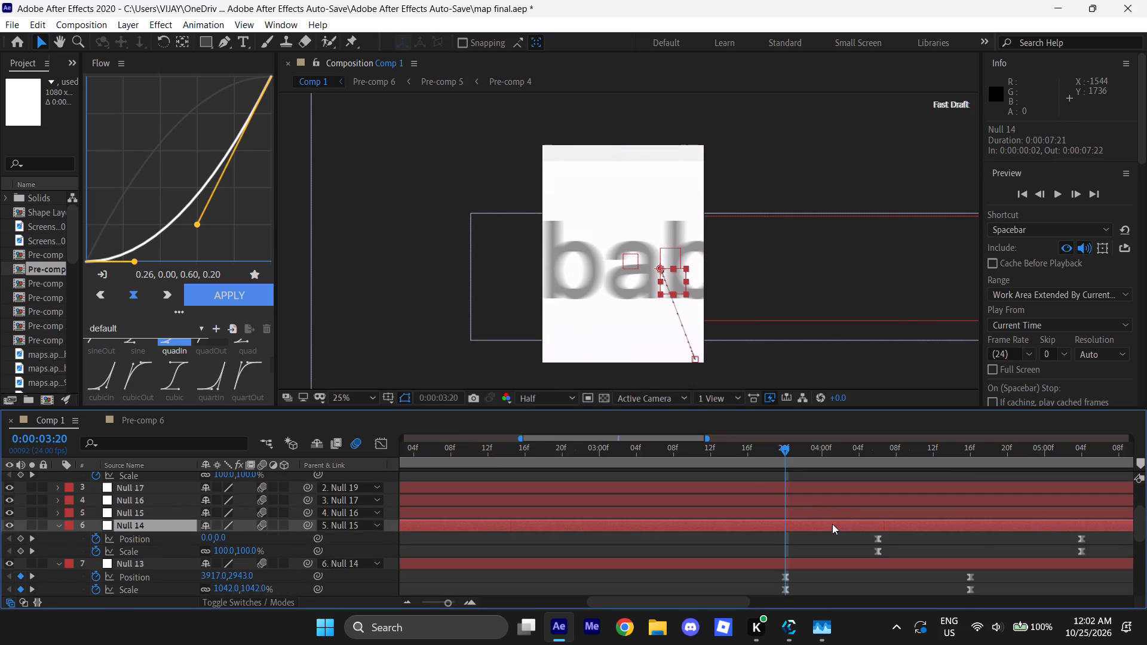
left_click_drag(860, 523, 913, 528)
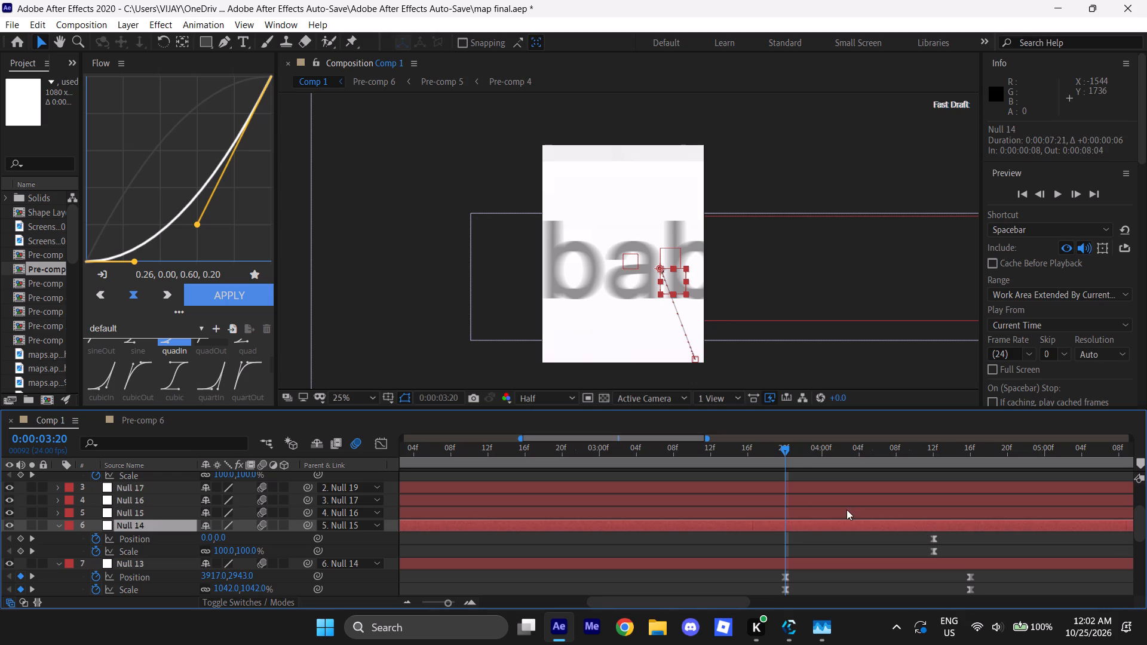
Shift the Null 14 layer five frames earlier so that it starts at 0:00:00:03.
left_click_drag(786, 454, 968, 466)
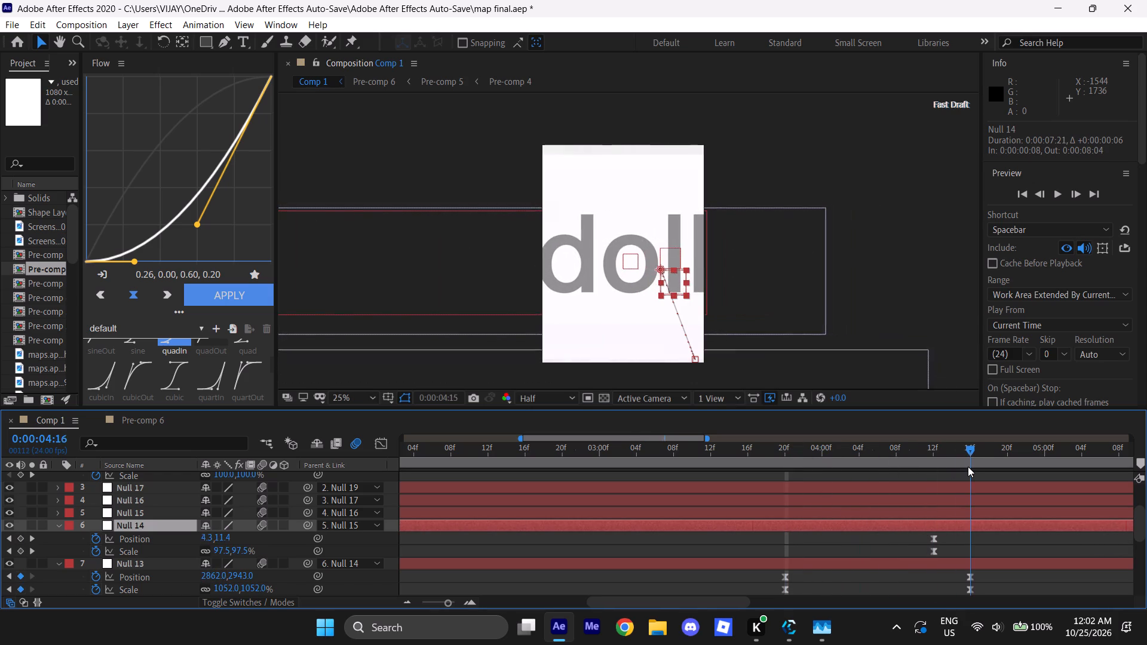
left_click_drag(968, 466, 950, 472)
left_click_drag(967, 525, 1024, 524)
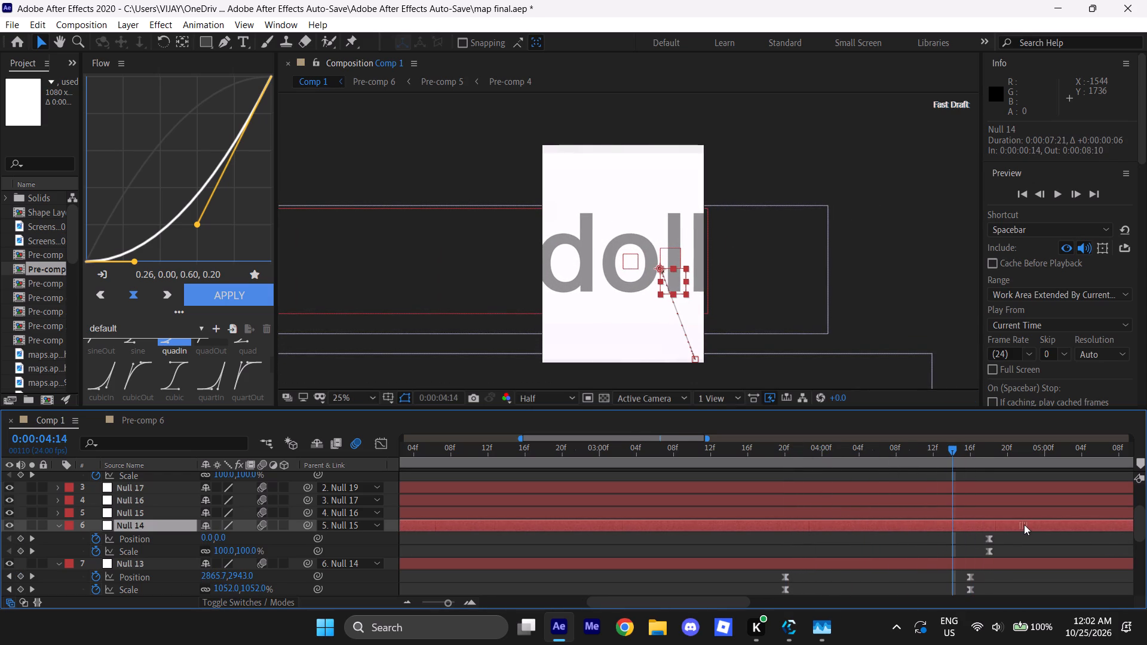
left_click_drag(1024, 524, 921, 533)
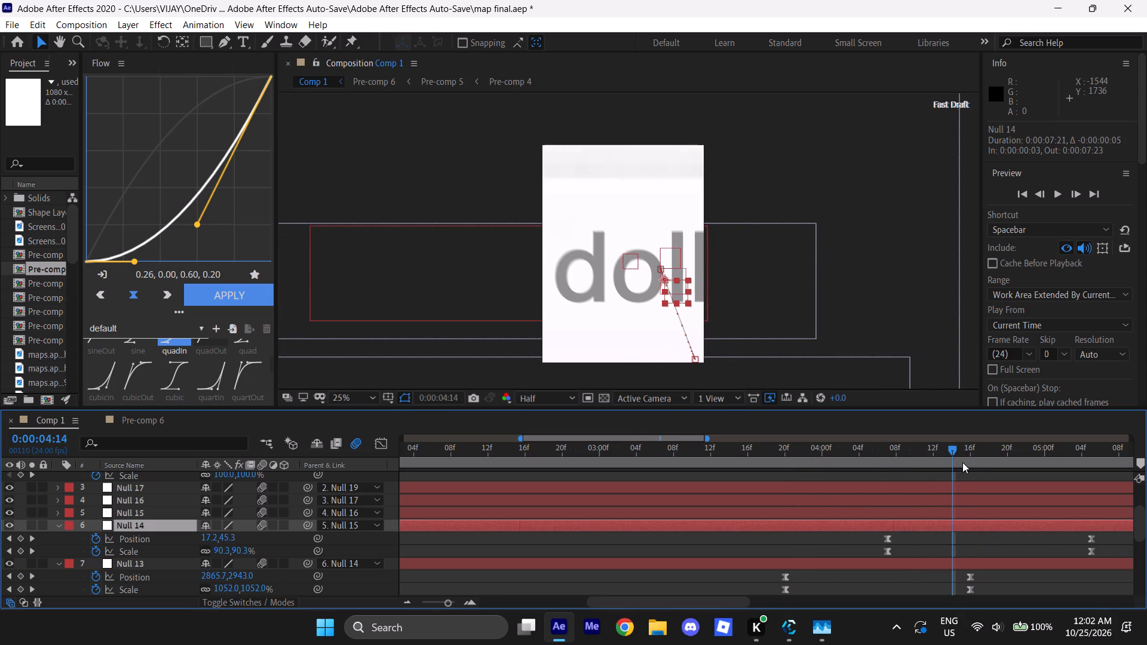
At Null 13's keyframe at 0:00:04:16 in Comp 1, shift its horizontal position lower so the word doll is fully framed.
left_click_drag(958, 461, 971, 460)
left_click(968, 579)
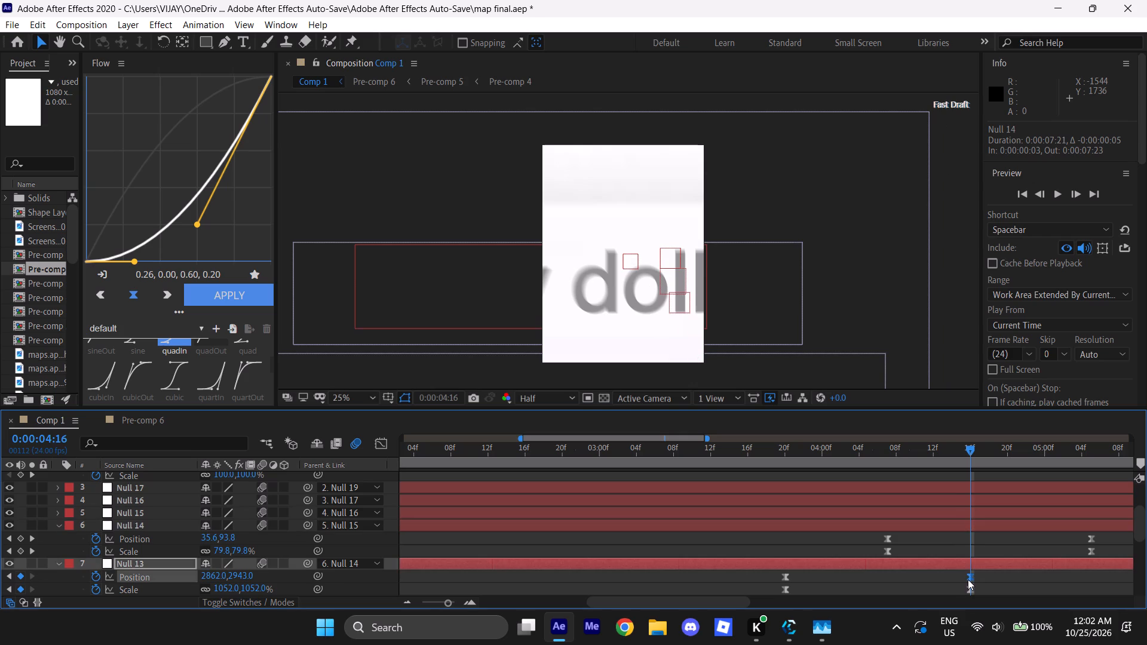
left_click_drag(218, 579, 228, 580)
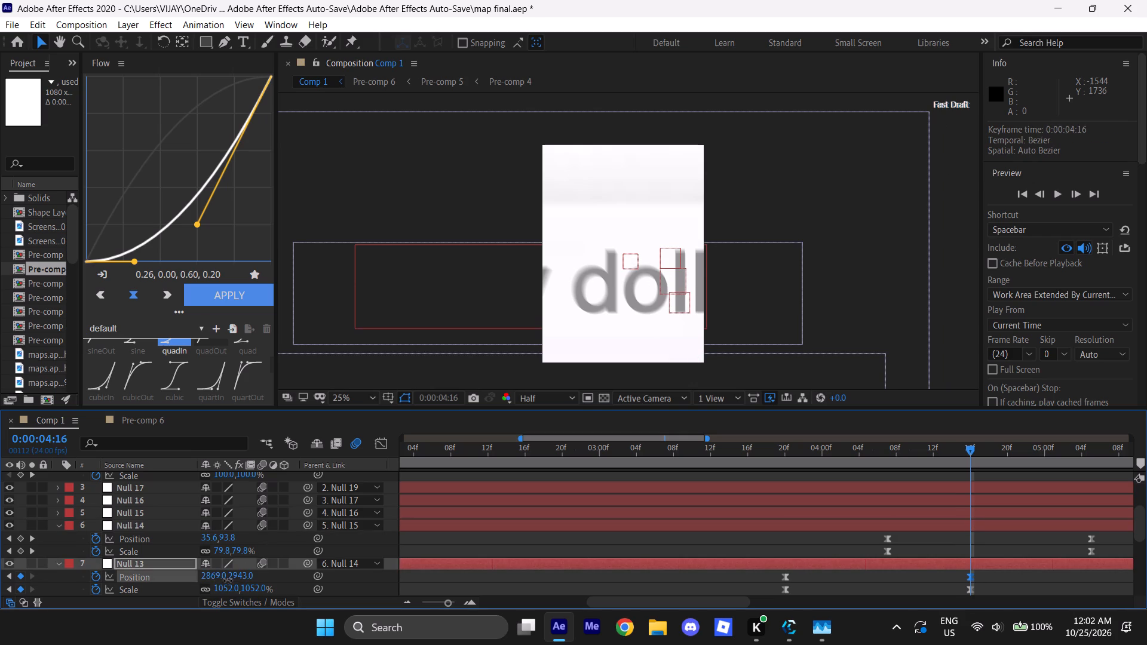
left_click_drag(228, 580, 119, 556)
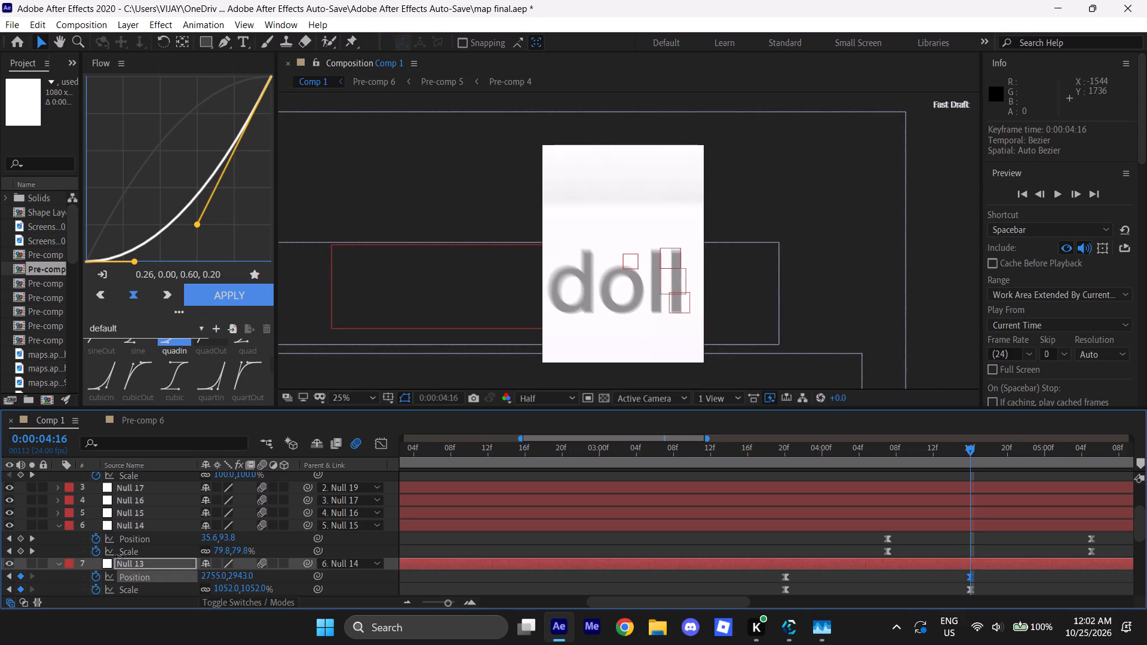
left_click_drag(119, 556, 133, 556)
Play back the baby doll transition in Comp 1 from 0:00:03:11 and compare the frames around the 0:00:03:20 cut.
left_click_drag(965, 461, 716, 469)
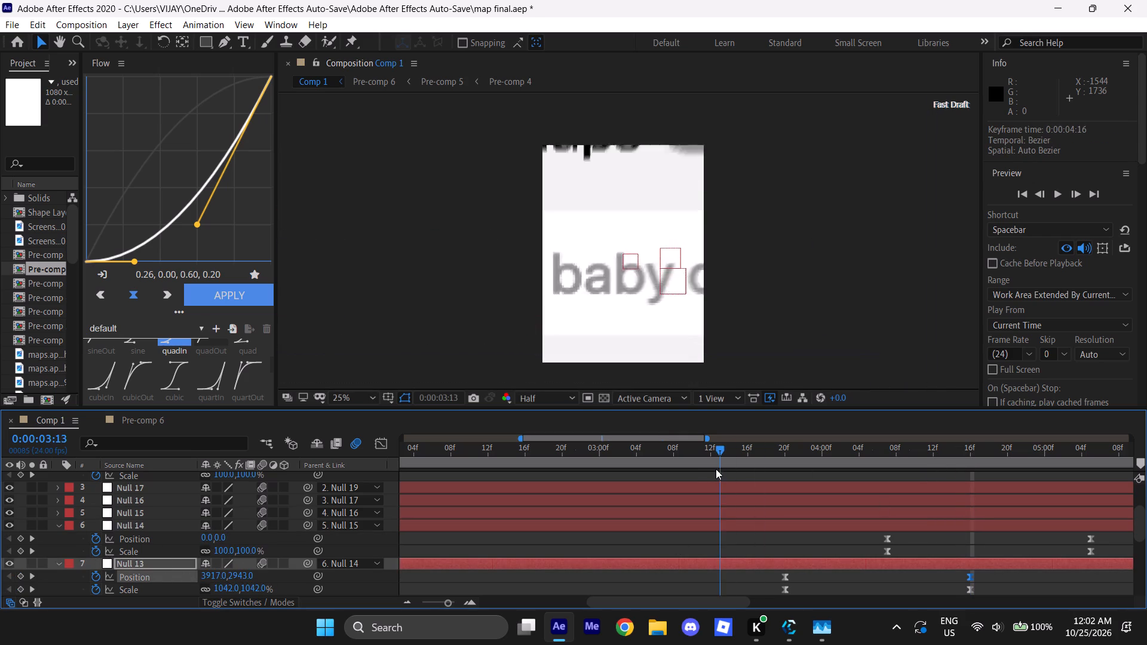
left_click_drag(716, 469, 701, 469)
key("space")
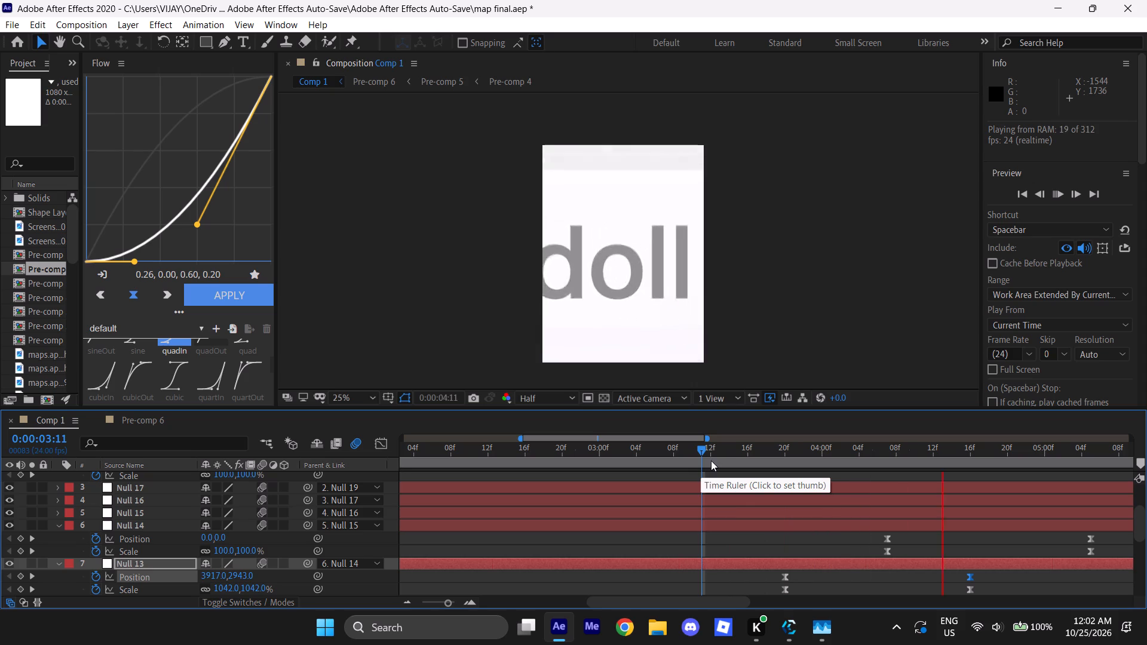
left_click_drag(703, 452, 802, 457)
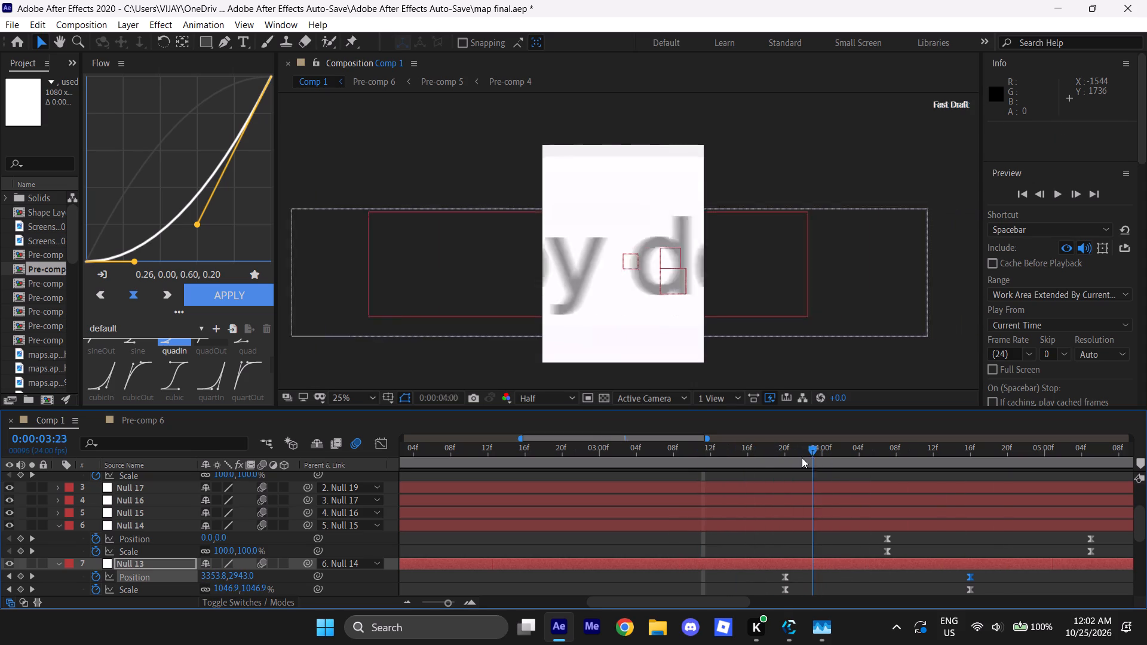
left_click_drag(802, 457, 787, 457)
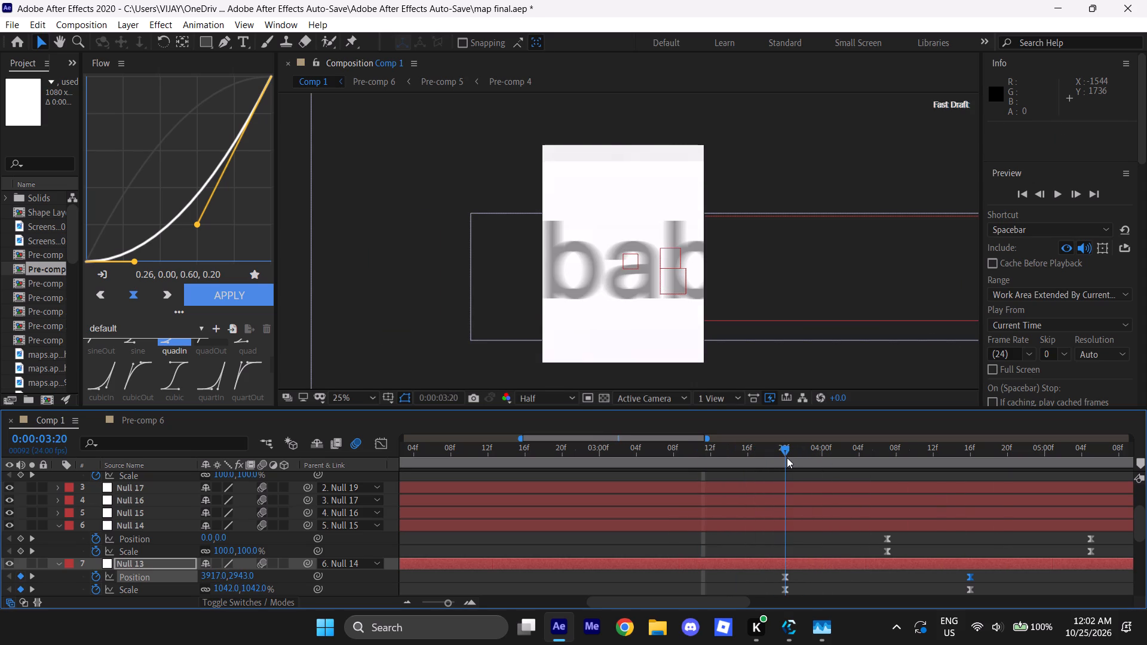
left_click_drag(787, 457, 797, 456)
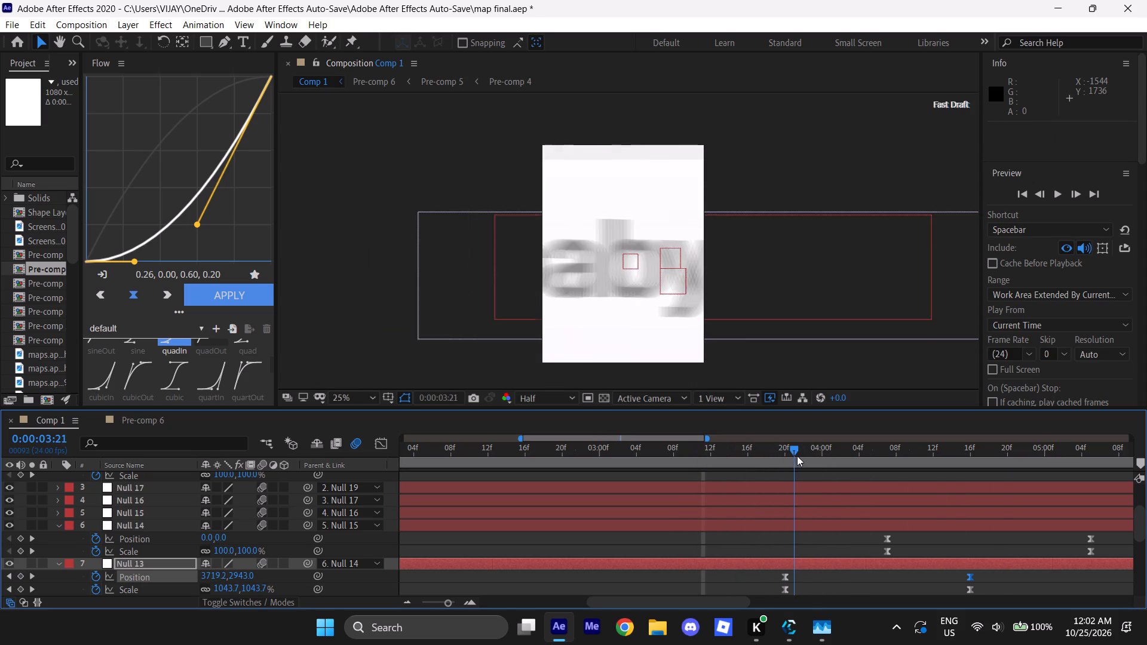
left_click_drag(797, 456, 920, 458)
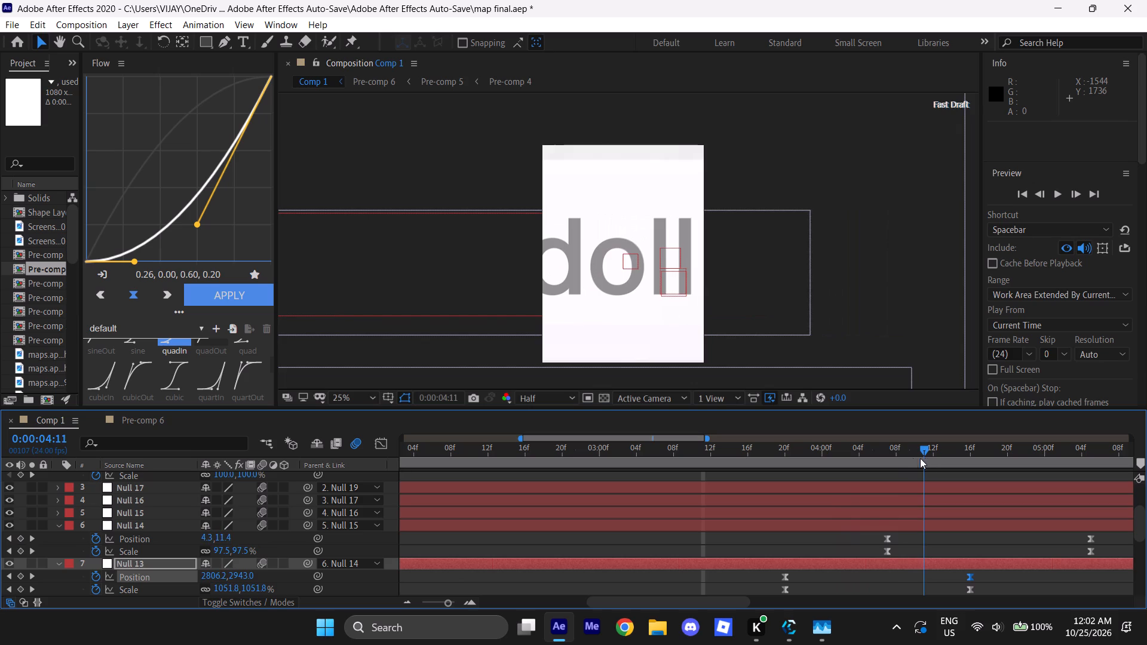
left_click_drag(920, 458, 813, 454)
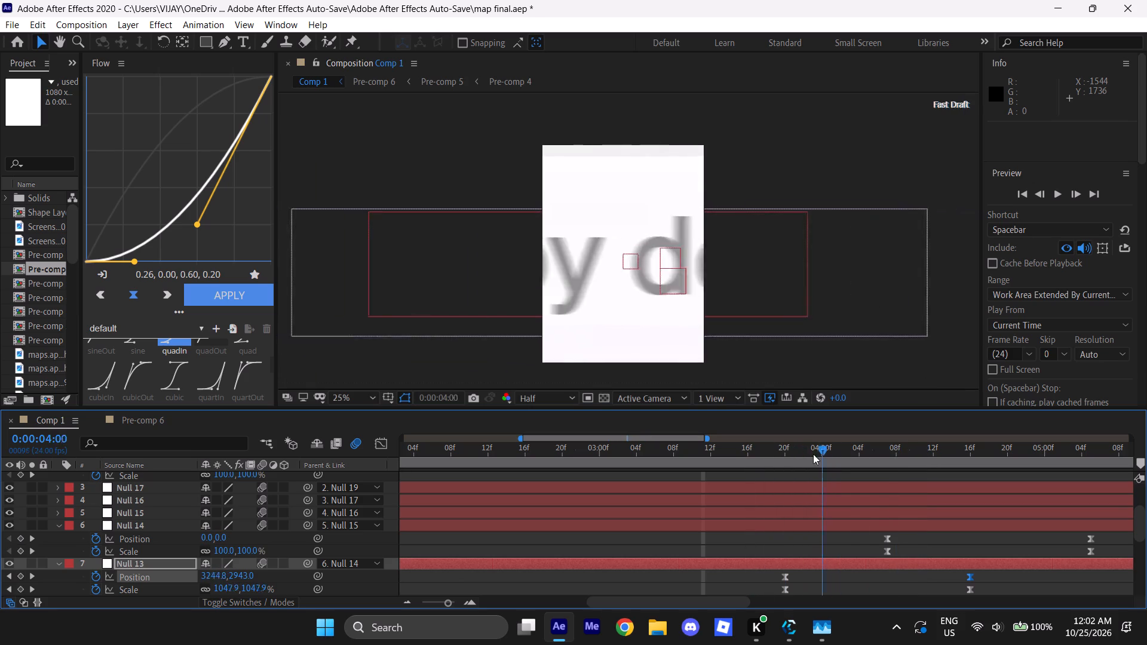
left_click_drag(813, 454, 769, 461)
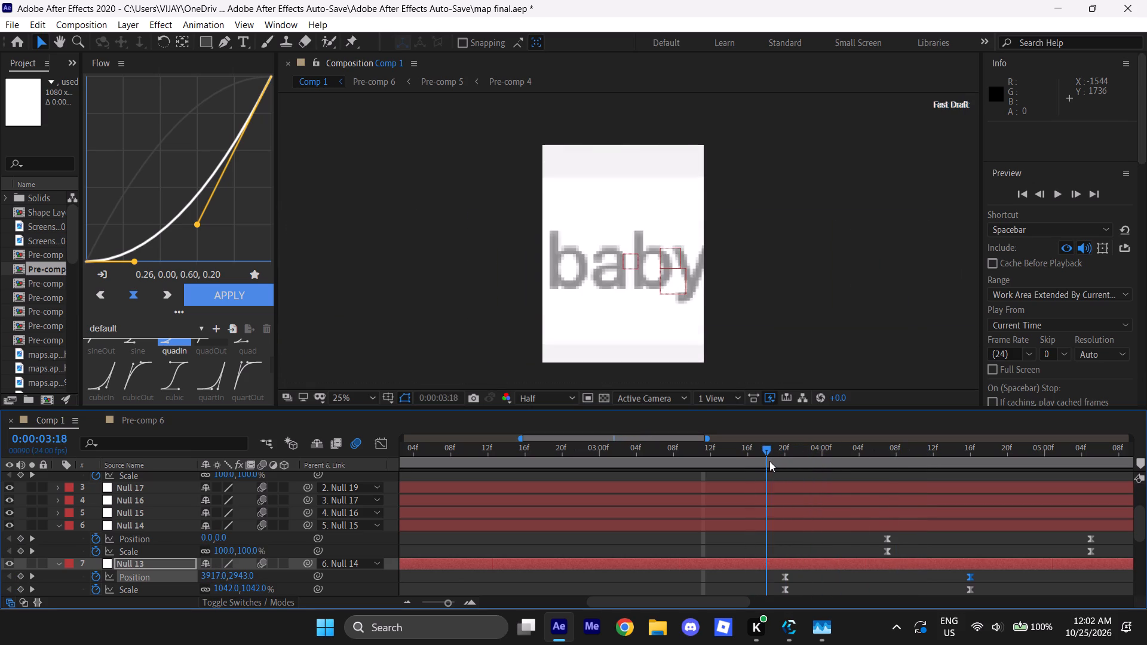
left_click_drag(769, 461, 759, 459)
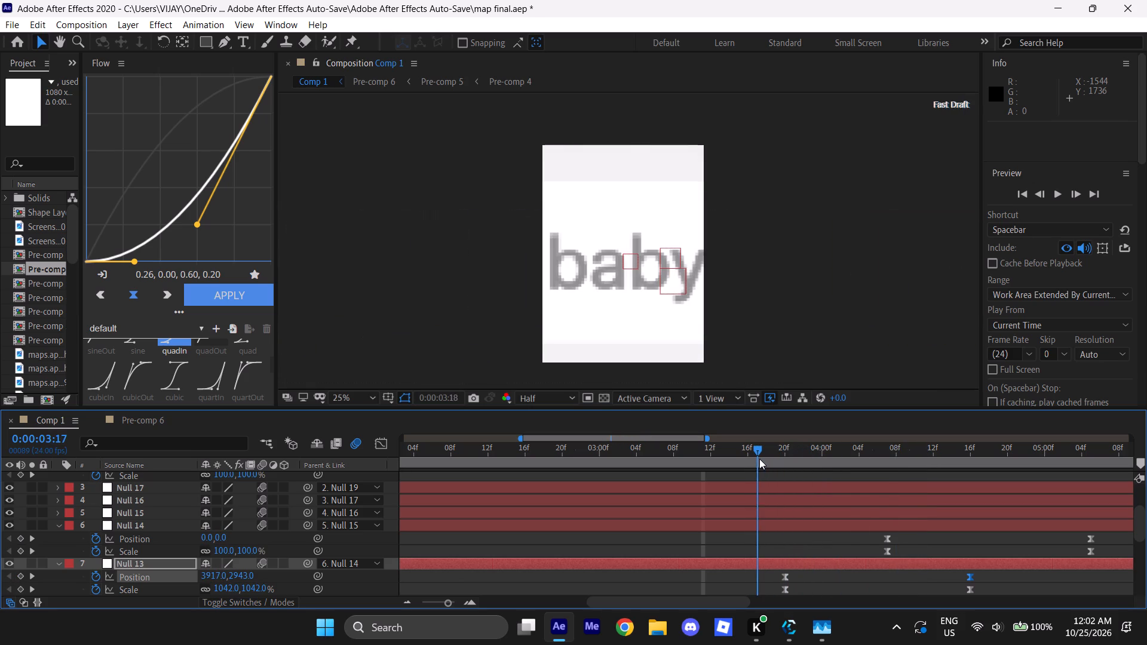
left_click_drag(759, 459, 811, 463)
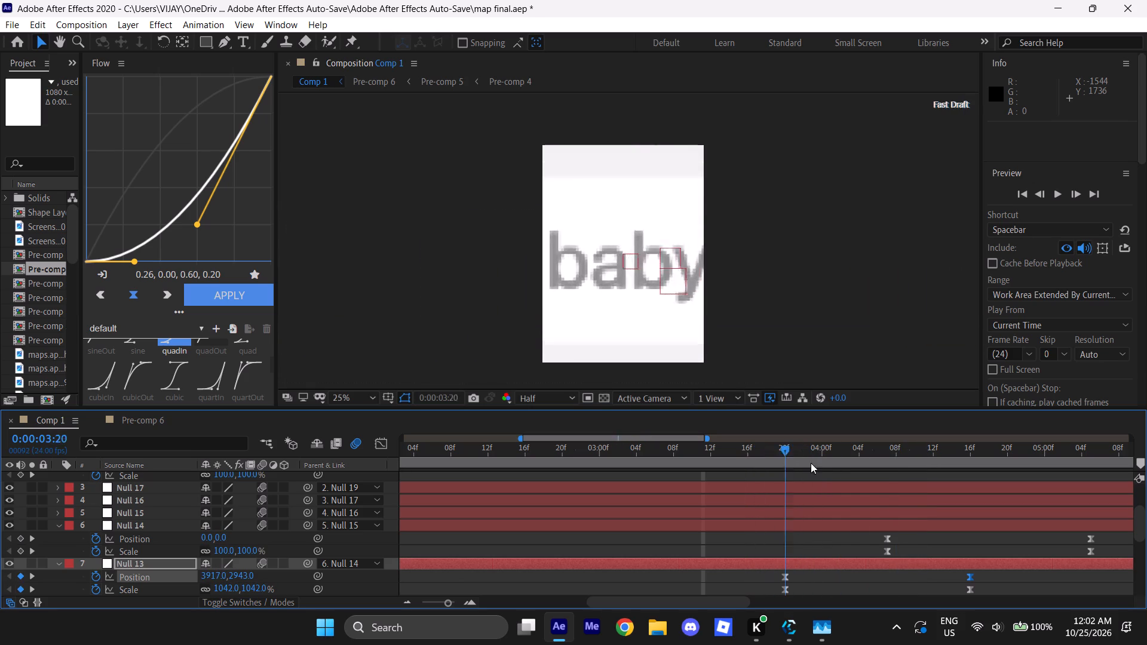
left_click_drag(811, 463, 790, 464)
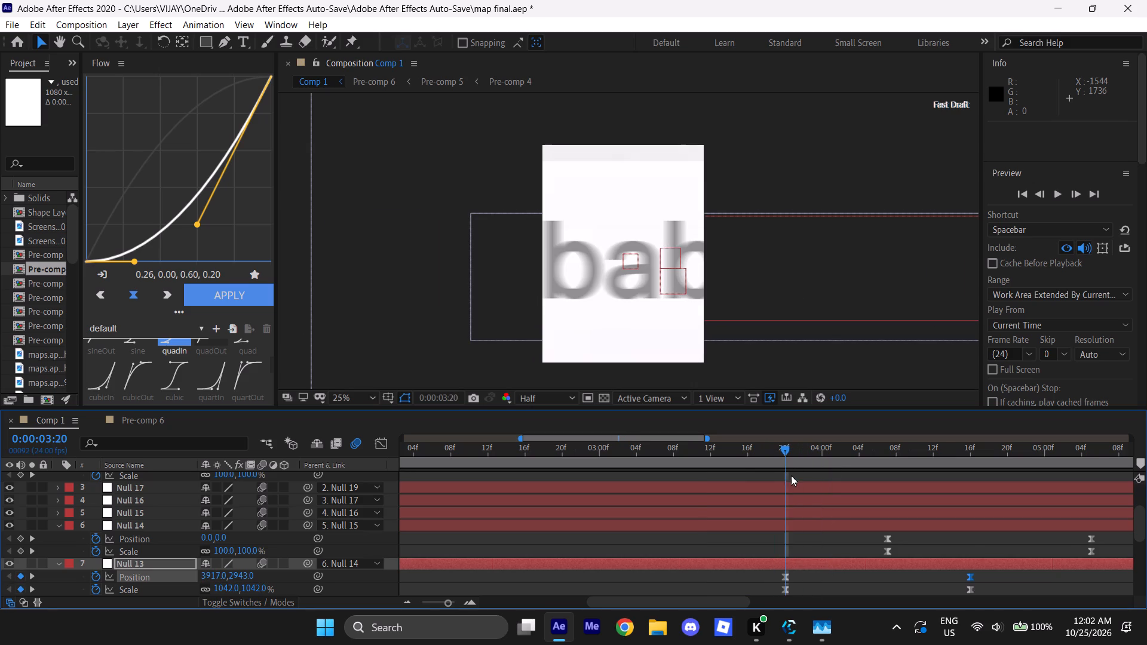
Open the Pre-comp 6 composition from Comp 1 with the time at 0:00:03:20.
scroll(787, 513, "down", 4)
scroll(775, 585, "down", 3)
double_click(787, 579)
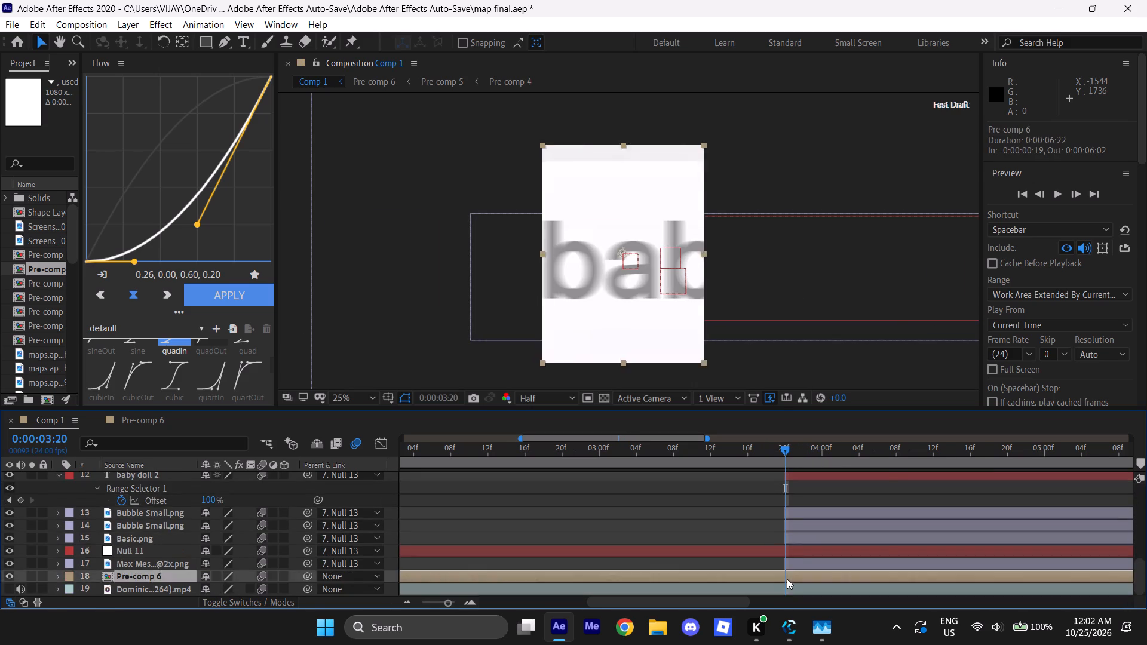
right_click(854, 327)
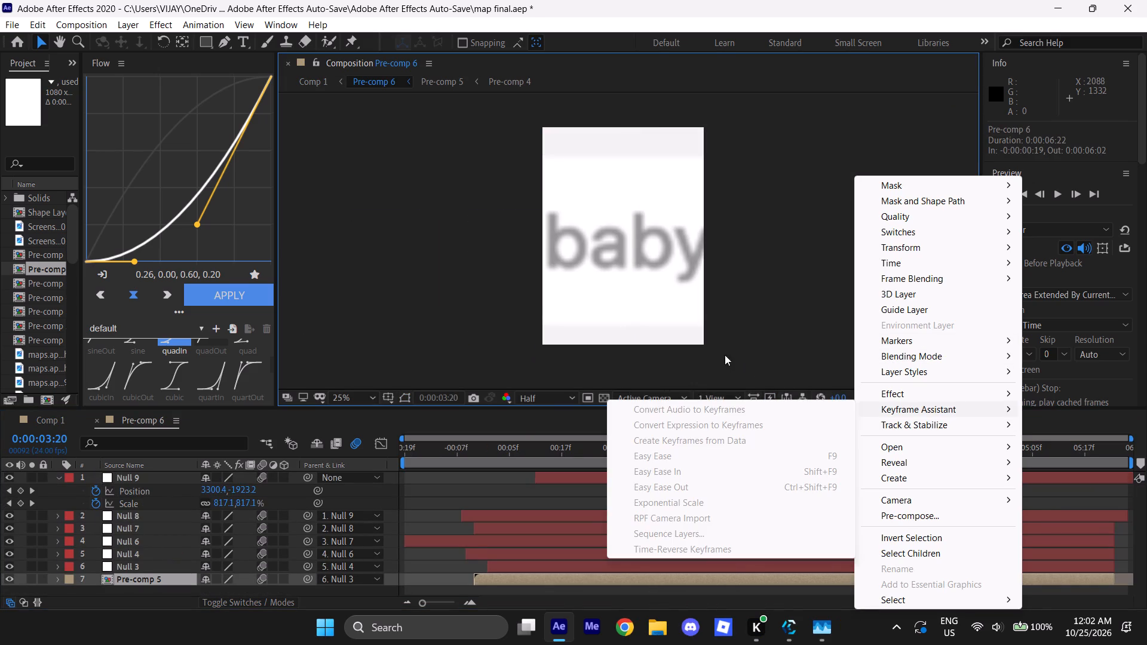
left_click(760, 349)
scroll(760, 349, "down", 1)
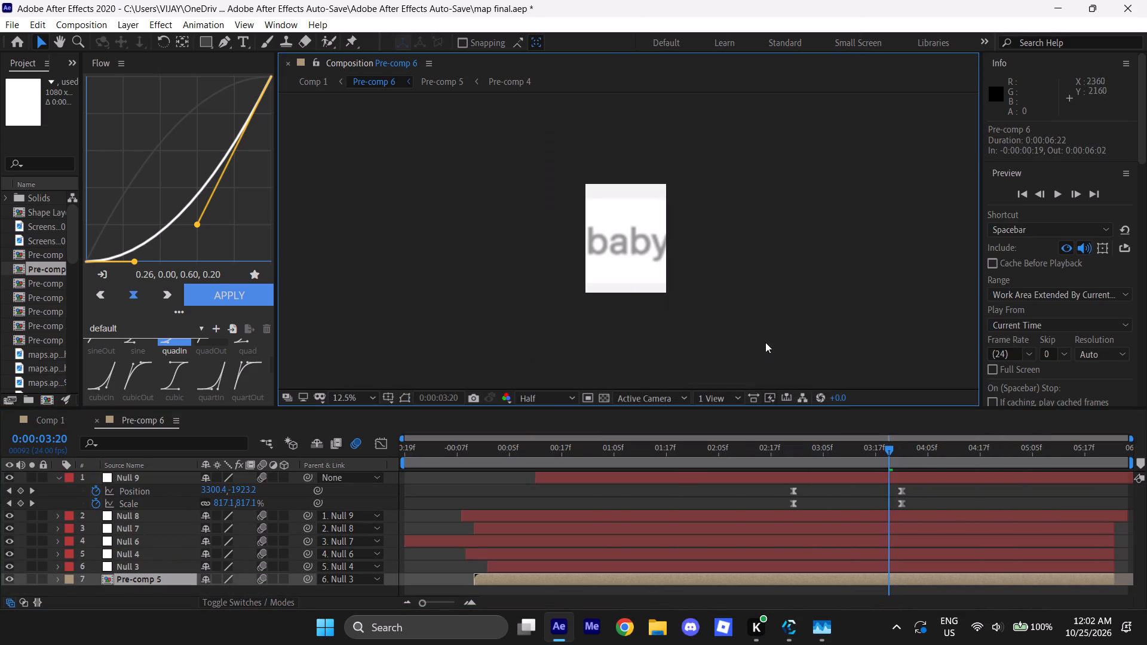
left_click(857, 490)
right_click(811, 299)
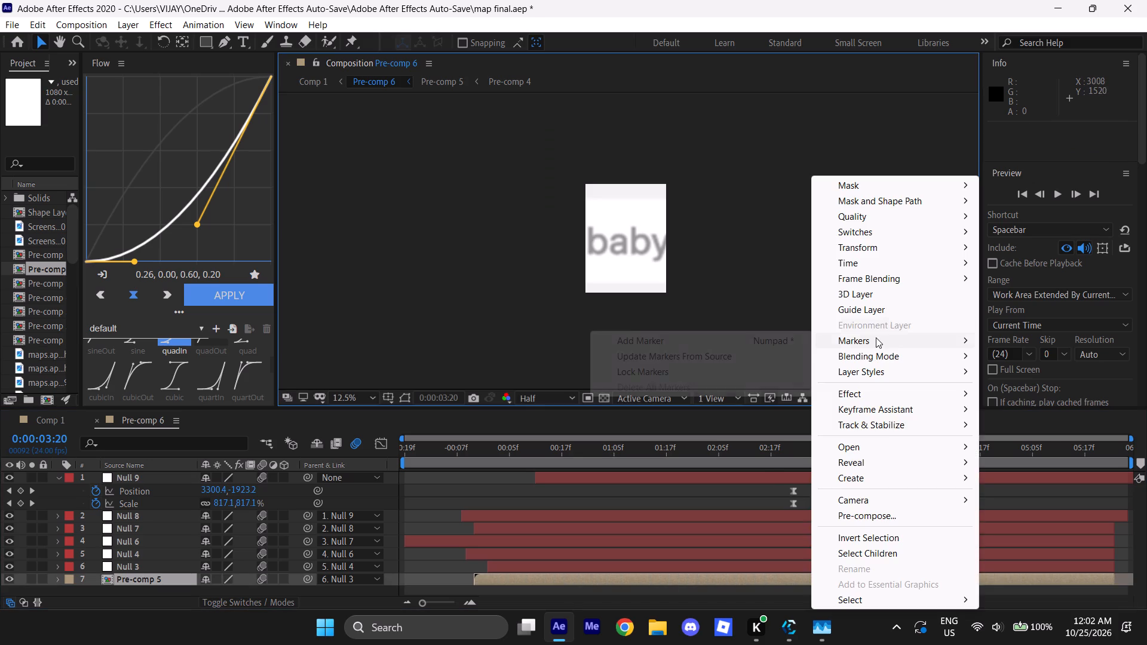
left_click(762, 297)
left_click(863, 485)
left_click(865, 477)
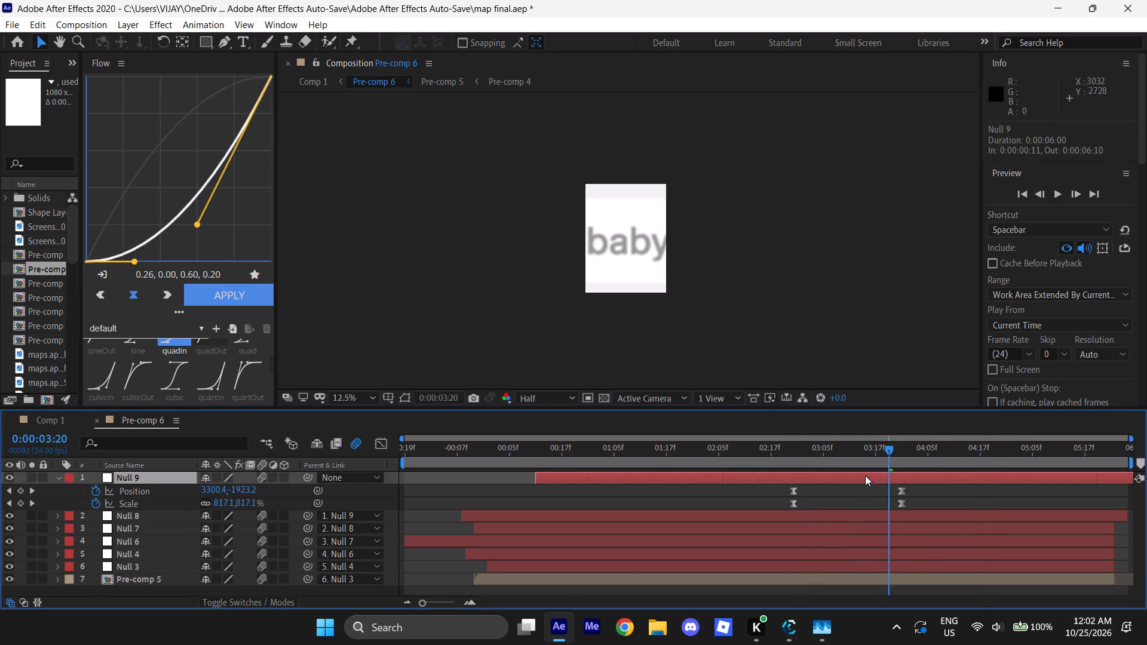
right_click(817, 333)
With no layer selected, add a new null object at the top of Pre-comp 6.
left_click(420, 251)
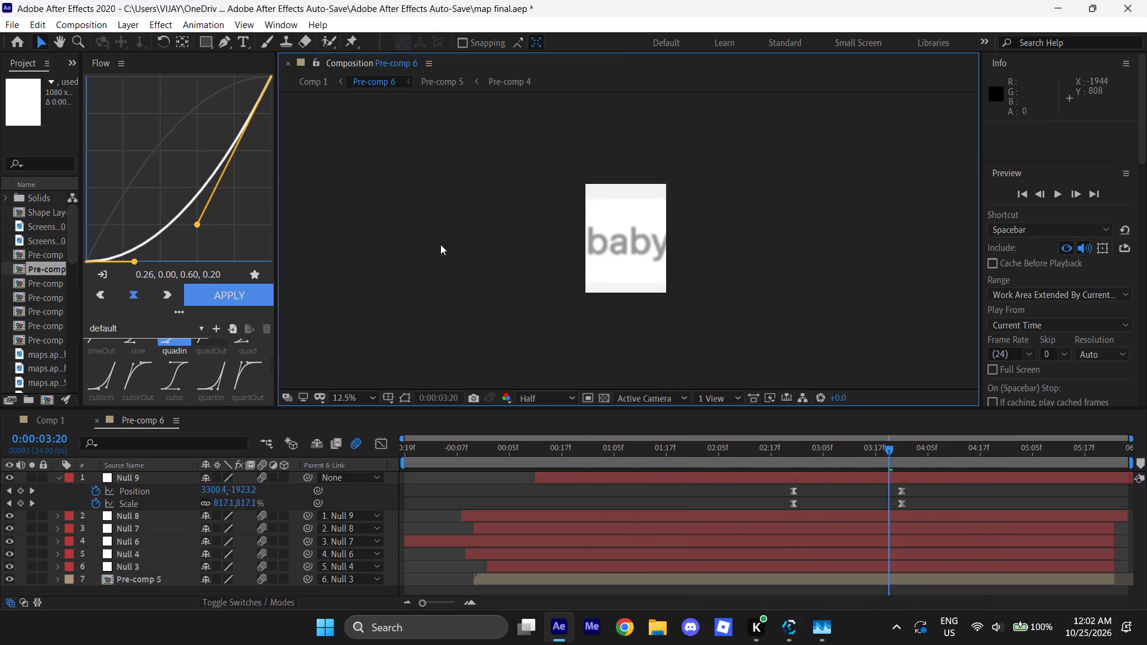
scroll(440, 244, "down", 6)
right_click(713, 293)
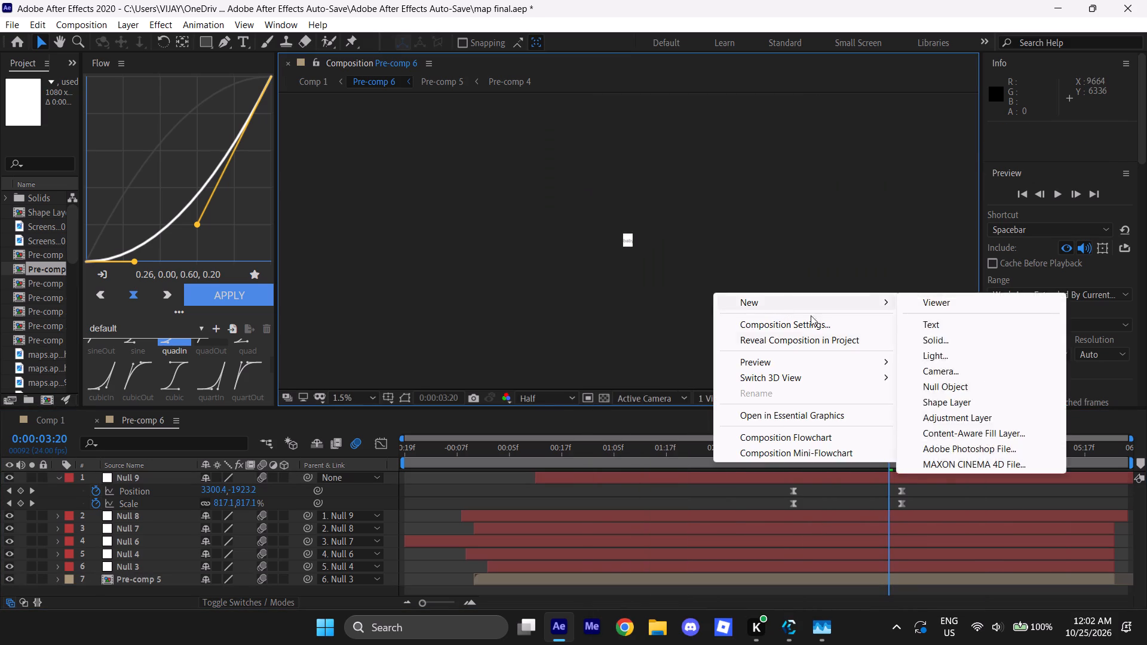
left_click(864, 305)
left_click(947, 386)
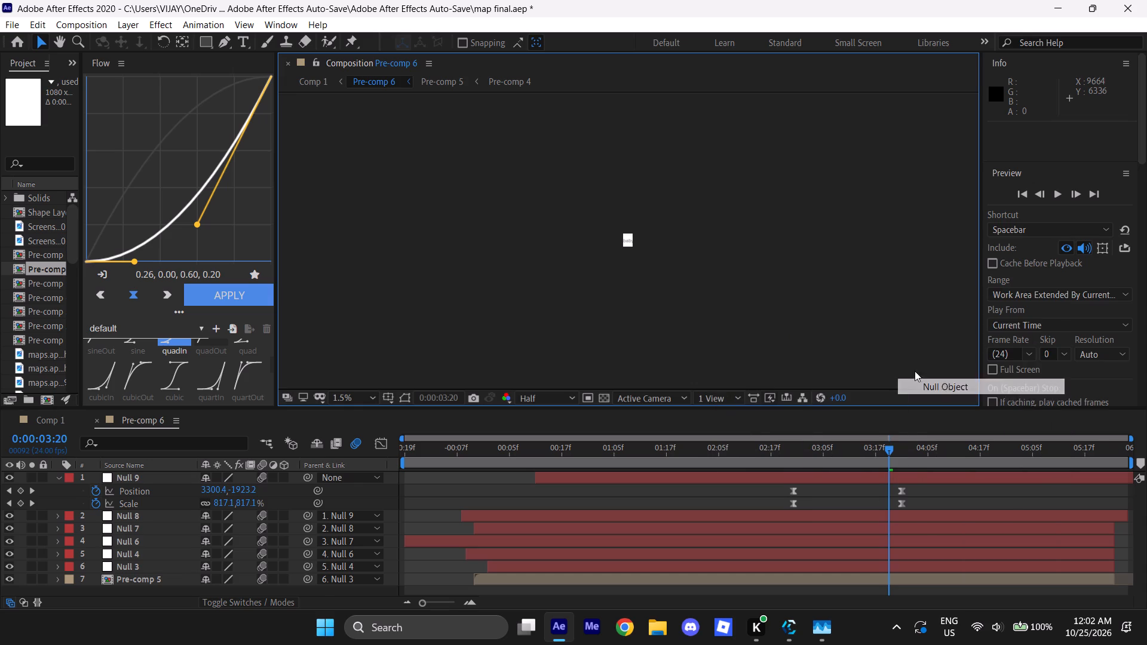
scroll(619, 243, "up", 5)
scroll(638, 230, "down", 1)
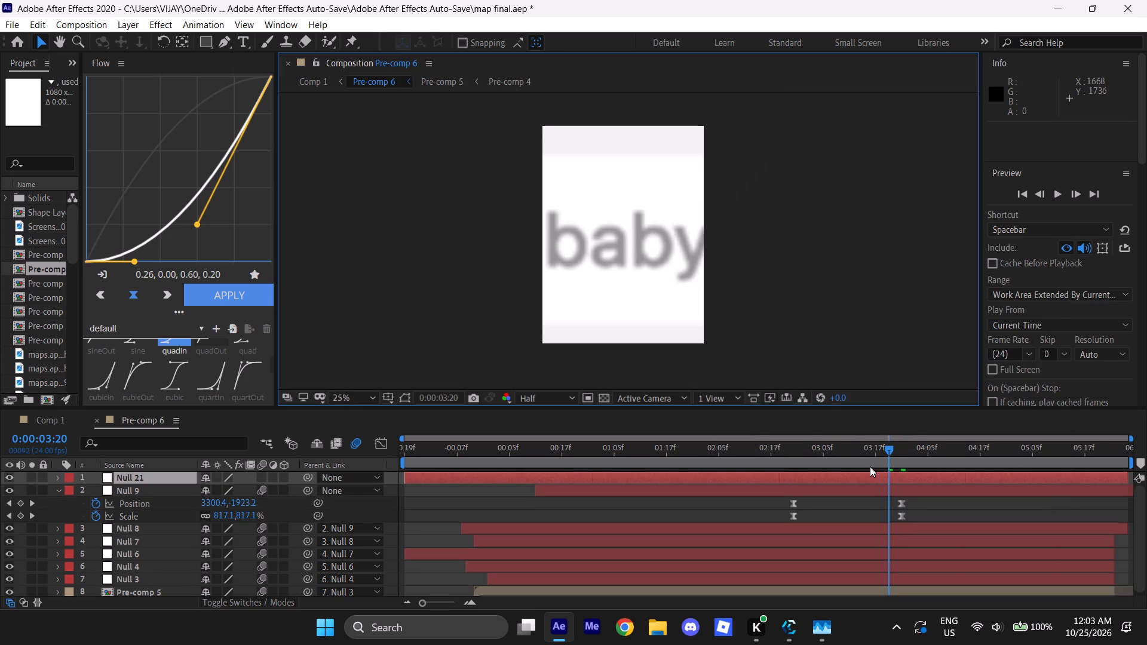
Parent Null 9 to the new Null 21 layer.
key("u")
left_click_drag(305, 490, 181, 484)
Start Position and Scale keyframes on Null 21 at 0:00:03:23, and reveal both properties together.
key("p")
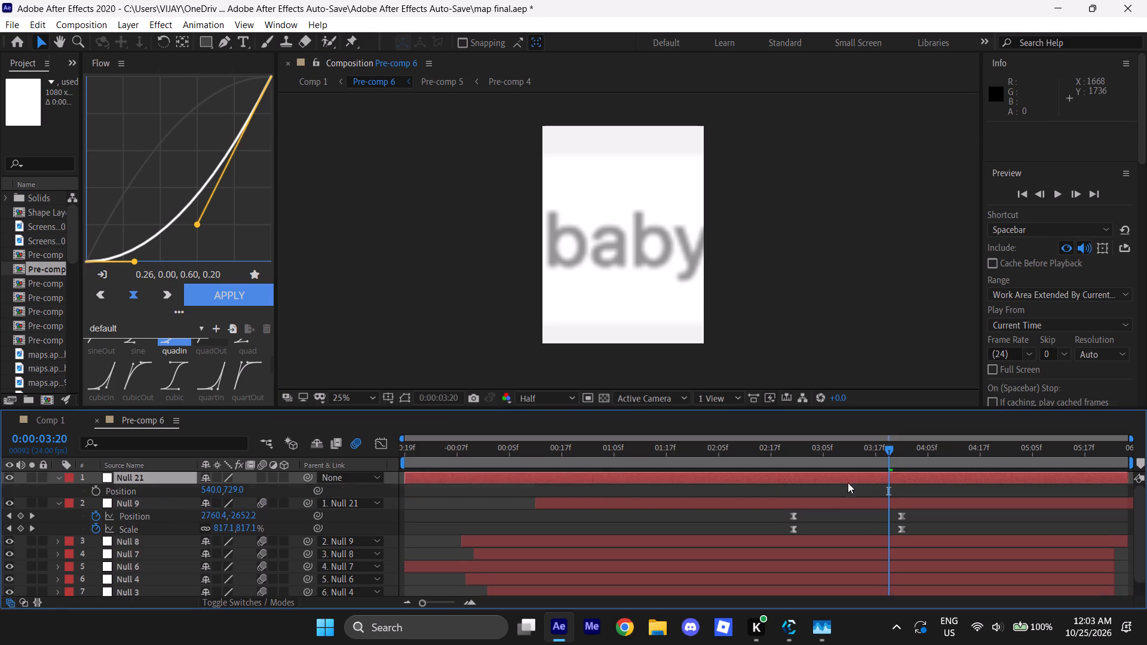
left_click_drag(890, 454, 901, 454)
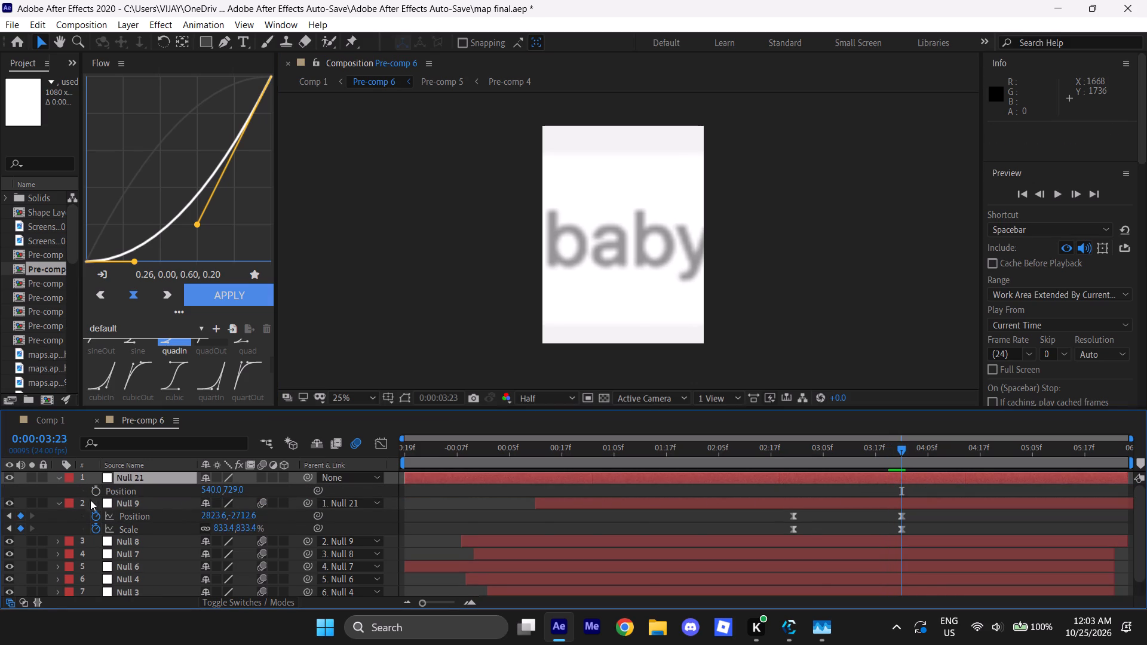
left_click(97, 493)
key("s")
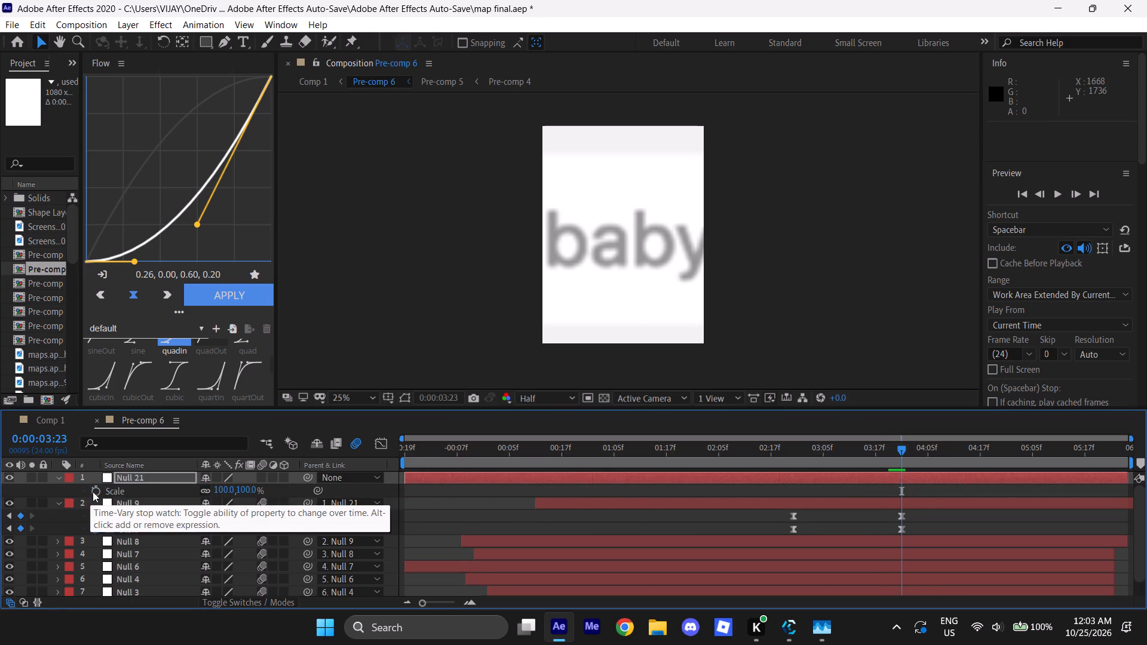
left_click(93, 492)
key("u")
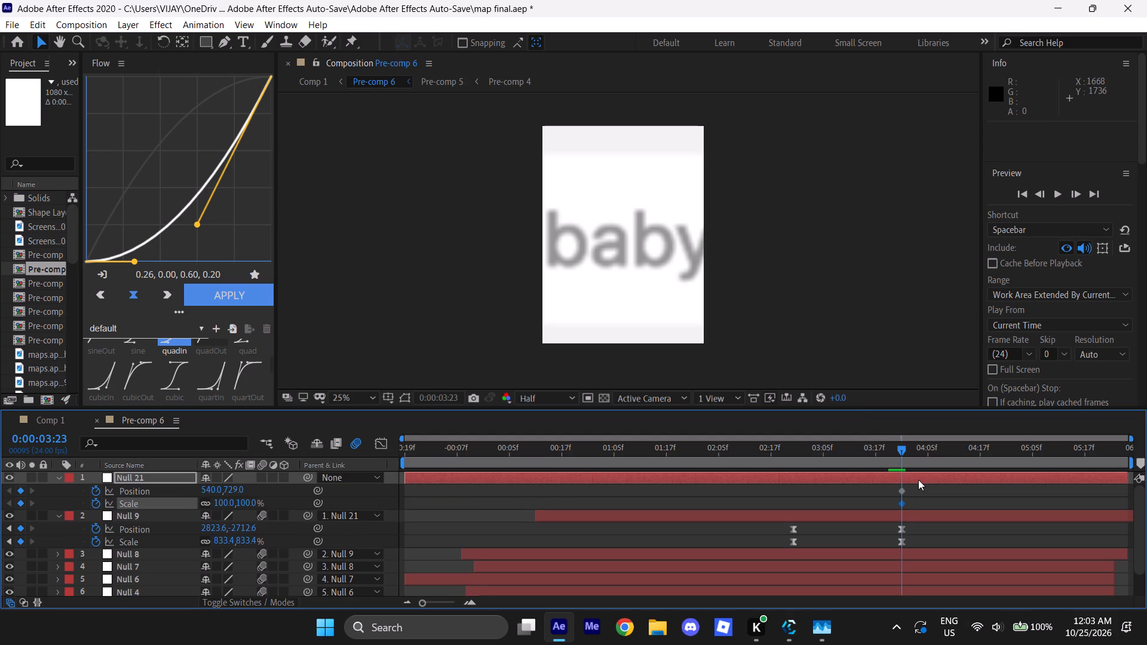
At 0:00:04:12, set Null 21's horizontal position to -62 and add a Scale keyframe at its existing value.
left_click_drag(906, 454, 956, 453)
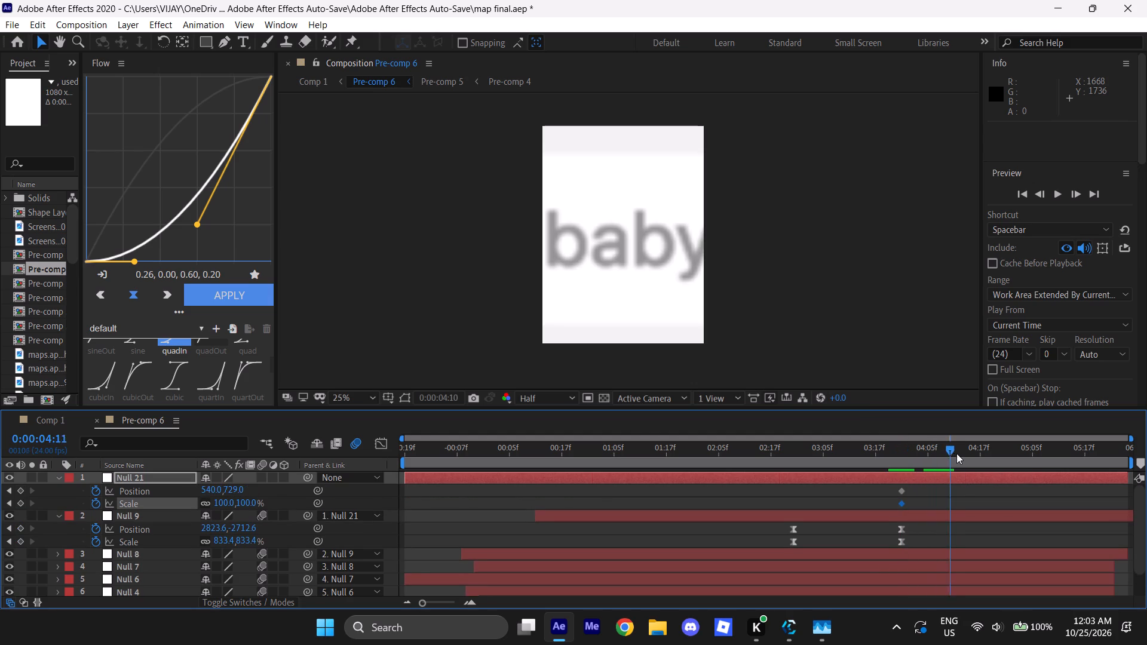
left_click_drag(956, 453, 958, 453)
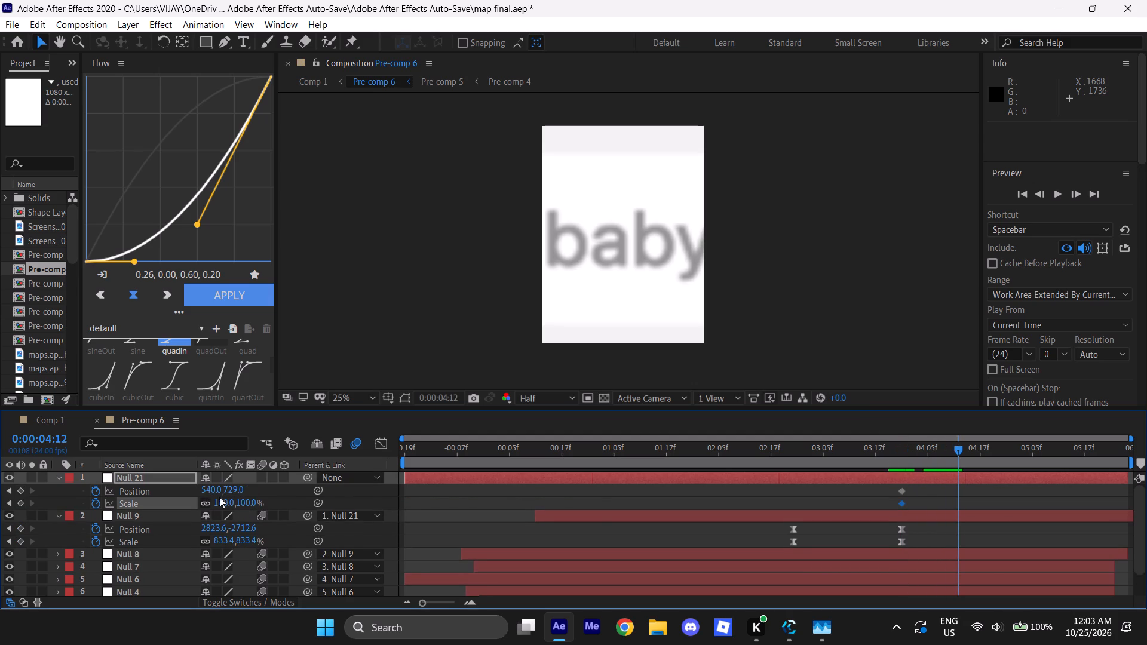
left_click_drag(212, 494, 0, 466)
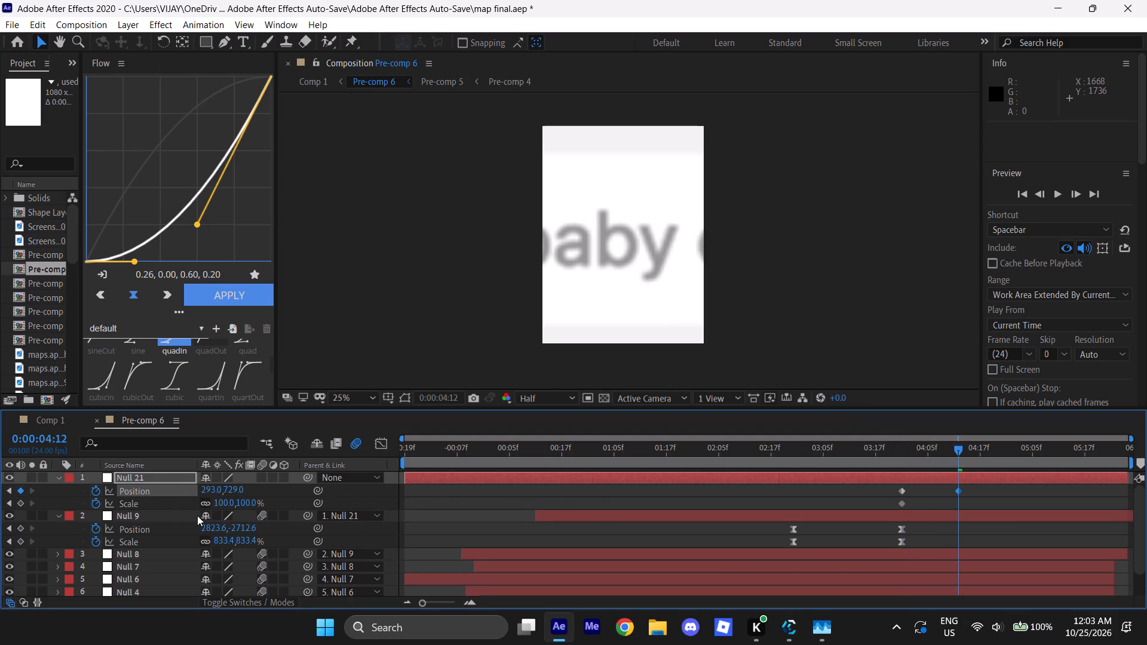
left_click_drag(212, 494, 6, 394)
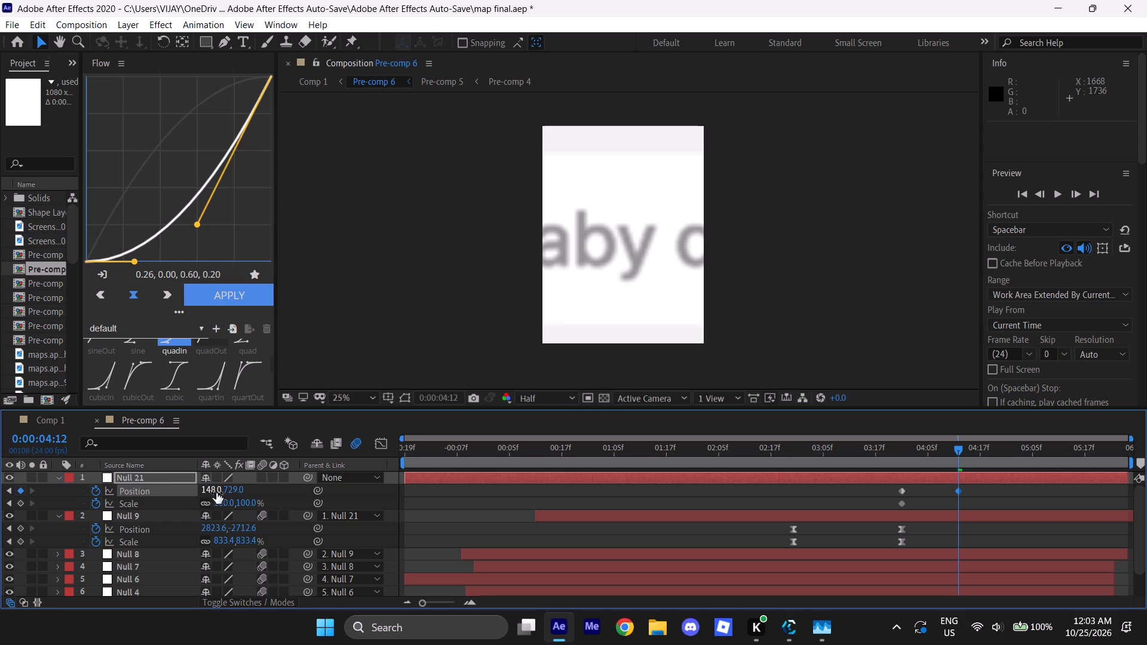
left_click_drag(216, 492, 23, 454)
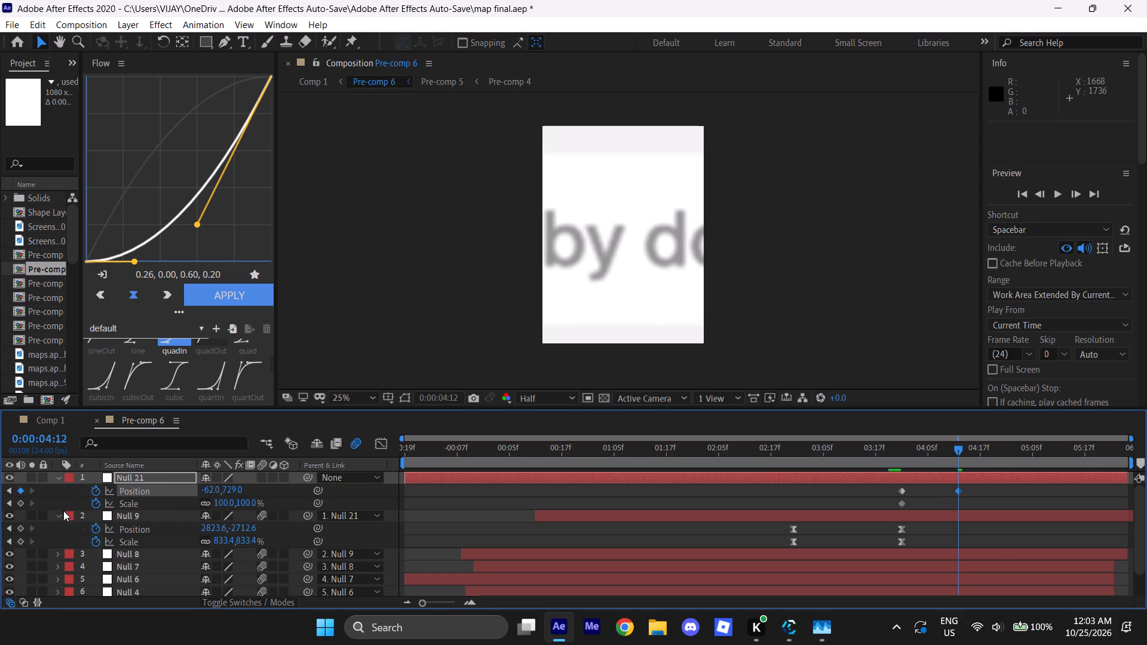
left_click(17, 504)
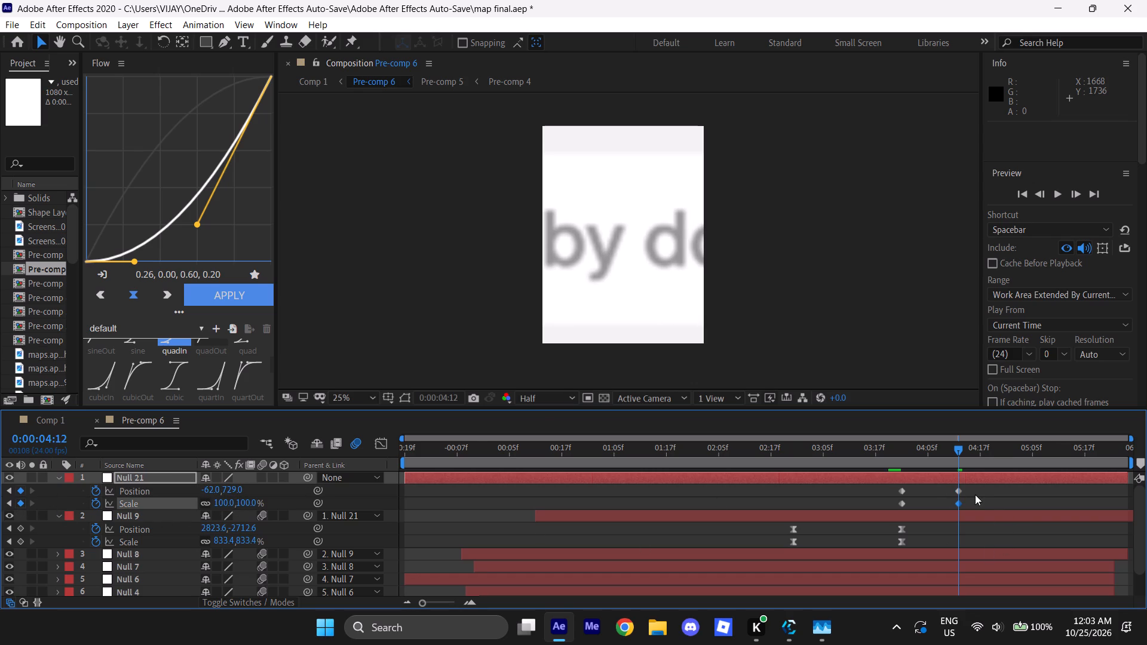
Apply the cubic easing preset to all of Null 21's Position and Scale keyframes.
left_click_drag(980, 492, 866, 503)
scroll(192, 381, "down", 1)
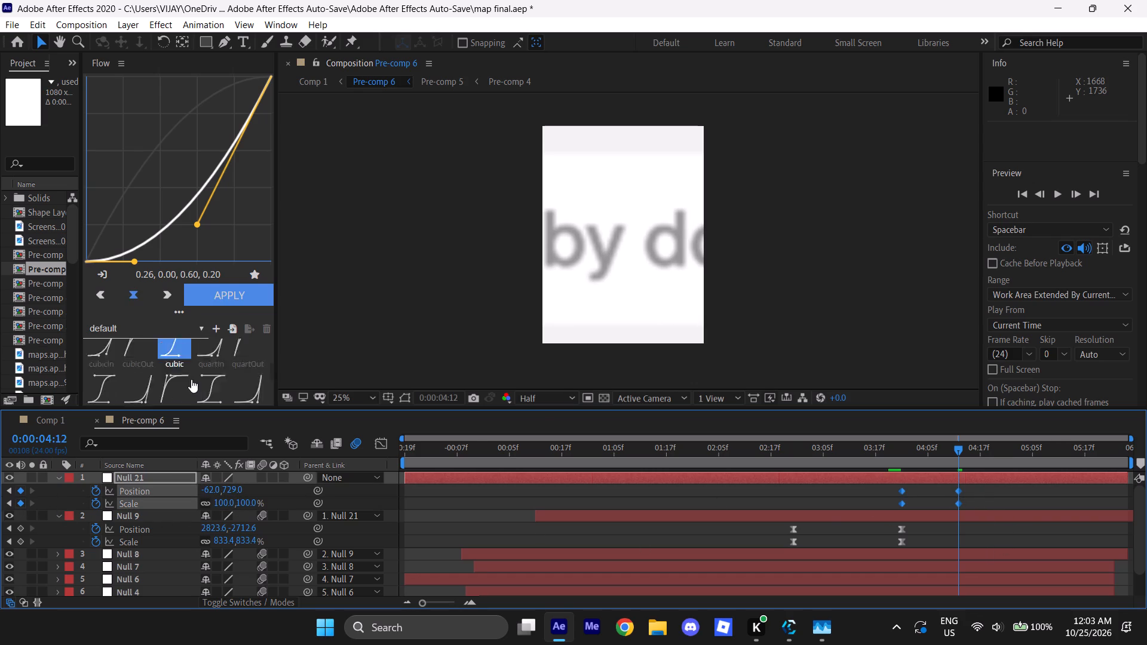
scroll(191, 377, "up", 1)
left_click(174, 374)
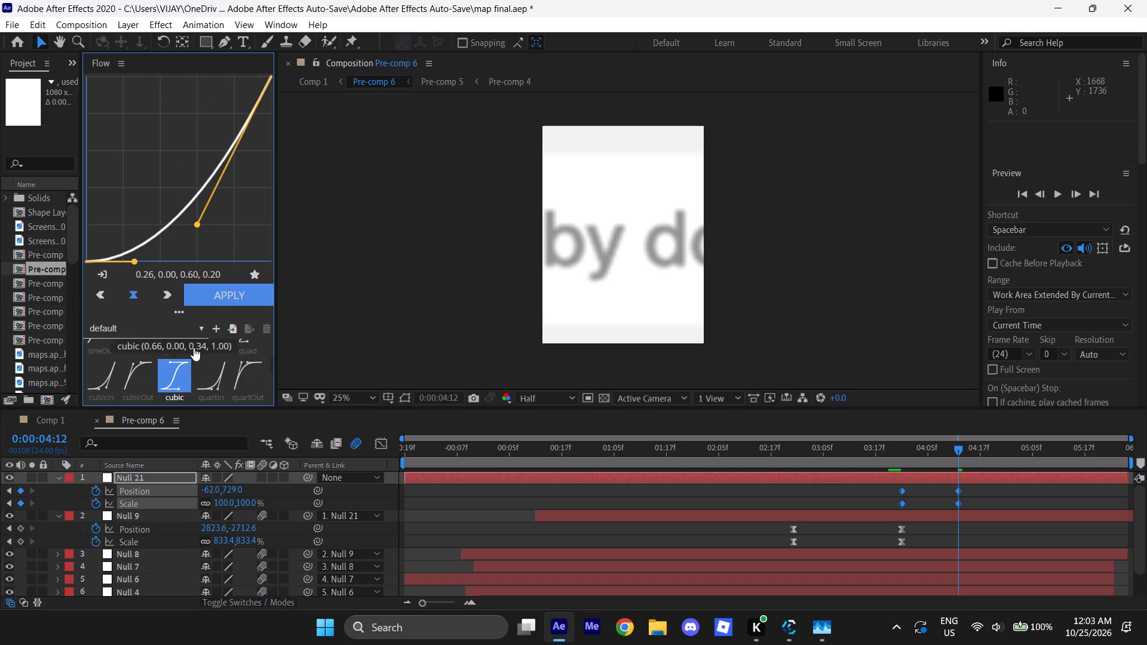
left_click(228, 296)
Move Null 21's starting Position and Scale keyframes earlier to 0:00:03:13, keeping the end keyframes in place.
left_click_drag(956, 453, 908, 453)
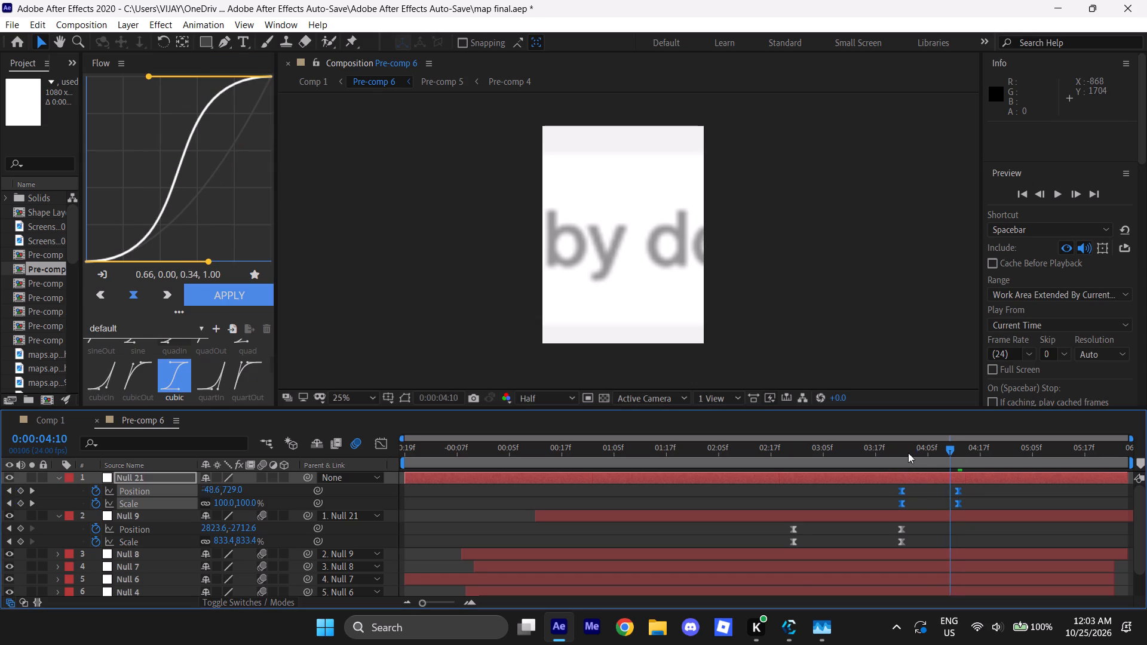
left_click_drag(908, 453, 900, 462)
left_click_drag(904, 492, 858, 492, "alt")
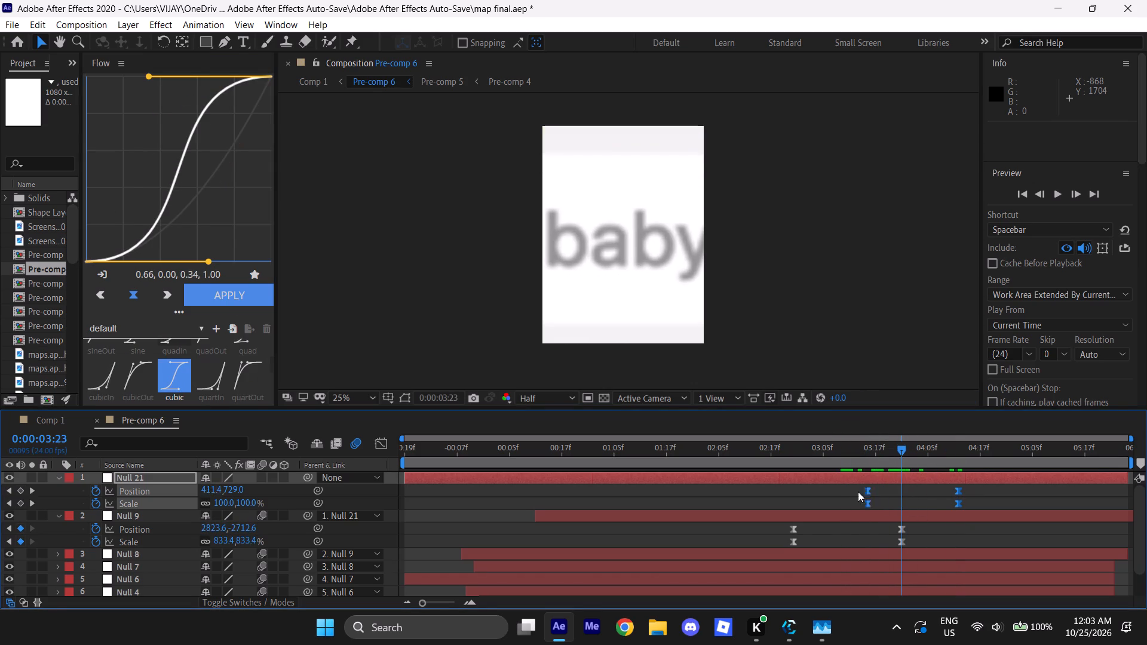
left_click_drag(858, 492, 859, 490, "alt")
left_click(896, 453)
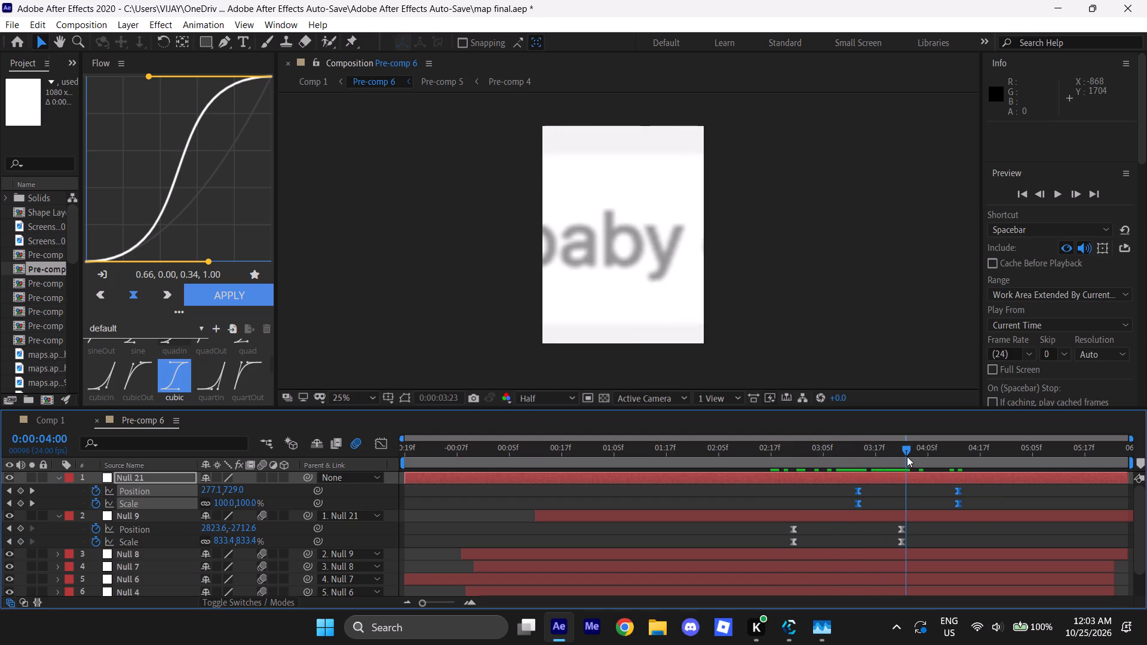
Check the cut around 0:00:03:20 in Comp 1, and shift the Null 9 layer in Pre-comp 6 five frames earlier.
left_click(54, 422)
left_click_drag(817, 449, 763, 459)
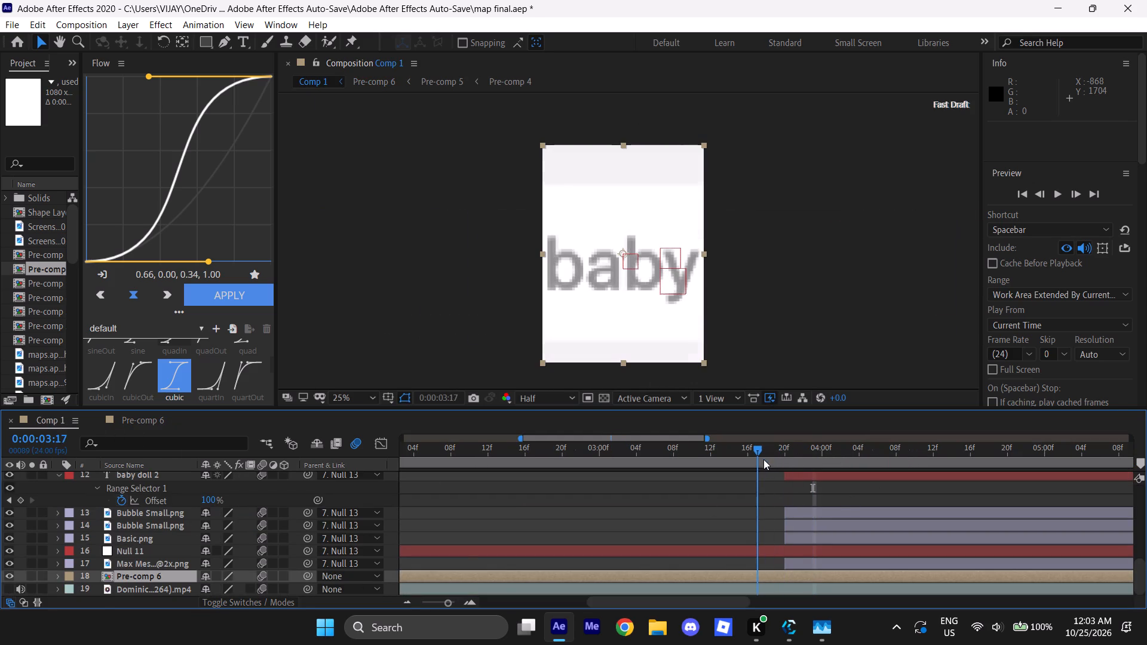
left_click_drag(763, 459, 741, 458)
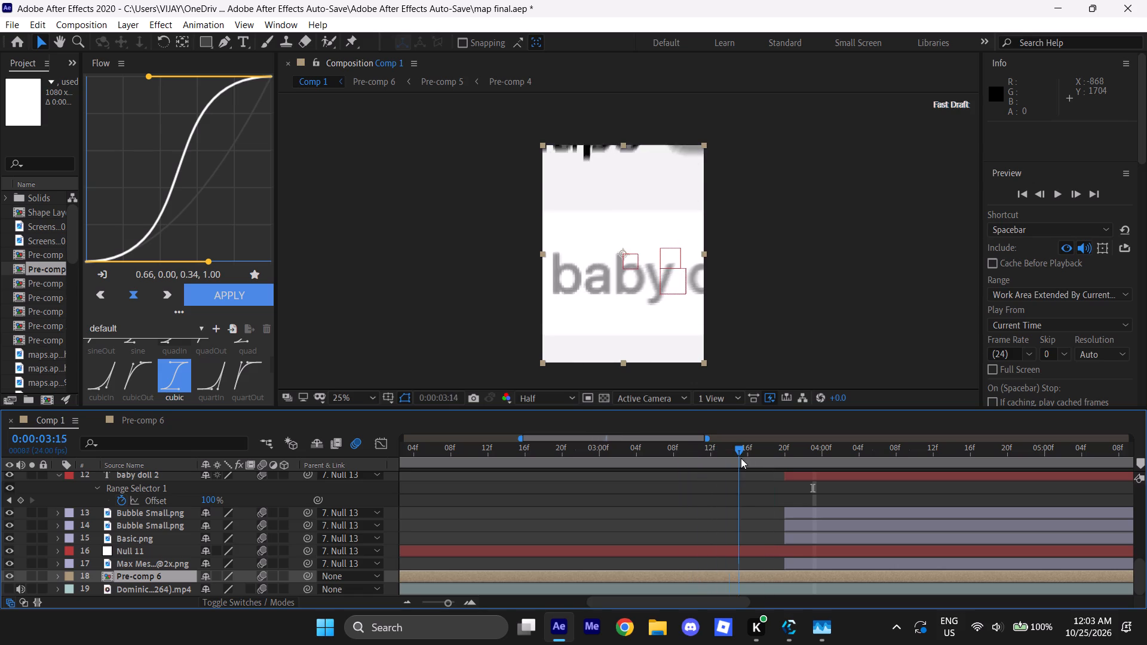
left_click_drag(741, 458, 786, 453)
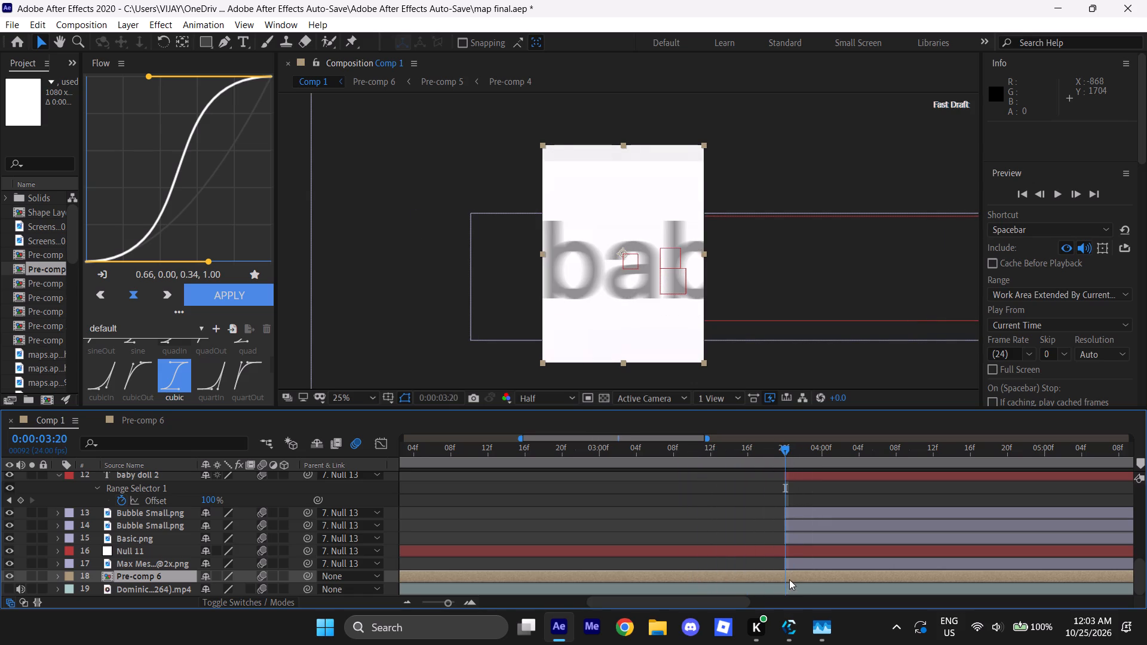
double_click(790, 578)
left_click_drag(863, 514, 841, 516)
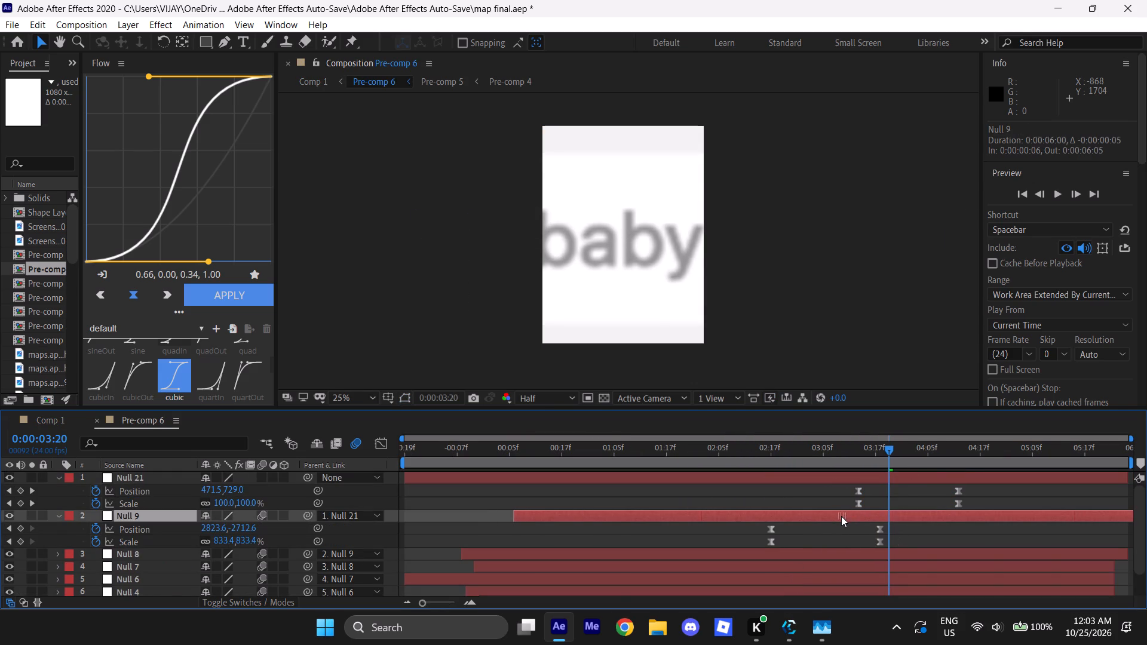
Shift the Null 21 layer, together with its keyframes, two frames earlier.
left_click_drag(902, 479, 885, 484)
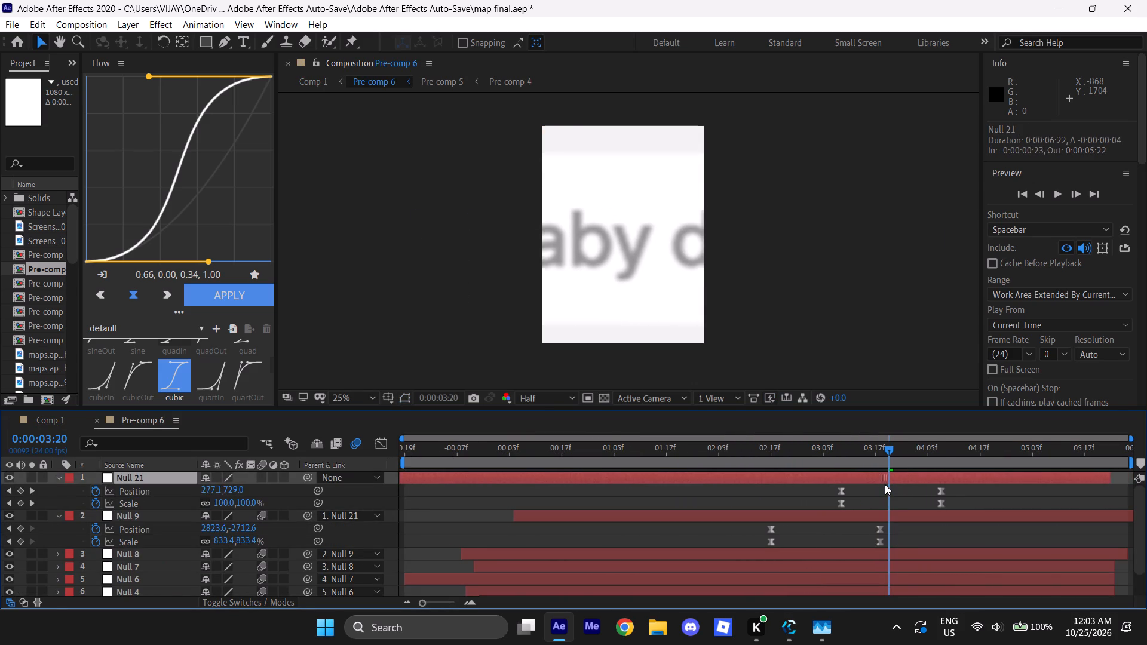
left_click_drag(885, 484, 894, 484)
Review the retimed zoom and pan in Pre-comp 6 and play the transition into the baby doll text in Comp 1.
left_click_drag(889, 454, 680, 477)
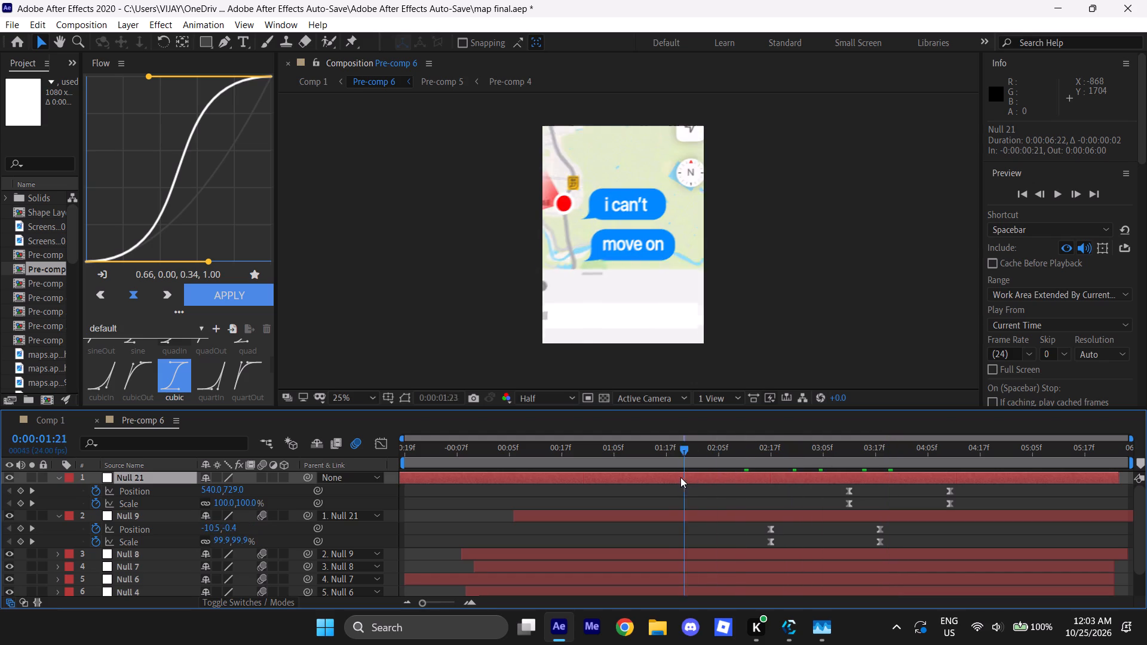
left_click_drag(680, 477, 838, 463)
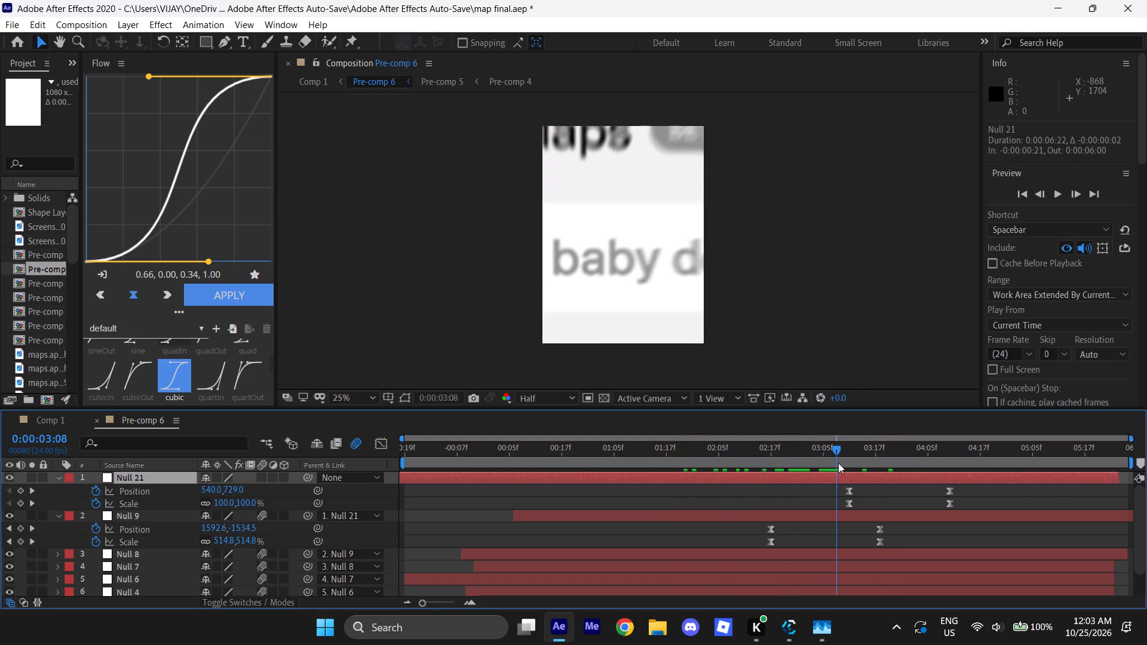
left_click_drag(838, 463, 870, 459)
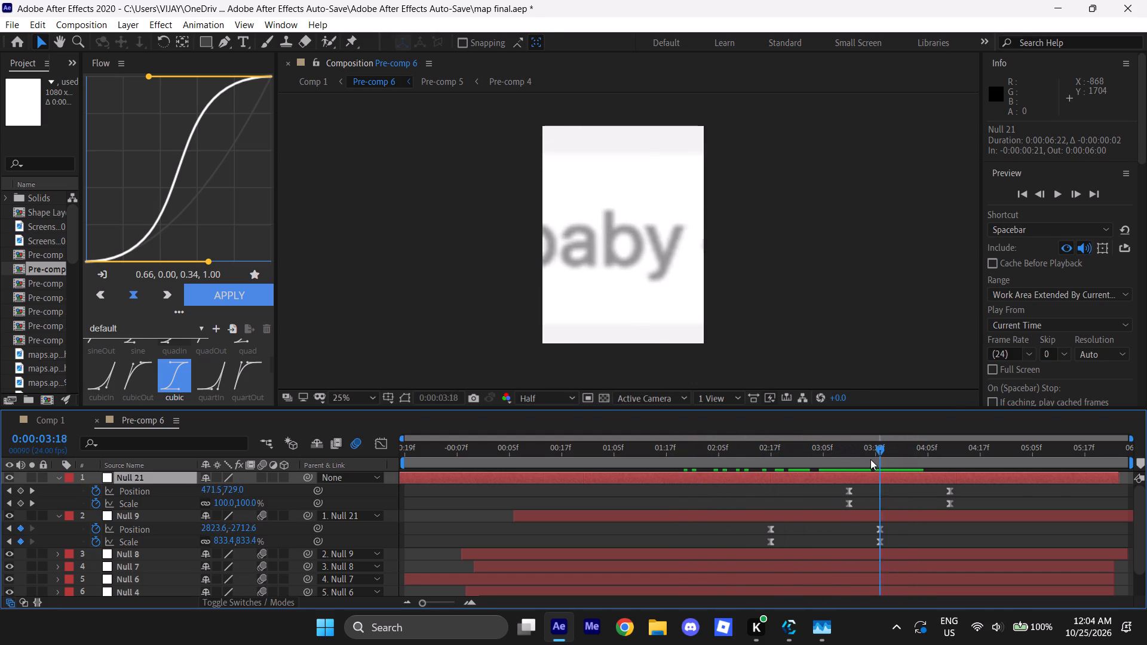
left_click_drag(870, 459, 677, 469)
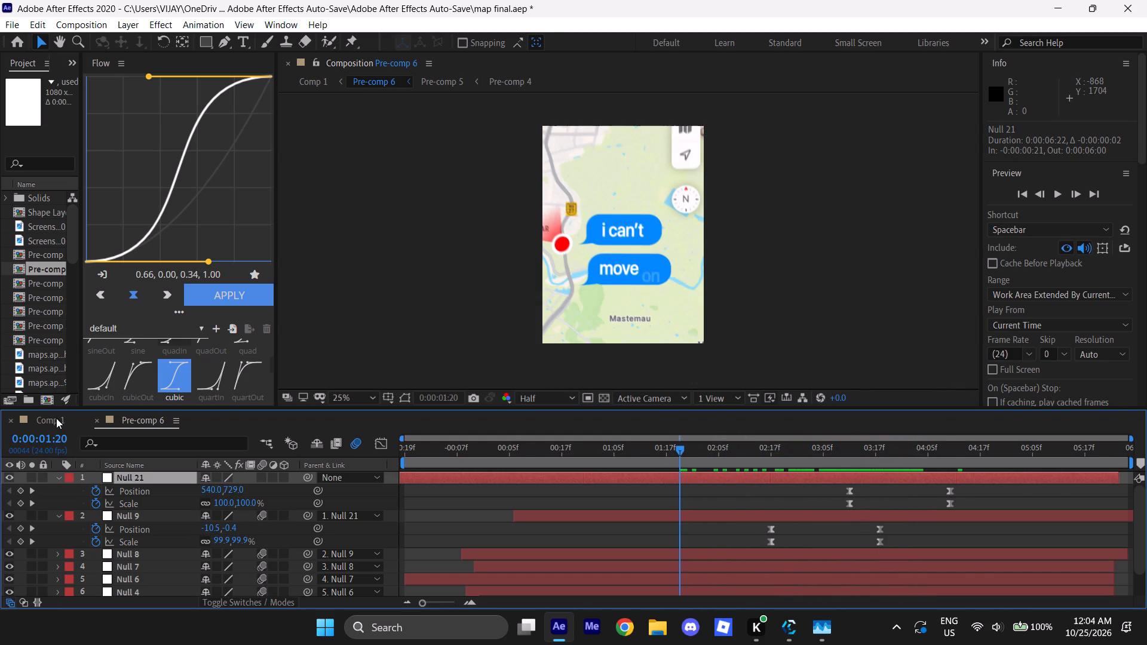
left_click(56, 418)
key("space")
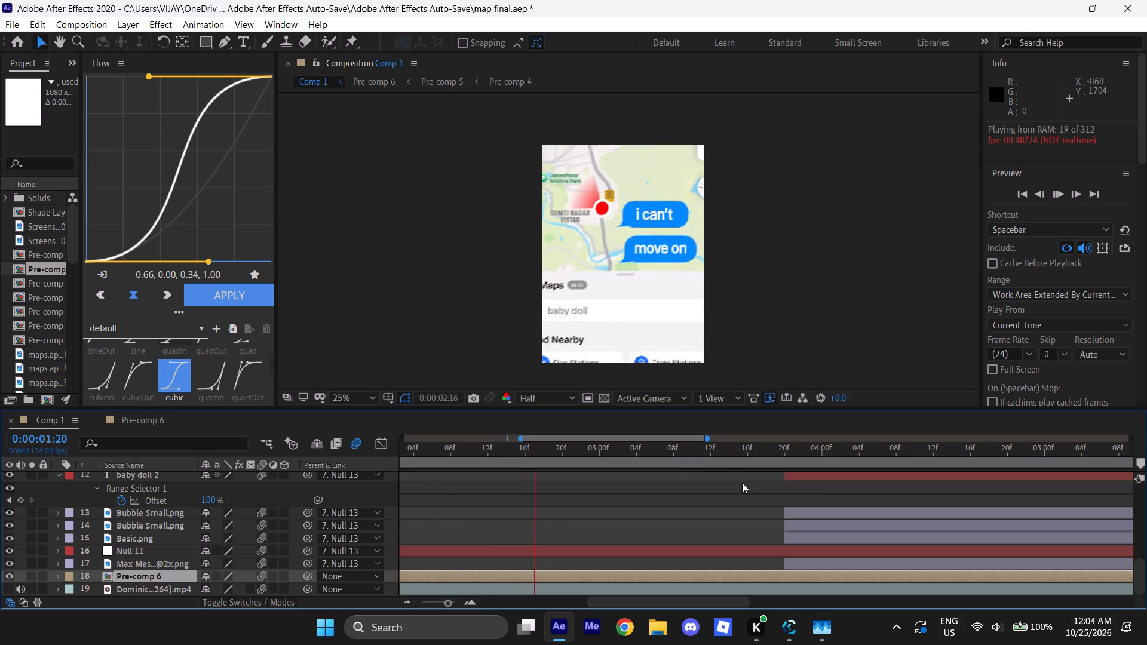
key("space")
left_click_drag(712, 447, 725, 449)
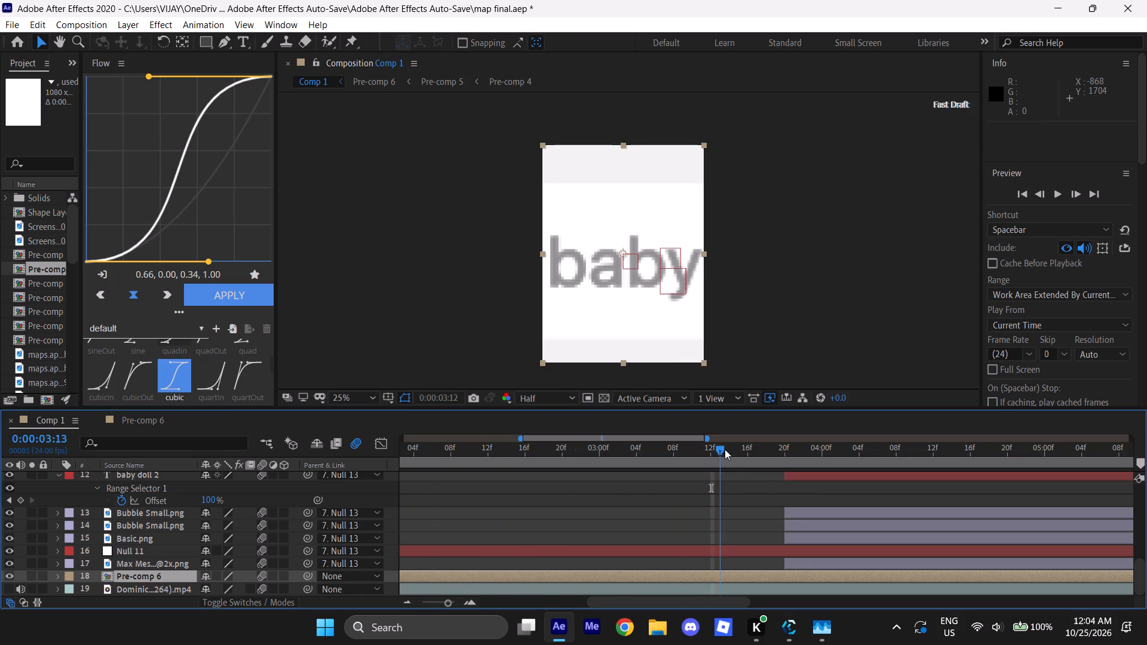
left_click_drag(725, 449, 759, 456)
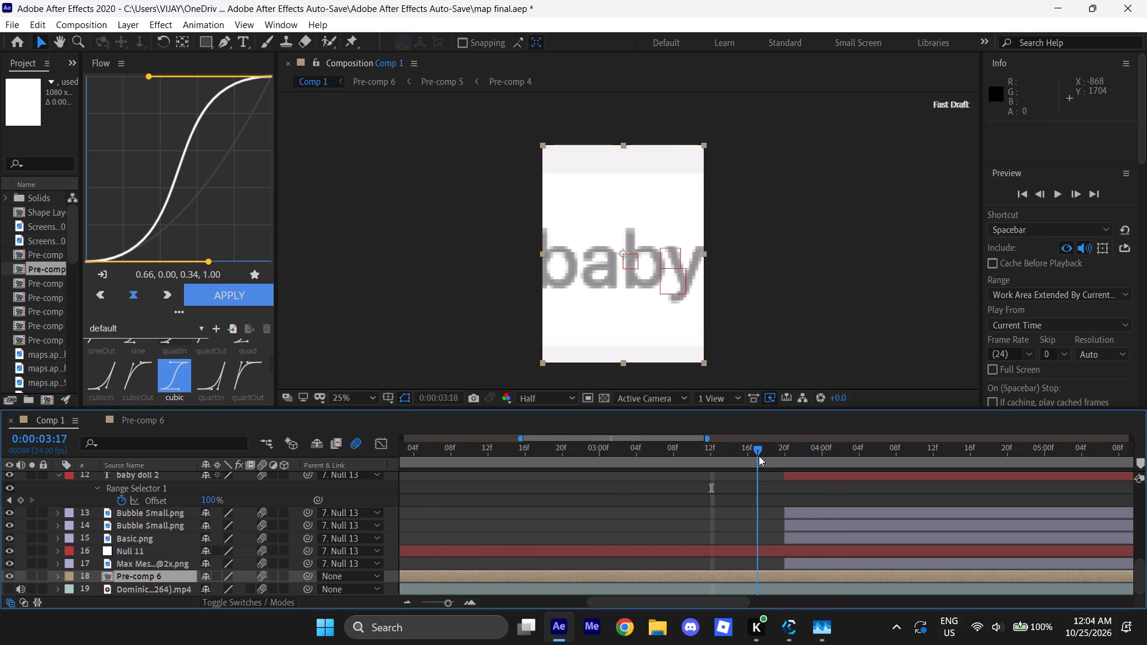
left_click_drag(759, 456, 780, 452)
In Pre-comp 6 at 0:00:03:11, set Null 21's Scale to 110% and its horizontal position to 571.
double_click(781, 581)
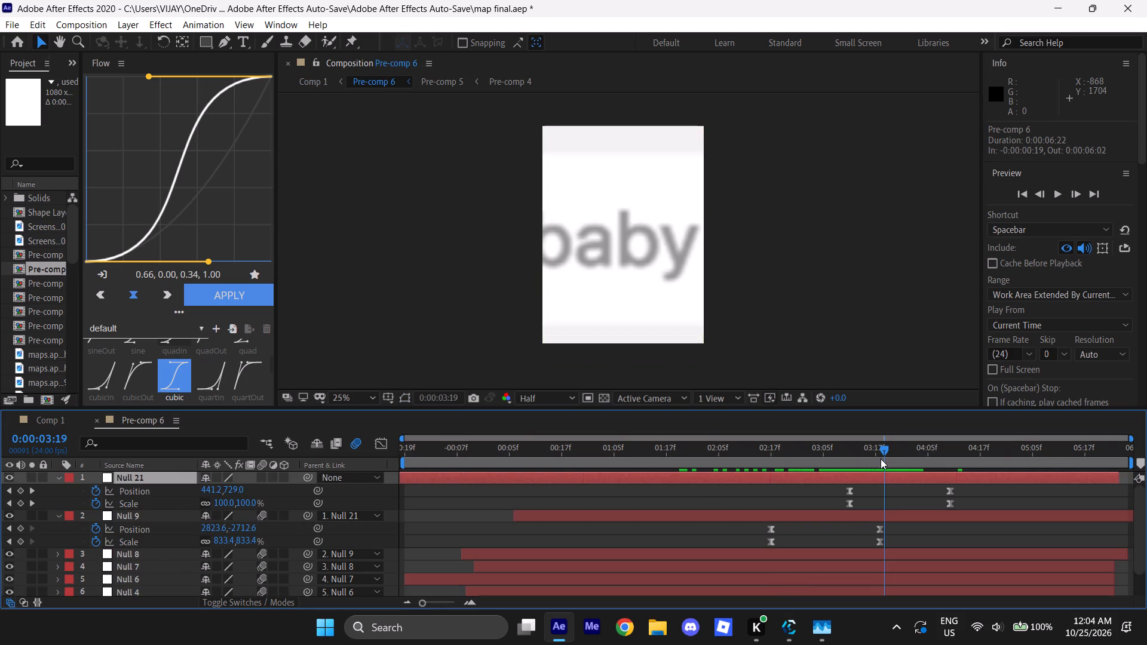
left_click_drag(881, 457, 848, 463)
left_click(857, 475)
left_click_drag(222, 505, 226, 494)
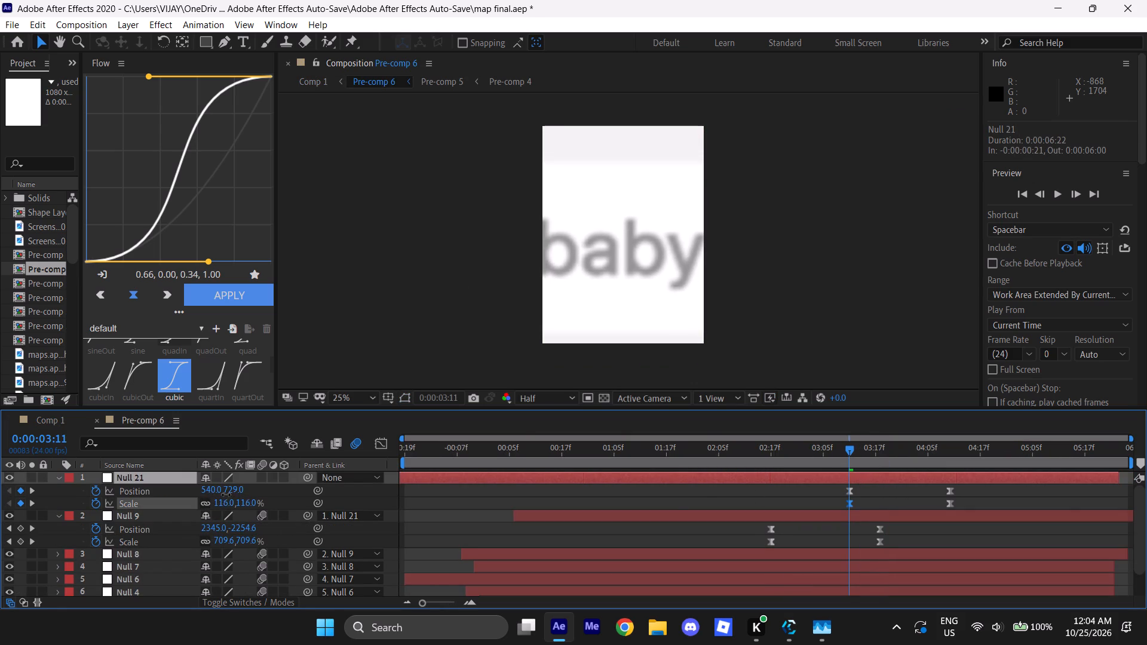
left_click_drag(226, 494, 220, 499)
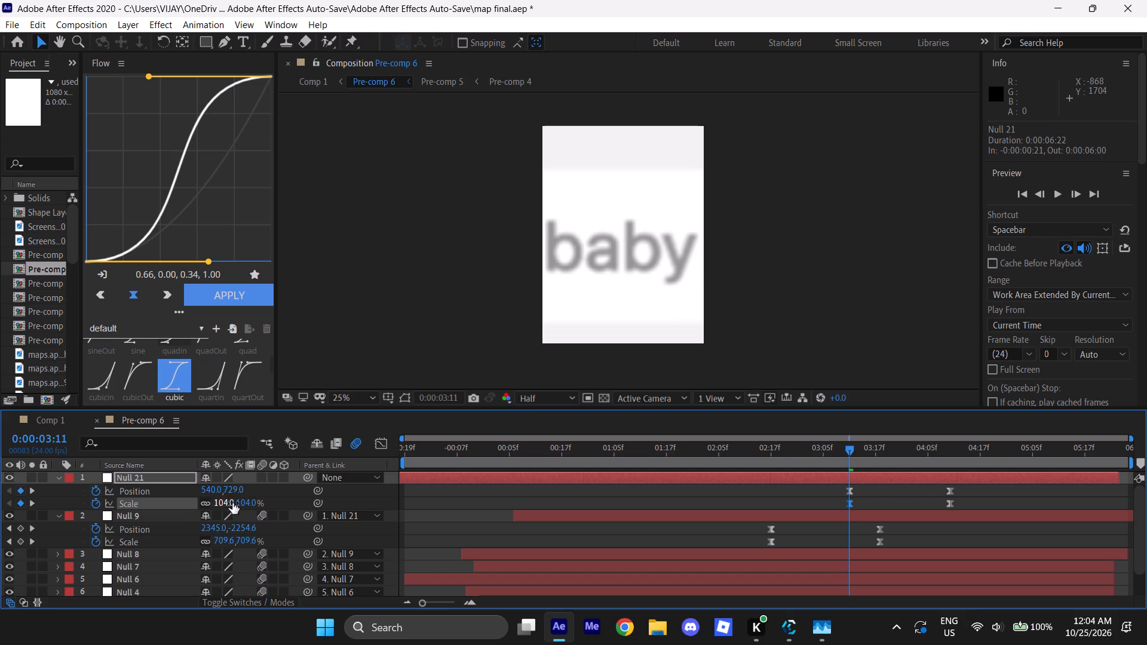
left_click(249, 508)
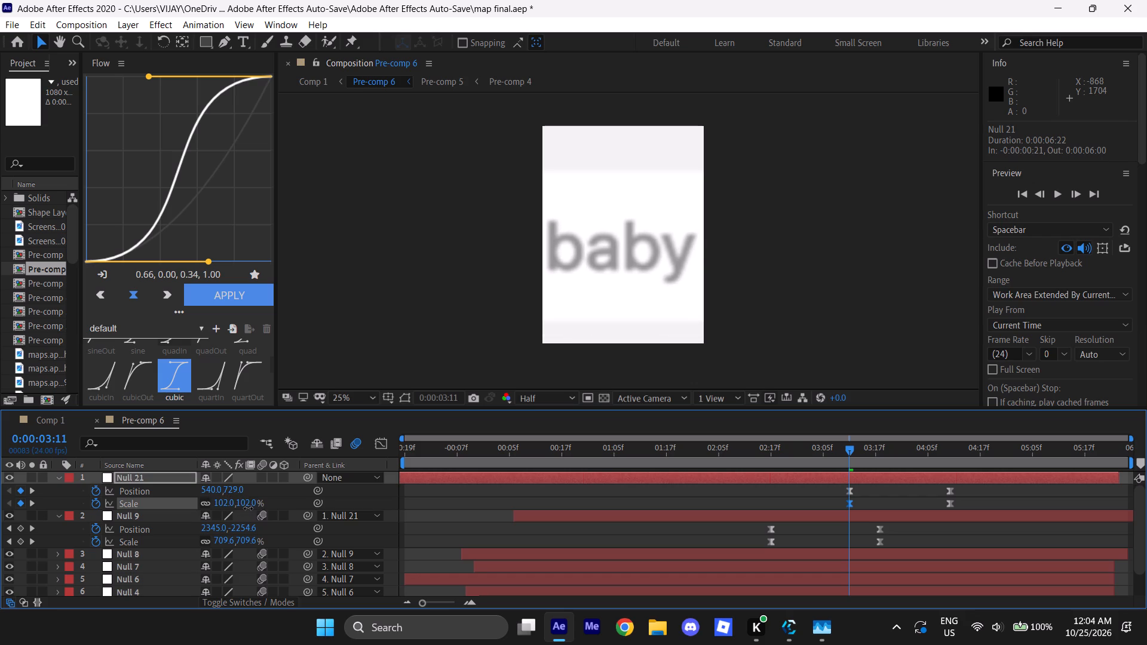
left_click_drag(215, 492, 226, 492)
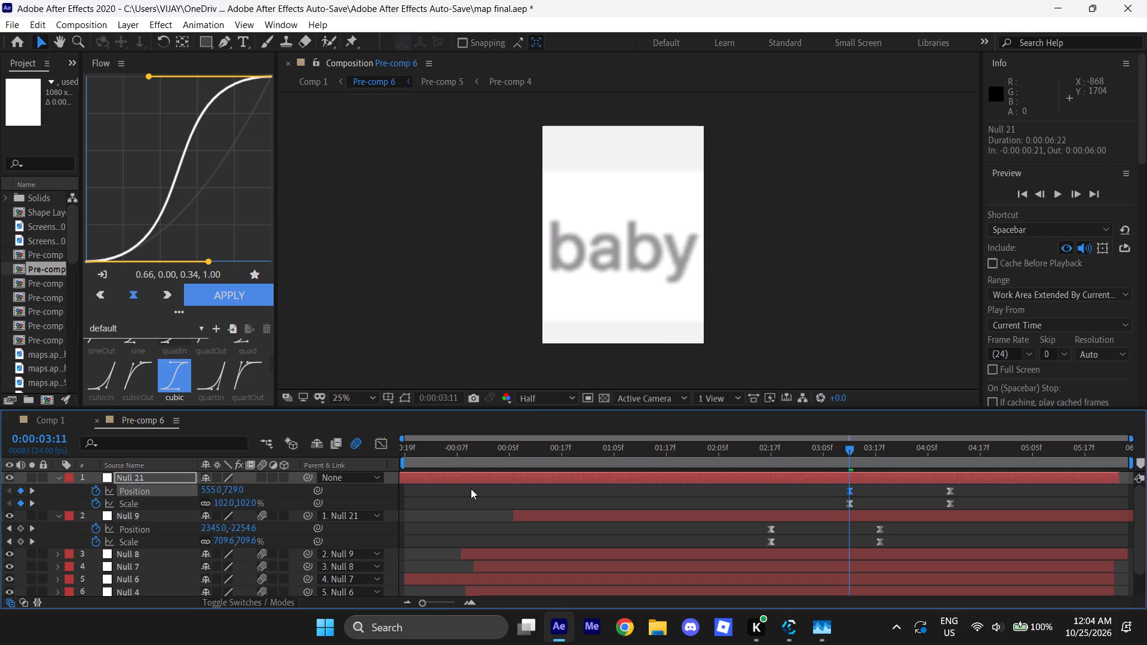
left_click(247, 509)
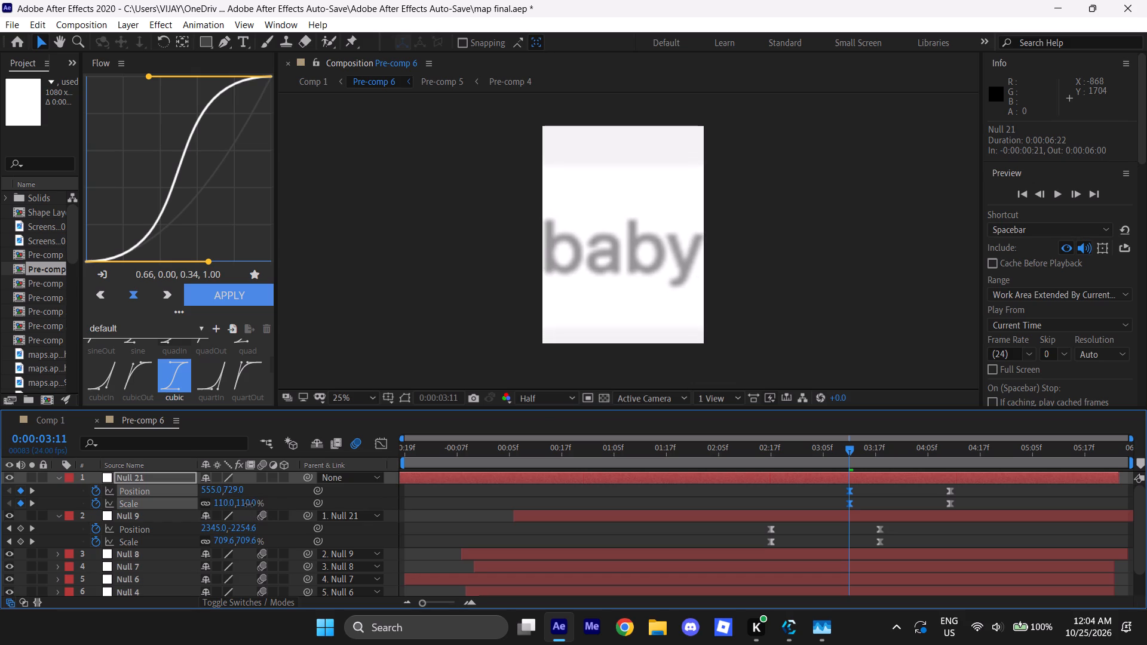
left_click_drag(208, 490, 227, 490)
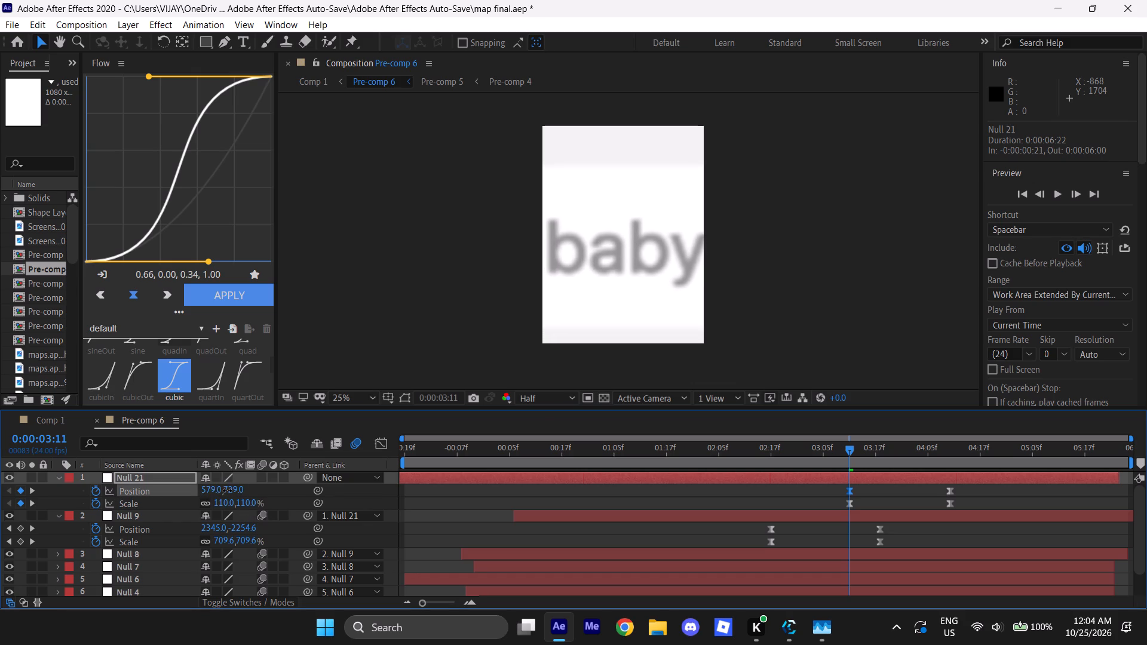
left_click_drag(227, 490, 221, 490)
At the 0:00:04:10 keyframes, set Null 21's horizontal position to about -40 and adjust its Scale.
left_click_drag(849, 446, 926, 459)
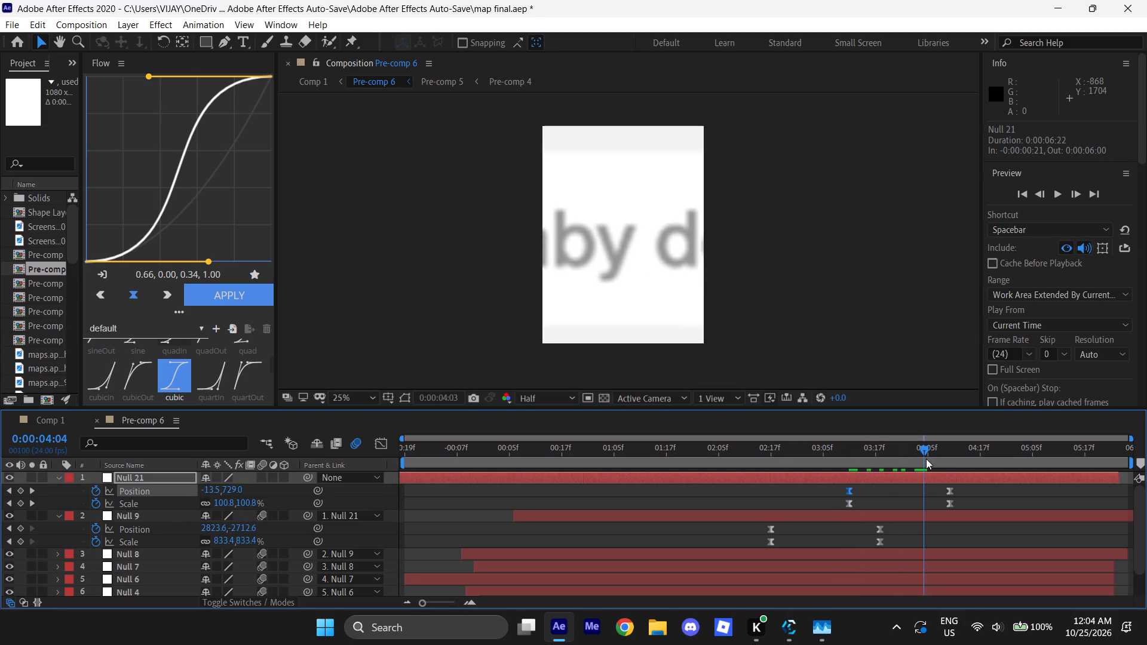
left_click_drag(926, 459, 952, 456)
left_click(947, 490)
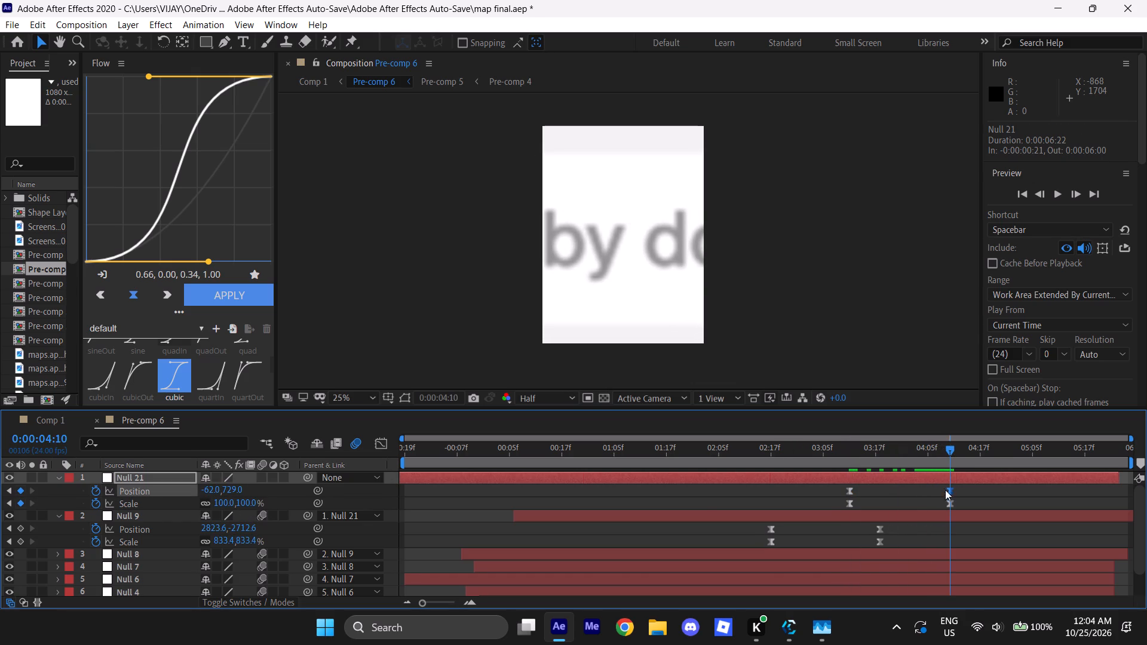
left_click(212, 491)
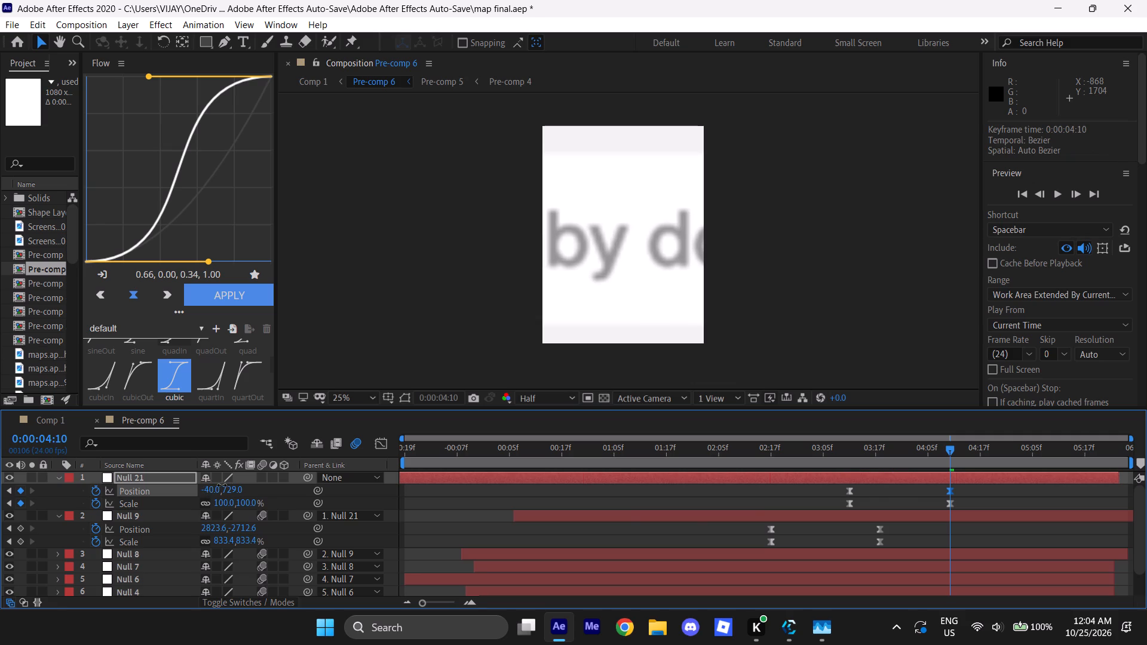
left_click_drag(247, 505, 248, 494)
Review the adjusted camera move in Pre-comp 6 and Comp 1, scrubbing and playing across the cut at 0:00:03:20.
left_click_drag(945, 455, 801, 459)
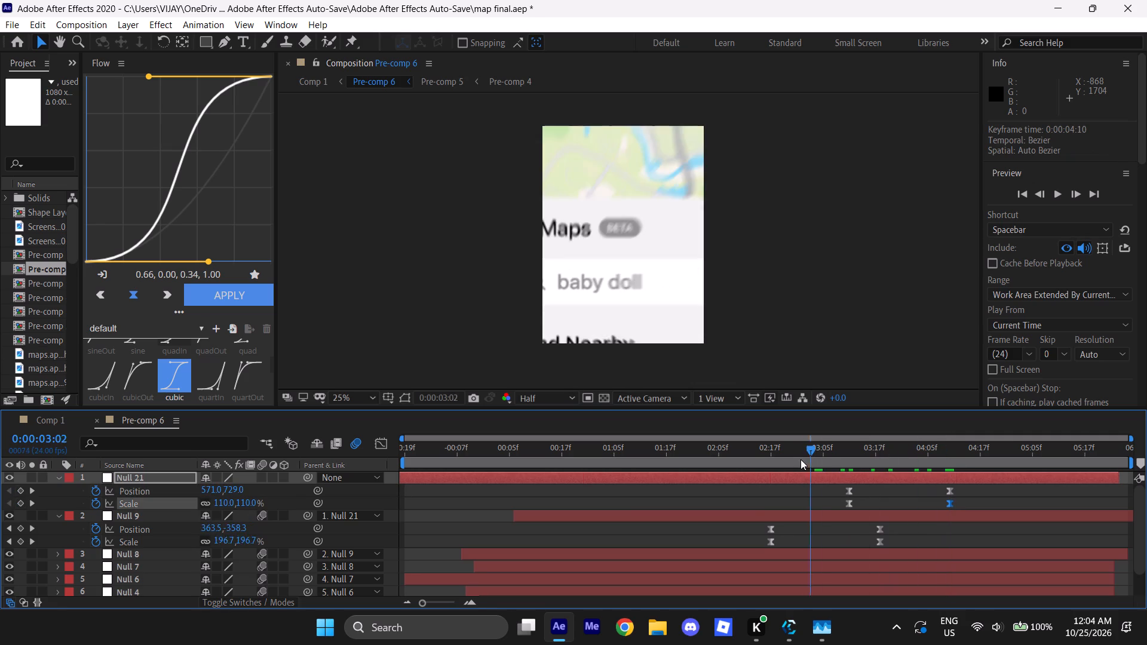
left_click_drag(801, 459, 870, 455)
left_click(50, 422)
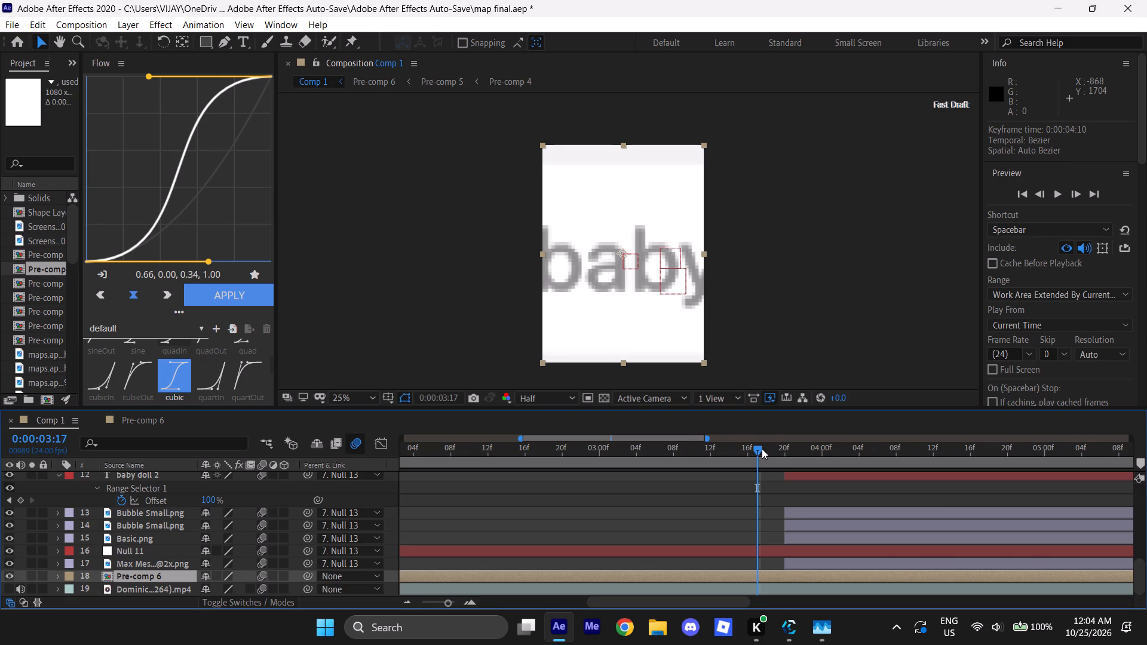
left_click_drag(760, 452, 746, 462)
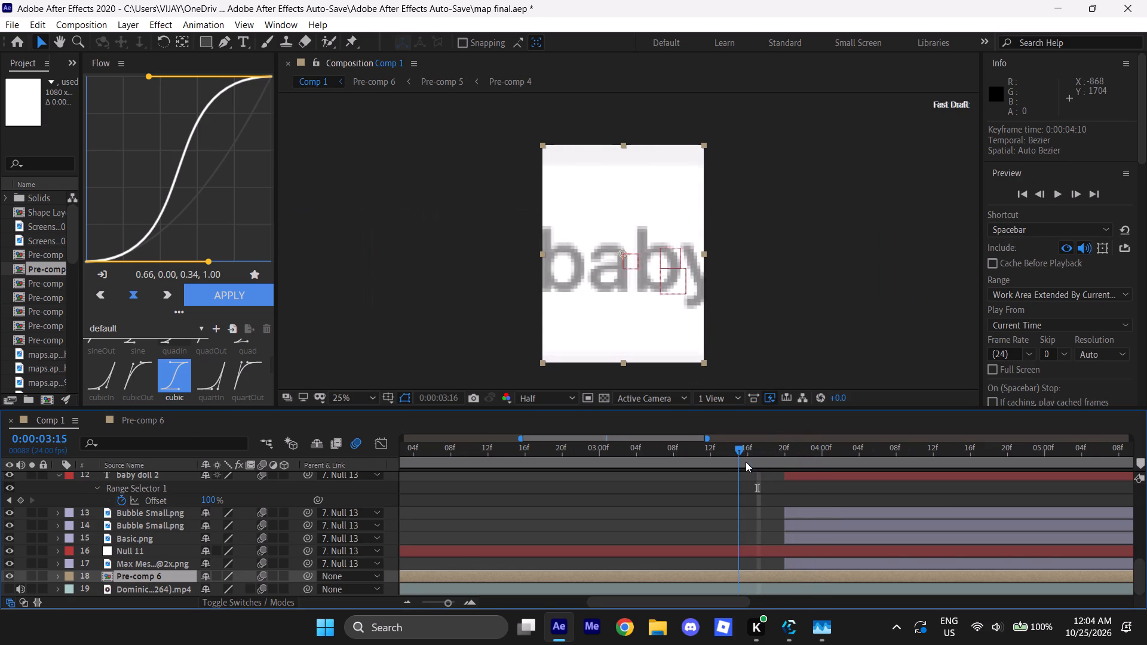
left_click_drag(746, 462, 784, 460)
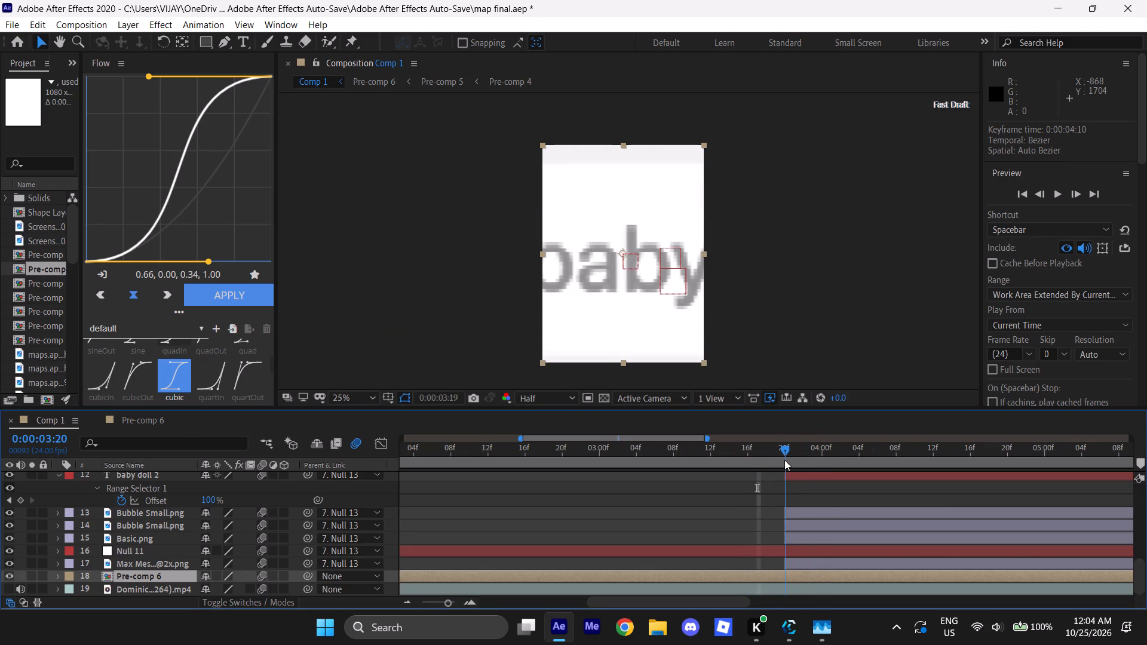
left_click_drag(784, 460, 781, 460)
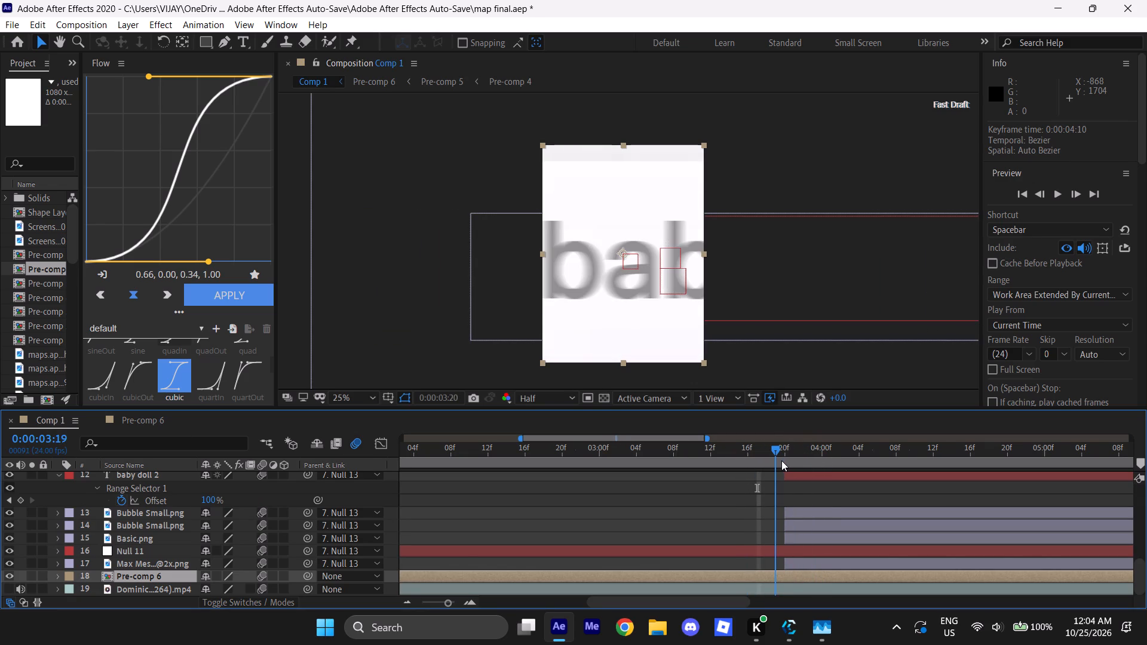
left_click_drag(781, 460, 653, 477)
key("space")
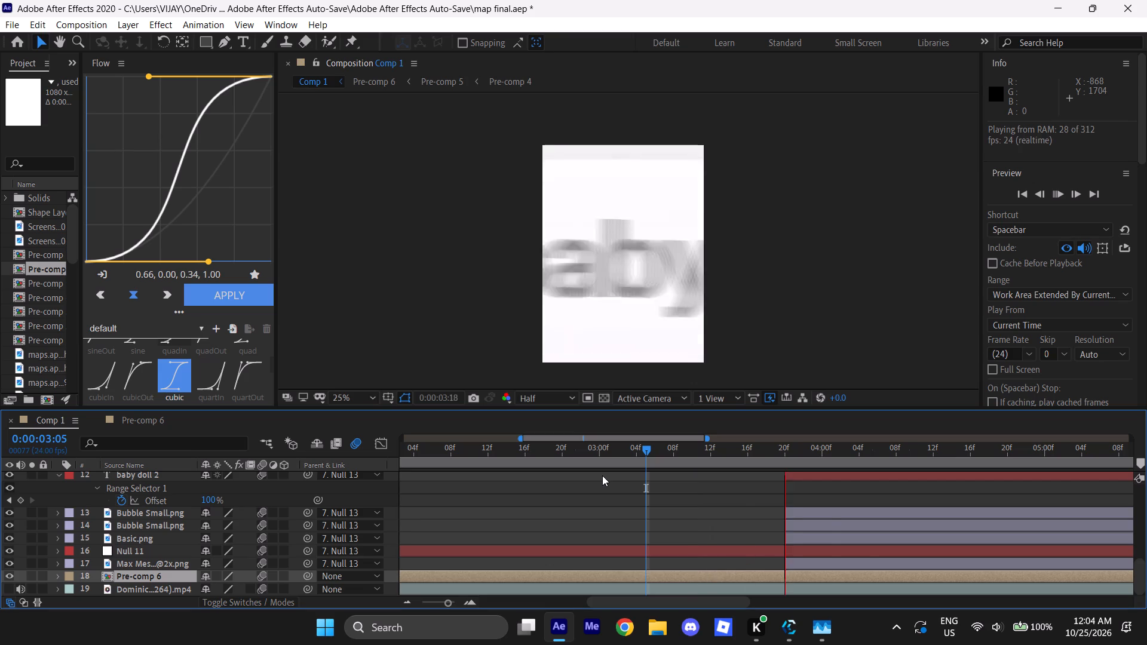
left_click_drag(643, 455, 572, 459)
key("space")
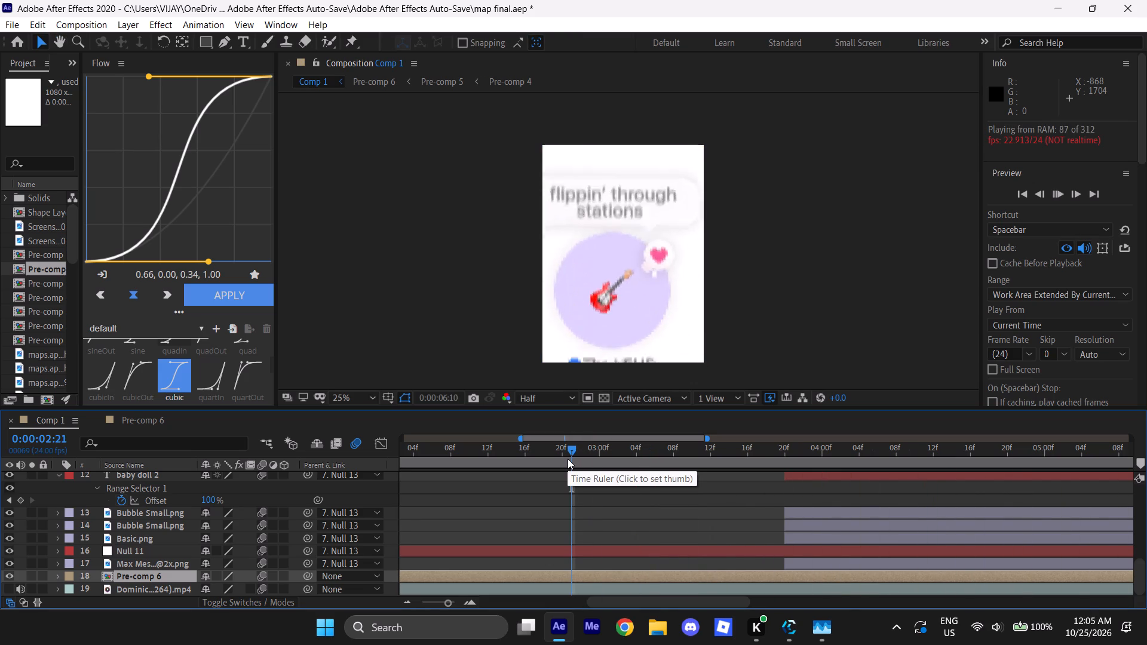
left_click_drag(571, 449, 900, 462)
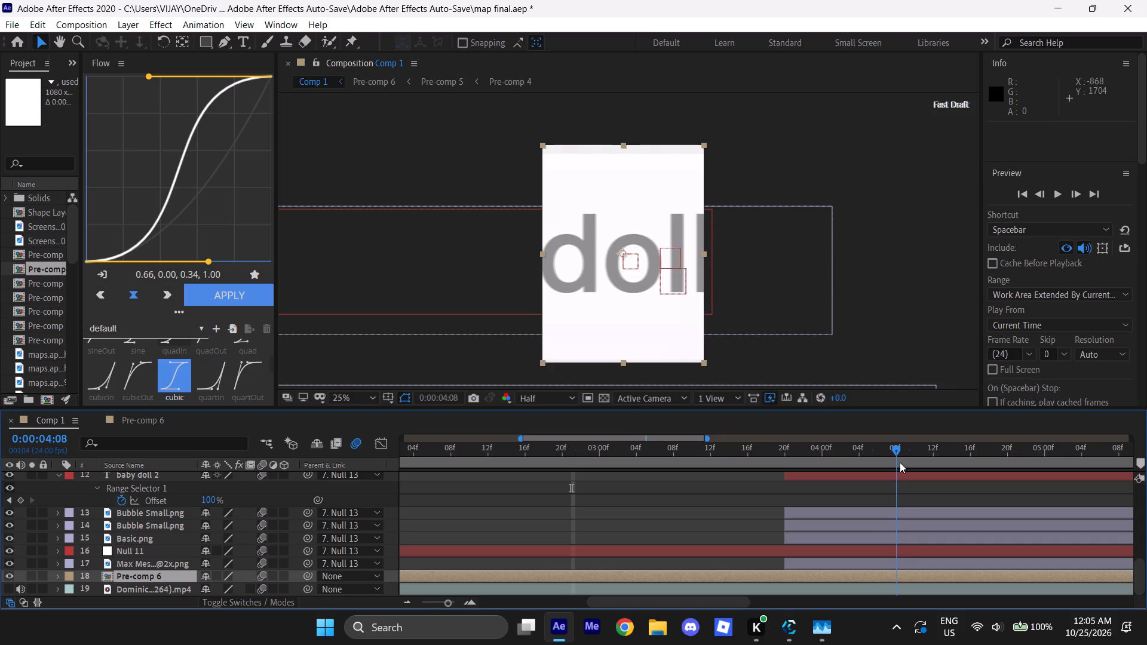
Scrub Comp 1 between about 0:00:04:08 and 0:00:05:22 to examine the camera move from the doll text through the contact search screen.
left_click_drag(900, 462, 832, 503)
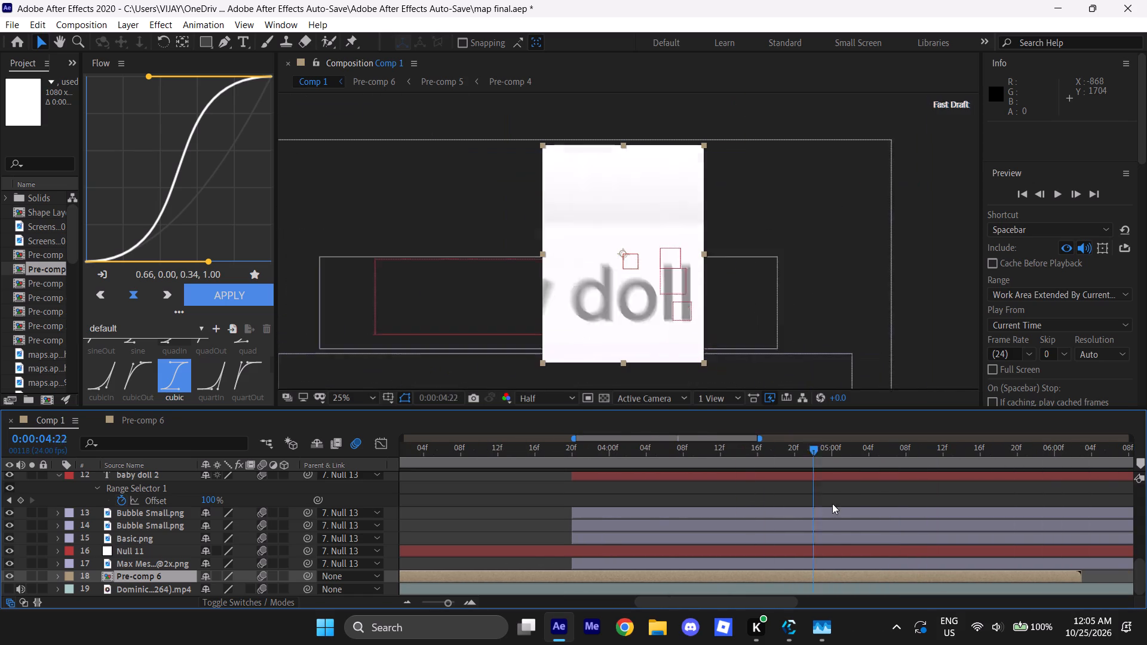
left_click_drag(832, 503, 912, 487)
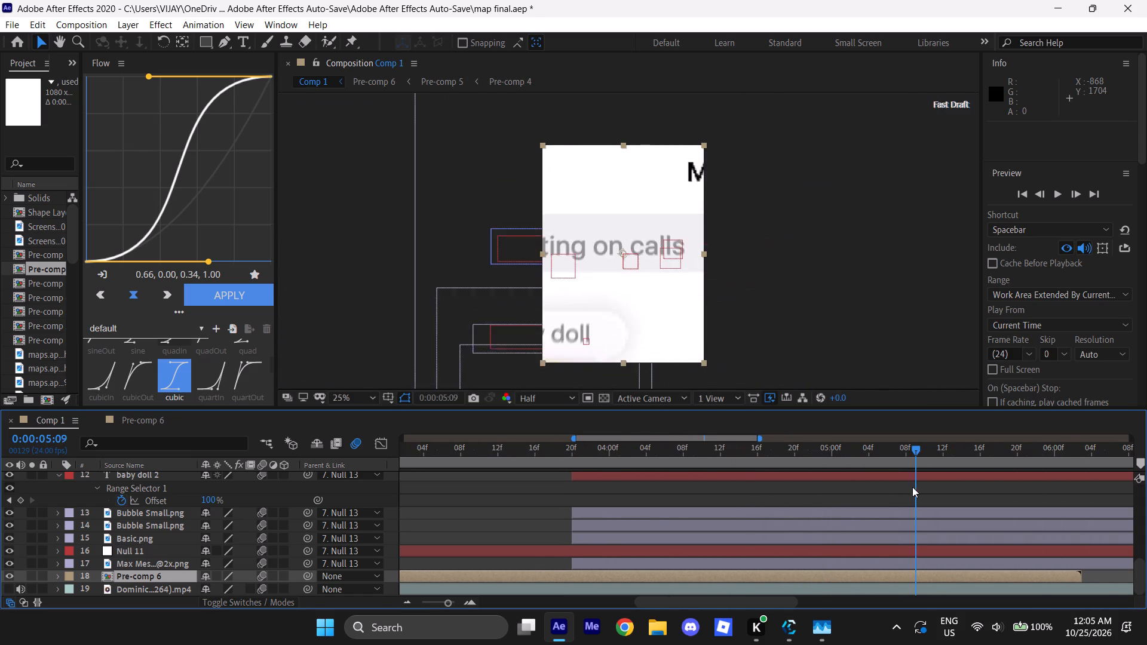
left_click_drag(912, 487, 875, 477)
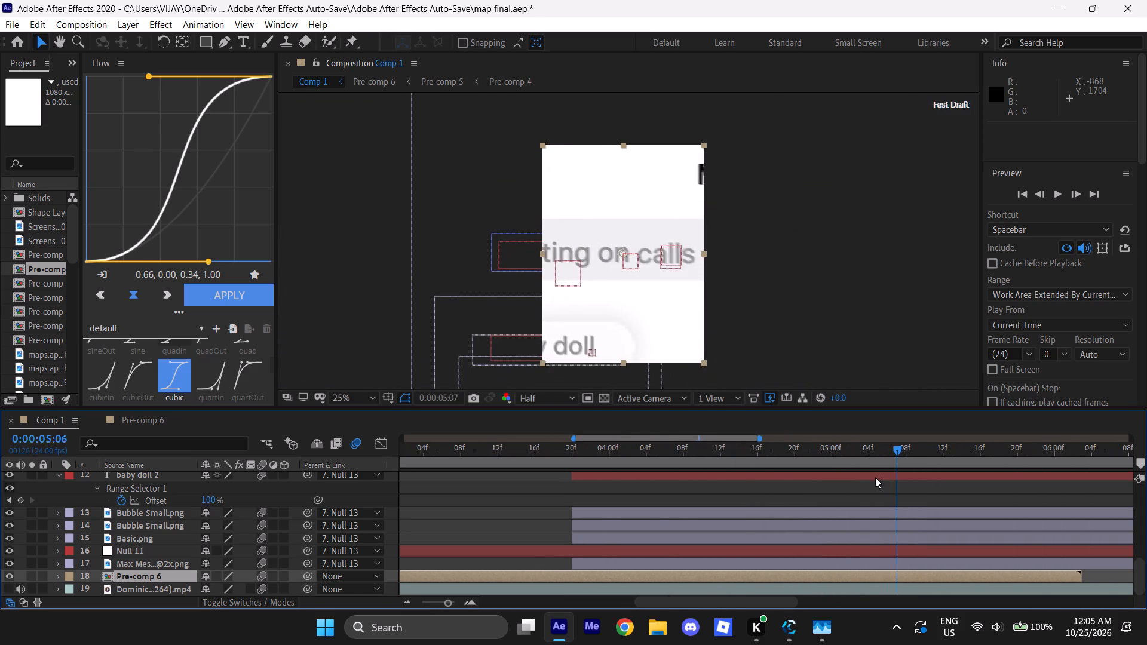
left_click_drag(875, 477, 858, 473)
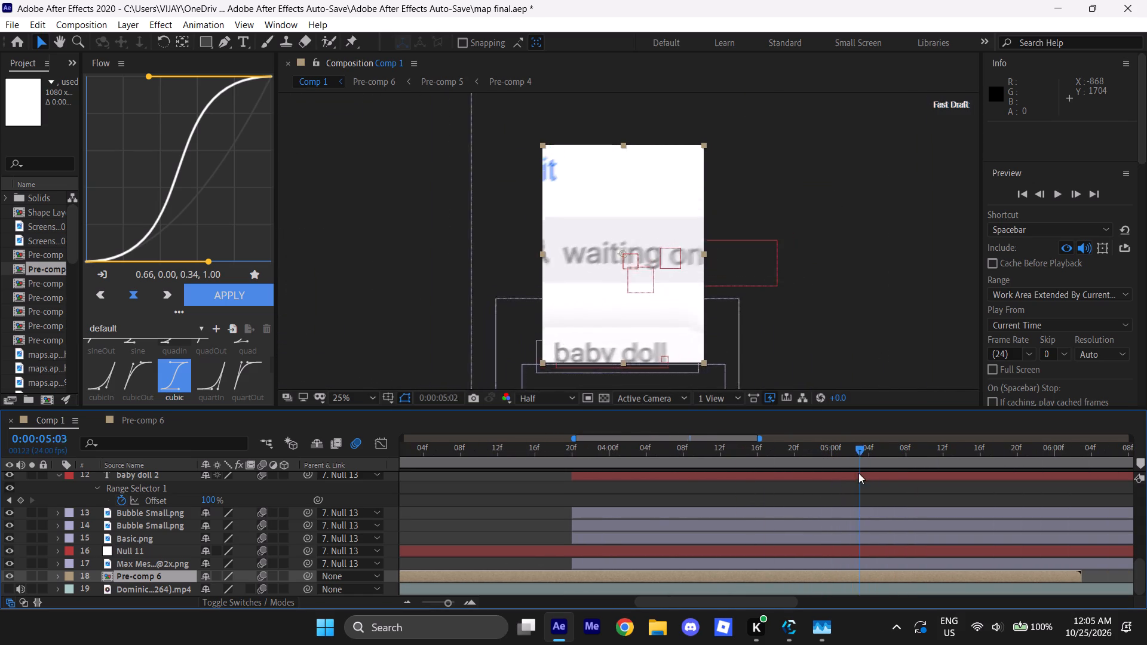
left_click_drag(858, 473, 830, 468)
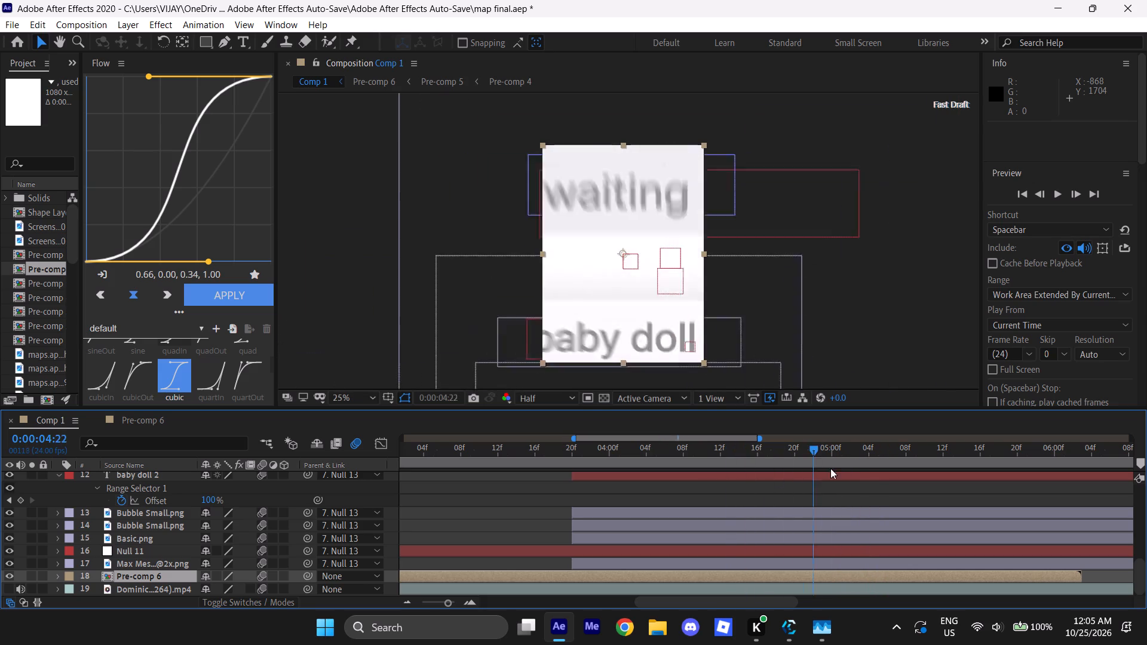
left_click_drag(830, 468, 766, 466)
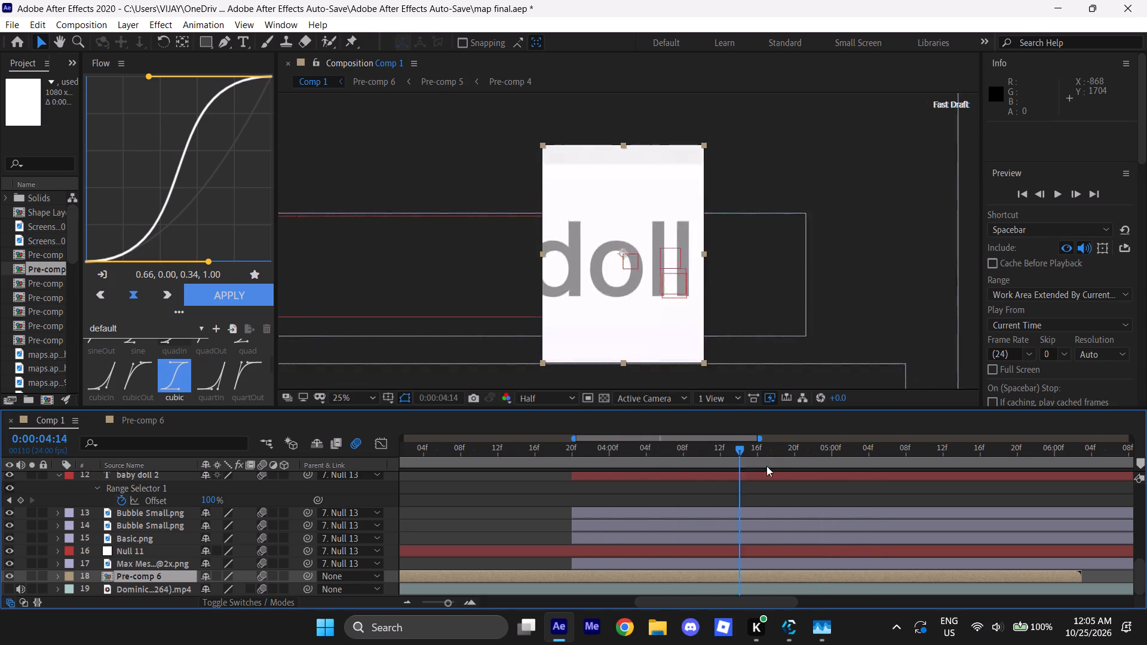
left_click_drag(766, 466, 939, 472)
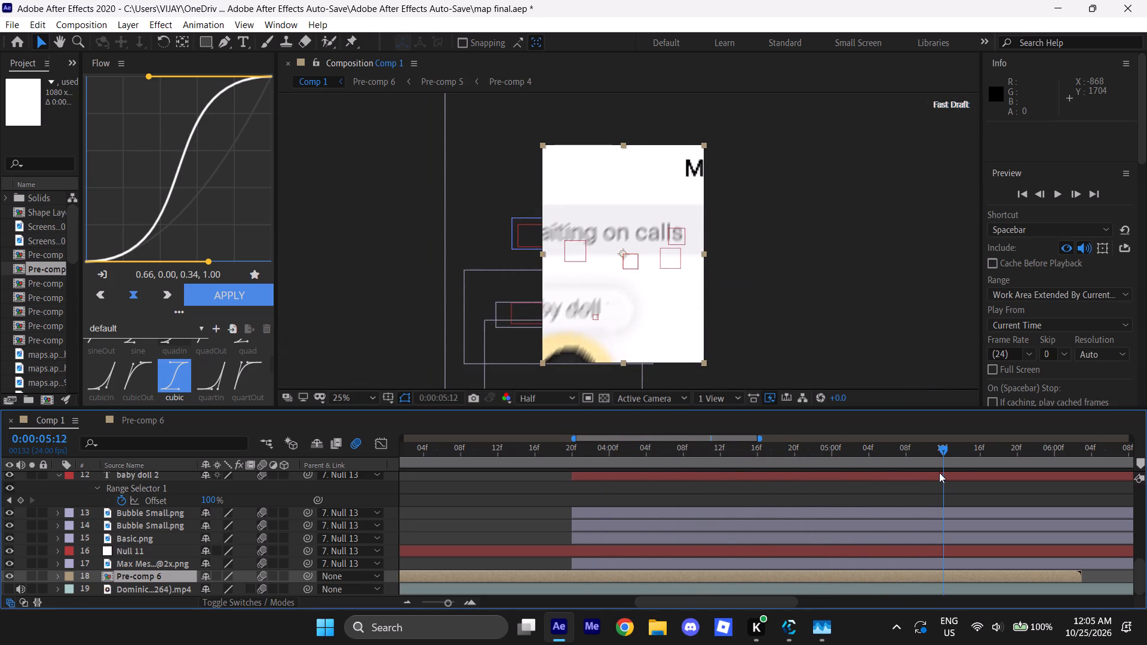
left_click_drag(939, 472, 880, 474)
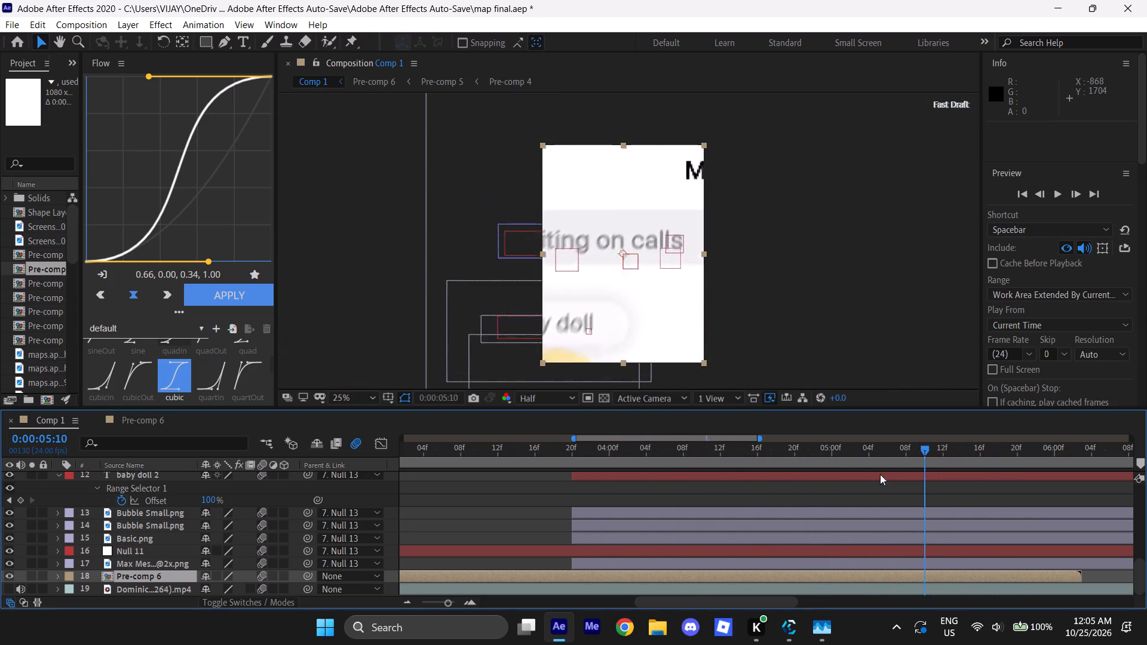
left_click_drag(880, 474, 1014, 453)
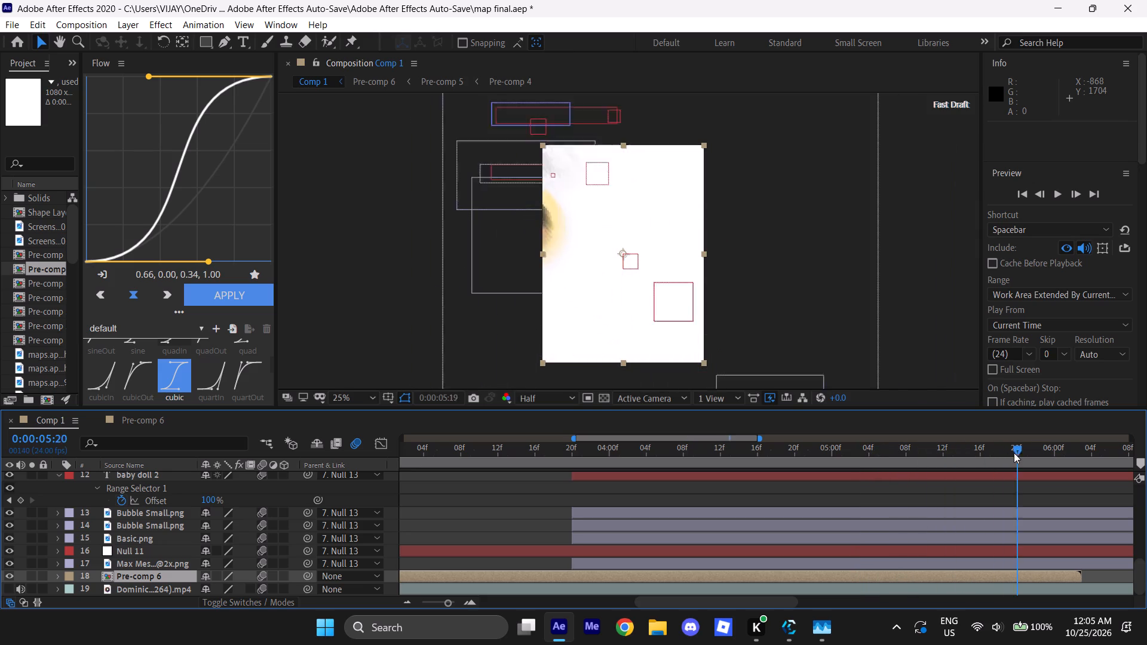
left_click_drag(1014, 453, 1029, 453)
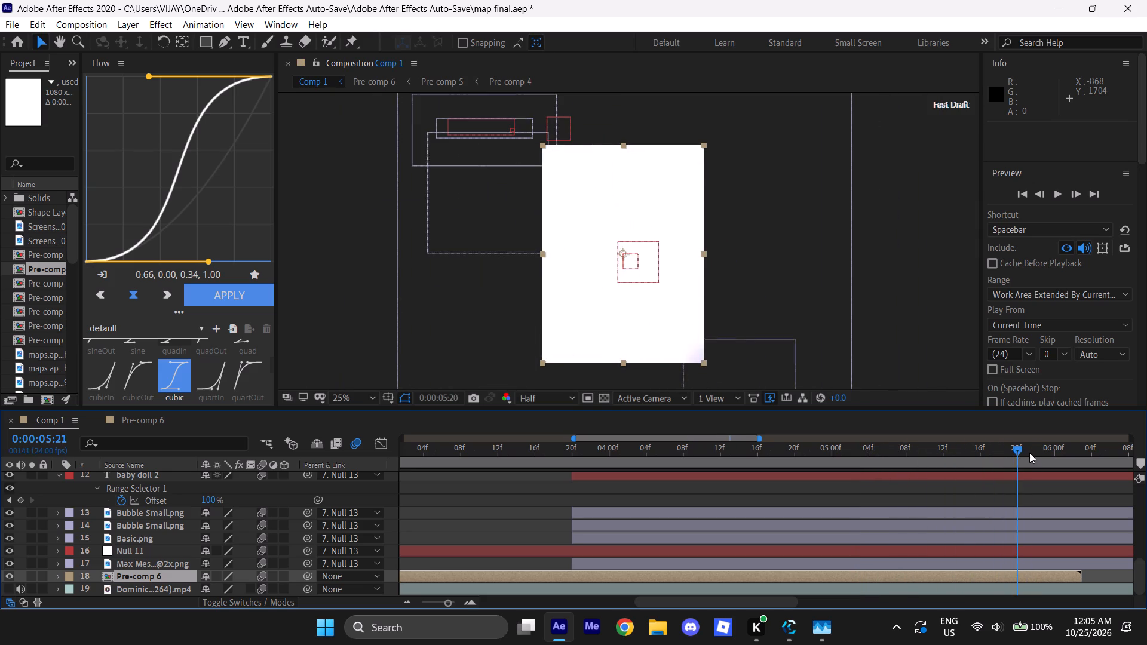
left_click_drag(1029, 453, 979, 450)
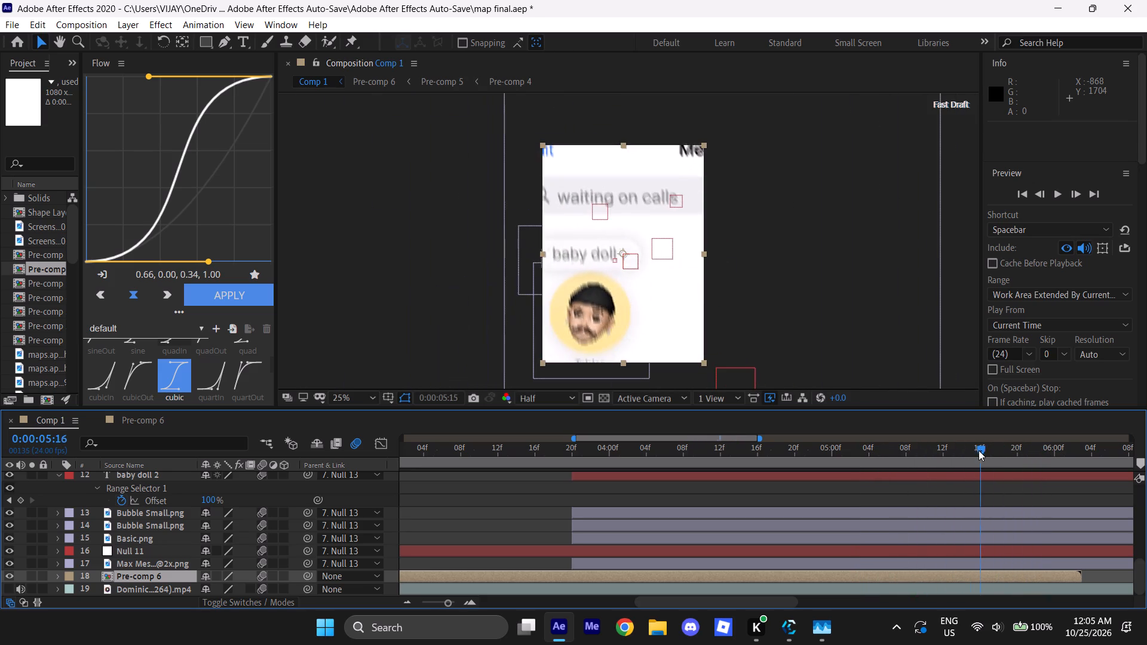
left_click_drag(979, 450, 987, 437)
left_click_drag(987, 437, 928, 455)
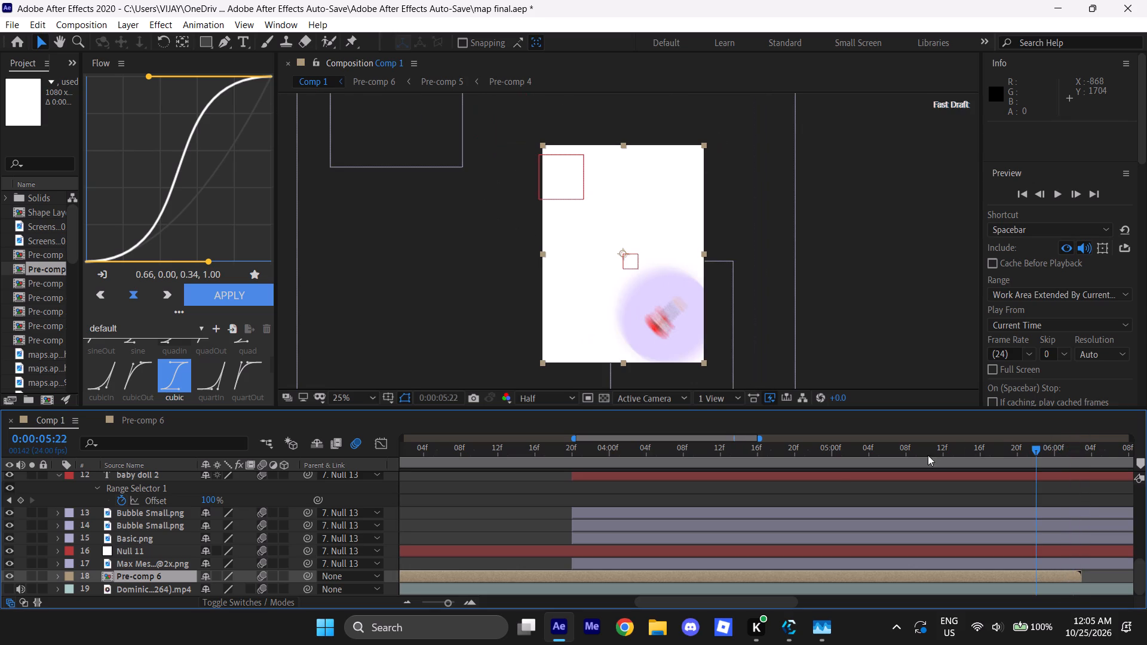
left_click_drag(928, 455, 844, 462)
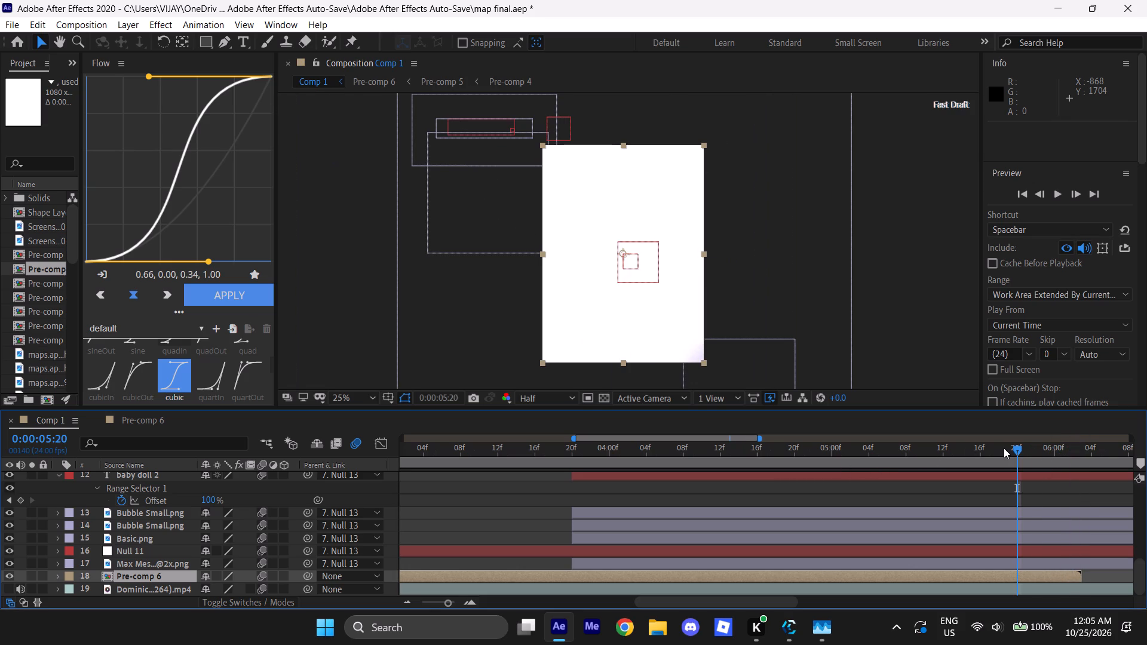
Save the map final project.
key("ctrl+s")
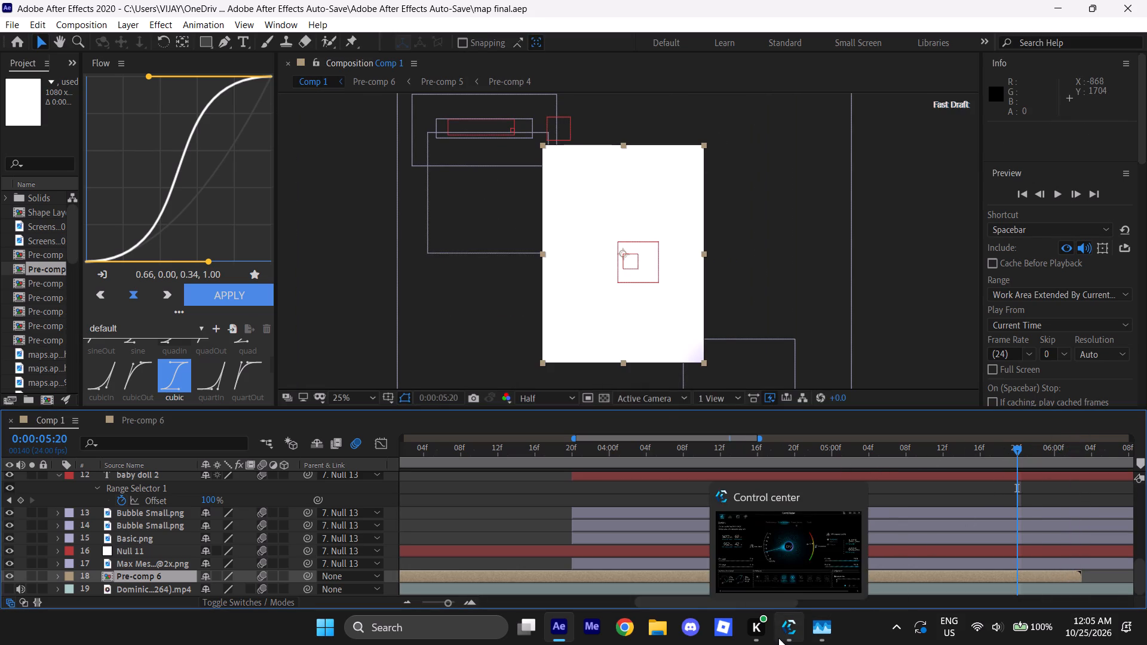
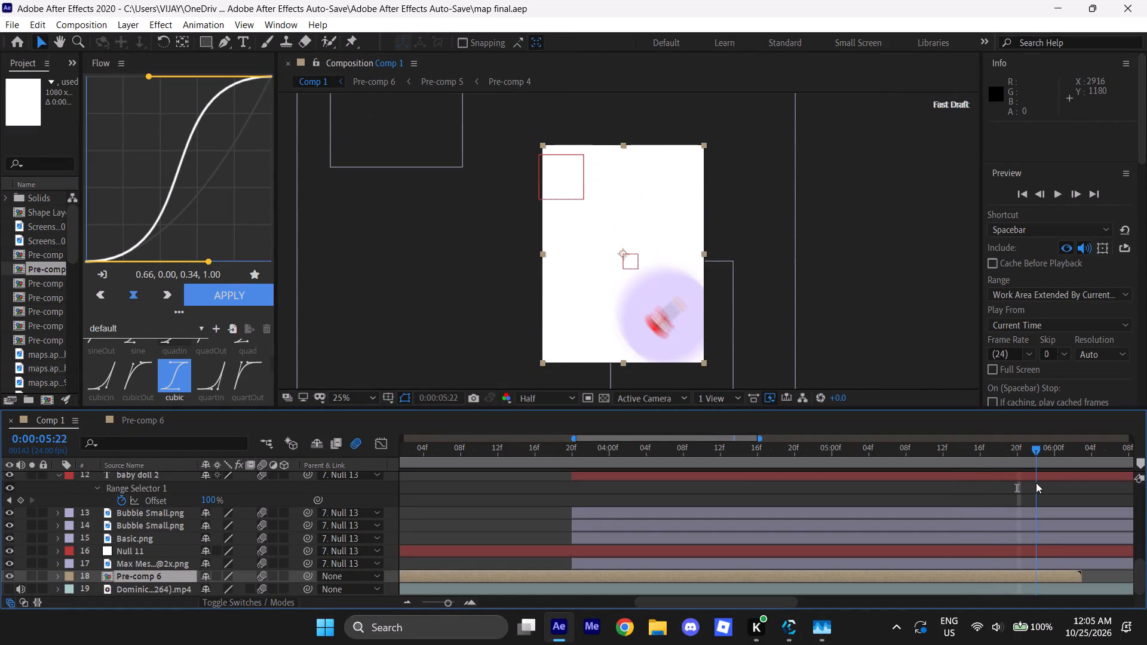
Look through Comp 1's layers, open Pre-comp 7 and play its "flippin' through stations" bubble.
left_click(645, 308)
scroll(891, 545, "up", 4)
scroll(890, 540, "down", 1)
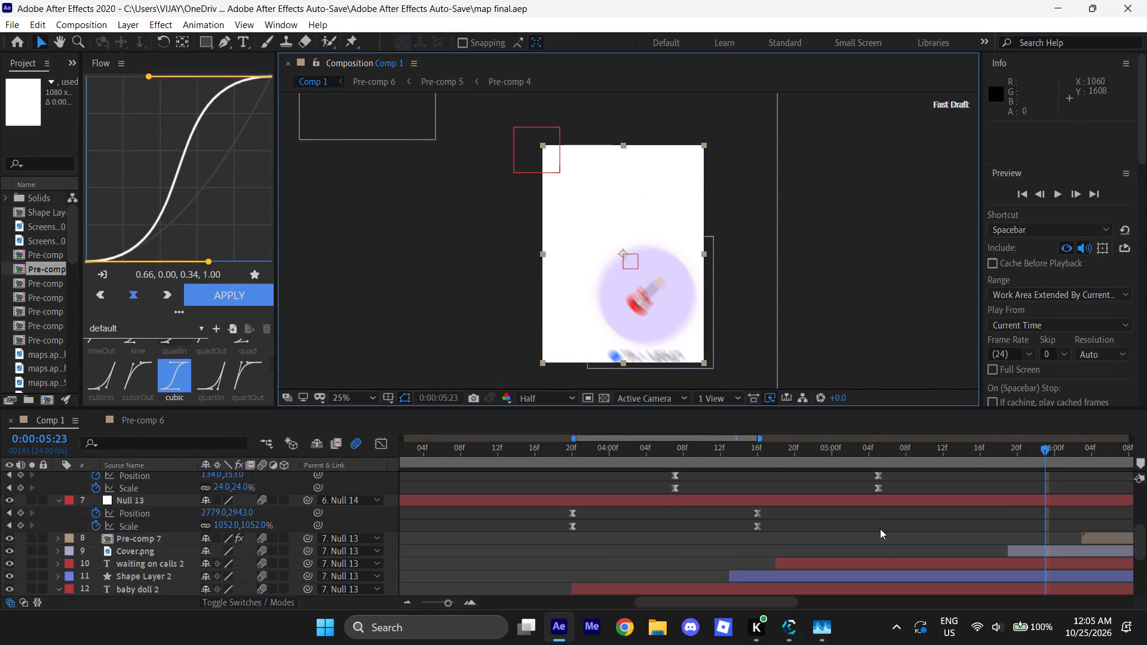
scroll(880, 527, "up", 10)
scroll(878, 513, "down", 5, "alt")
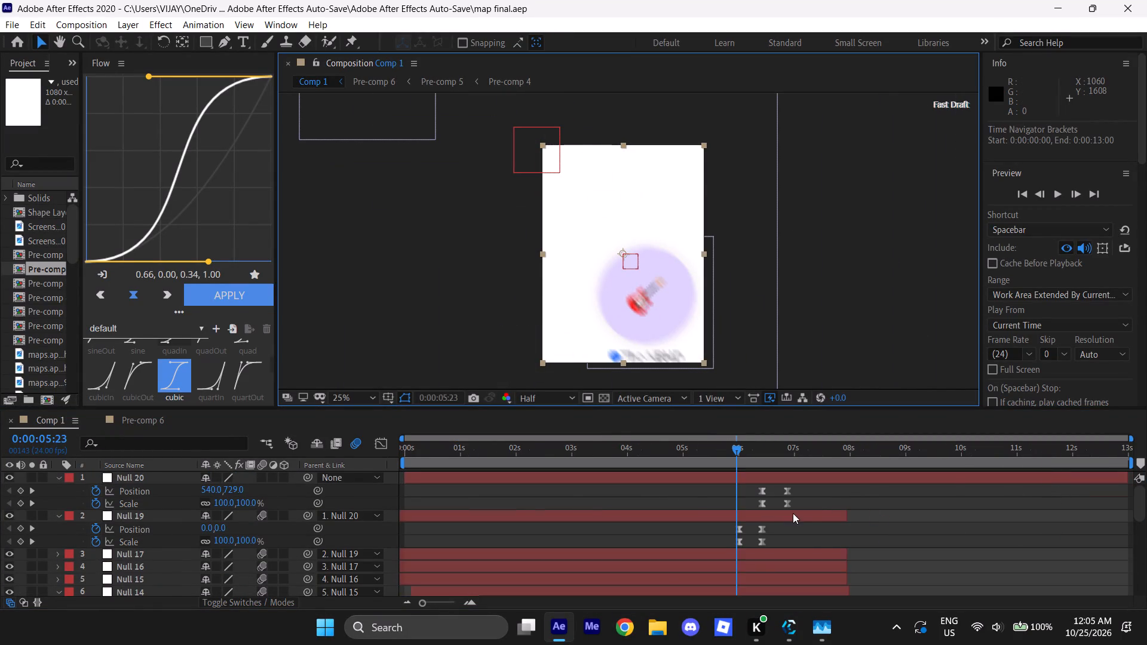
scroll(793, 513, "down", 6)
scroll(793, 511, "up", 2)
left_click(790, 531)
left_click(801, 512)
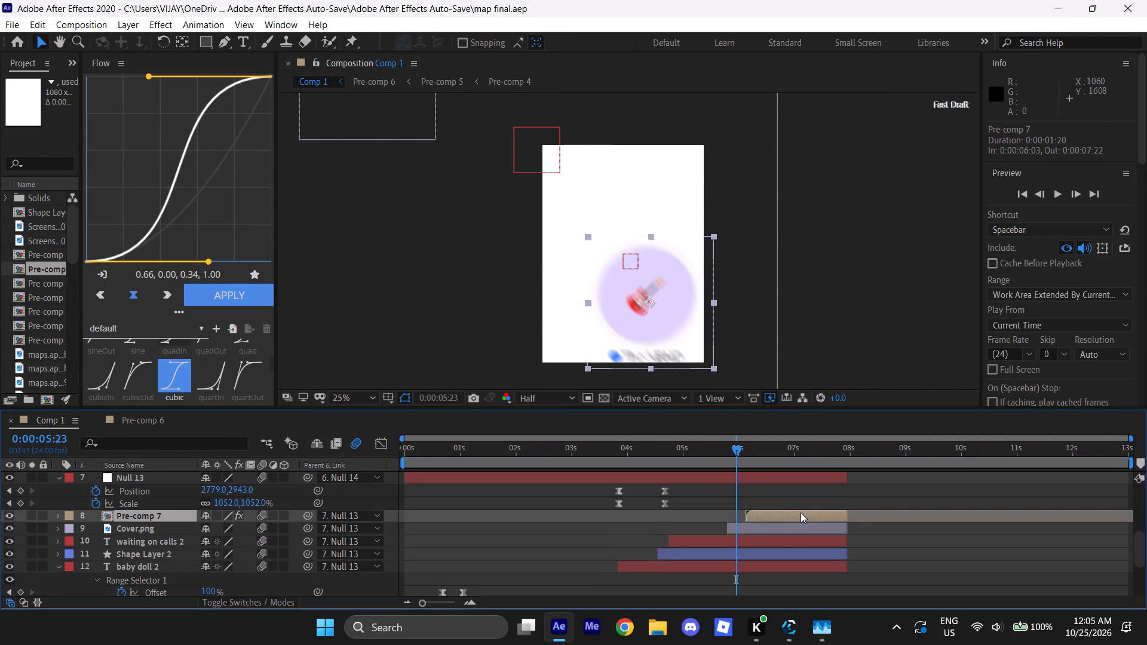
left_click(792, 515)
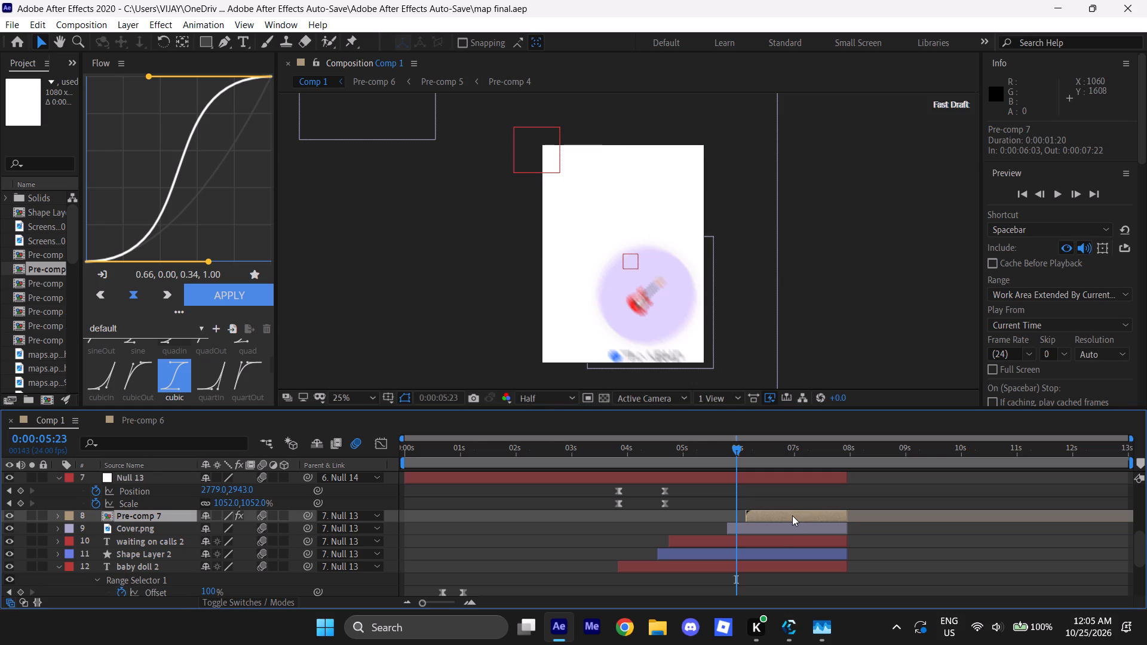
left_click(792, 515)
left_click(720, 481)
left_click(718, 492)
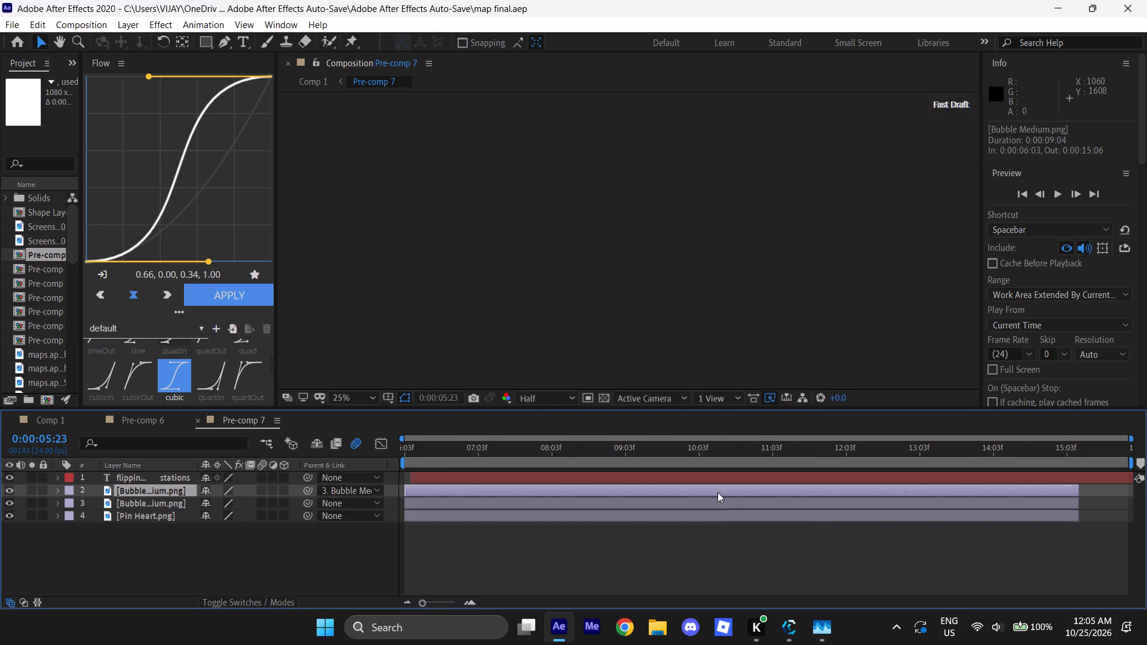
key("space")
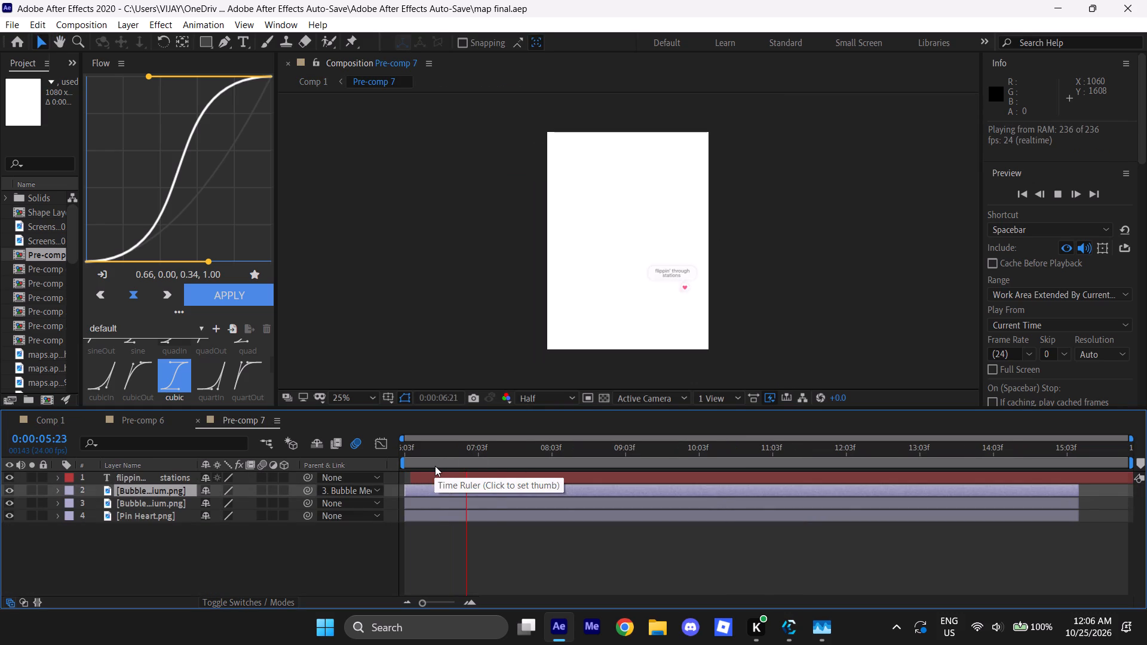
key("space")
Scrub Pre-comp 6 back to about 0:00:04:09, close both pre-comps, and examine Comp 1 from 0:00:04:03 to about 0:00:06:10.
left_click(149, 422)
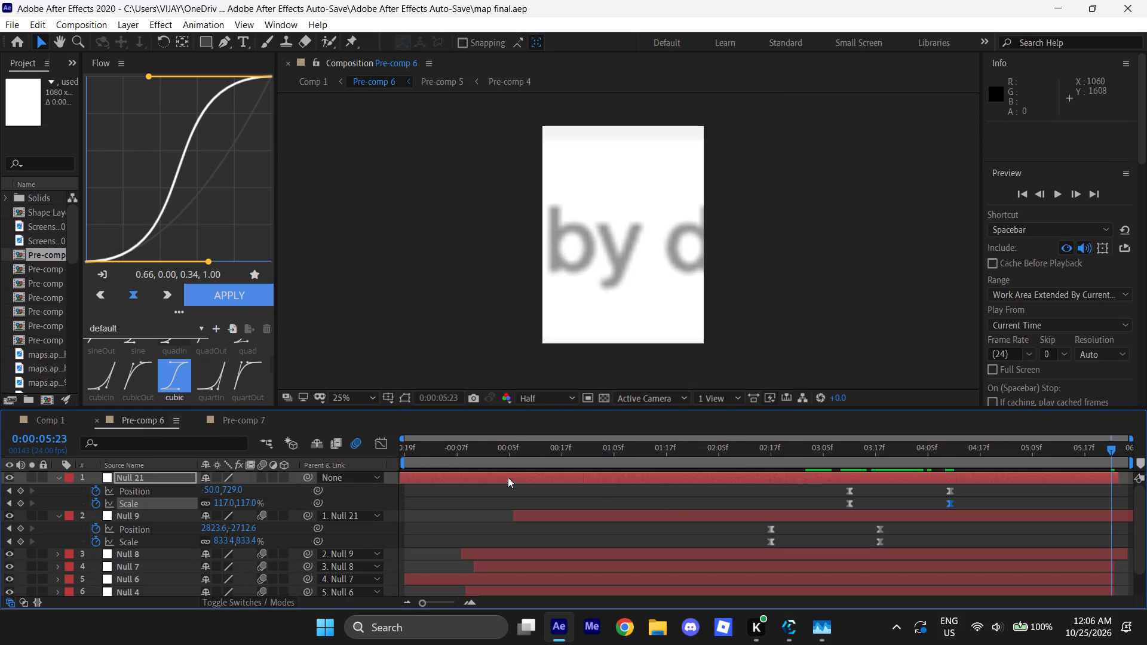
scroll(941, 521, "down", 2, "alt")
left_click_drag(1108, 456, 1038, 461)
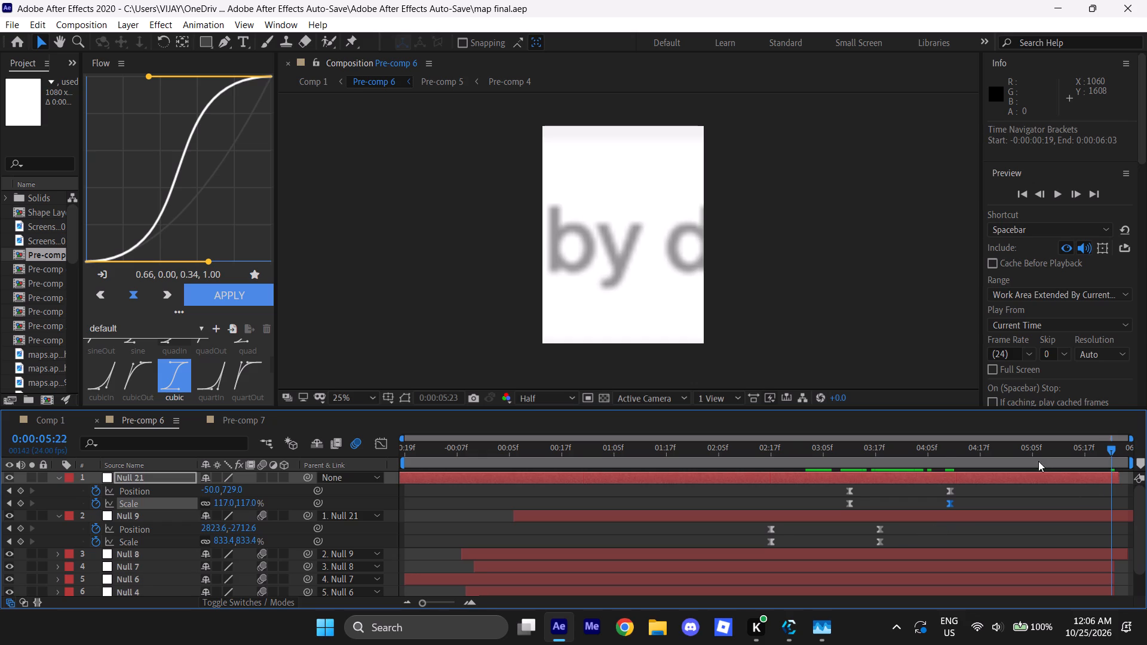
left_click_drag(1038, 461, 909, 478)
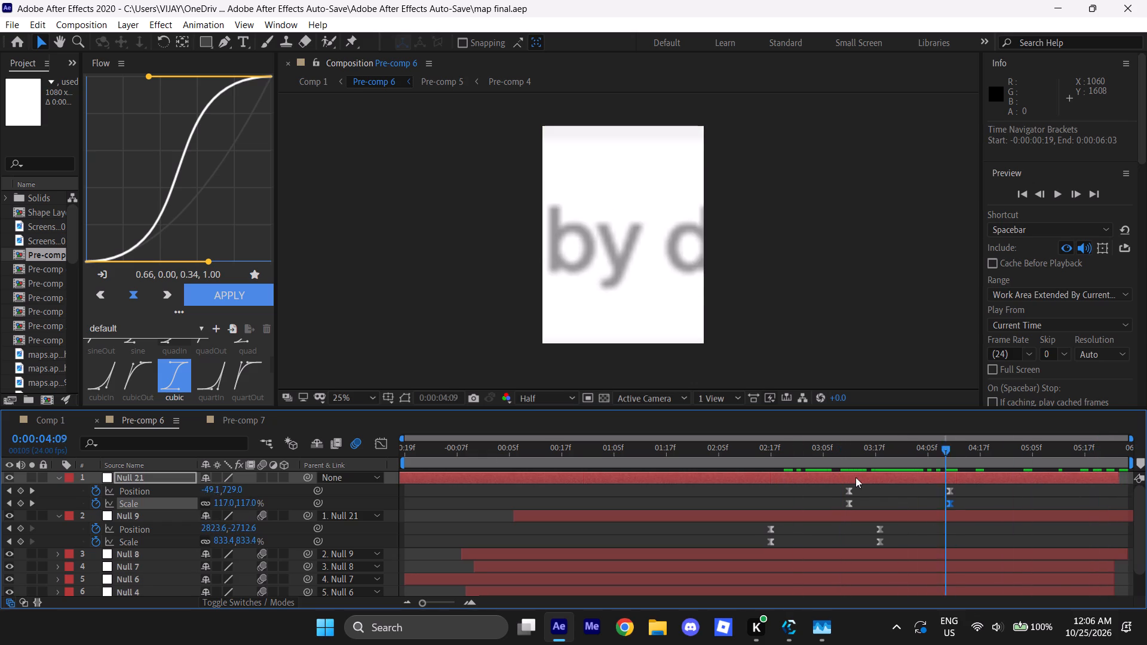
left_click(100, 423)
left_click(94, 422)
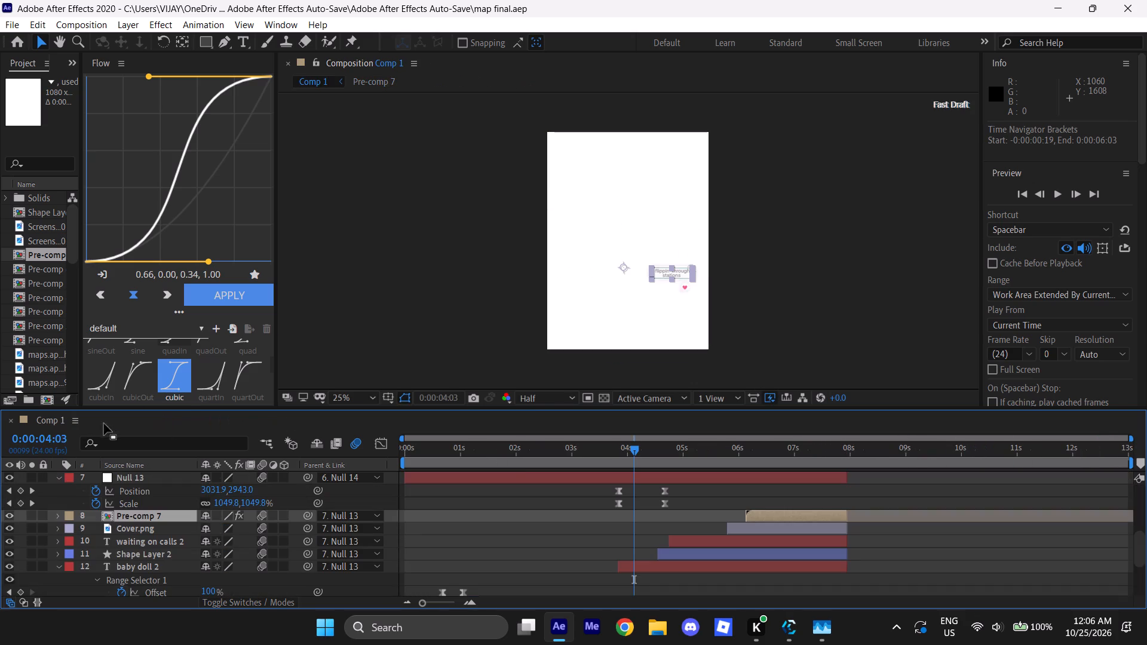
left_click_drag(633, 451, 753, 465)
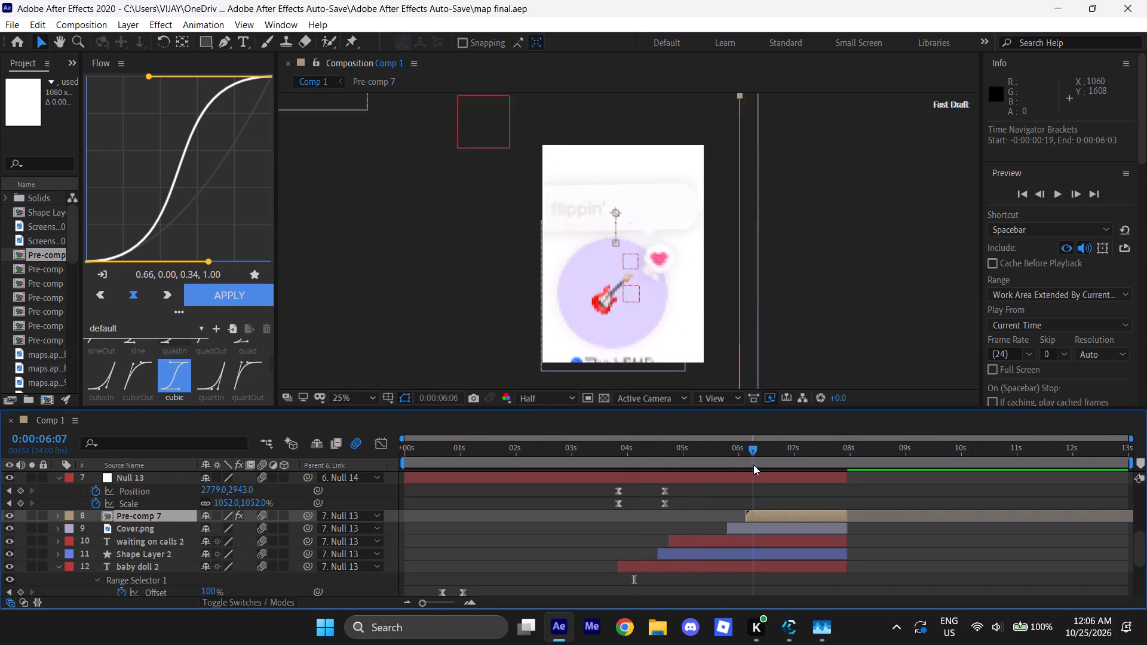
left_click_drag(753, 465, 749, 467)
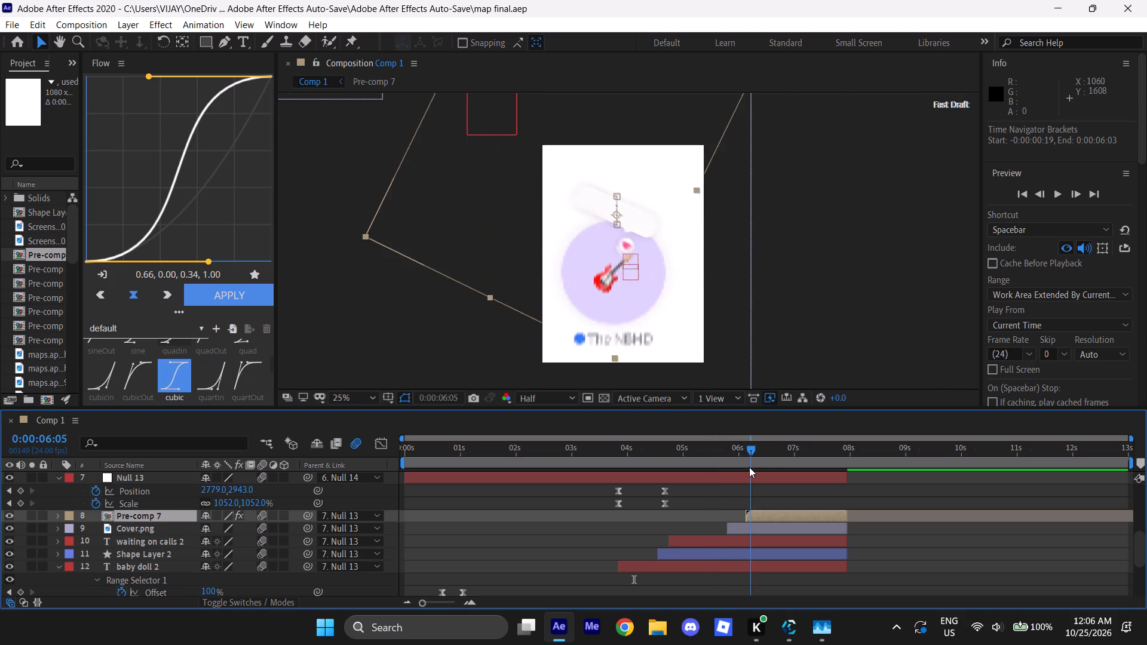
left_click_drag(749, 467, 759, 468)
At 0:00:06:10 in Comp 1, move the Cover.png layer to a position of about 34, 49.
left_click(611, 288)
left_click(617, 305)
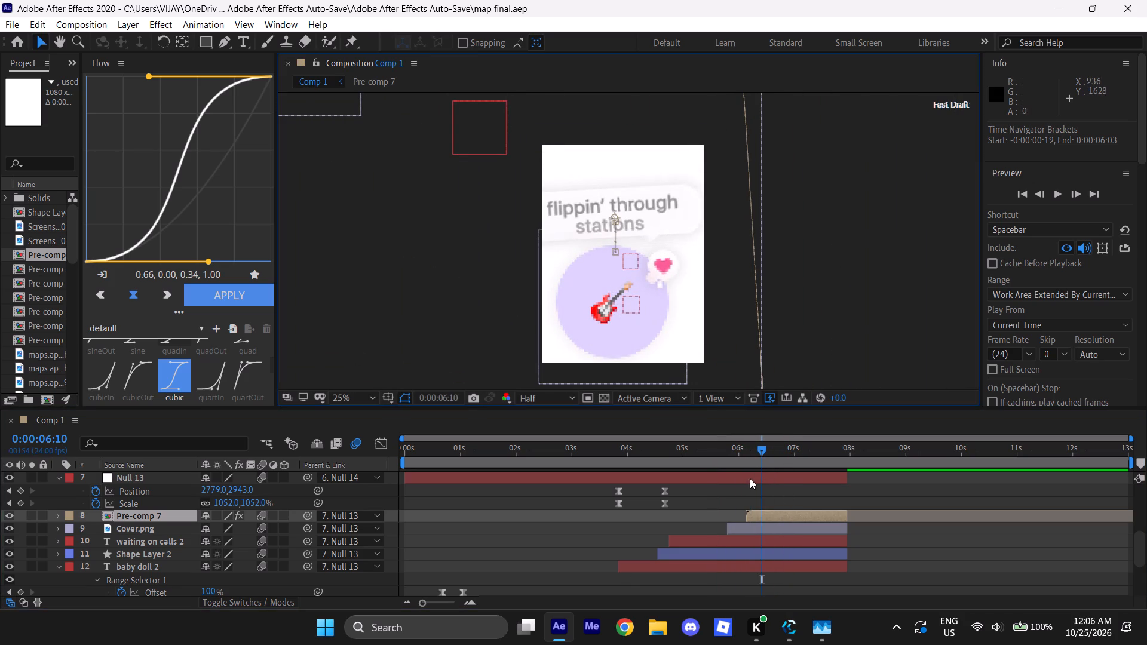
left_click(765, 529)
left_click_drag(628, 337, 628, 336)
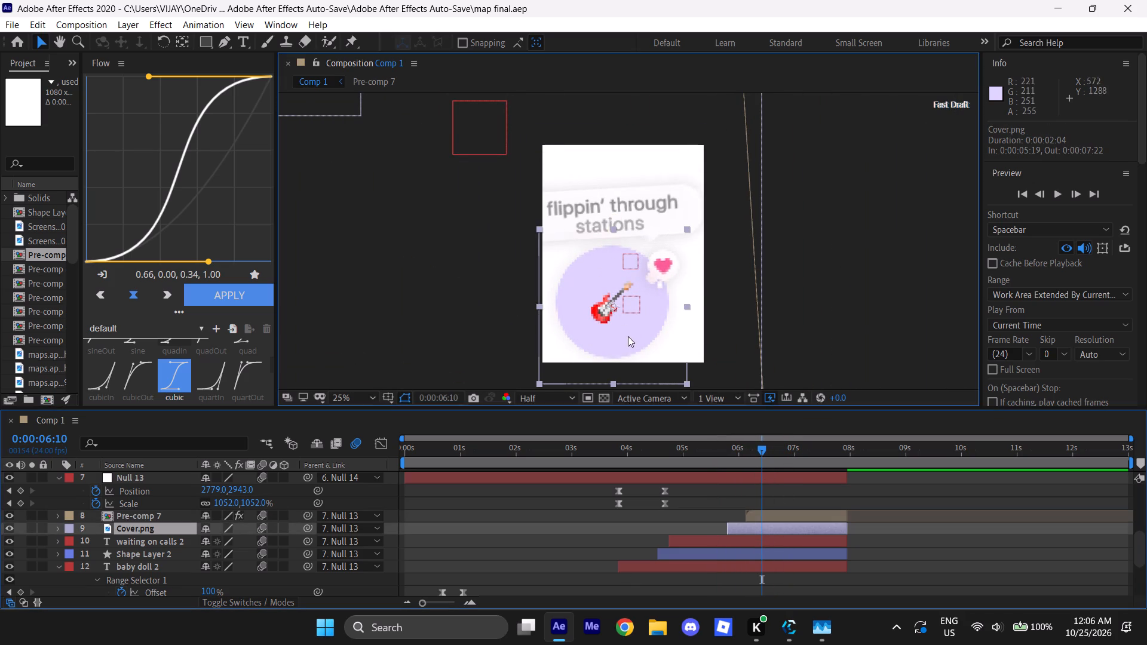
left_click_drag(628, 336, 628, 314)
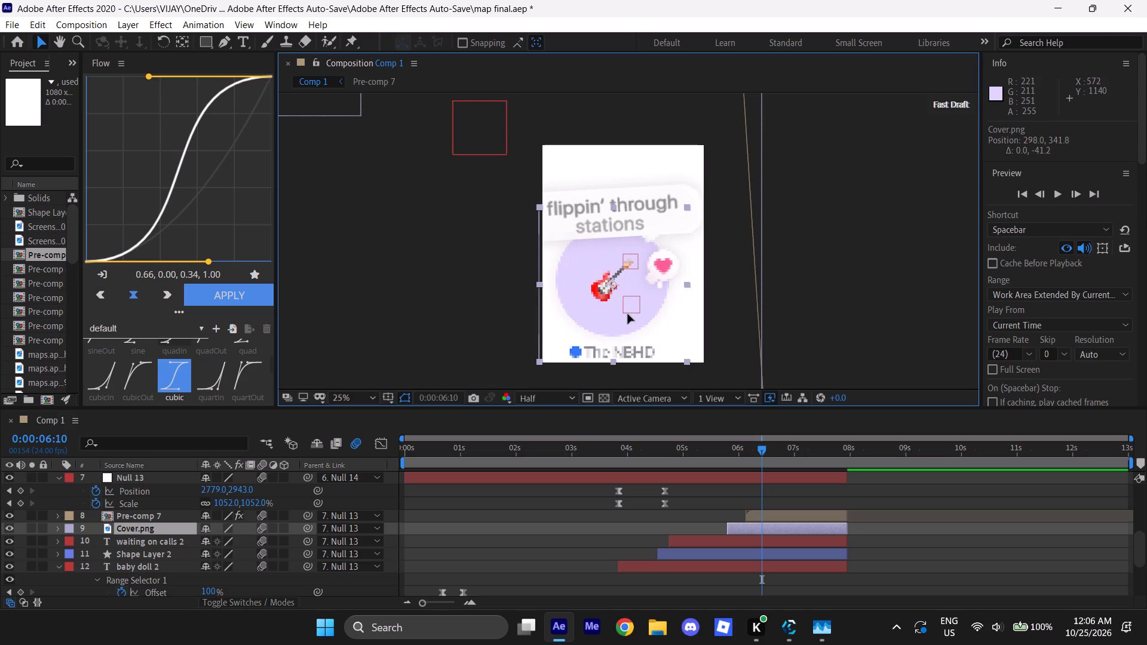
left_click_drag(628, 314, 510, 195)
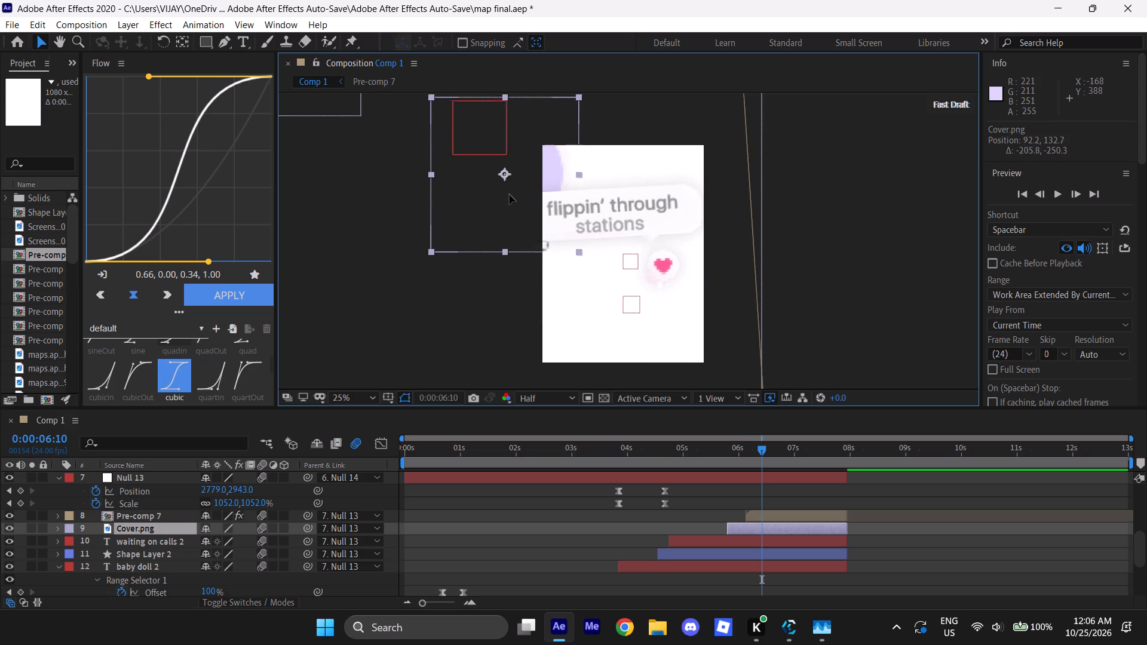
left_click_drag(510, 195, 486, 158)
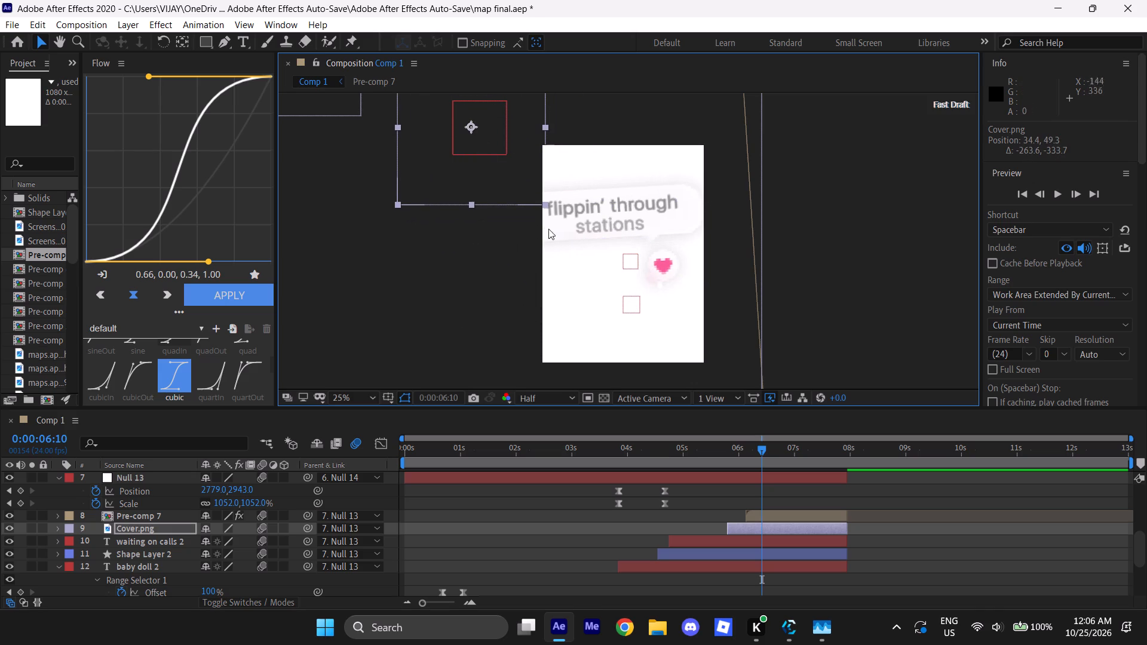
At 0:00:05:19, reposition Cover.png so its guitar circle sits in the lower middle of the frame.
left_click_drag(756, 450, 707, 434)
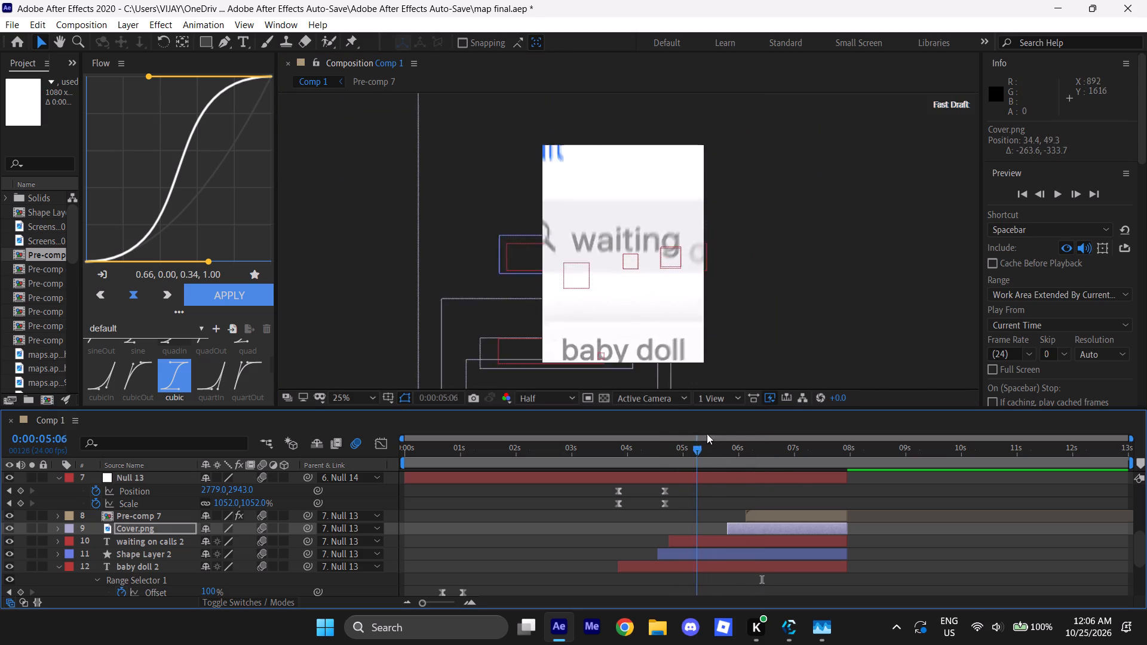
left_click_drag(707, 434, 728, 422)
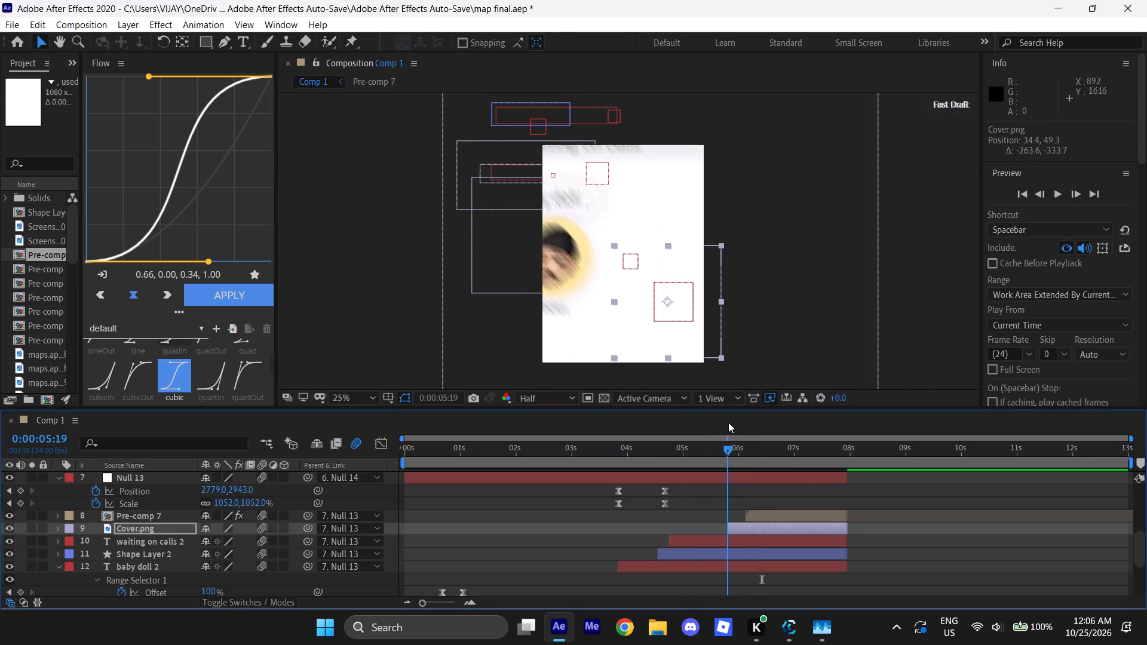
left_click_drag(728, 422, 728, 422)
left_click_drag(664, 312, 645, 306)
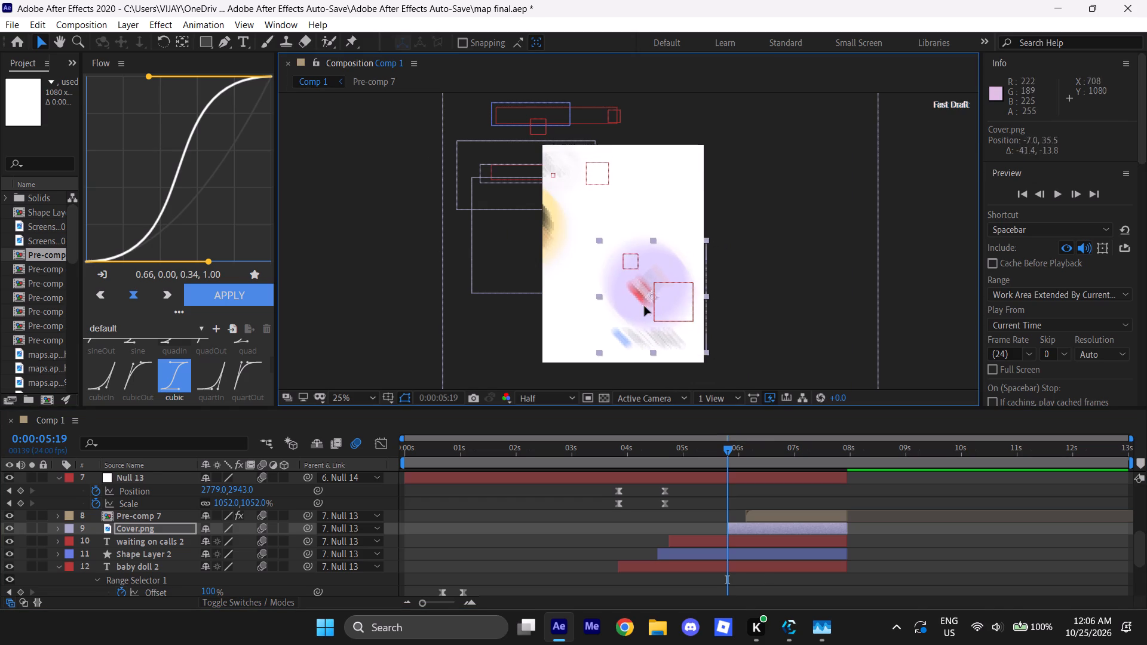
left_click_drag(645, 306, 628, 323)
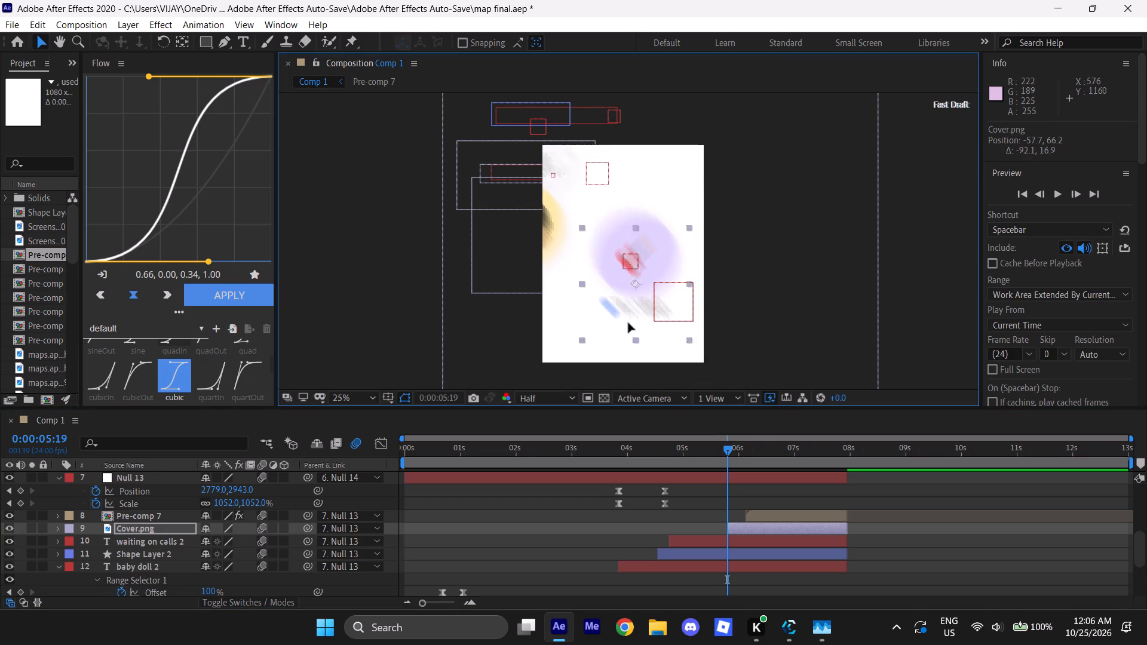
left_click_drag(628, 323, 638, 325)
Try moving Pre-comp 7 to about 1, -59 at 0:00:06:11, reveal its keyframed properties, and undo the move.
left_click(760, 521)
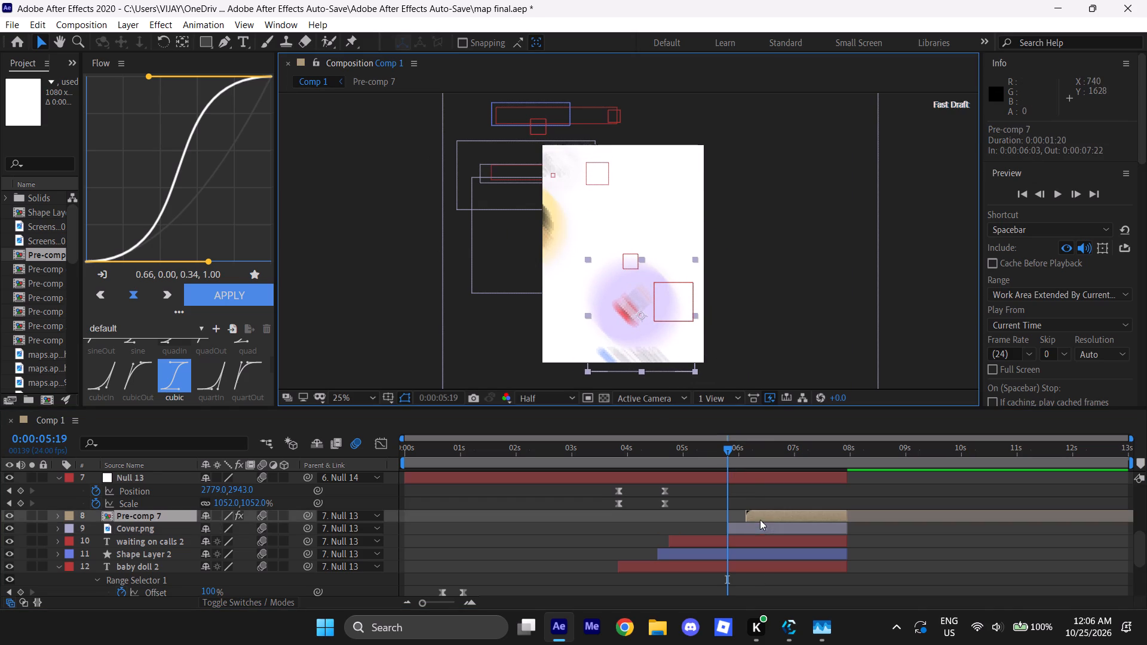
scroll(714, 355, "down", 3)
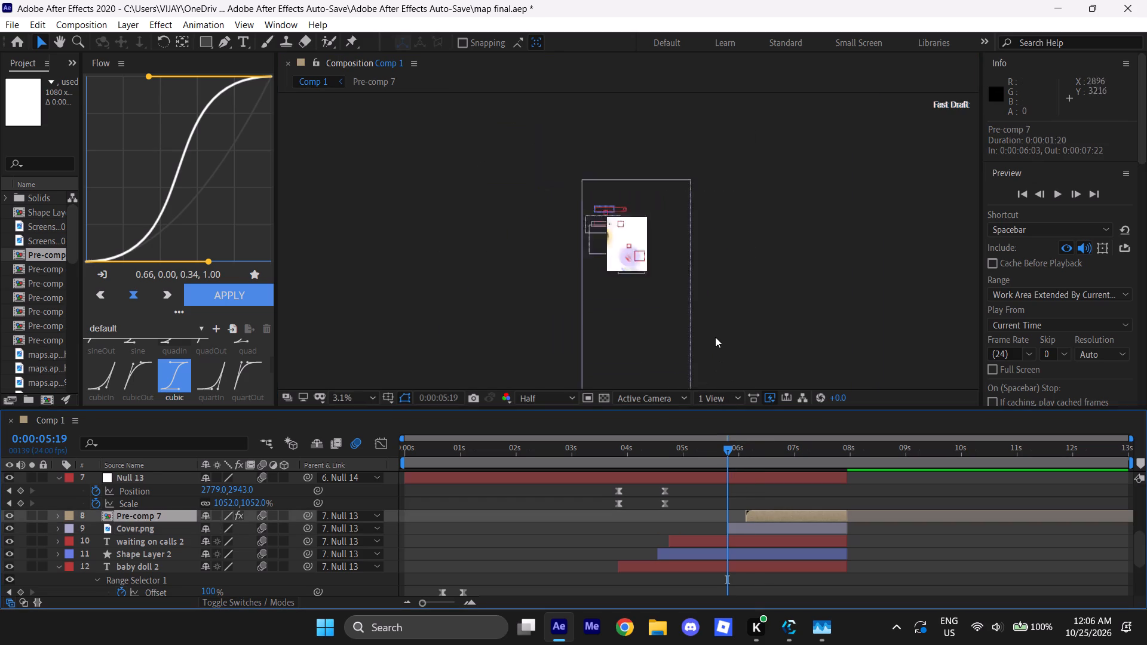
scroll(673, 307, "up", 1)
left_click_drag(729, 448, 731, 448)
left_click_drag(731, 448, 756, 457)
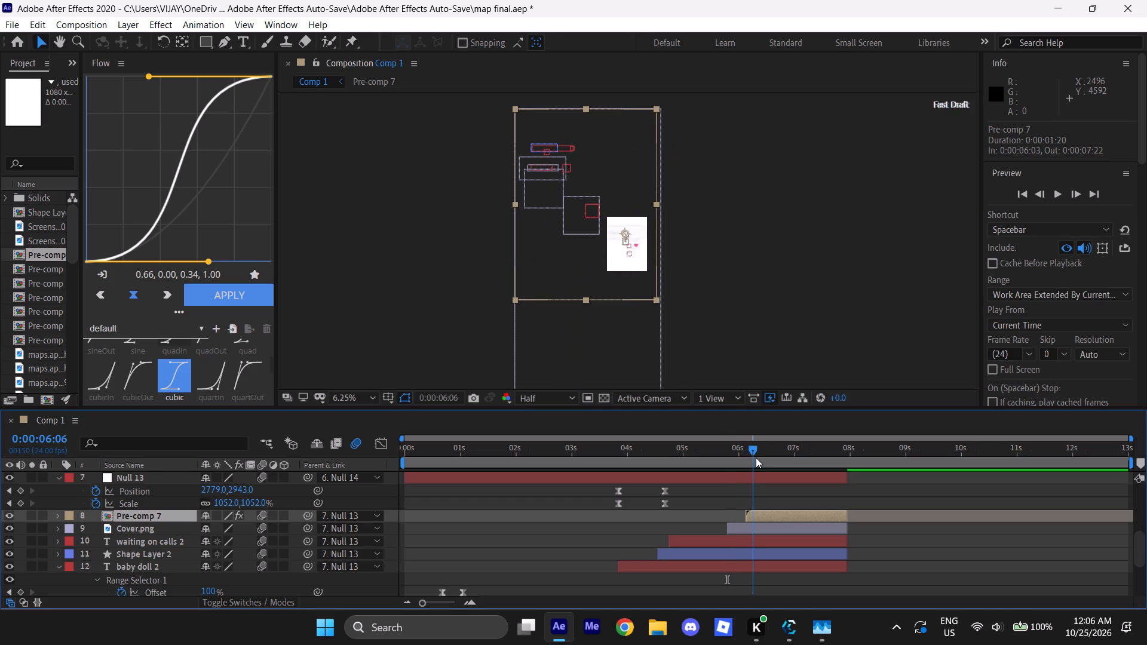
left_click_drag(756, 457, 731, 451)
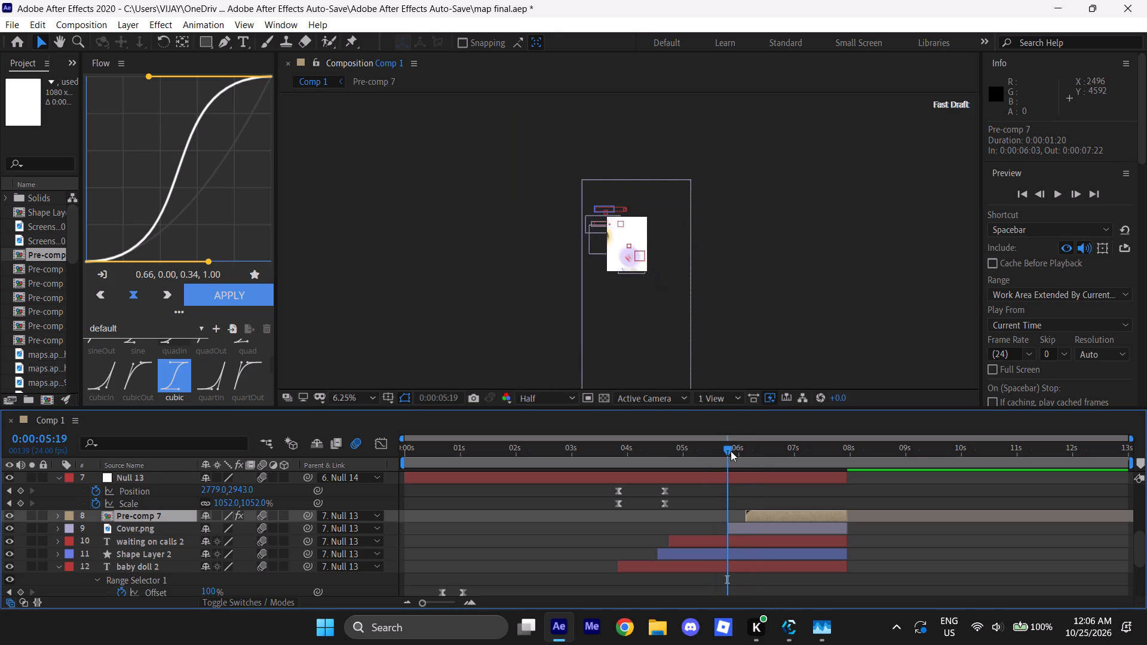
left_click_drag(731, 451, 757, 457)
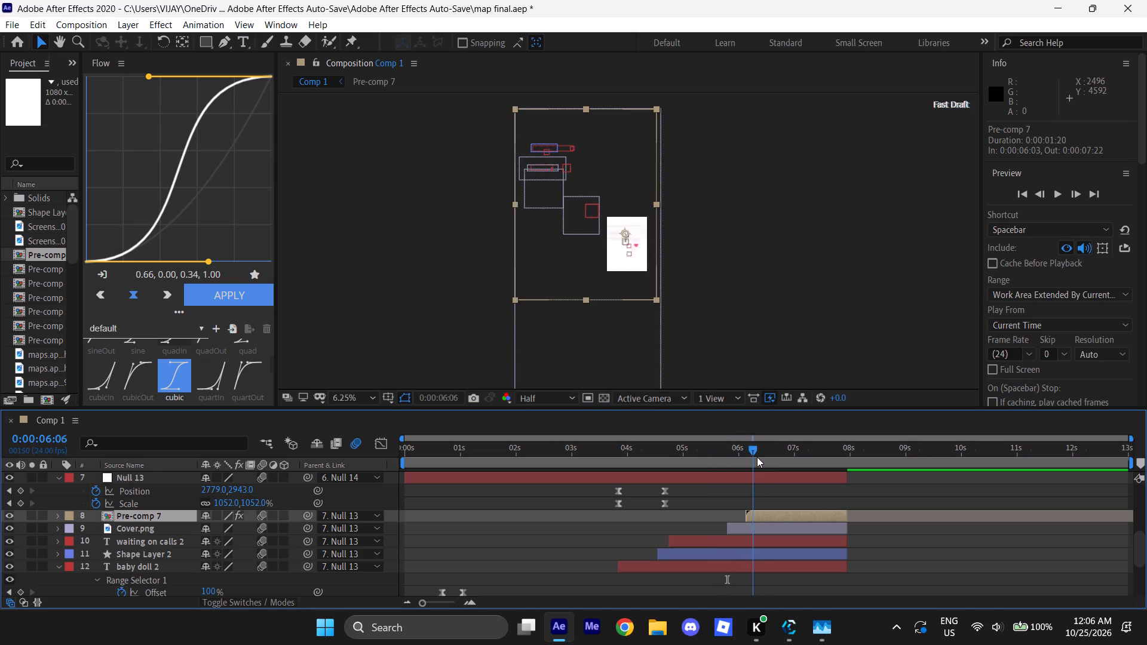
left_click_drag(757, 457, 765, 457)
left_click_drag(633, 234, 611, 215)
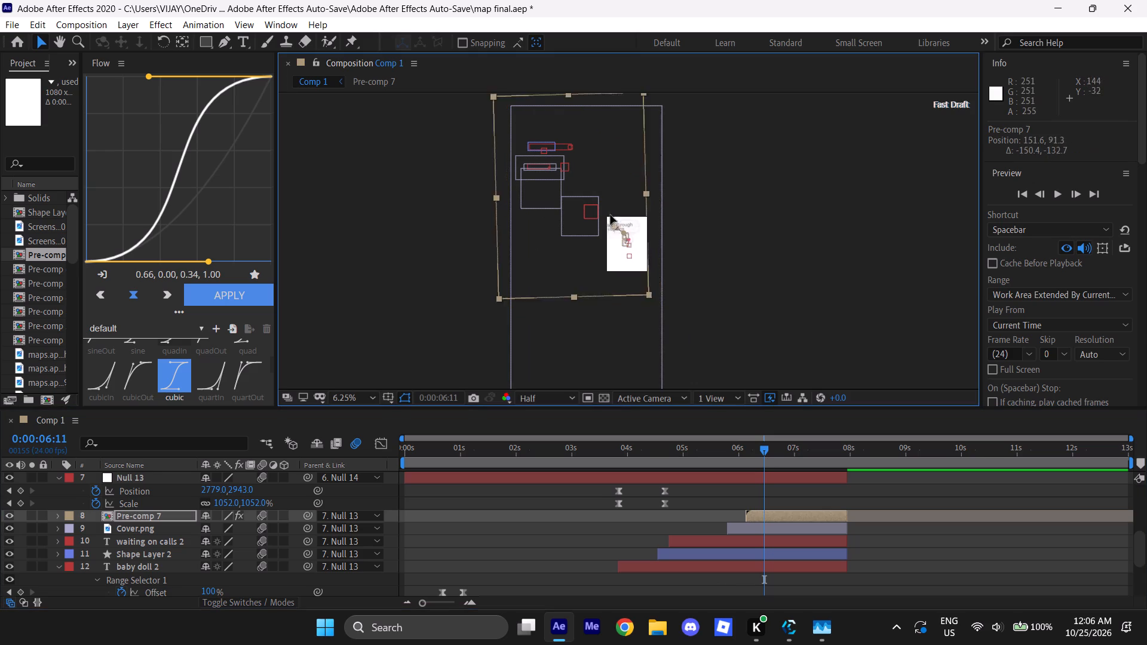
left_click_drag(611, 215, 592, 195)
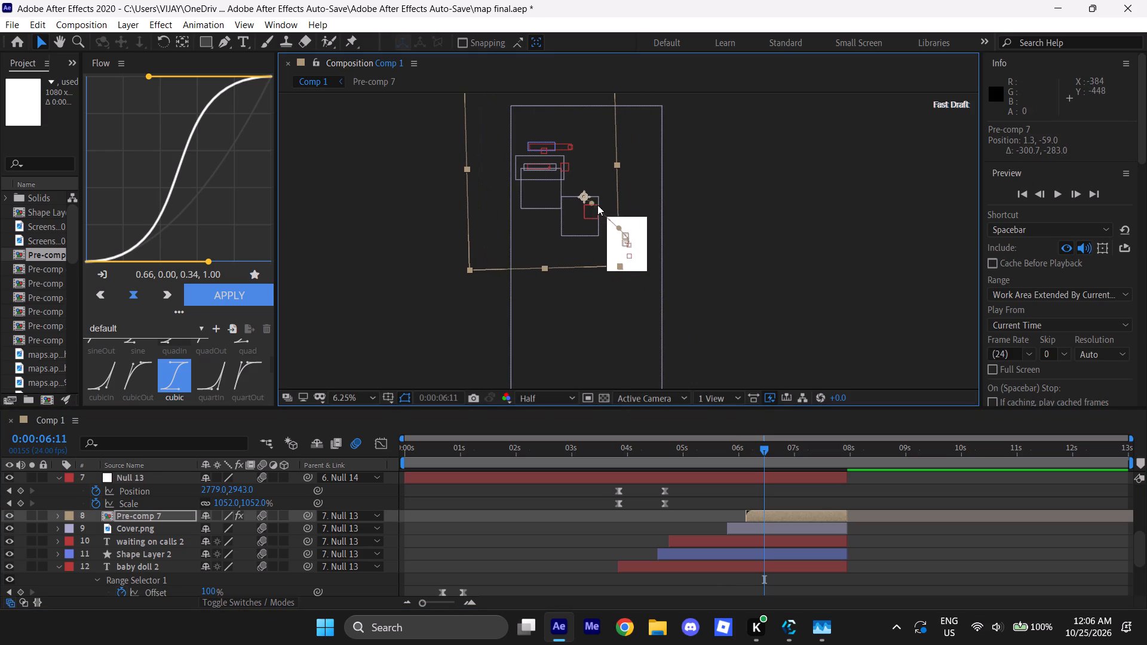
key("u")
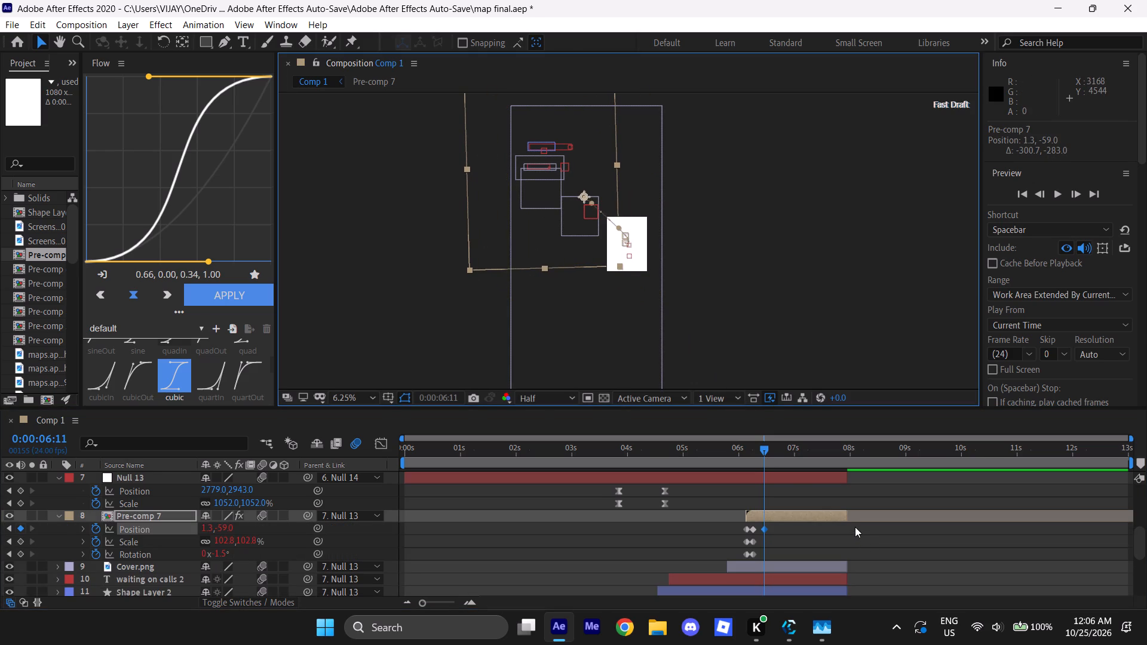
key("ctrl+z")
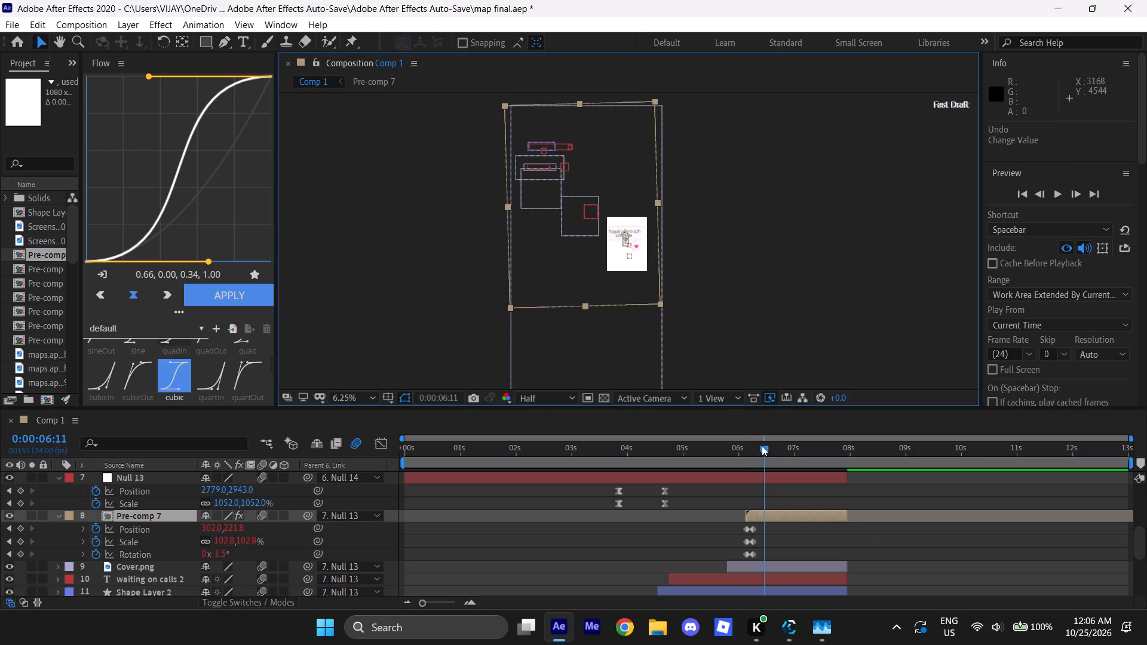
At the 0:00:06:03 keyframe, move Pre-comp 7 to a position of about 45, -35, near Cover.png.
left_click_drag(762, 447, 744, 460)
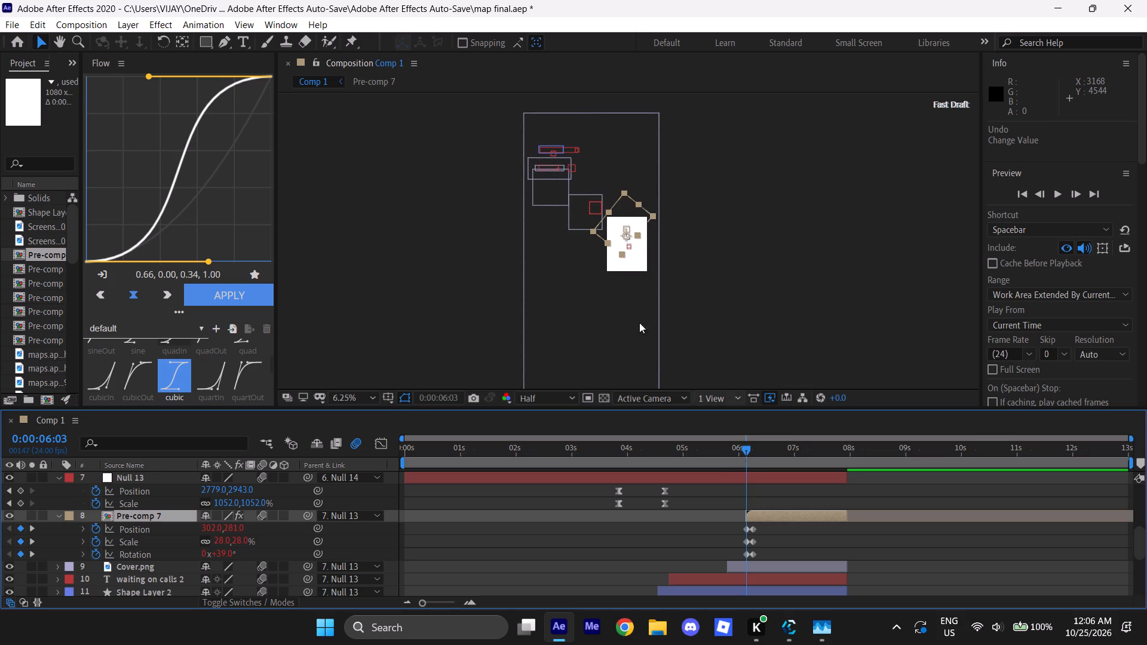
left_click_drag(633, 219, 610, 198)
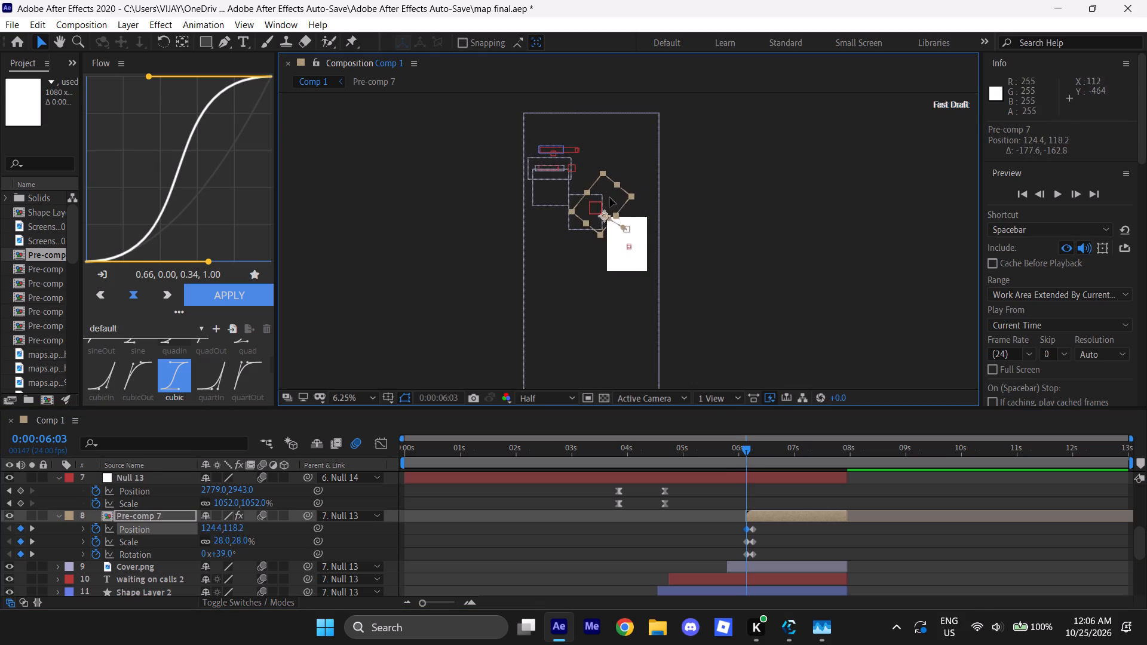
left_click_drag(610, 198, 601, 182)
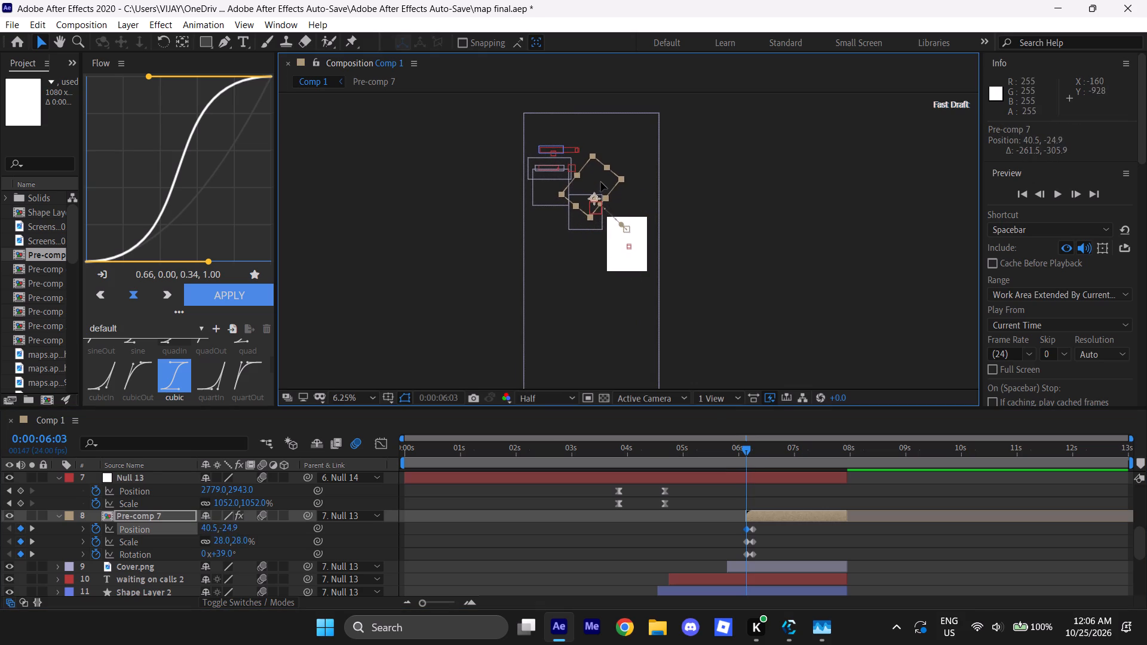
left_click_drag(601, 182, 602, 181)
scroll(578, 193, "up", 2, "alt")
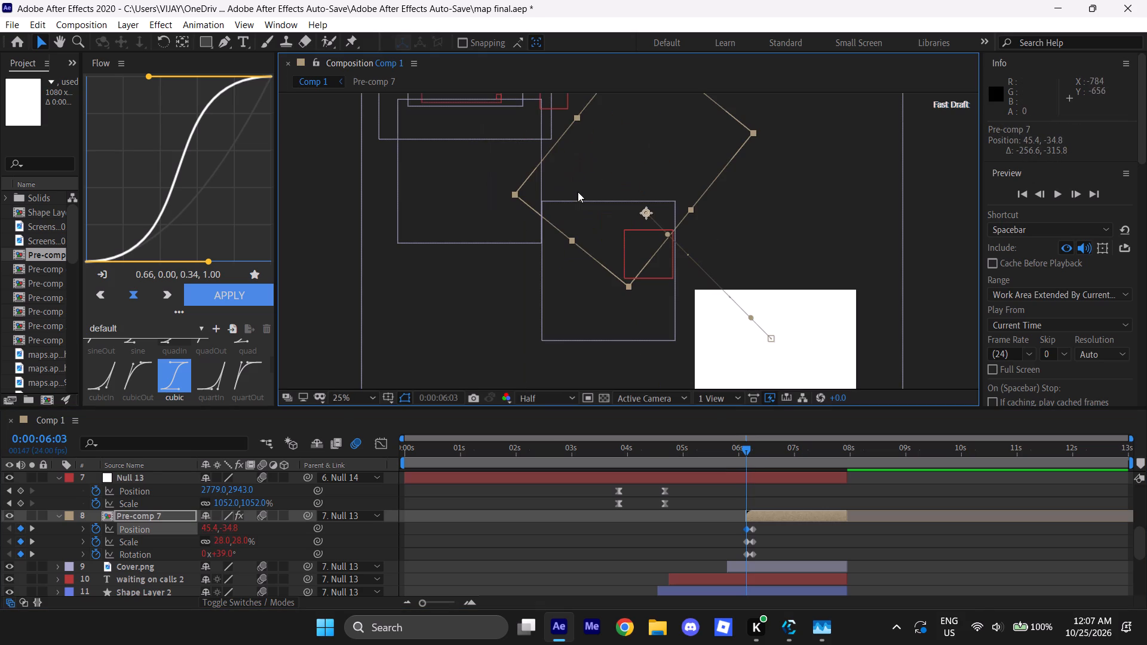
Delete the Null 19 and Null 20 layers above the Null 17 camera null in Comp 1.
left_click_drag(750, 452, 716, 449)
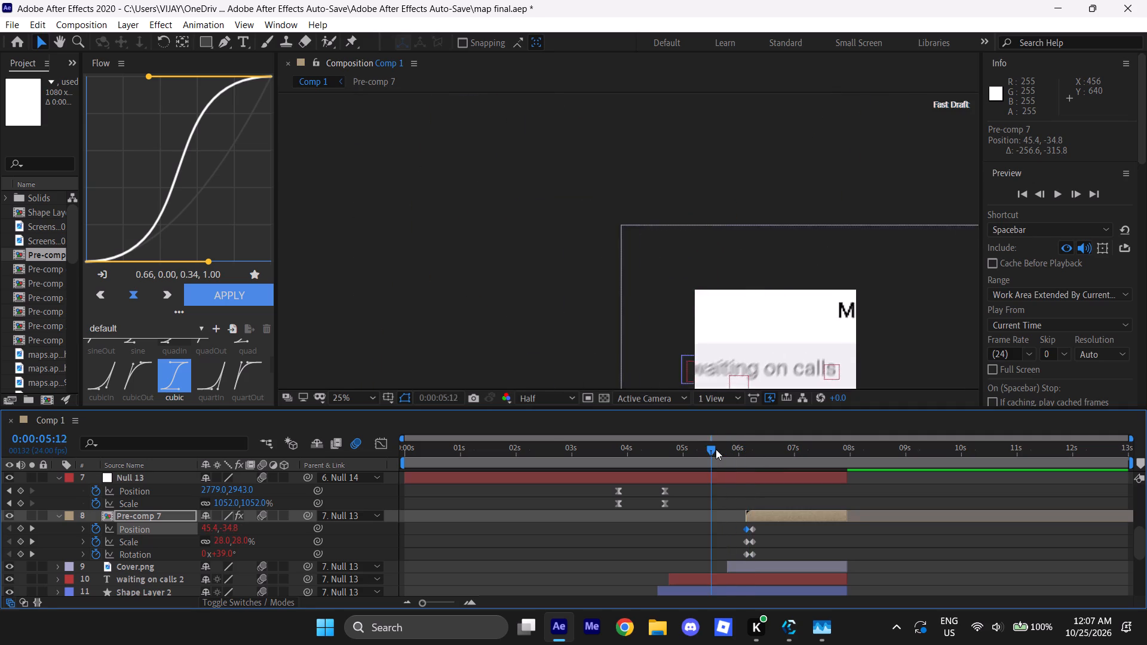
left_click_drag(716, 449, 749, 459)
scroll(740, 328, "down", 1)
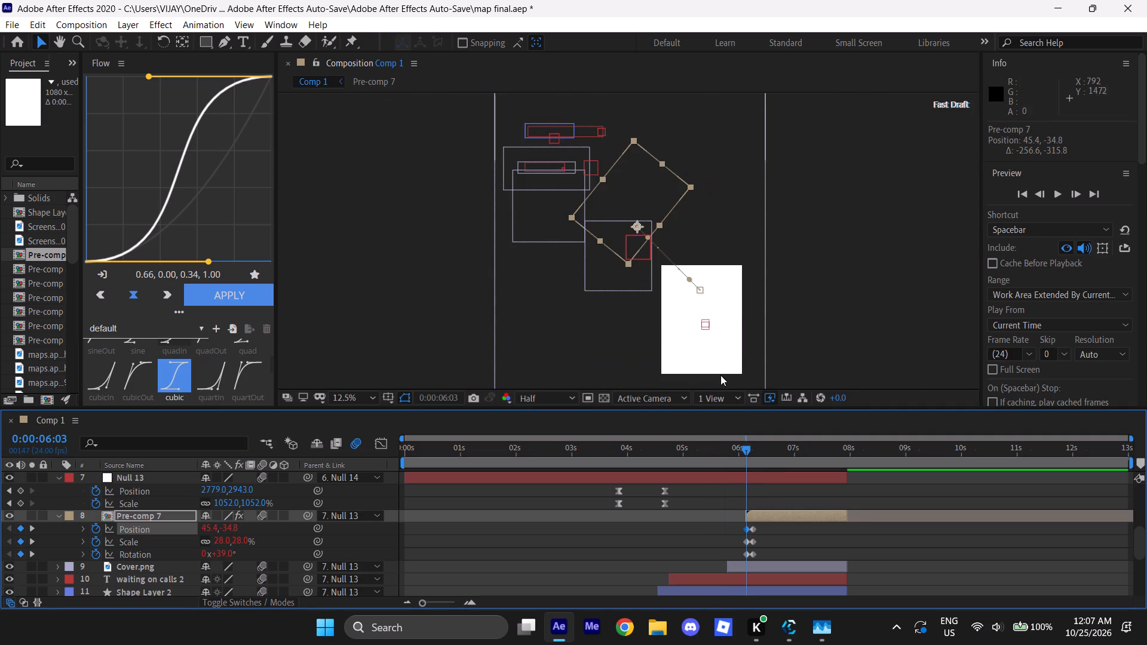
left_click(773, 477)
left_click_drag(742, 453, 687, 455)
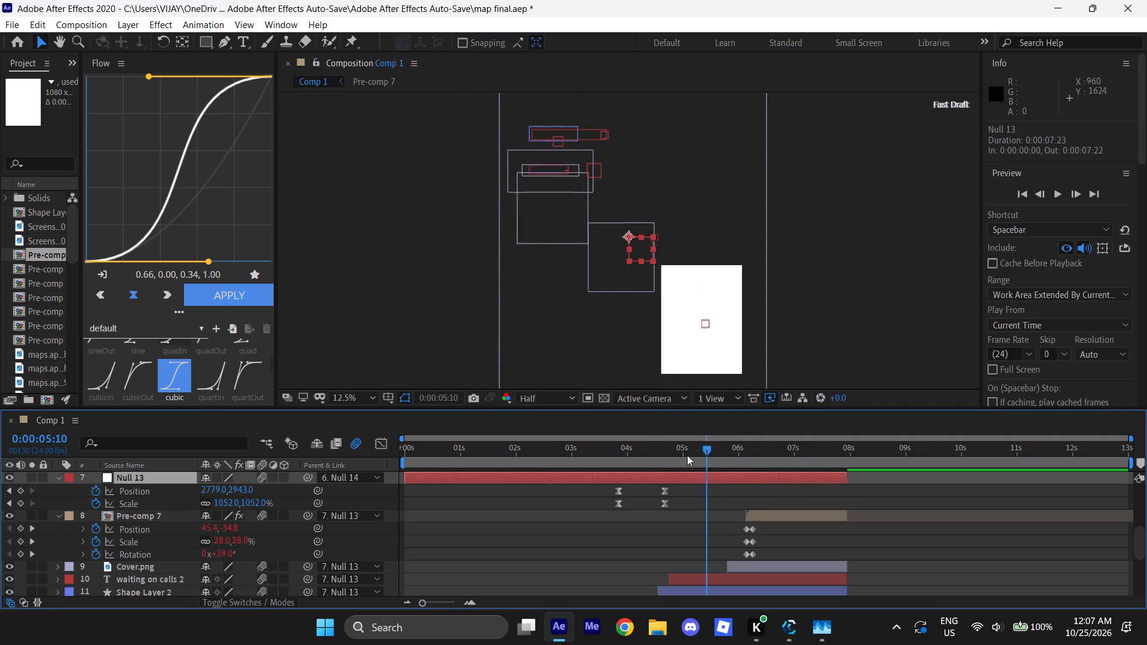
left_click_drag(687, 455, 728, 468)
scroll(737, 500, "up", 9)
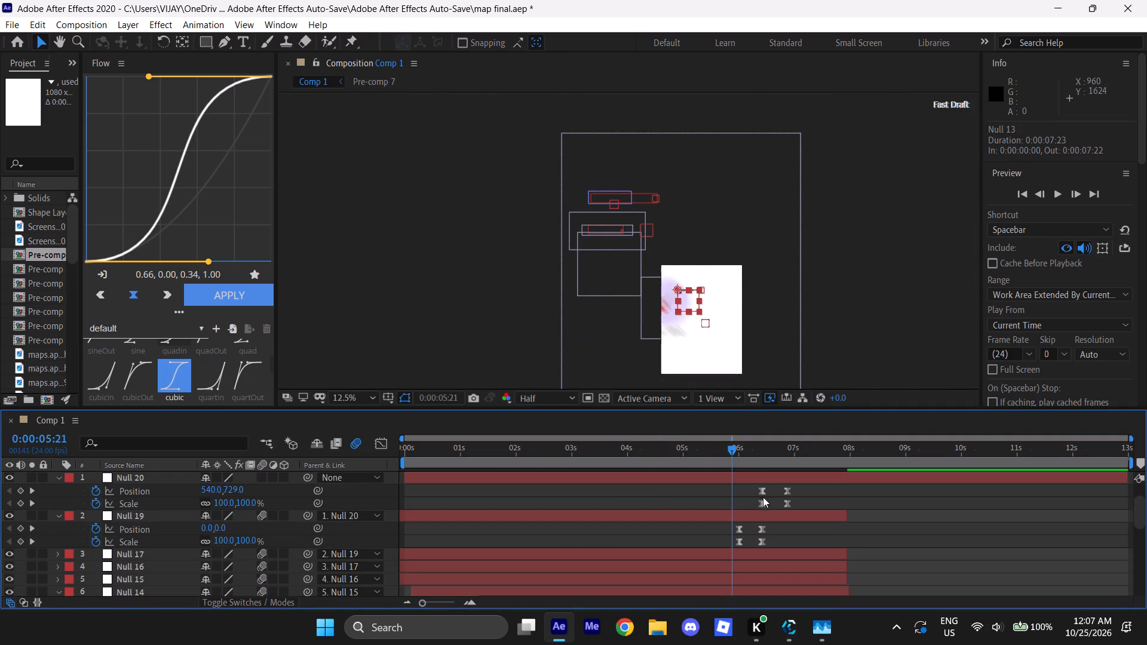
left_click(730, 451)
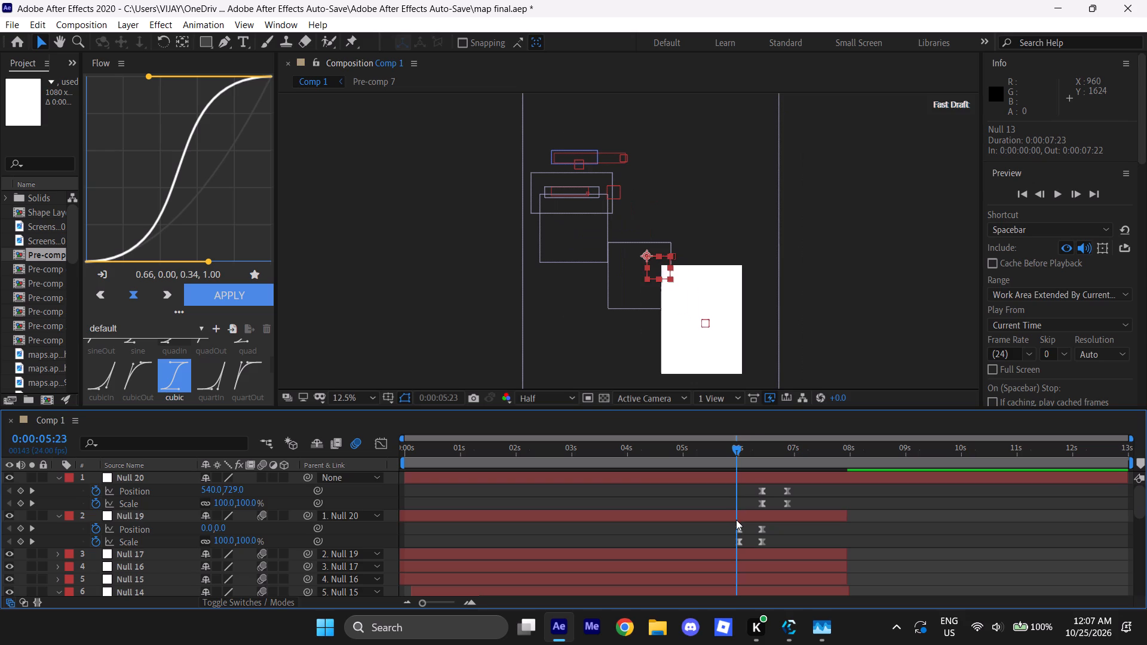
left_click(736, 518)
key("BackSpace")
left_click(755, 479)
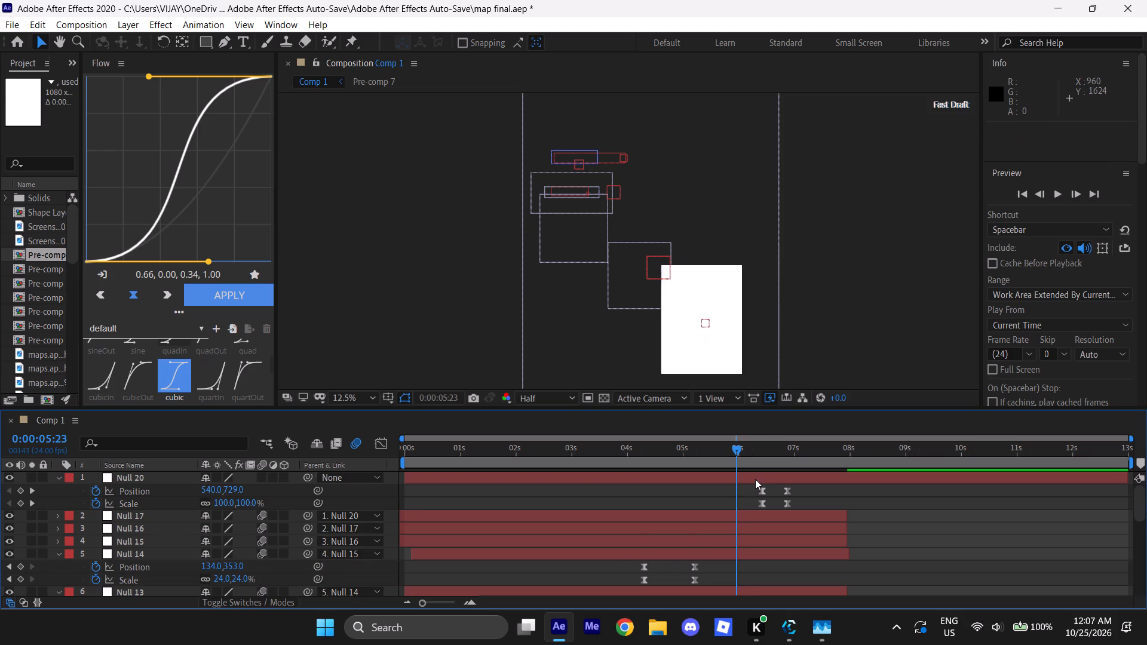
key("BackSpace")
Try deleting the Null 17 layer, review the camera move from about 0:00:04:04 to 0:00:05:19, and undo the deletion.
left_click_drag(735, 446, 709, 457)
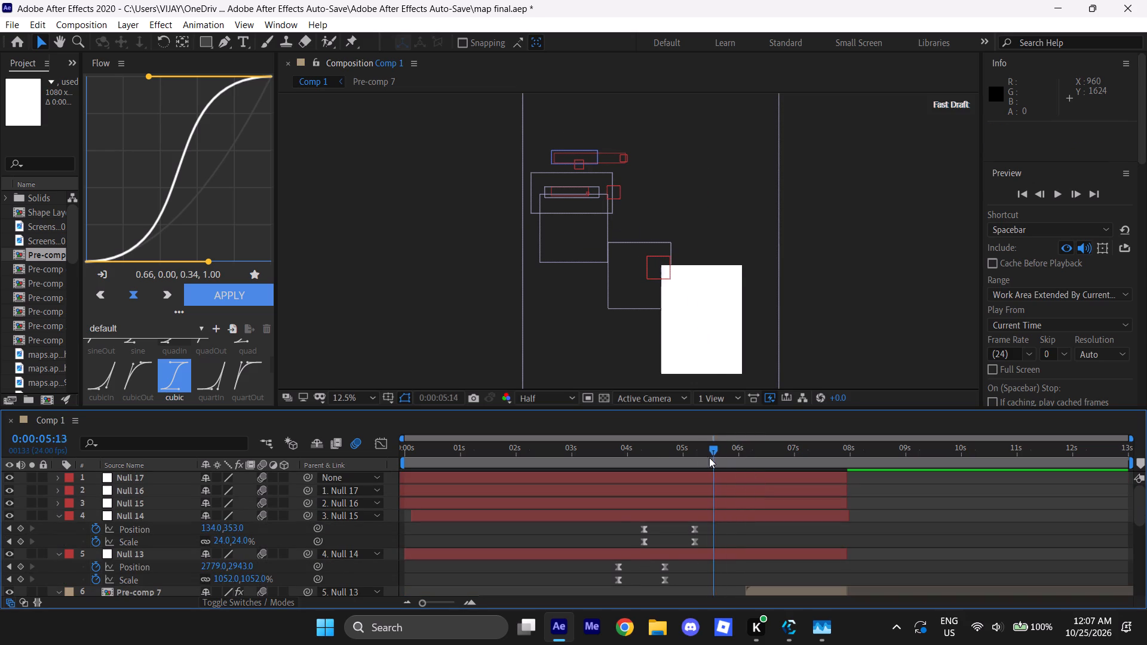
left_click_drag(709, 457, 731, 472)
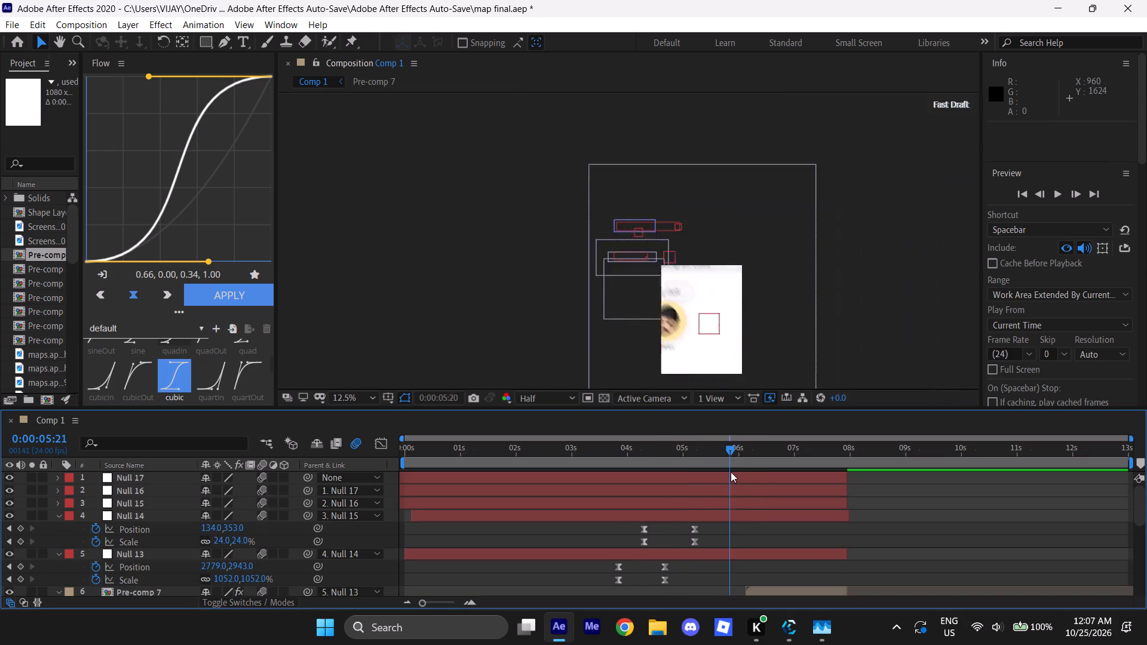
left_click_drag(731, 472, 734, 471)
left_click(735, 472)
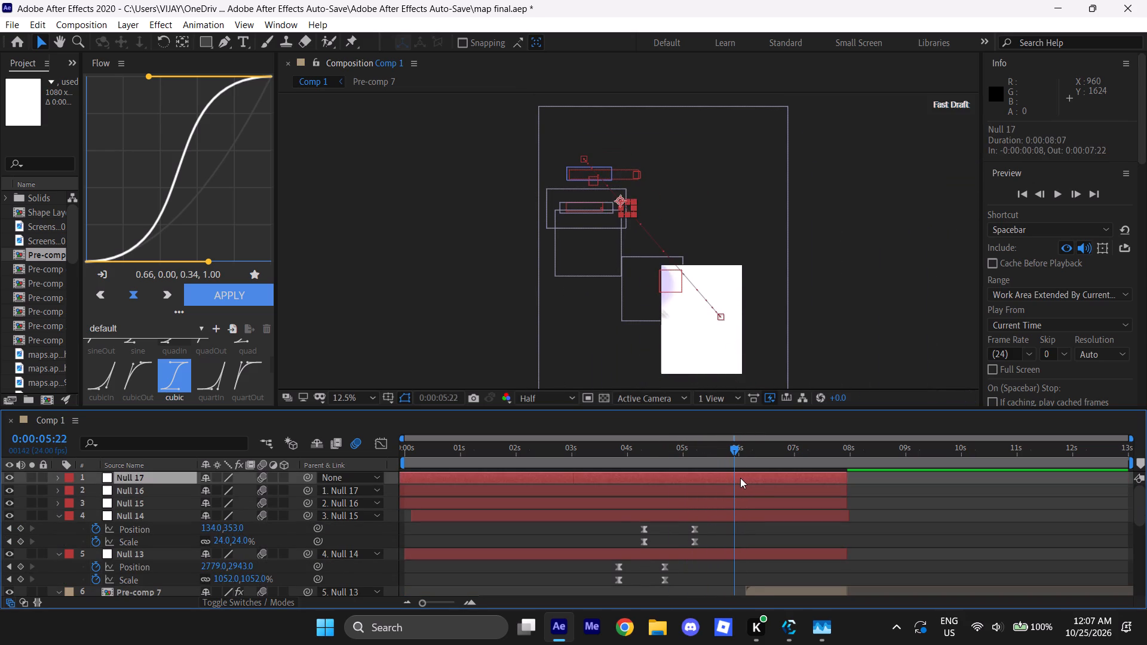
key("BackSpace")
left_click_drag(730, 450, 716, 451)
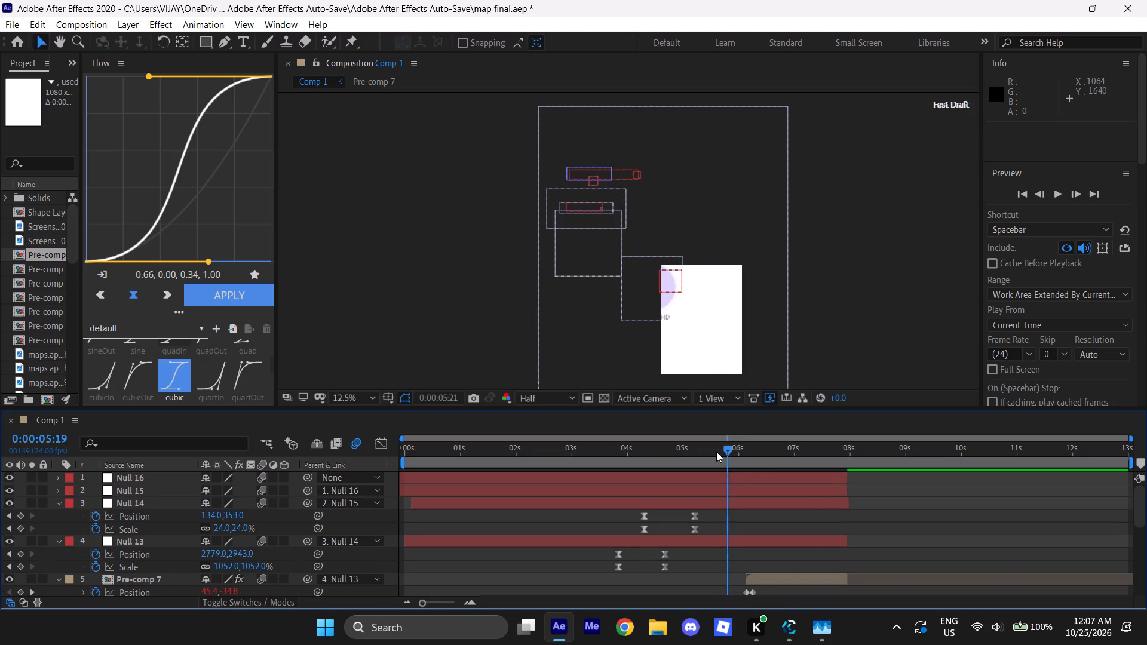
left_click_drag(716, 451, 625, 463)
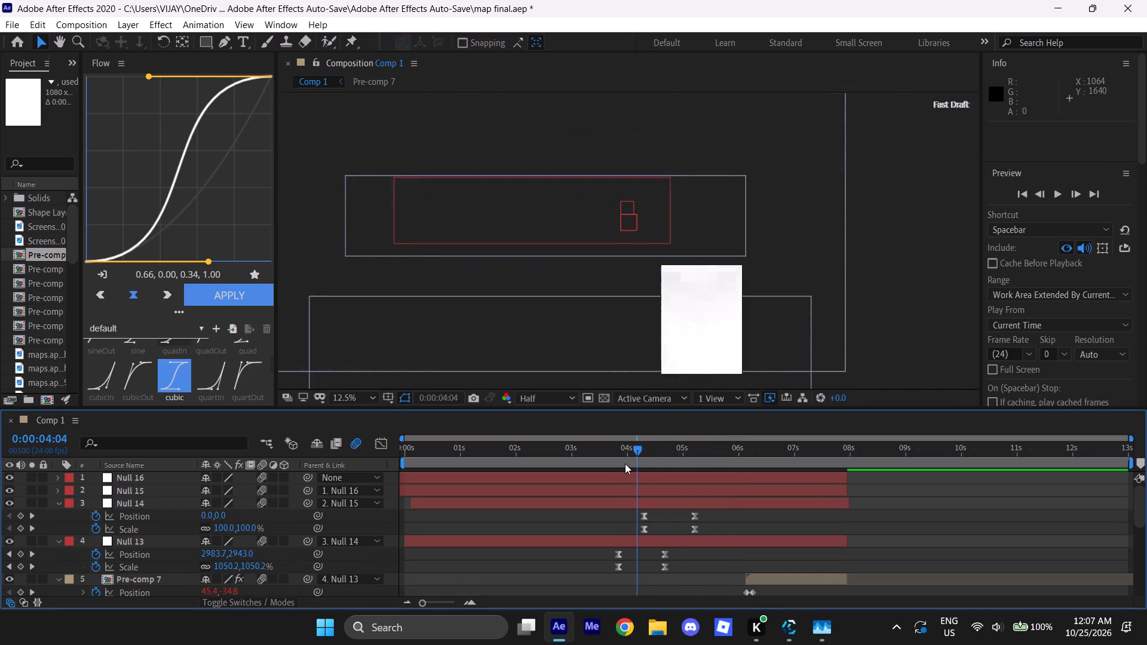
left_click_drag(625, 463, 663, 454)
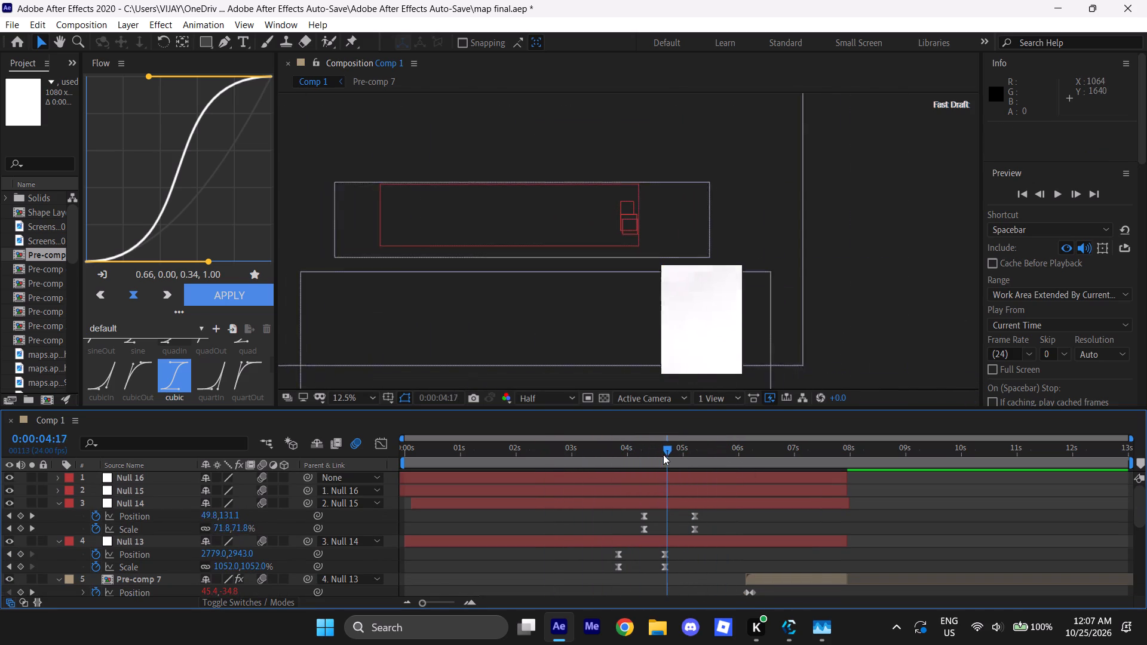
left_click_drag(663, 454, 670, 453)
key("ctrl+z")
Recheck the frames from about 0:00:05:00 to 0:00:05:10 and delete the Null 17 layer.
left_click_drag(738, 452, 661, 448)
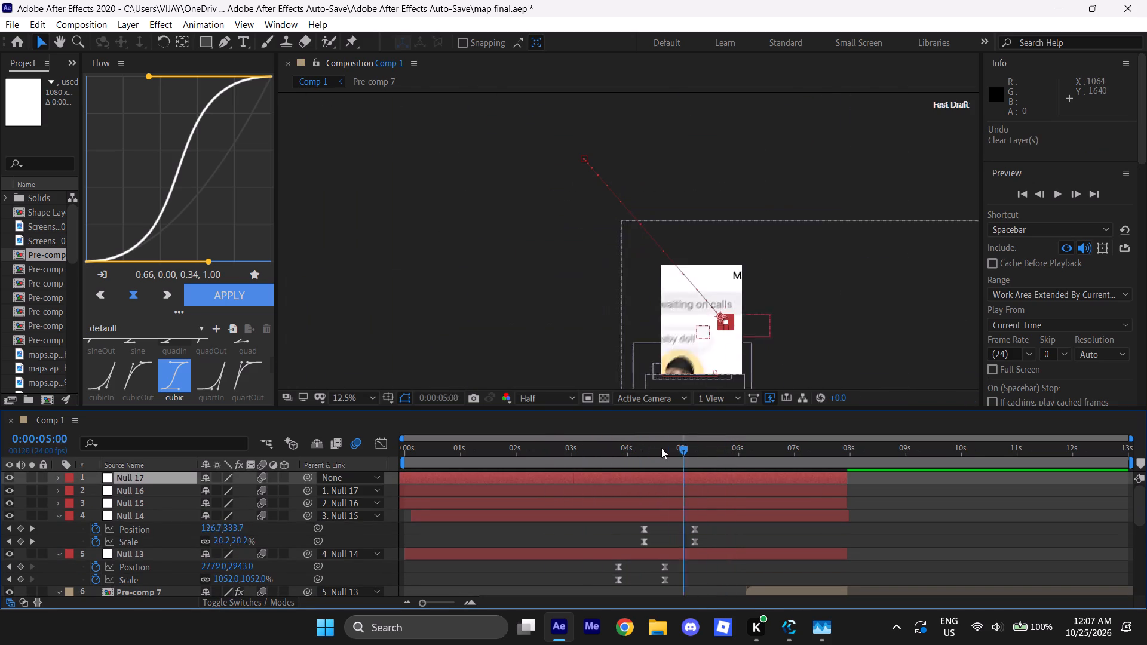
left_click_drag(661, 448, 700, 447)
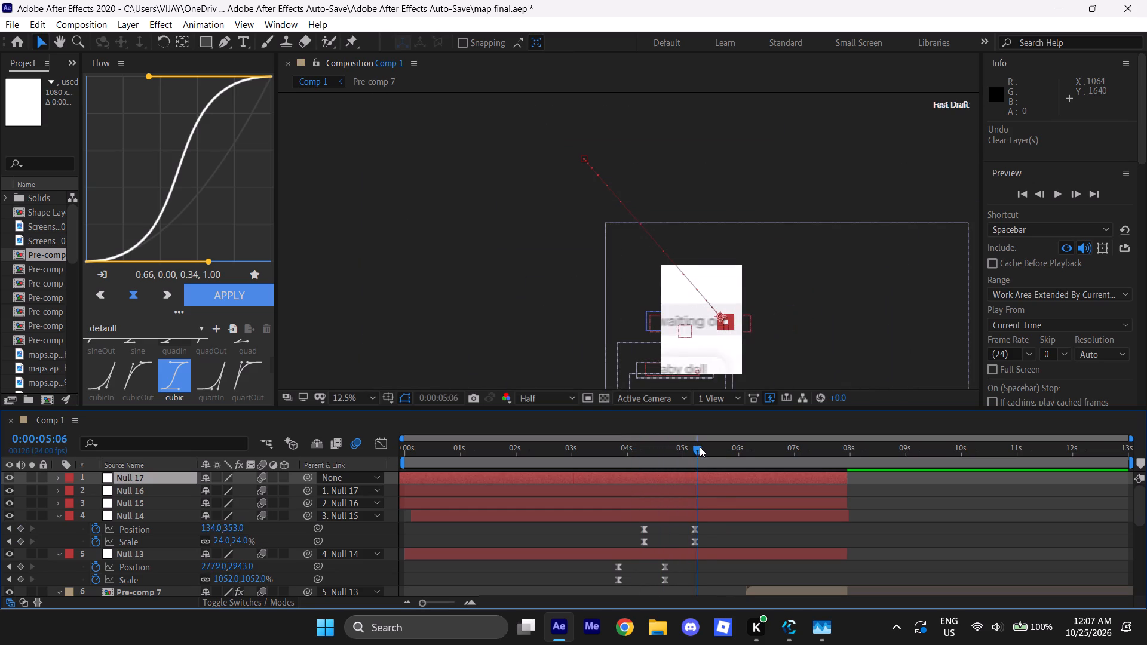
left_click_drag(700, 447, 710, 448)
key("BackSpace")
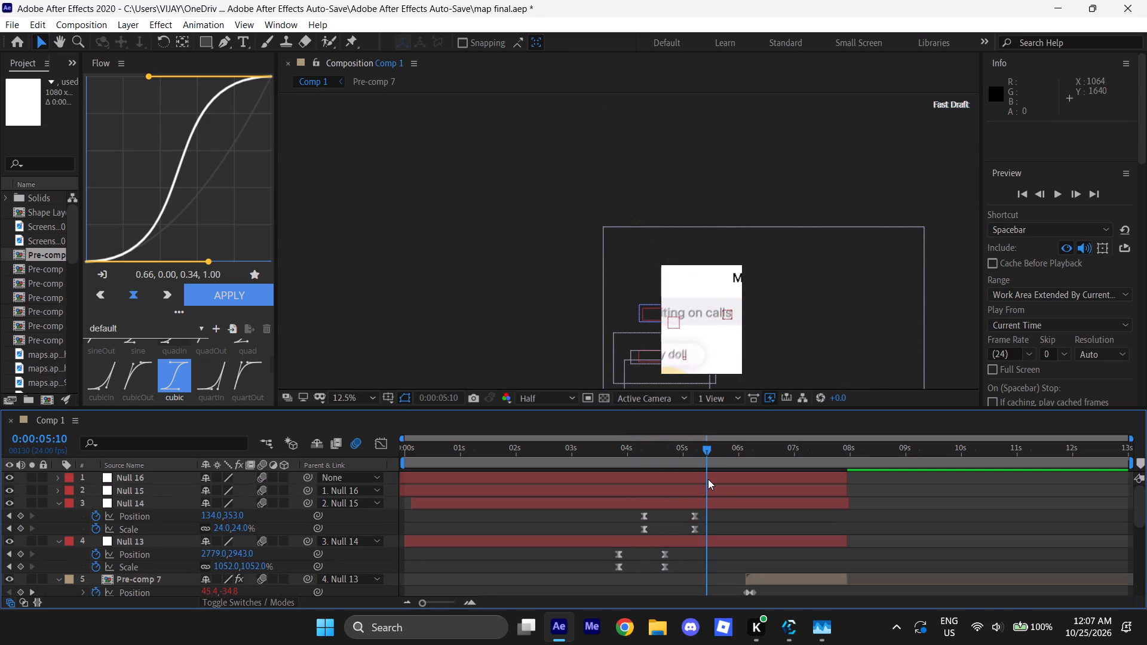
Review the camera move from the "baby" text at 0:00:03:20 to the contact search view at 0:00:05:23.
left_click_drag(707, 448, 714, 449)
left_click_drag(714, 449, 625, 468)
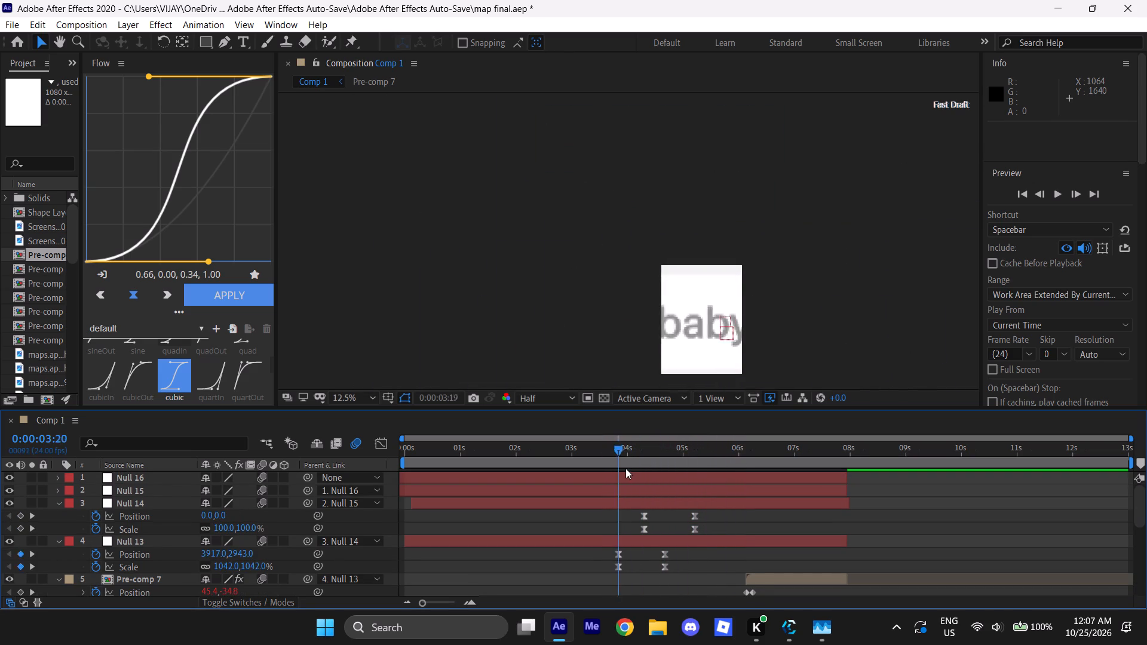
left_click_drag(625, 468, 734, 460)
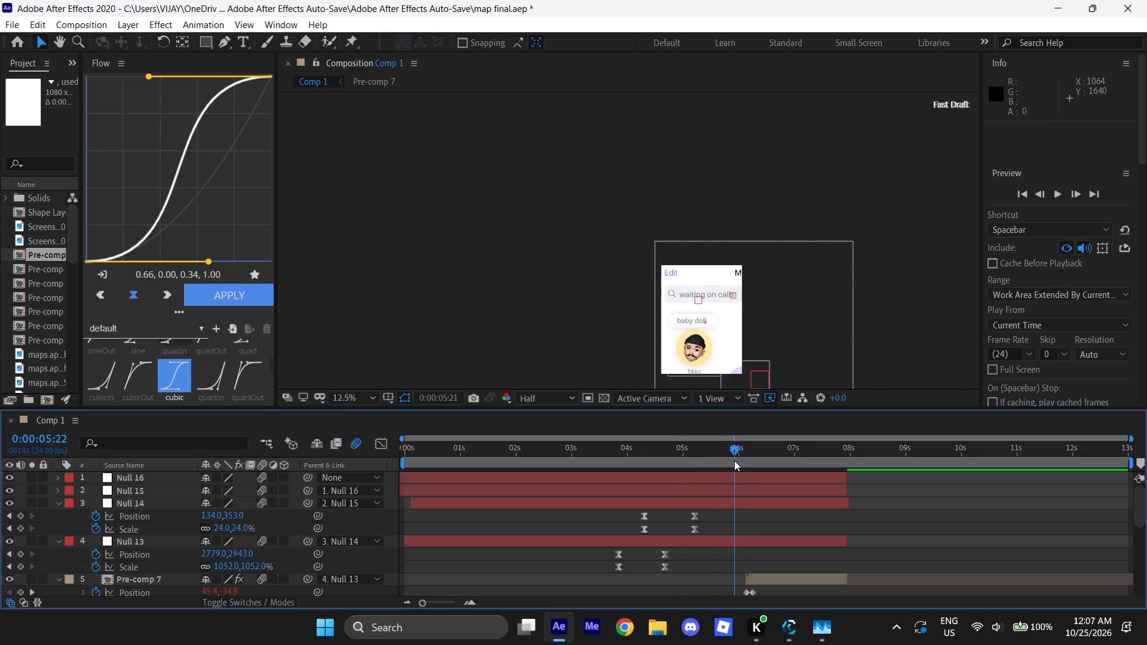
left_click_drag(734, 460, 735, 460)
left_click_drag(743, 453, 637, 474)
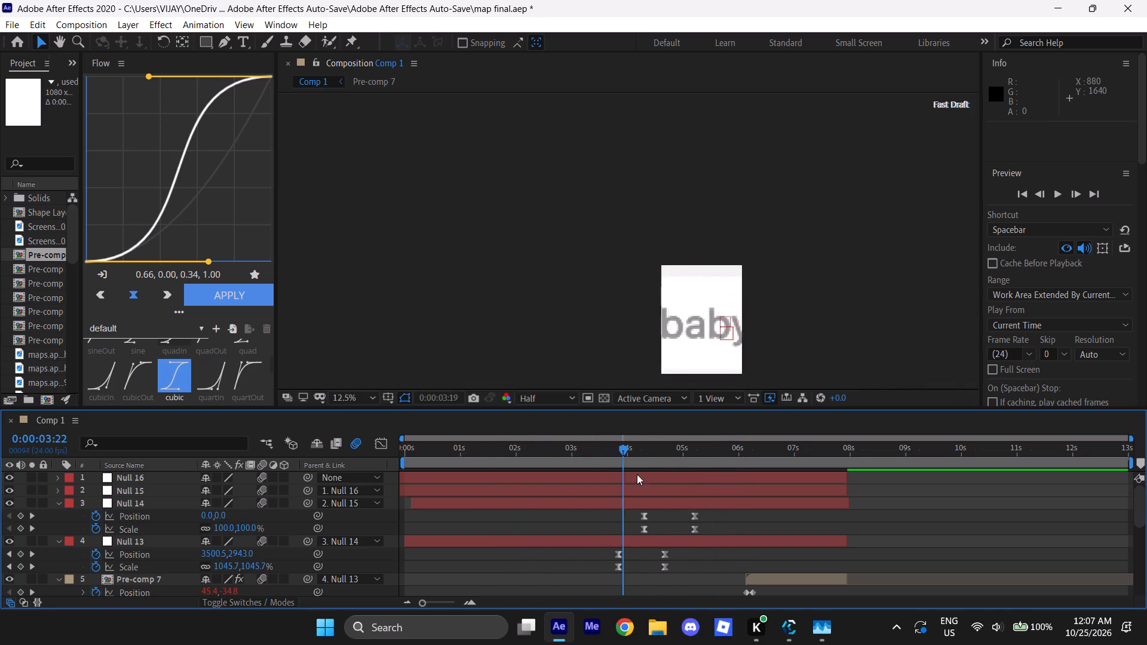
left_click_drag(637, 474, 722, 480)
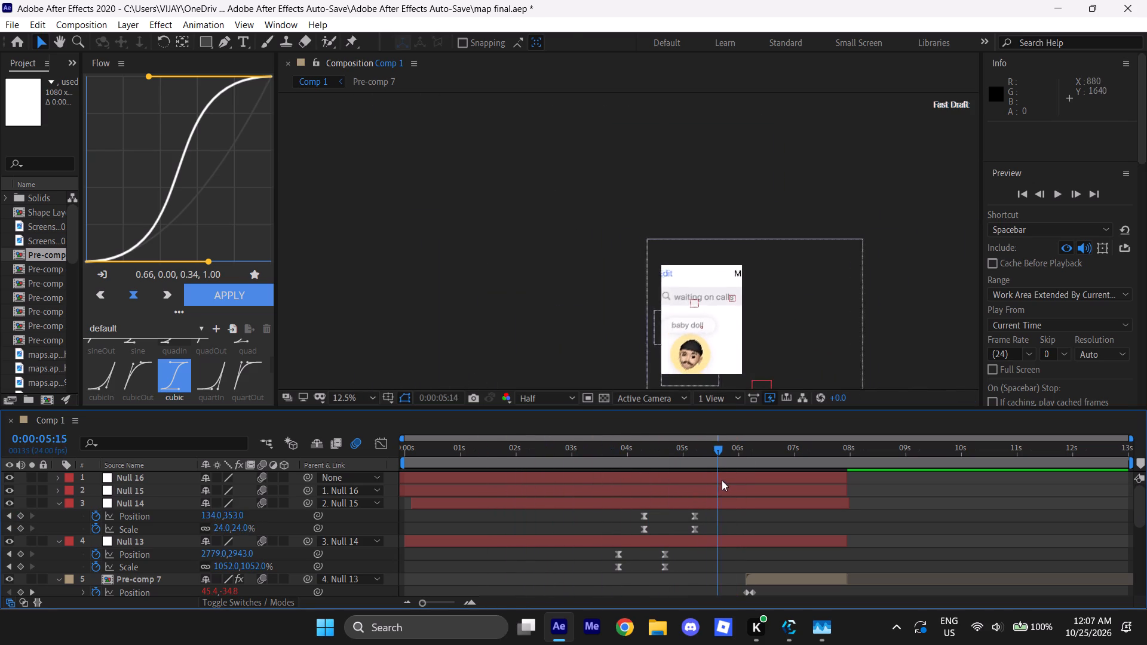
left_click_drag(722, 480, 737, 477)
At 0:00:05:23, move Cover.png to a position of about -43, 11, near the frame's lower right corner.
scroll(759, 398, "up", 1, "alt")
scroll(750, 327, "down", 1, "alt")
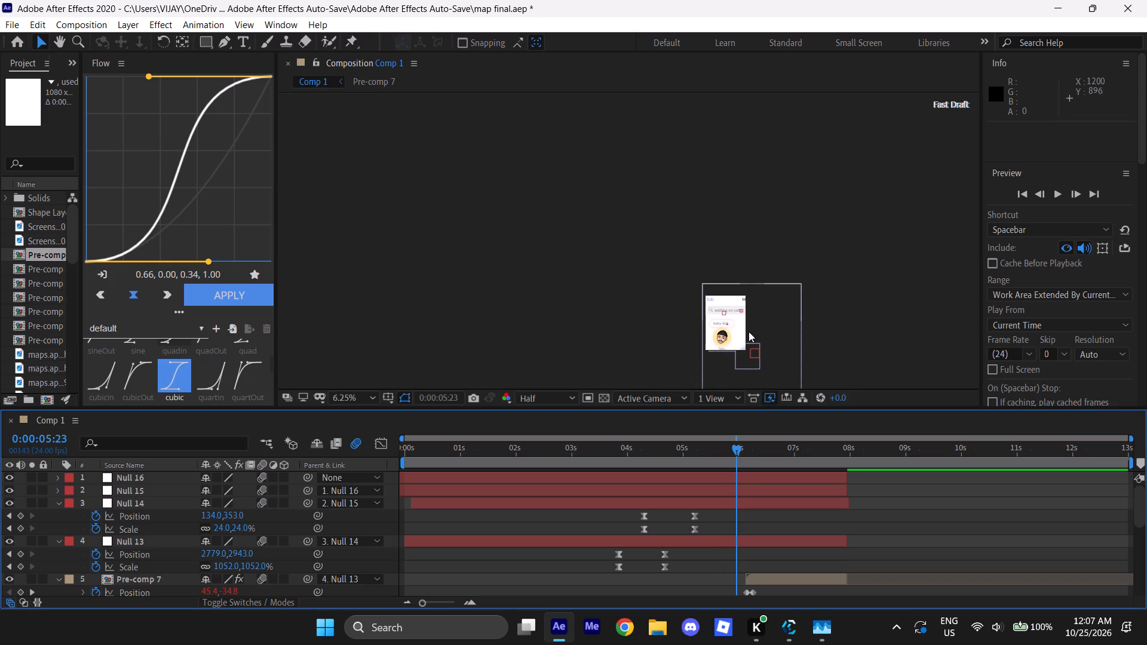
scroll(756, 368, "up", 2, "alt")
left_click_drag(732, 340, 733, 320)
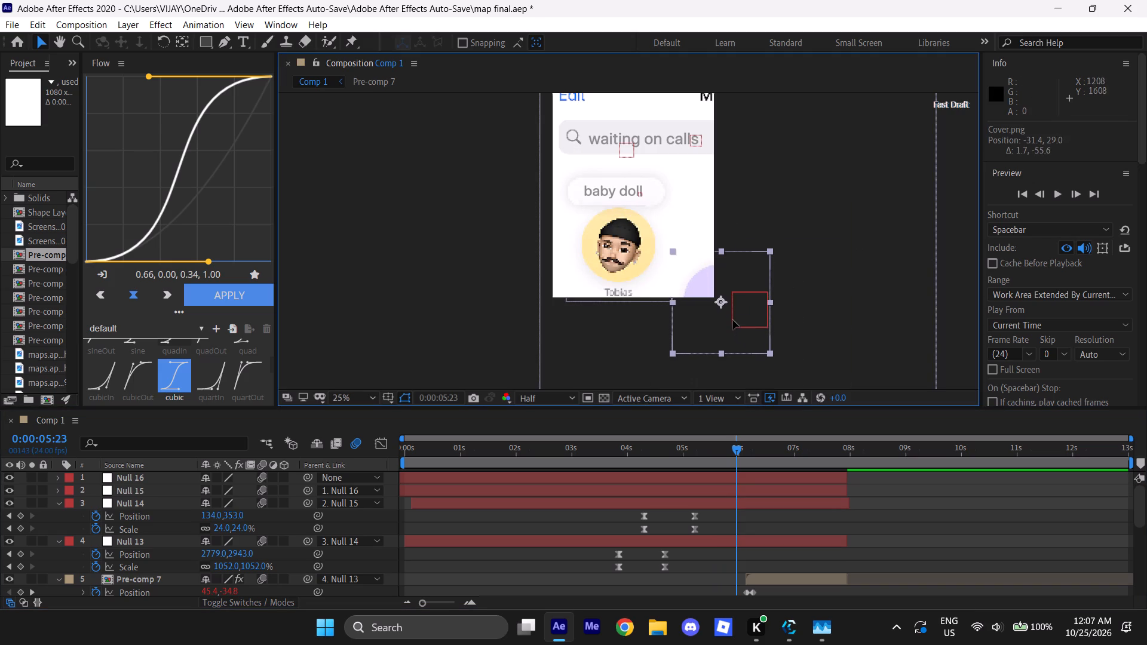
left_click_drag(733, 320, 729, 314)
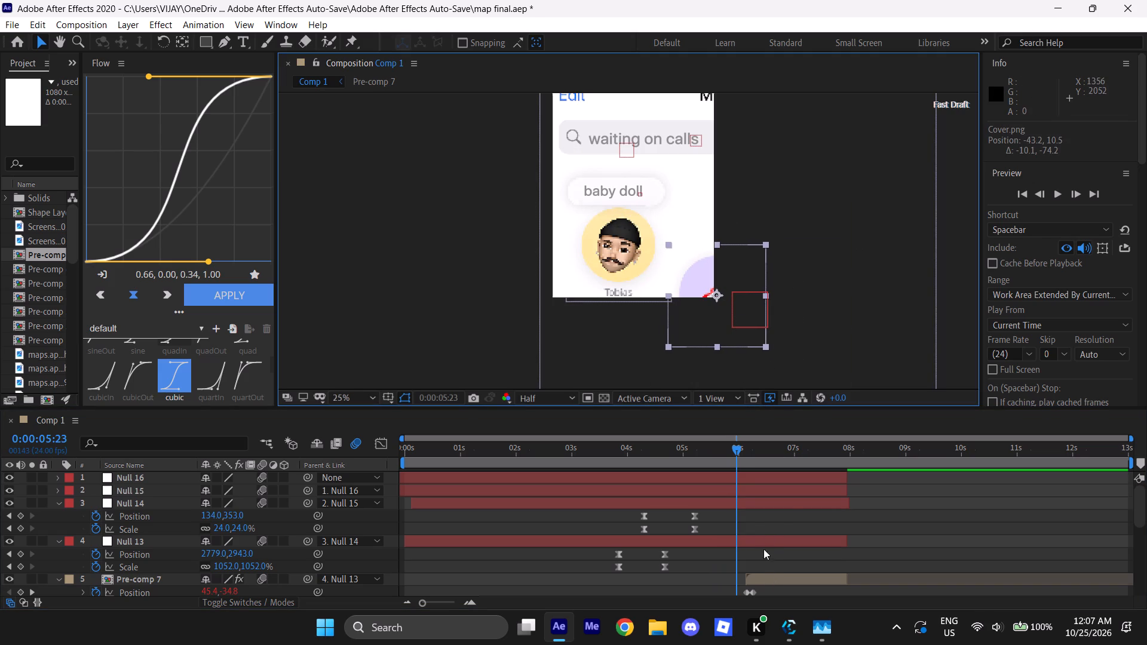
At the 0:00:06:03 keyframe, move Pre-comp 7 to a position of about -29, -133, just above Cover.png.
left_click_drag(738, 453, 748, 452)
left_click(760, 580)
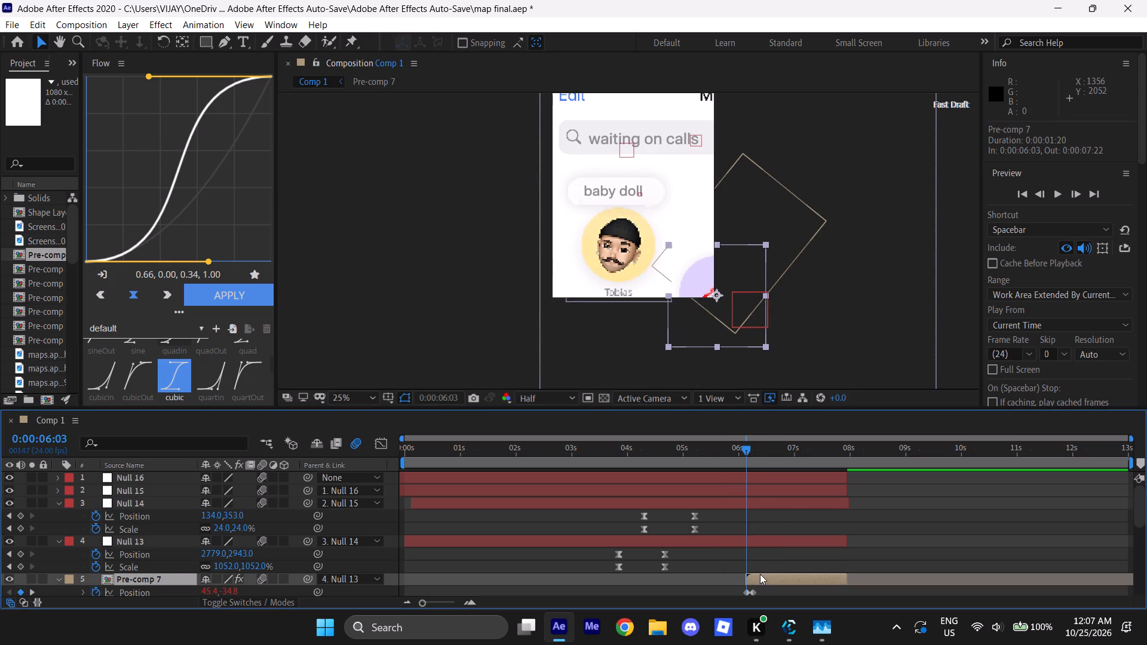
left_click_drag(762, 259, 741, 225)
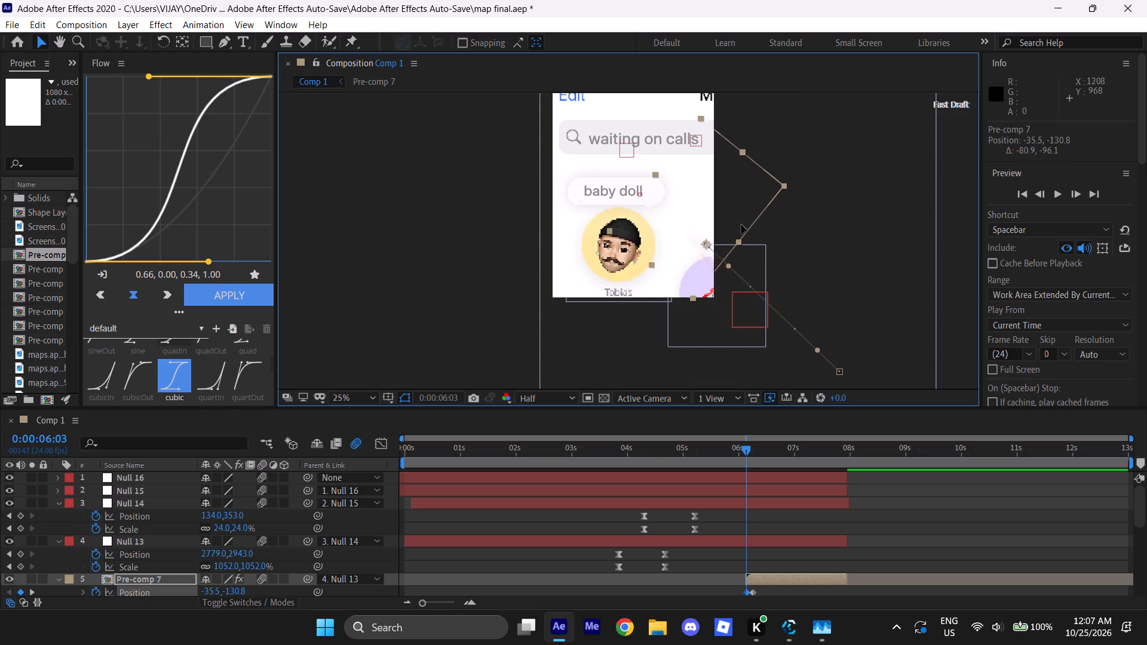
left_click_drag(741, 225, 735, 224)
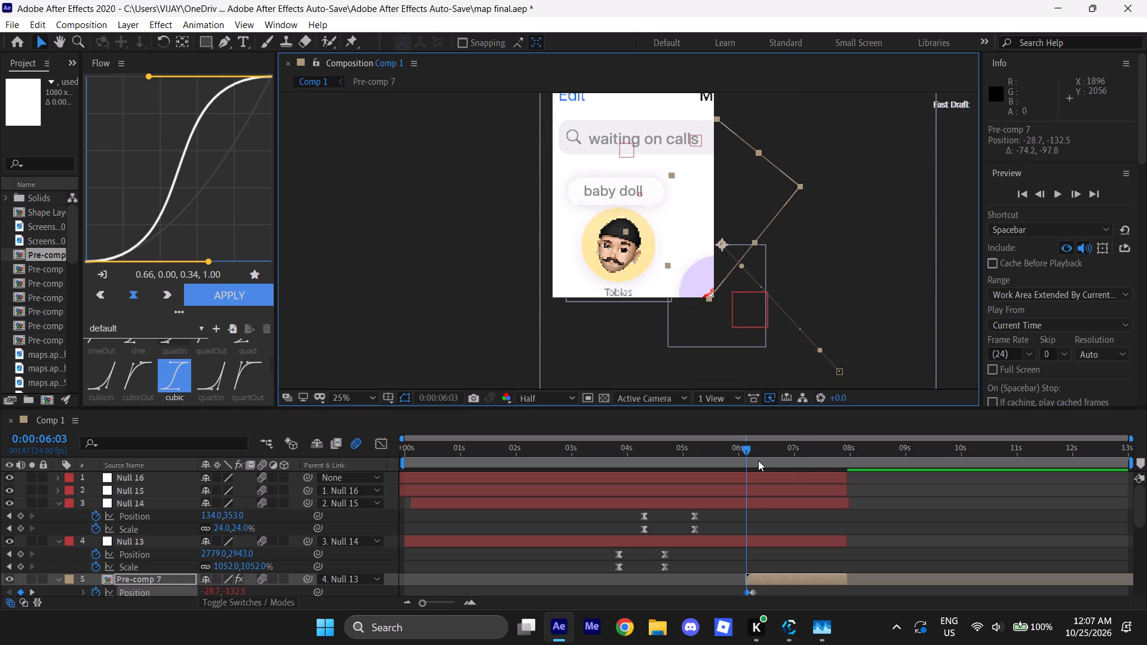
At the 0:00:06:06 keyframe, move Pre-comp 7 to about 29, -169, placing its "flippin'" bubble above the cover's circle.
scroll(746, 543, "down", 3)
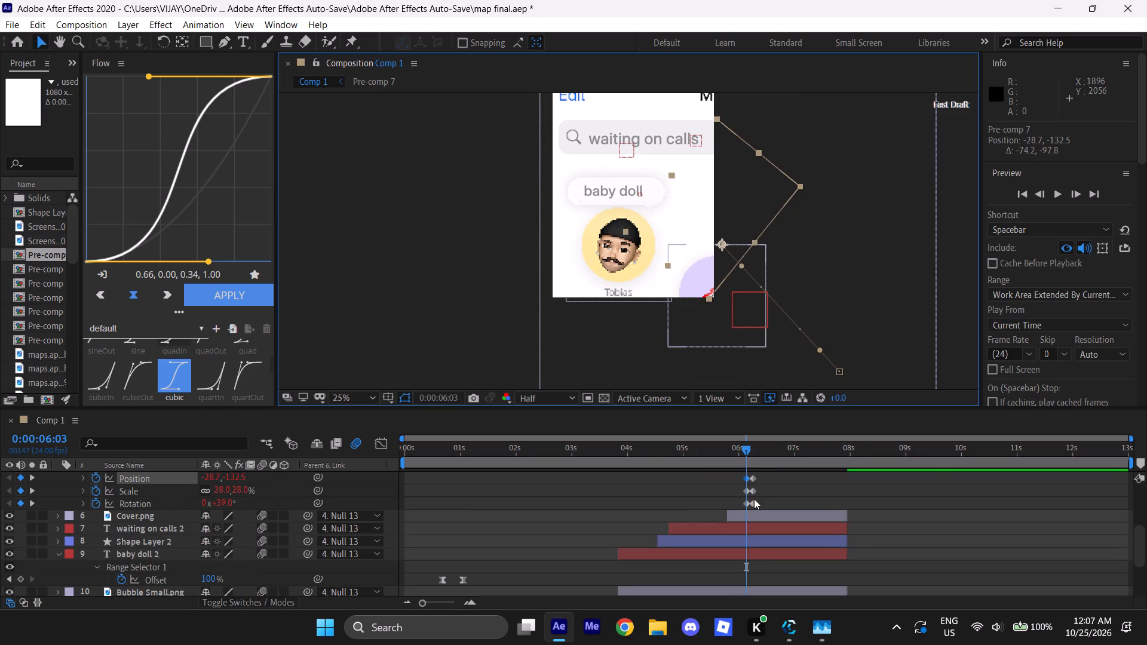
scroll(754, 499, "up", 2, "alt")
left_click_drag(723, 455, 755, 446)
left_click_drag(865, 372, 845, 342)
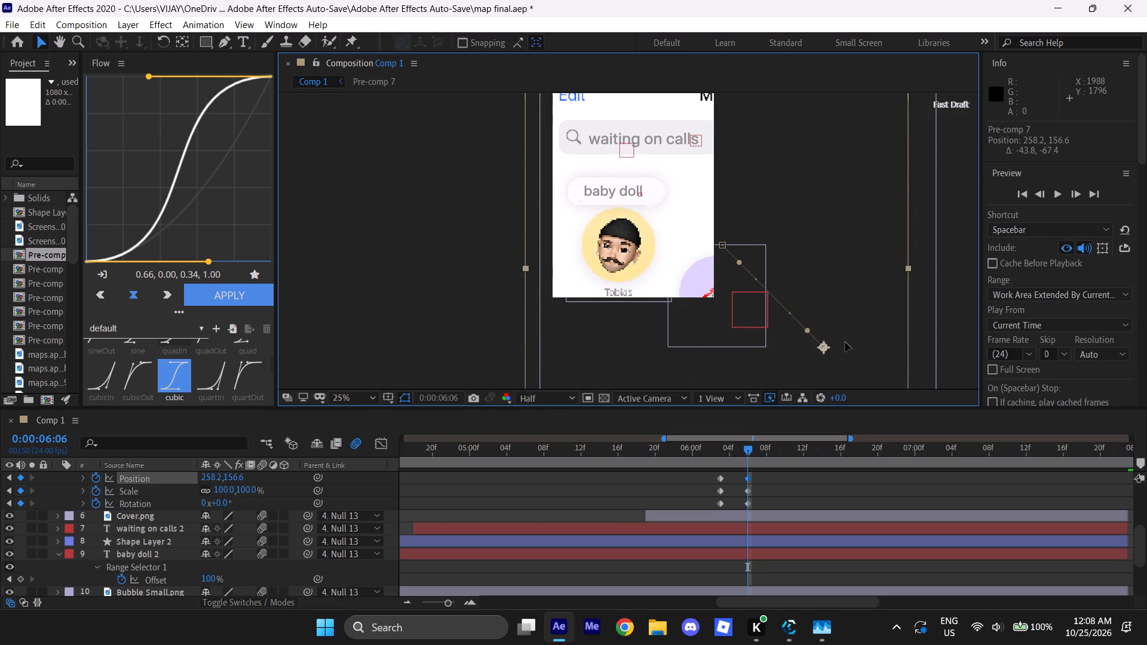
left_click_drag(845, 342, 740, 230)
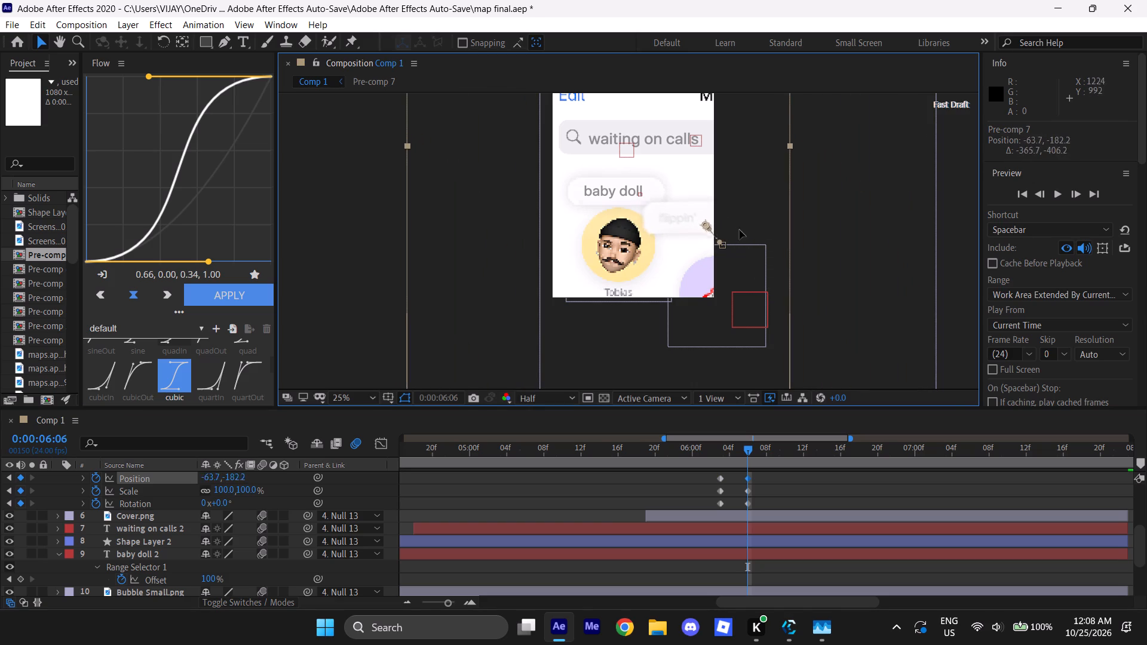
left_click_drag(740, 230, 768, 234)
left_click(706, 274)
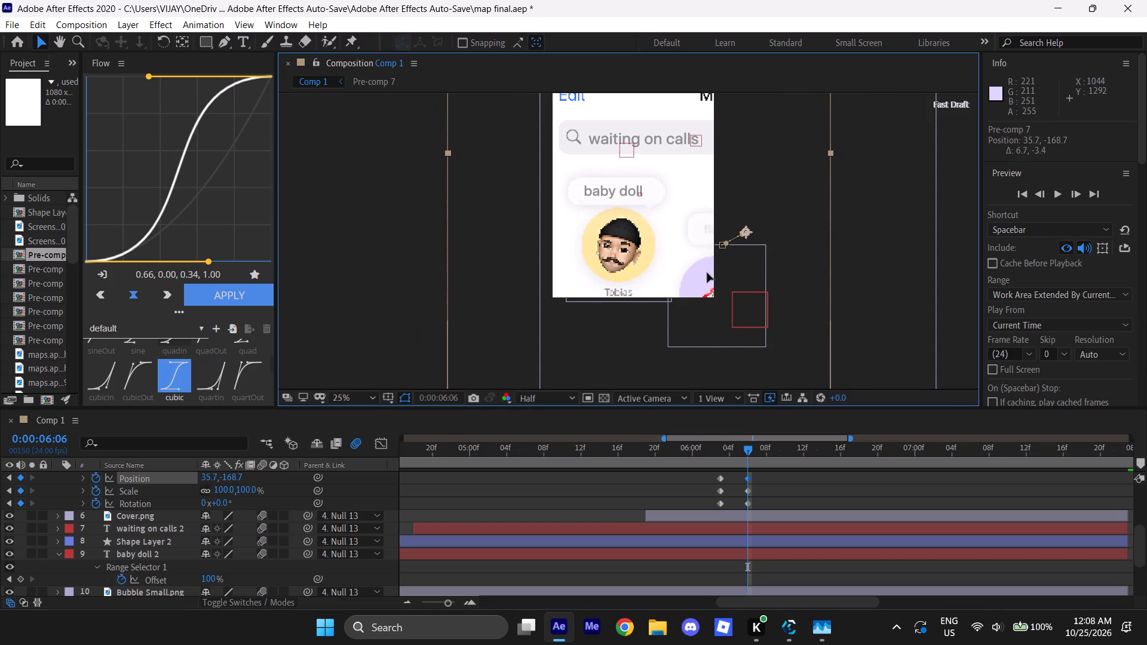
At 0:00:06:06, move Pre-comp 7 and Cover.png together down and outward, placing Pre-comp 7 at about 69, -96.
scroll(705, 521, "up", 2)
scroll(705, 521, "down", 1)
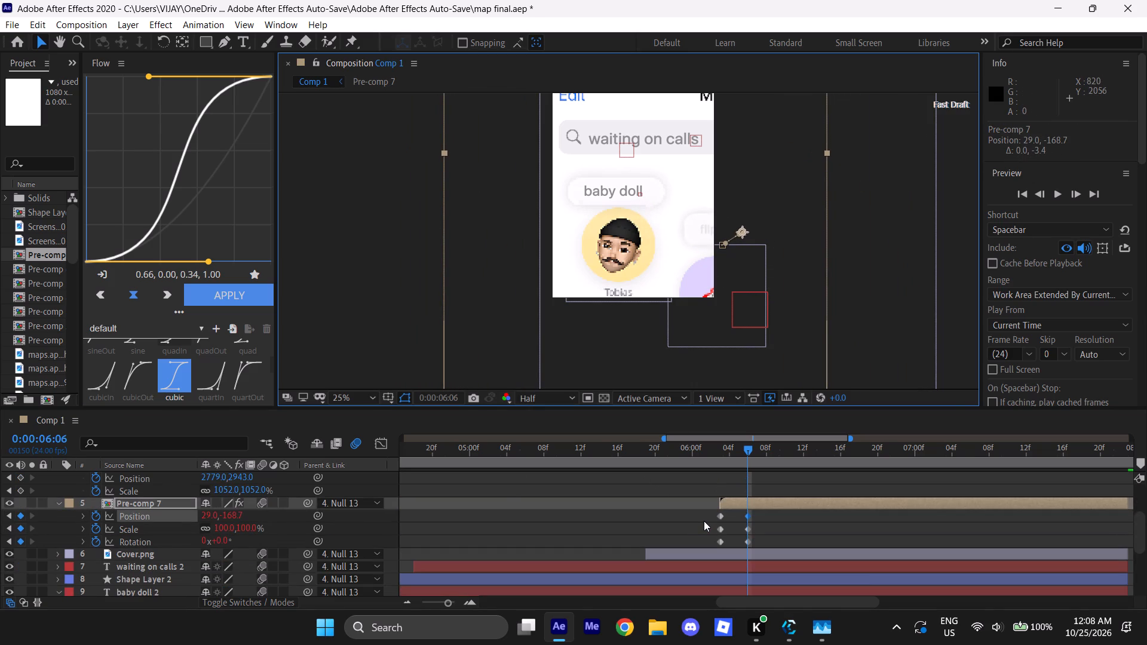
left_click(60, 505)
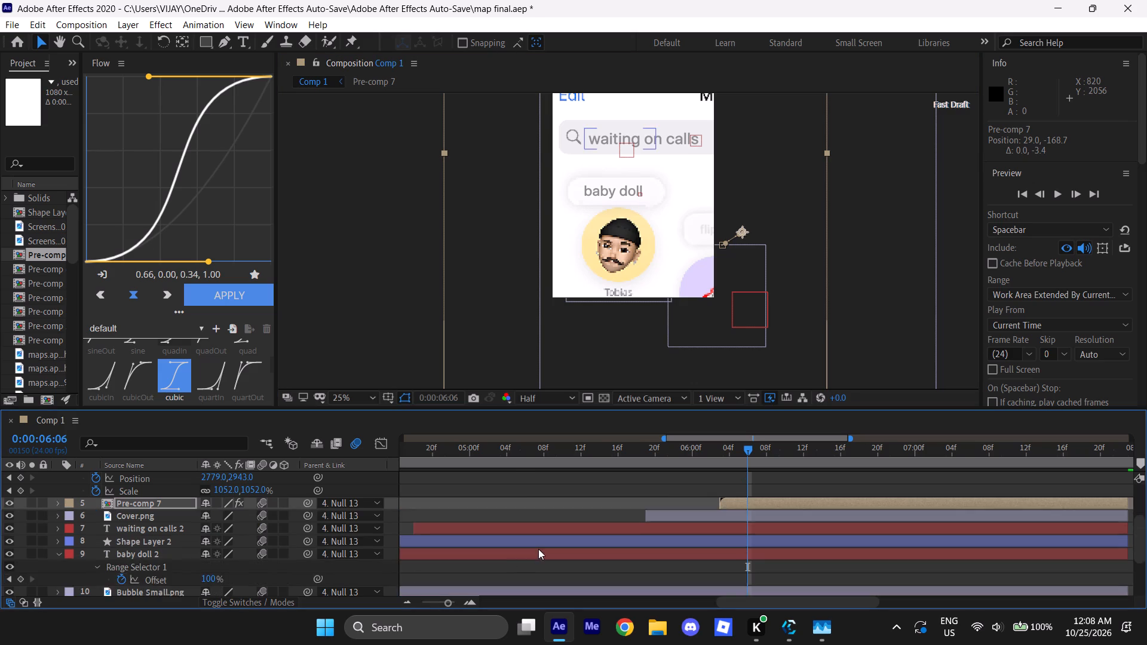
scroll(538, 548, "up", 1)
left_click(662, 552)
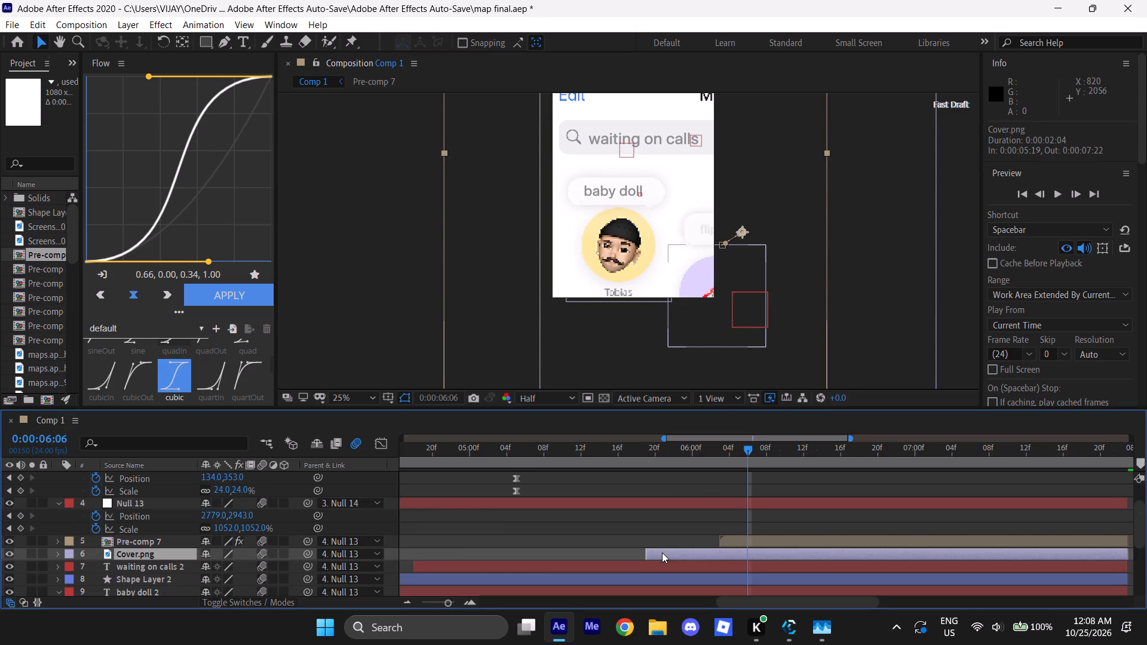
left_click_drag(391, 540, 388, 552)
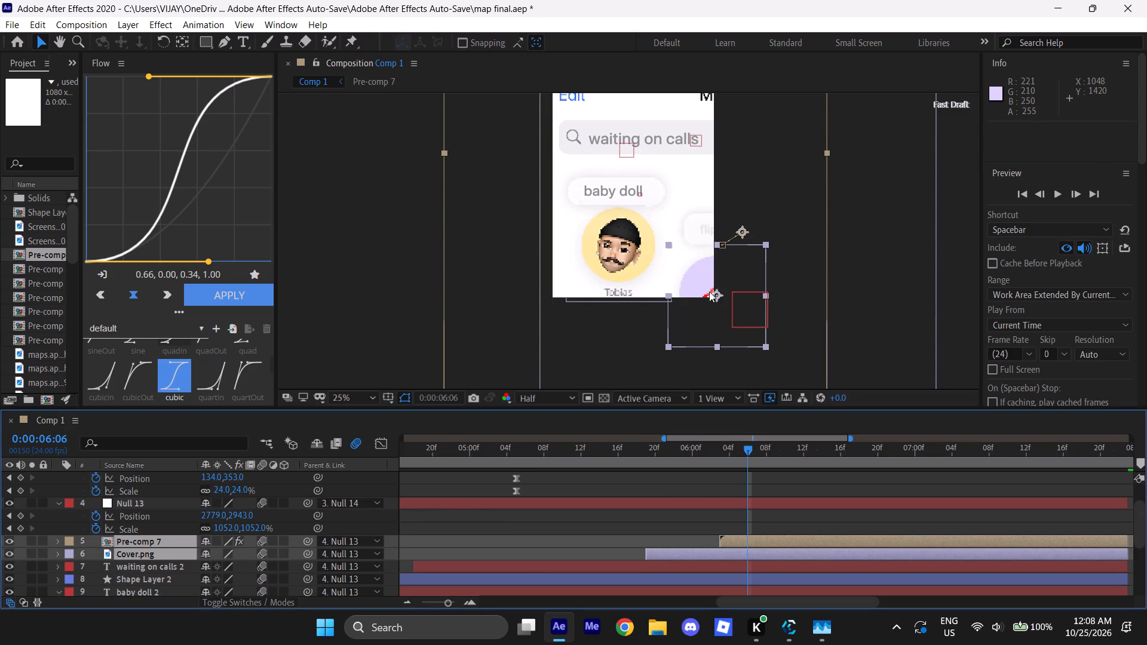
left_click_drag(709, 291, 726, 308)
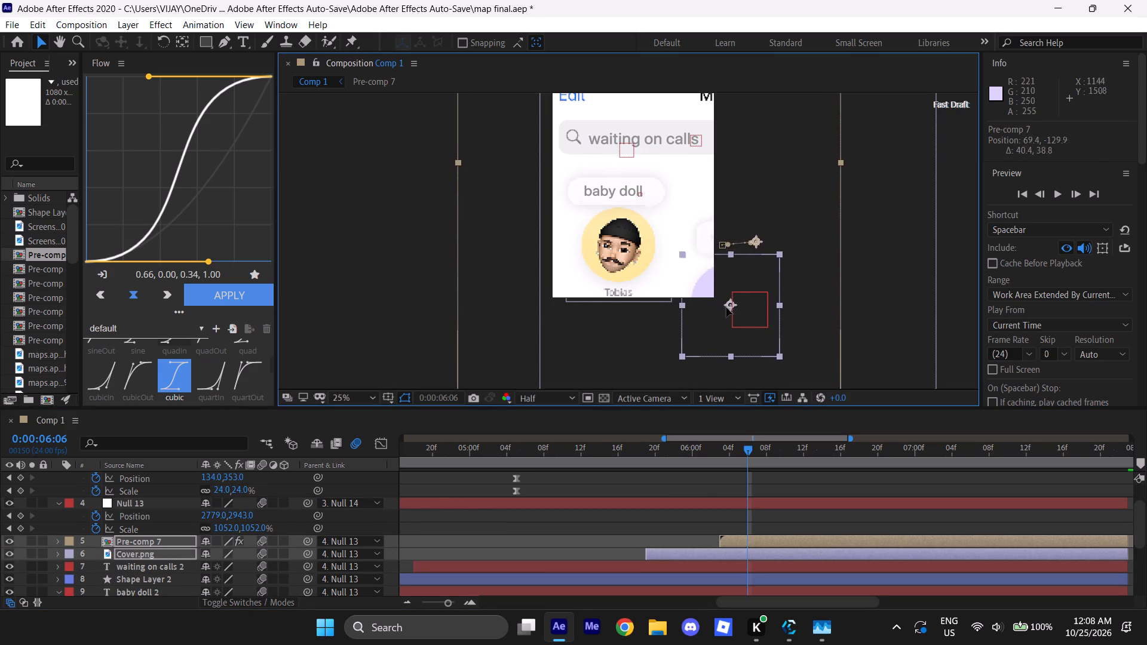
left_click_drag(726, 308, 722, 314)
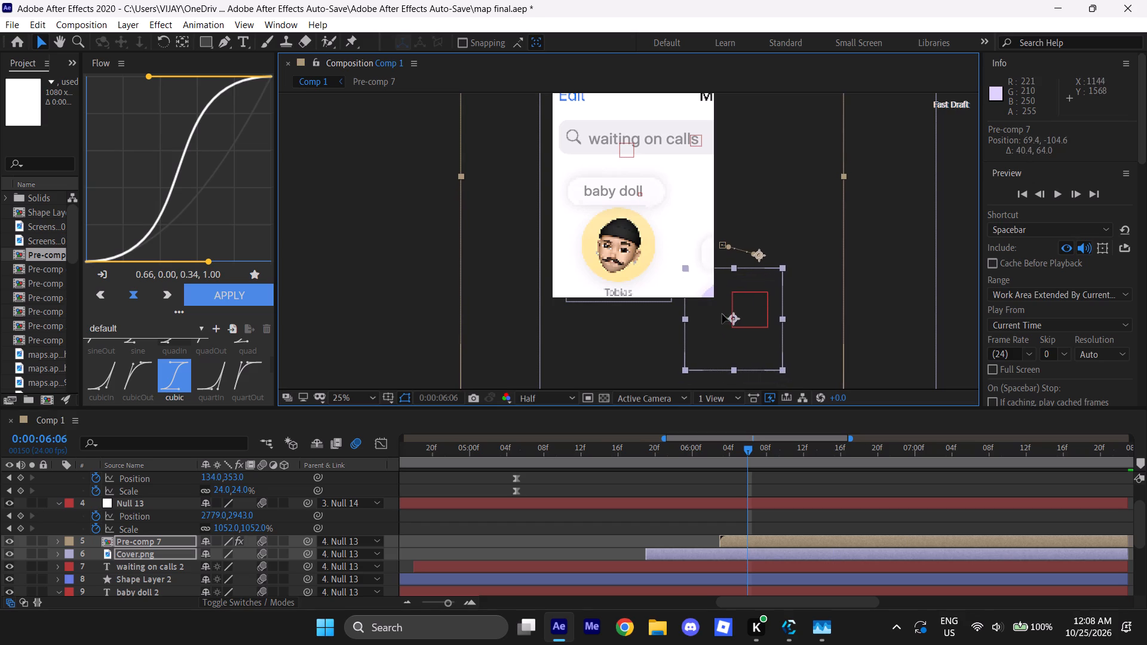
left_click_drag(722, 314, 724, 317)
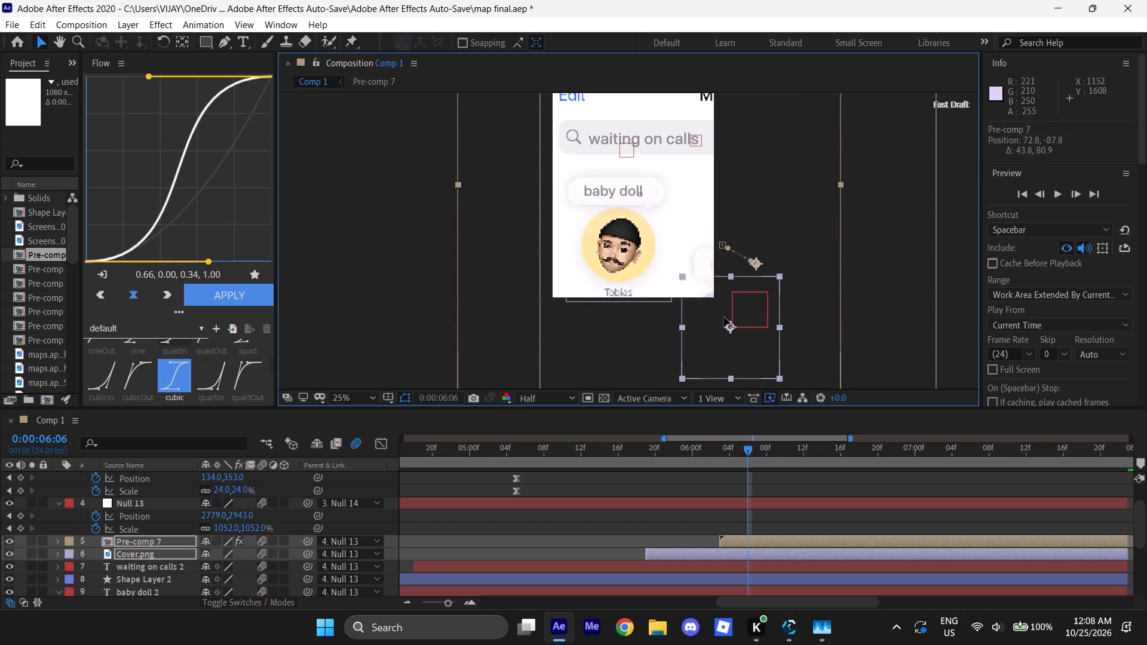
left_click_drag(724, 317, 723, 317)
With the playhead at 0:00:06:03, create a new null object and place it at the top of the layer stack.
left_click_drag(748, 450, 723, 472)
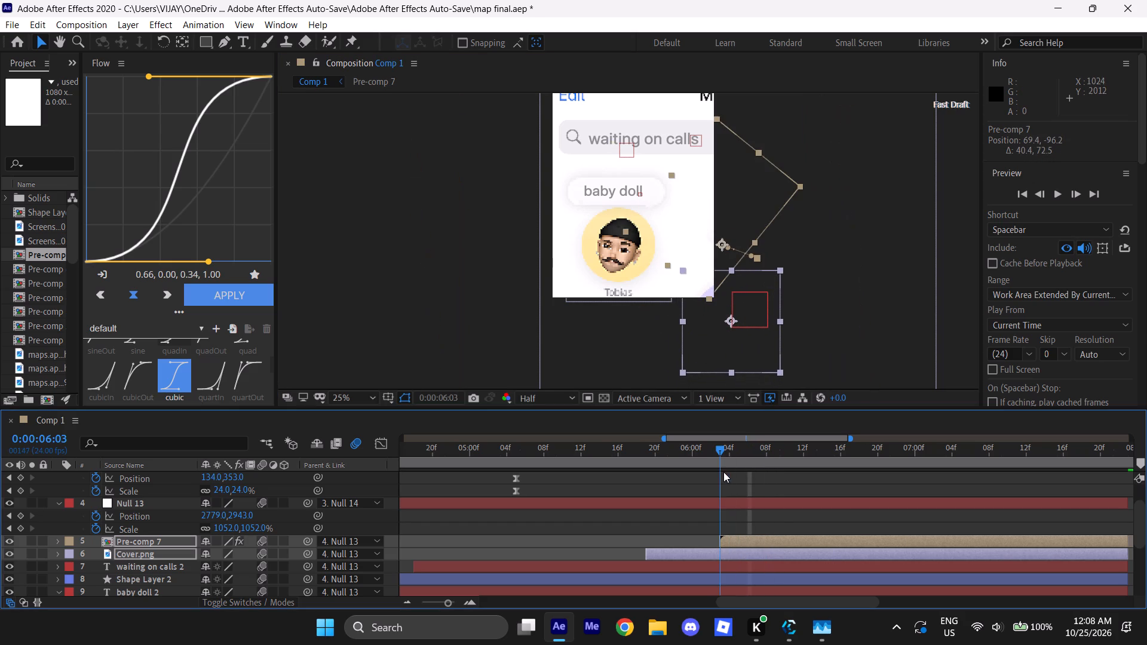
left_click_drag(723, 472, 719, 475)
left_click_drag(719, 475, 729, 472)
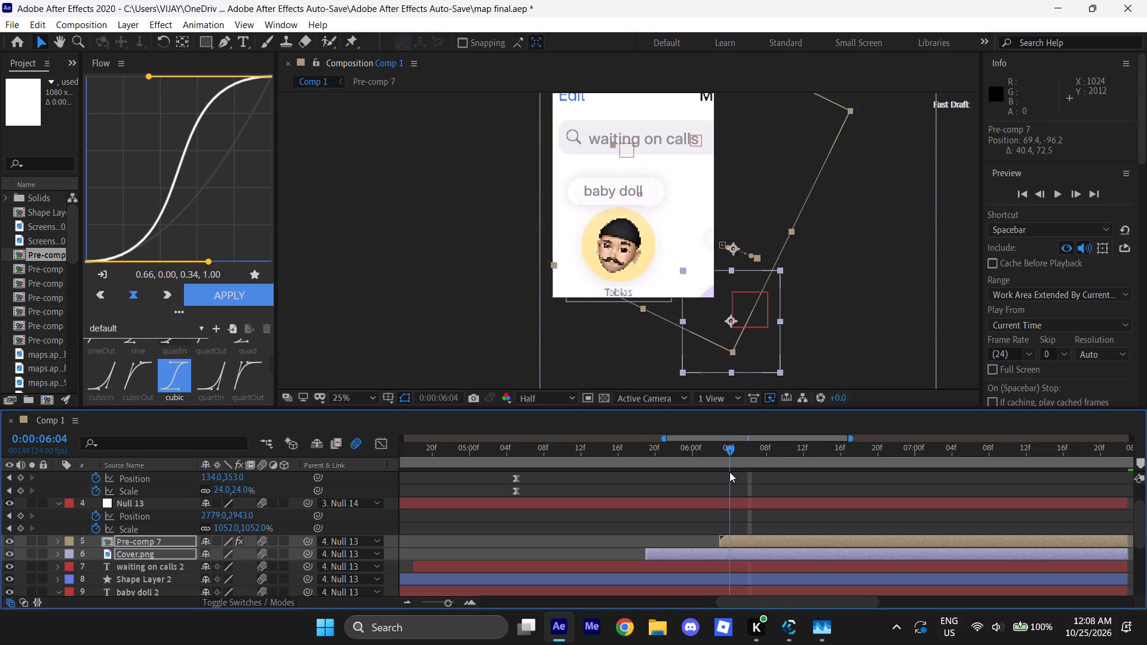
left_click_drag(729, 472, 724, 476)
left_click(763, 510)
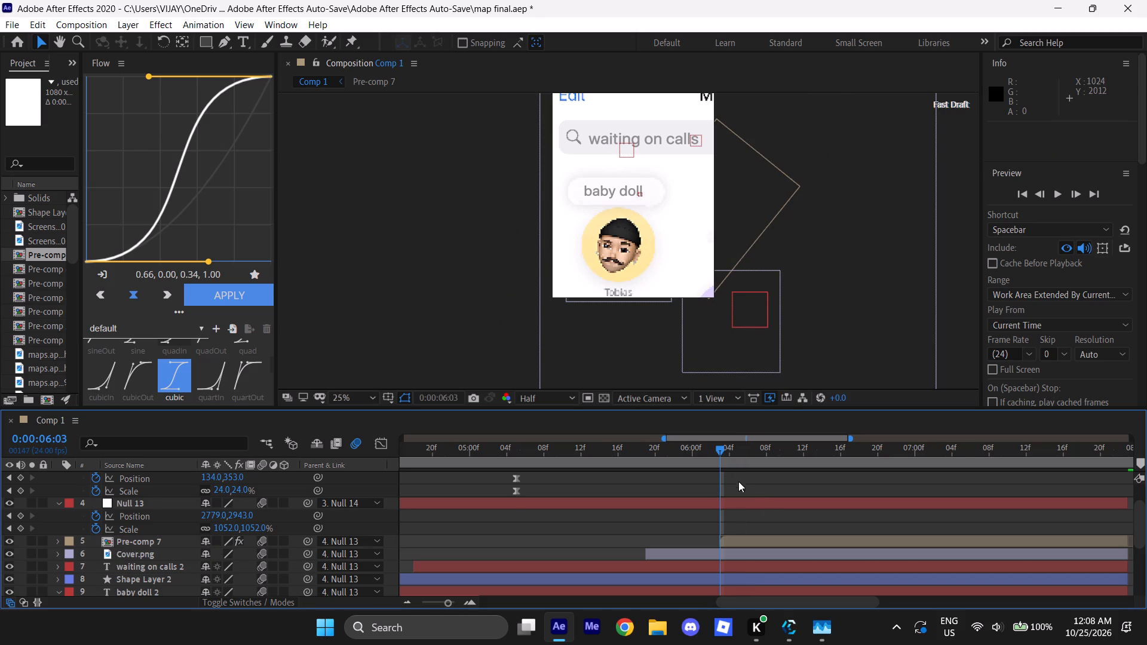
scroll(741, 487, "up", 7)
right_click(836, 340)
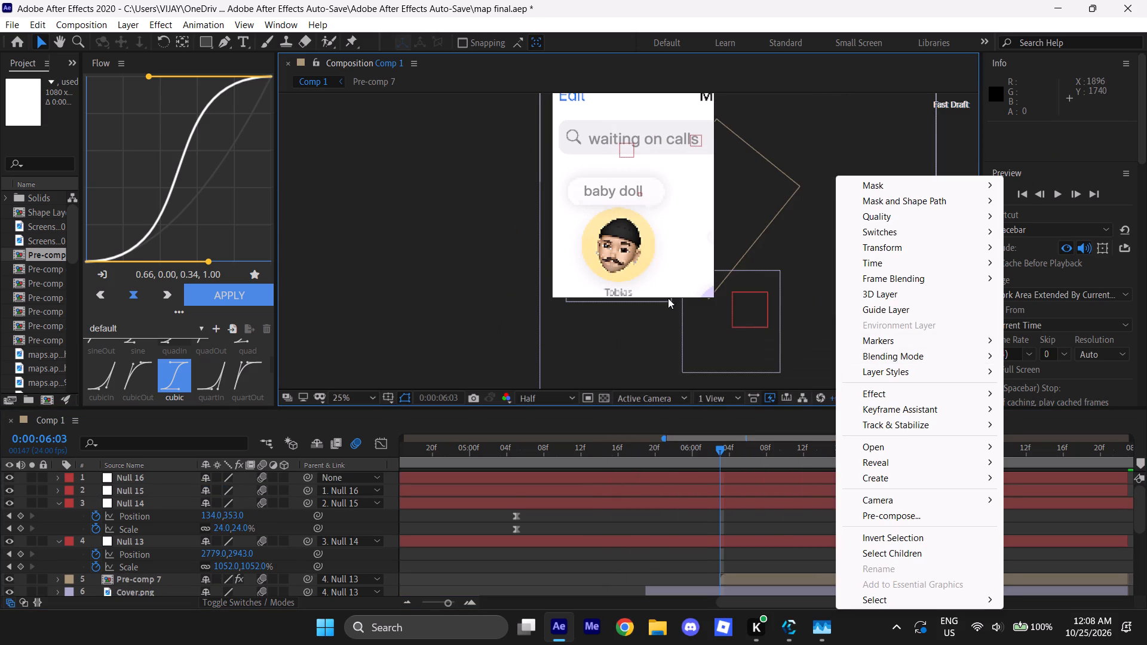
right_click(484, 299)
left_click(536, 309)
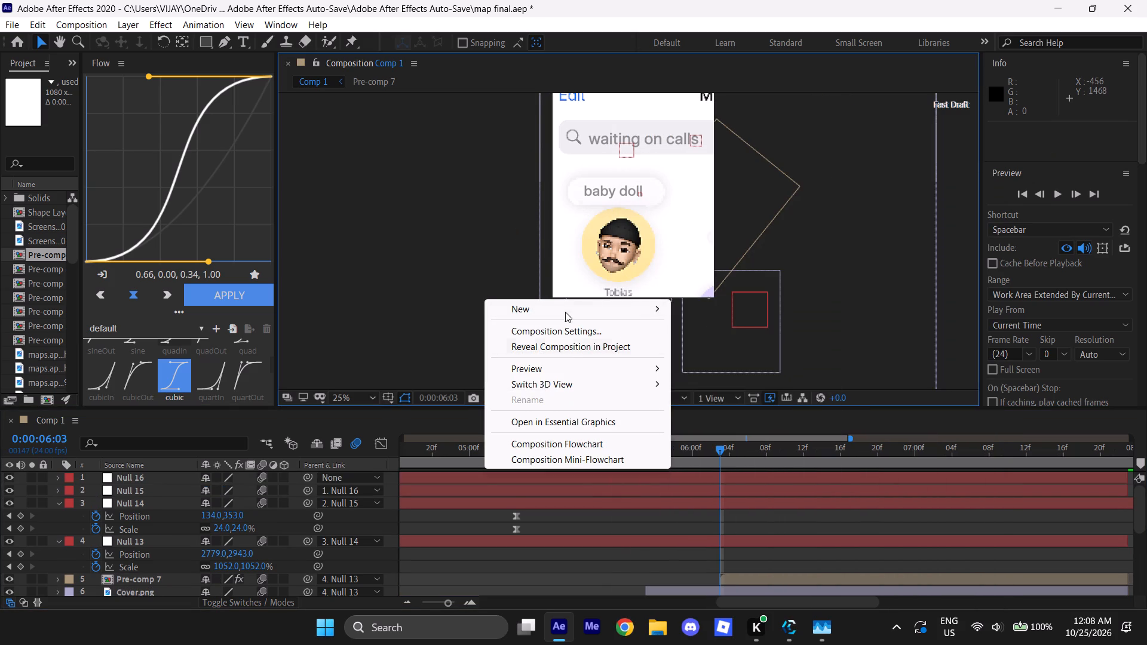
left_click(726, 397)
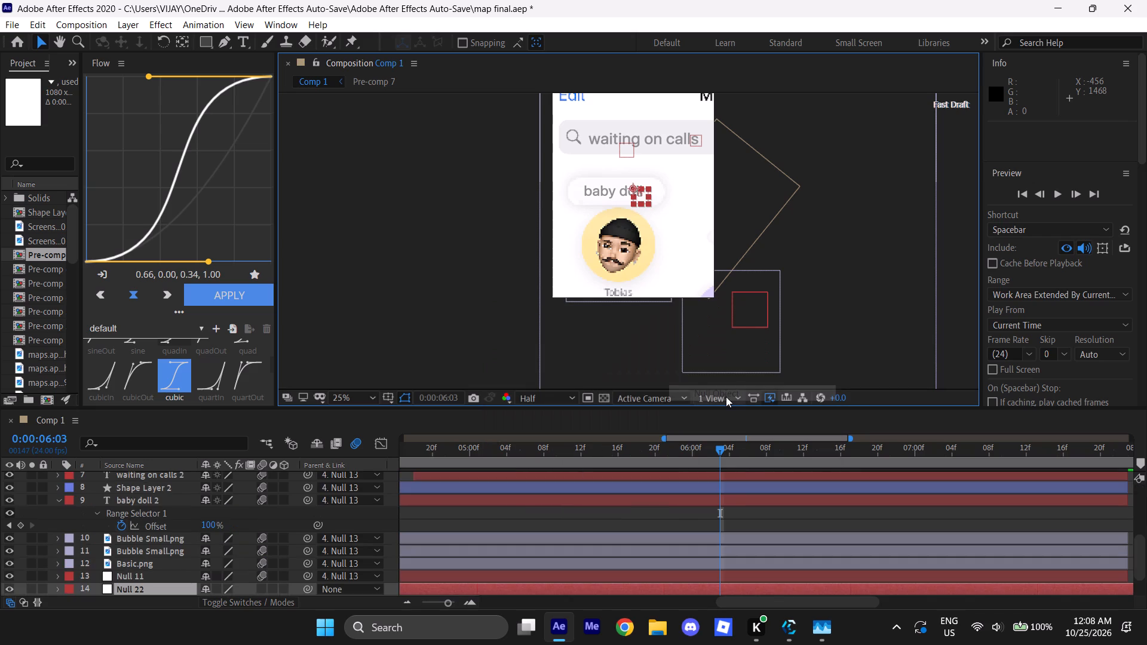
left_click_drag(165, 588, 174, 494)
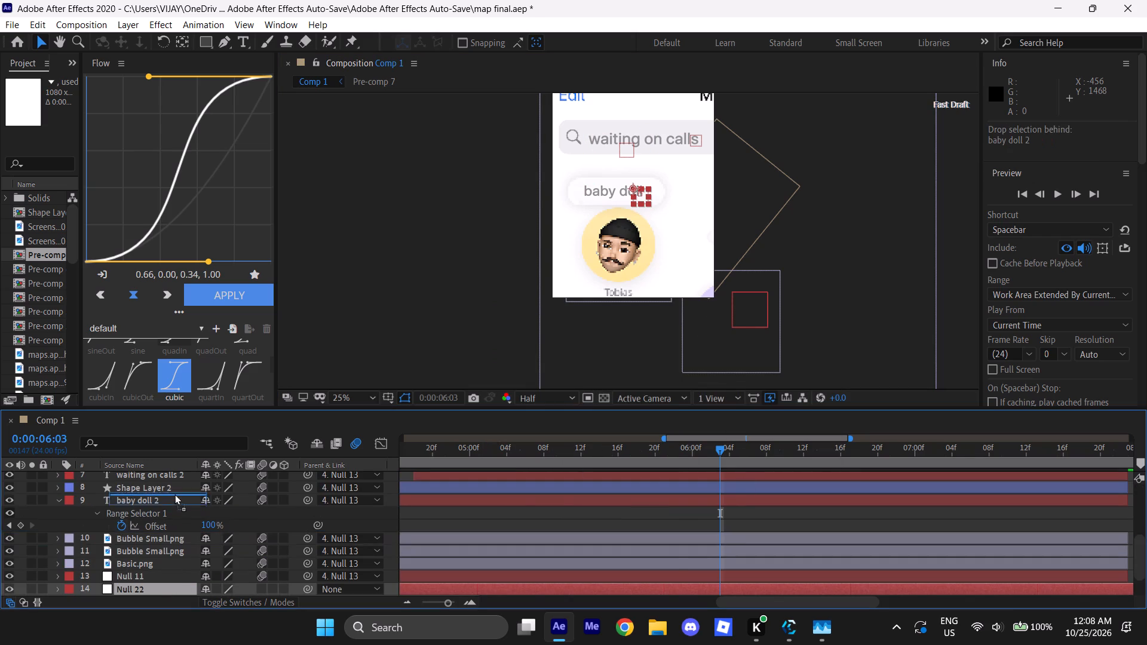
left_click_drag(174, 494, 182, 474)
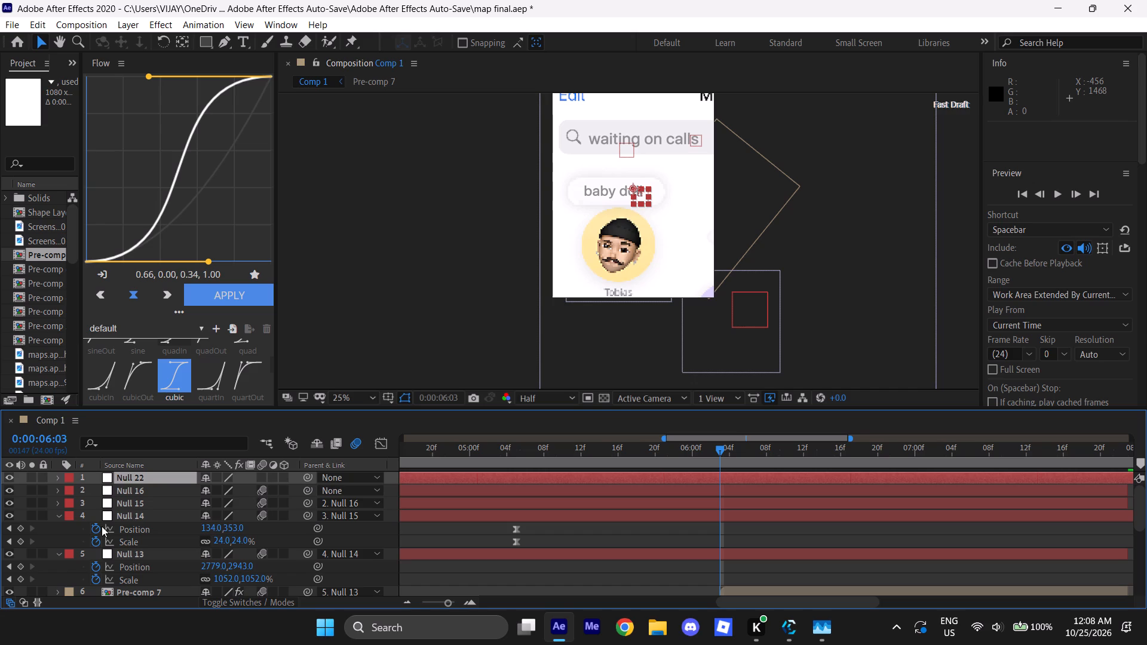
Collapse the properties of Null 14 and Null 13, and turn off motion blur for the layers from Null 16 down.
left_click(56, 517)
left_click(58, 534)
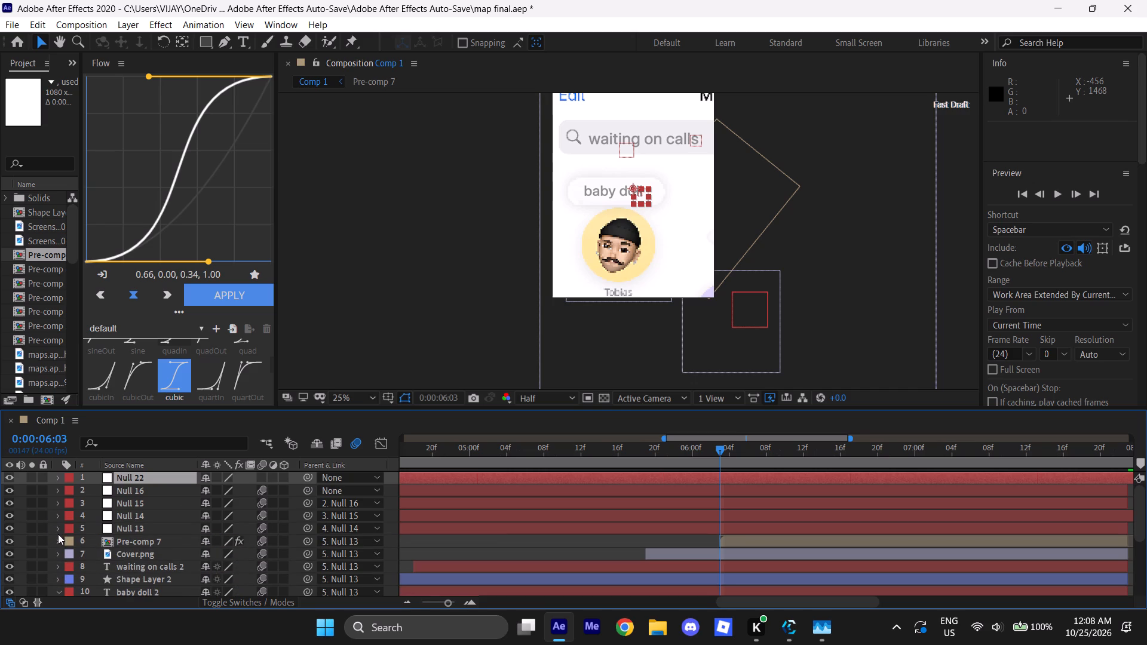
left_click_drag(261, 489, 256, 598)
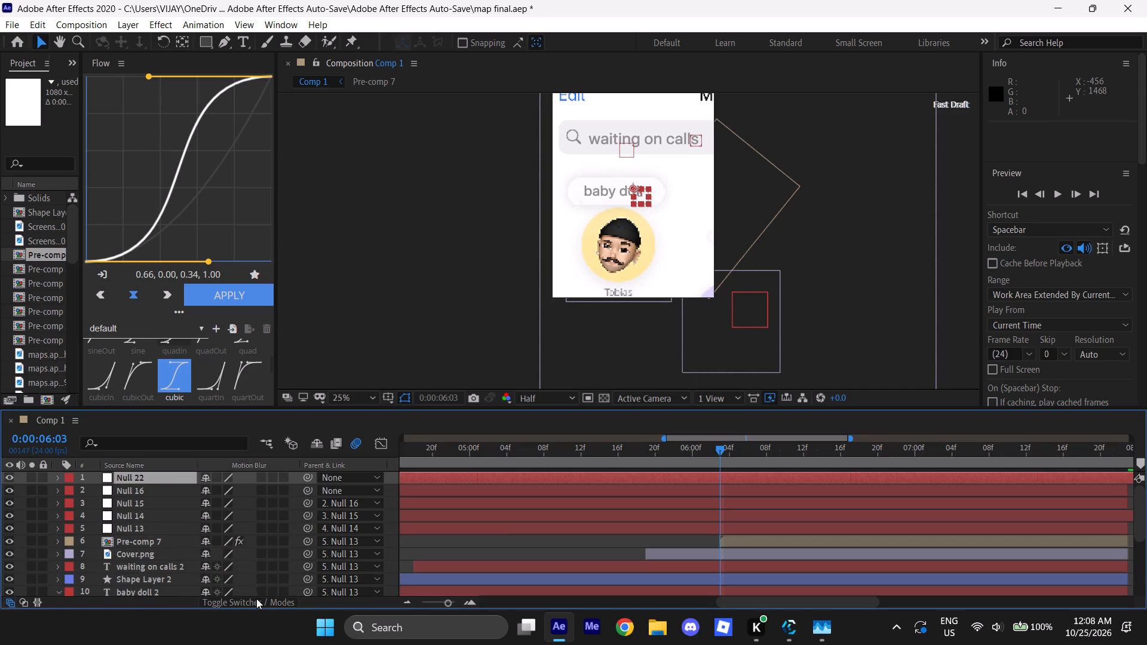
left_click_drag(256, 598, 262, 586)
scroll(257, 547, "up", 9)
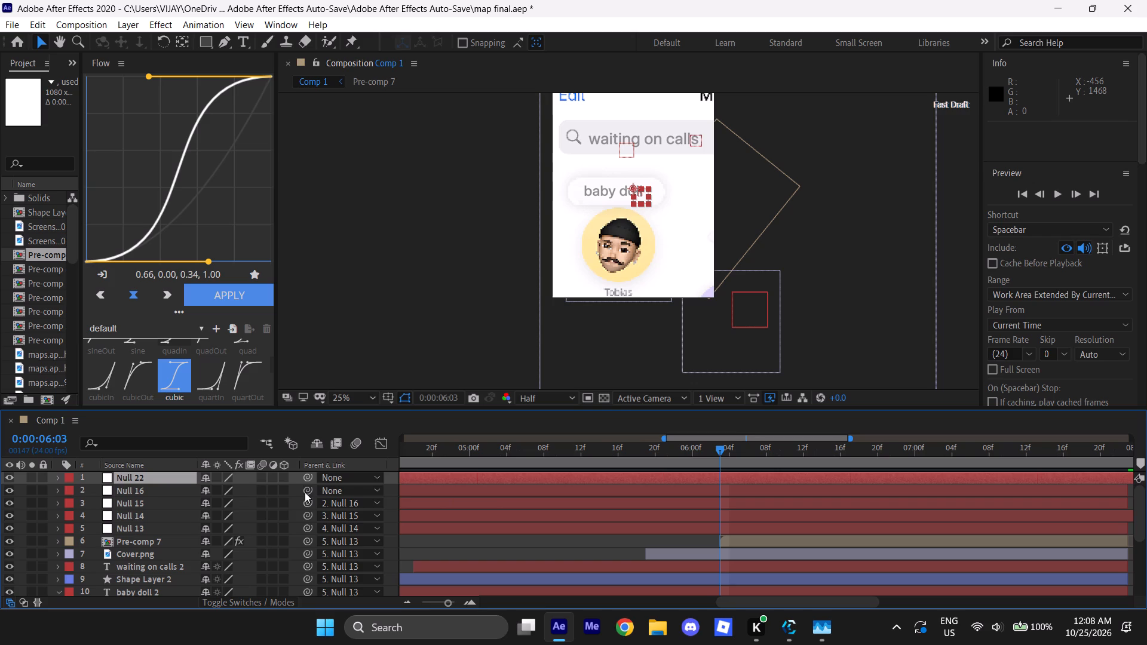
Parent Null 16 to Null 22.
left_click_drag(305, 492, 160, 483)
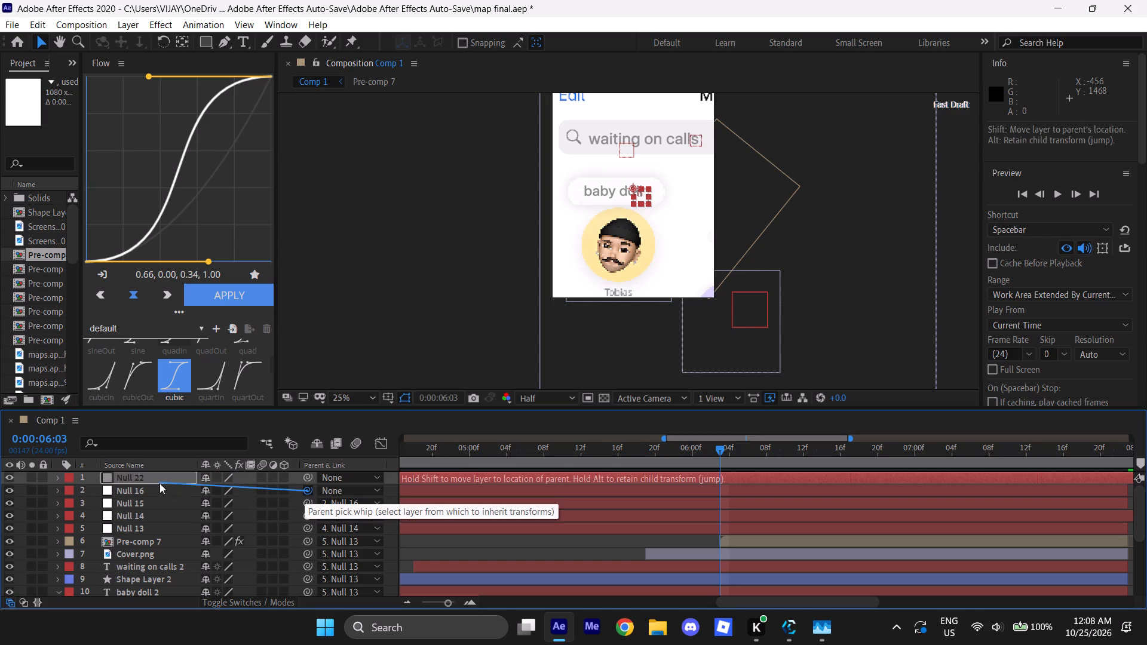
left_click_drag(160, 483, 160, 482)
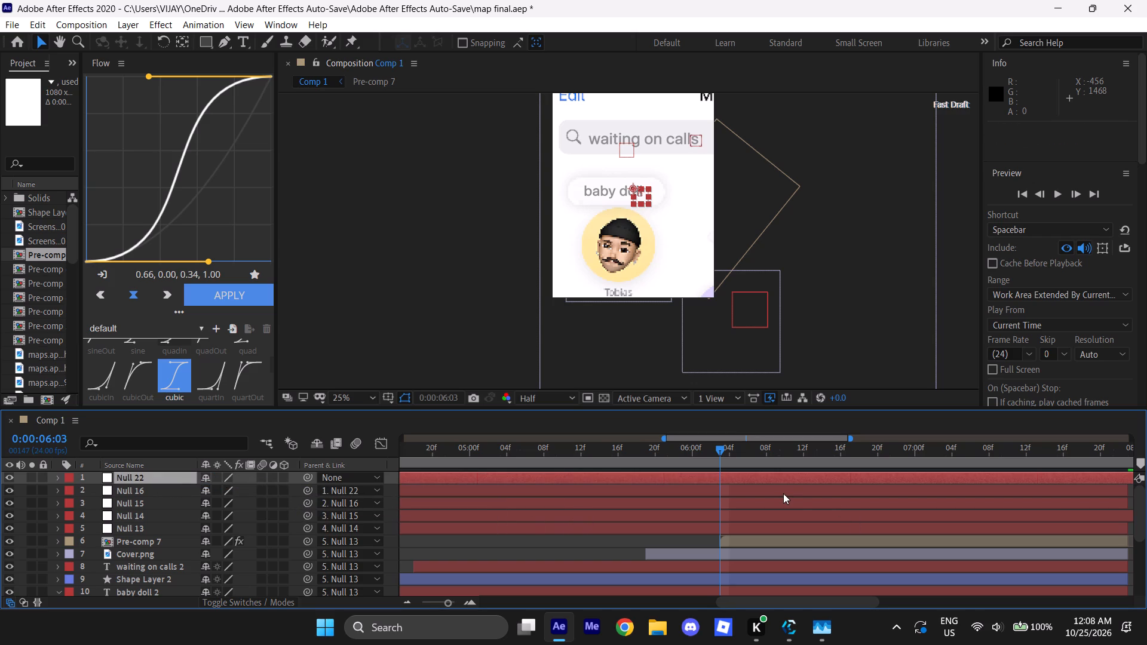
Add position and scale keyframes to Null 22 at 0:00:06:03, and show both keyframed properties.
key("u")
key("p")
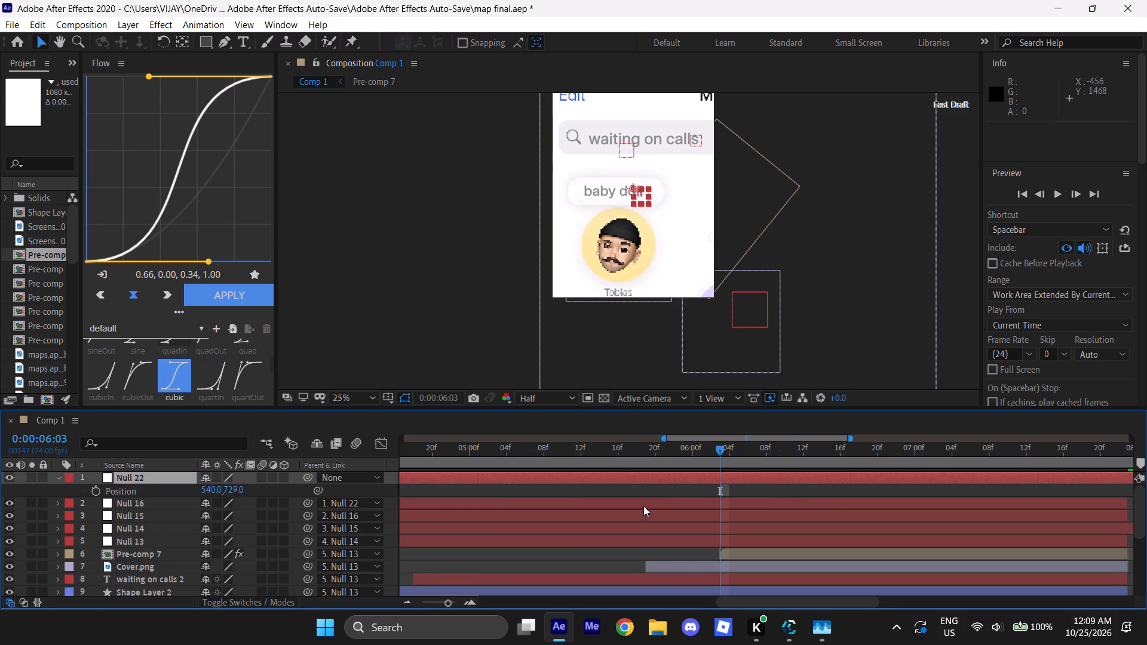
left_click(96, 494)
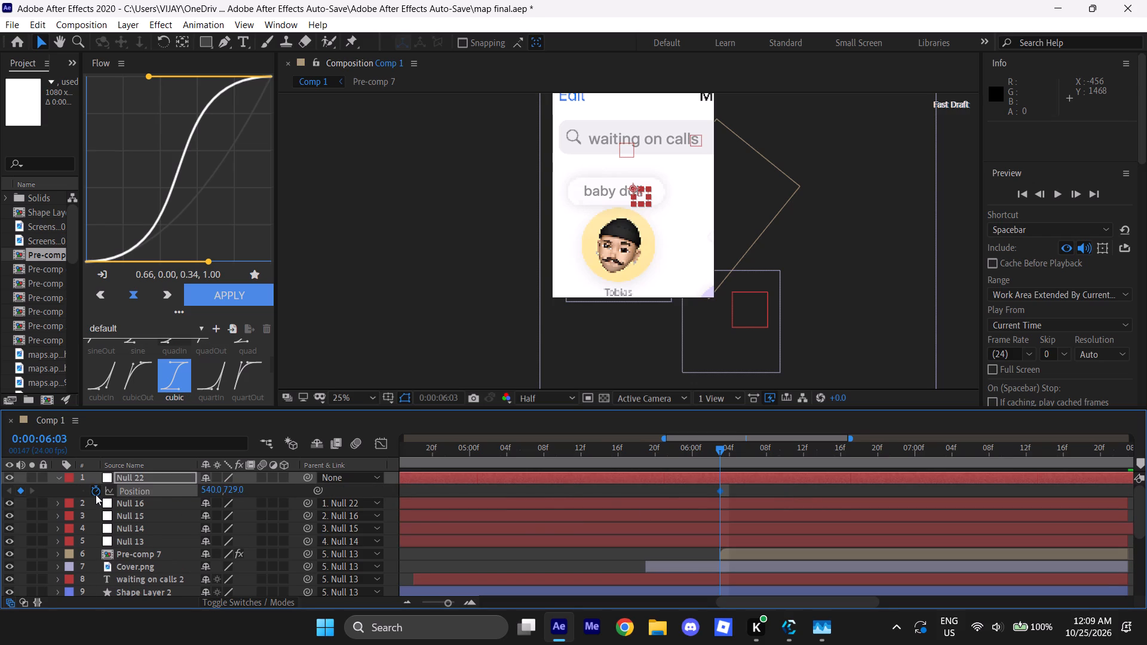
key("s")
left_click(98, 492)
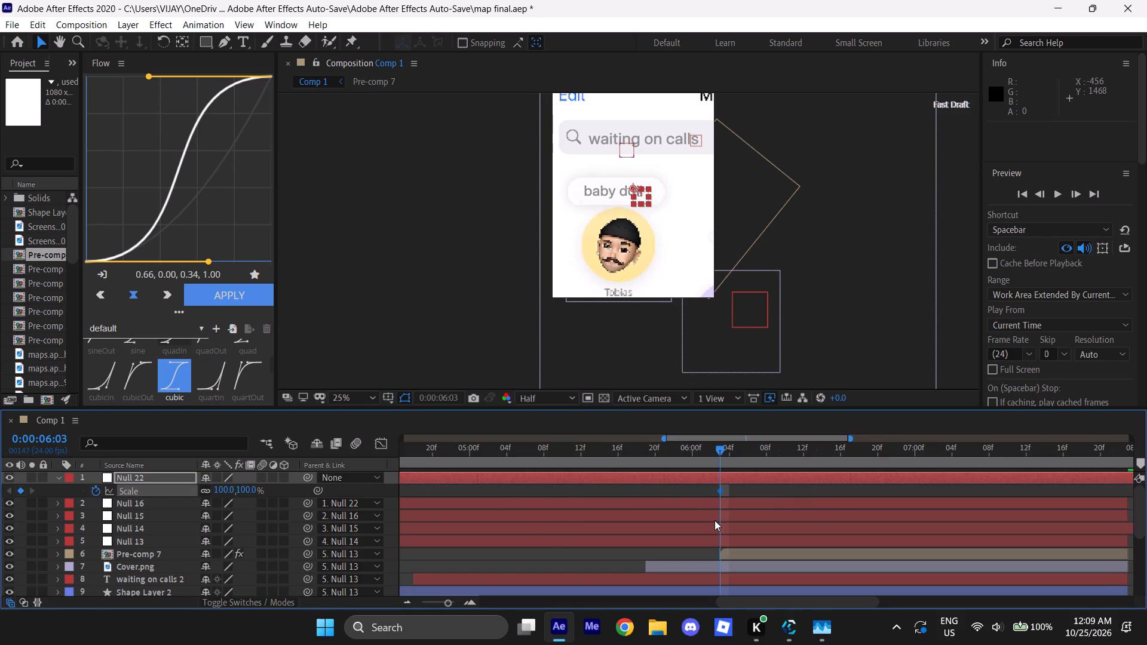
key("u")
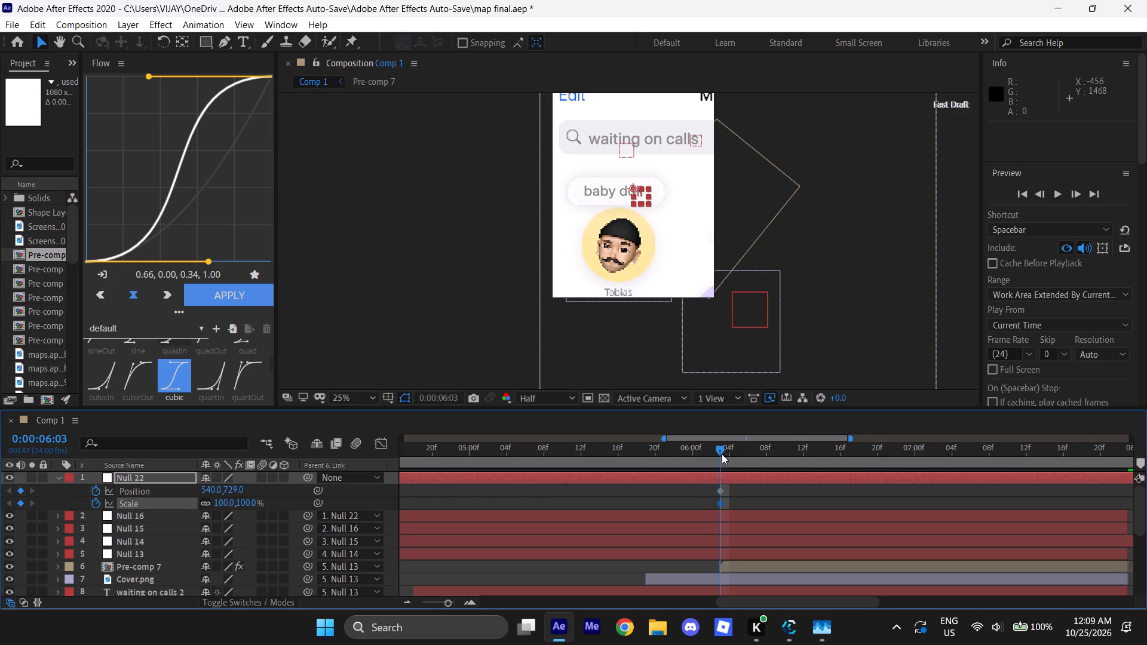
Reveal Null 16's keyframes and shift Null 22's position and scale keyframes to 0:00:05:20, aligned with Null 16's last ones.
left_click(724, 517)
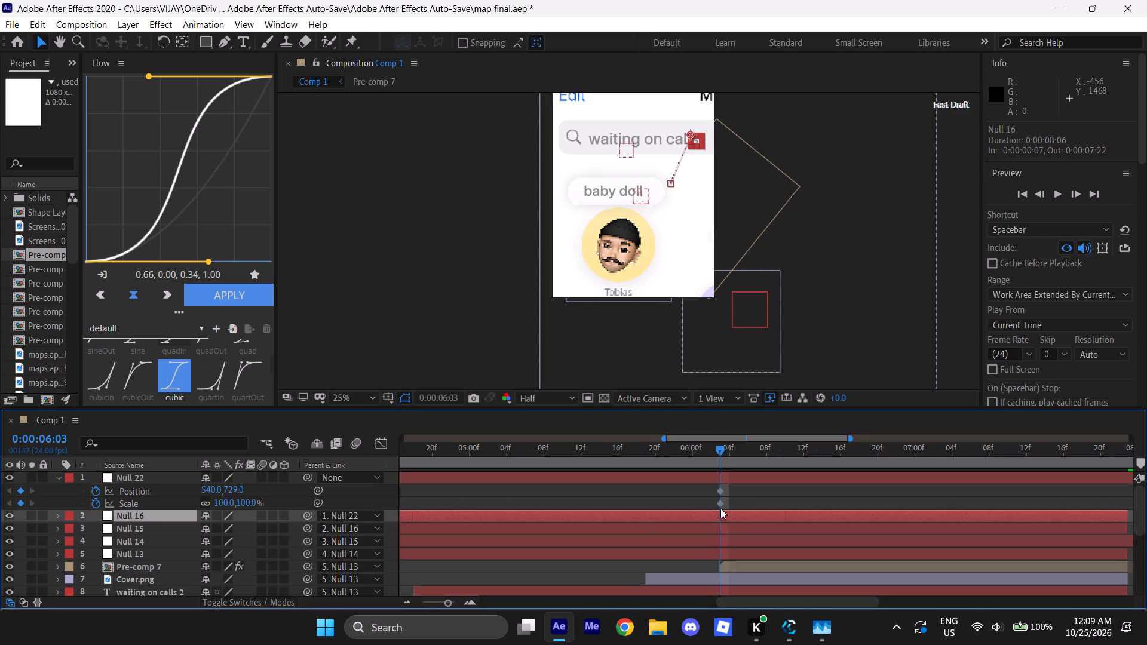
key("u")
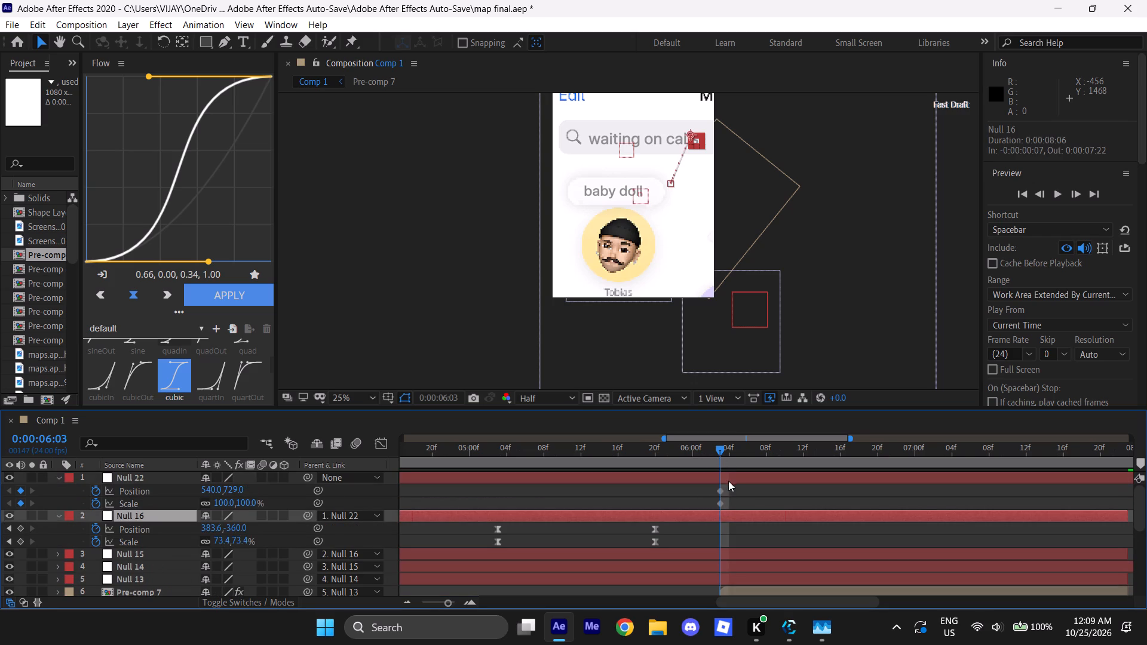
left_click_drag(728, 479, 660, 495)
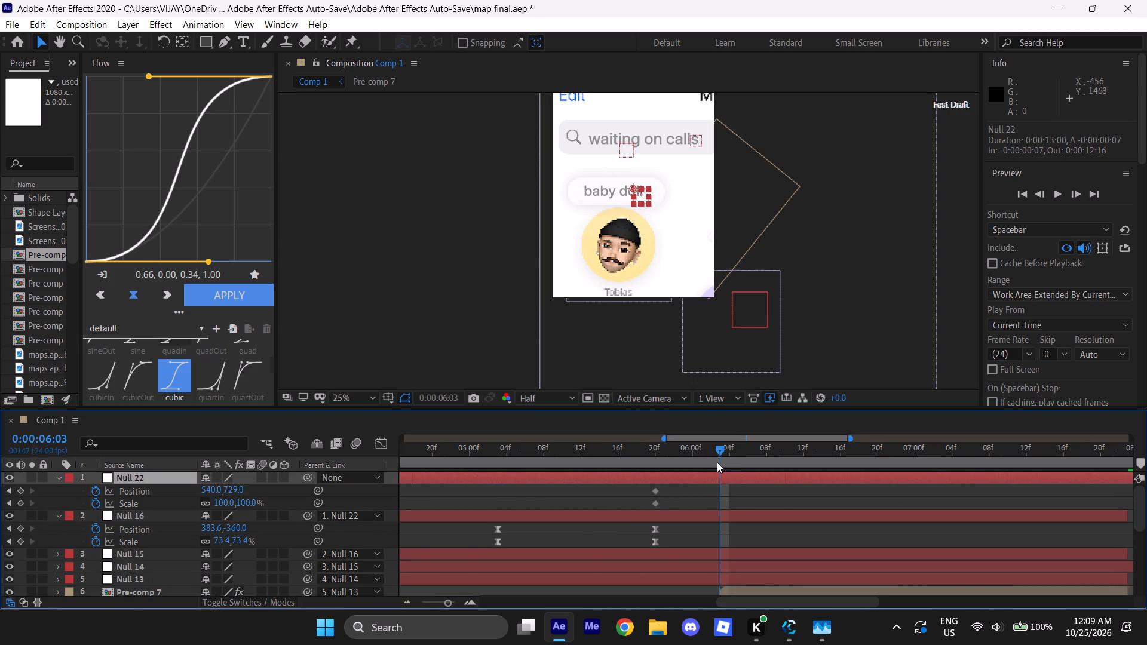
At 0:00:06:07, keyframe Null 22's position at about -47, 28 to frame the "flippin'" bubble and the guitar cover.
left_click_drag(718, 452, 753, 451)
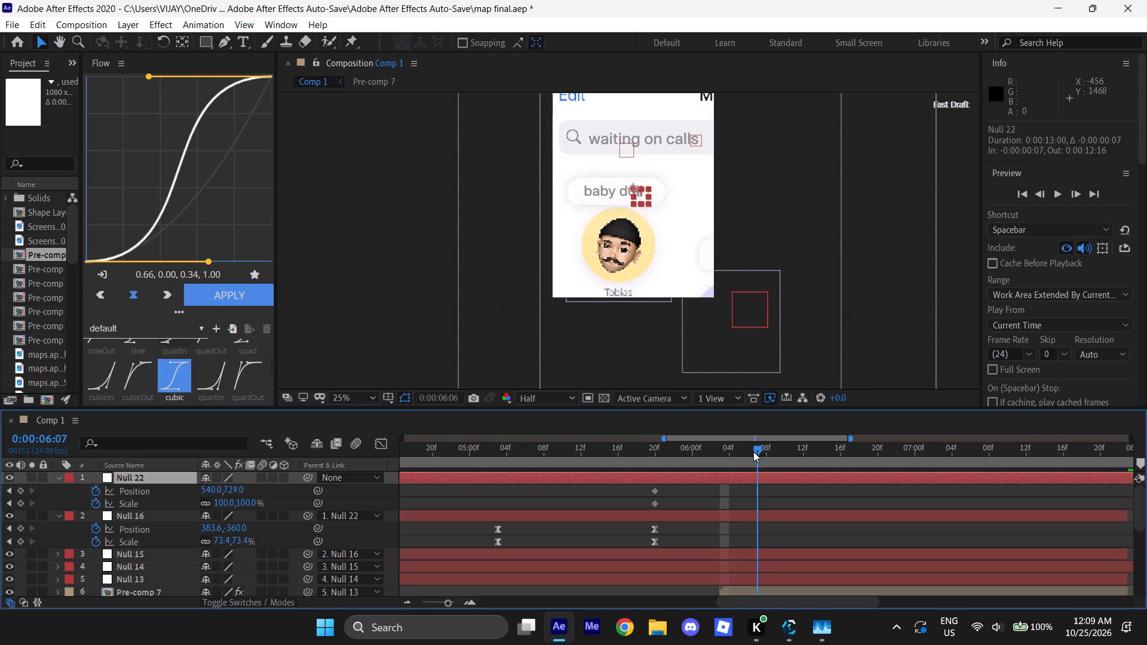
left_click_drag(753, 451, 757, 450)
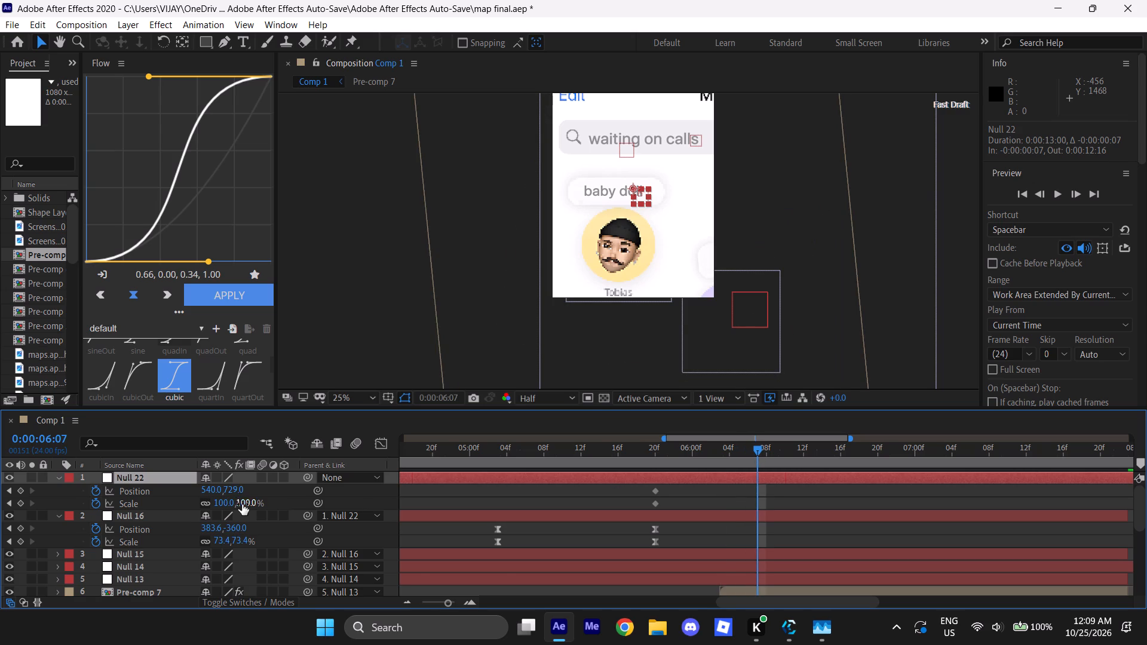
left_click_drag(217, 492, 0, 458)
left_click_drag(213, 489, 10, 447)
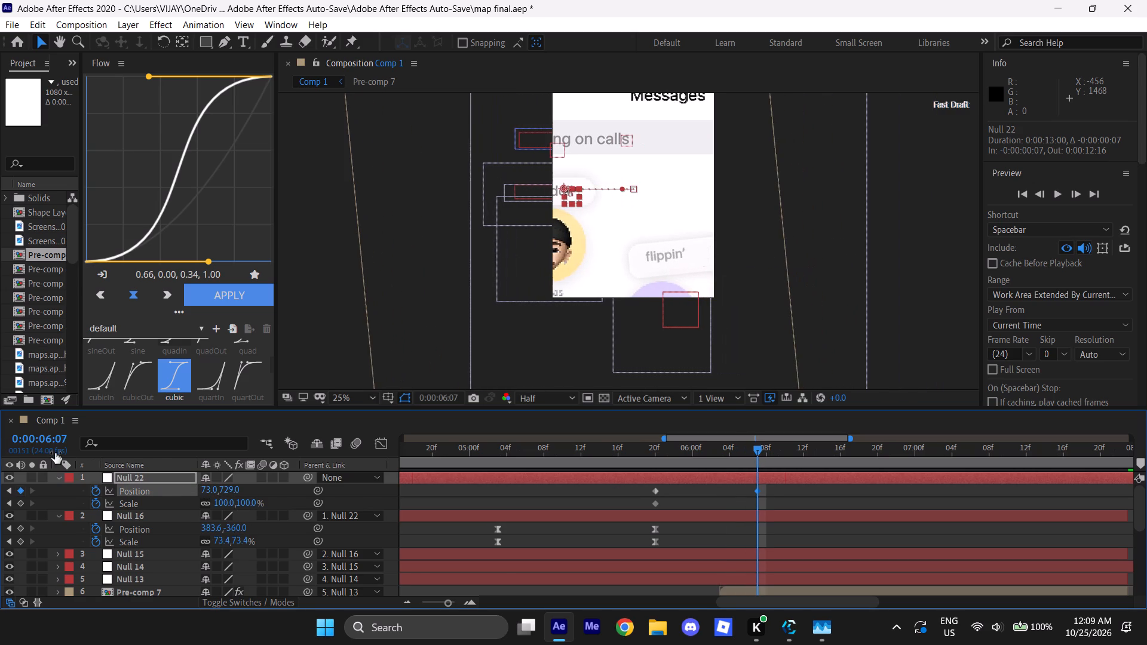
left_click_drag(215, 492, 5, 440)
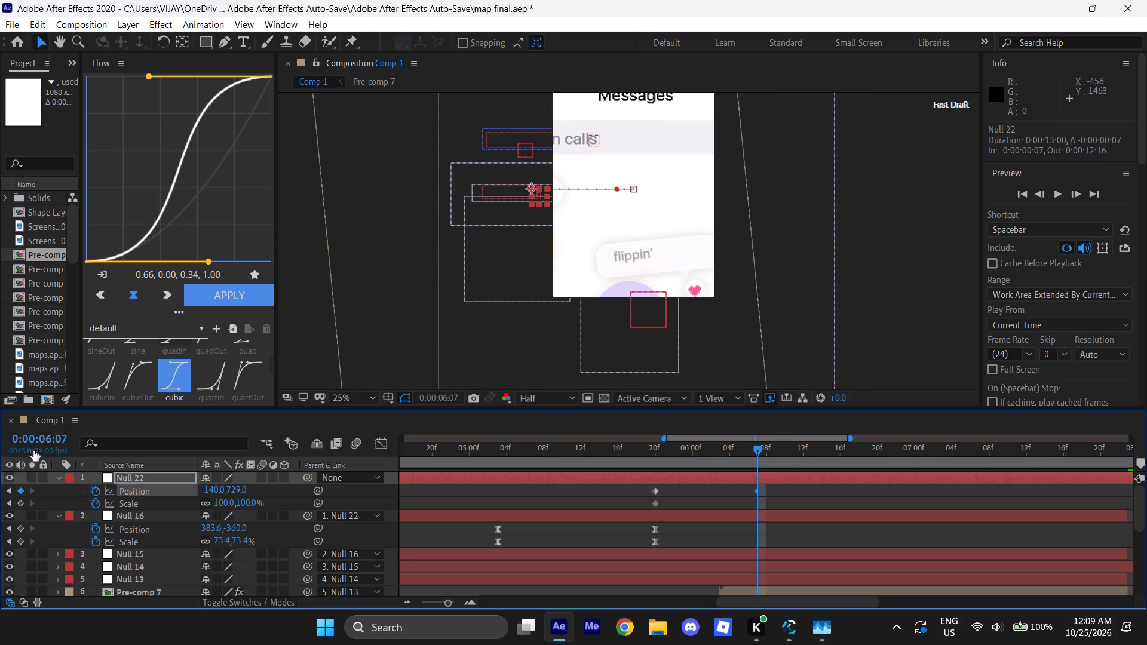
left_click_drag(212, 491, 299, 493)
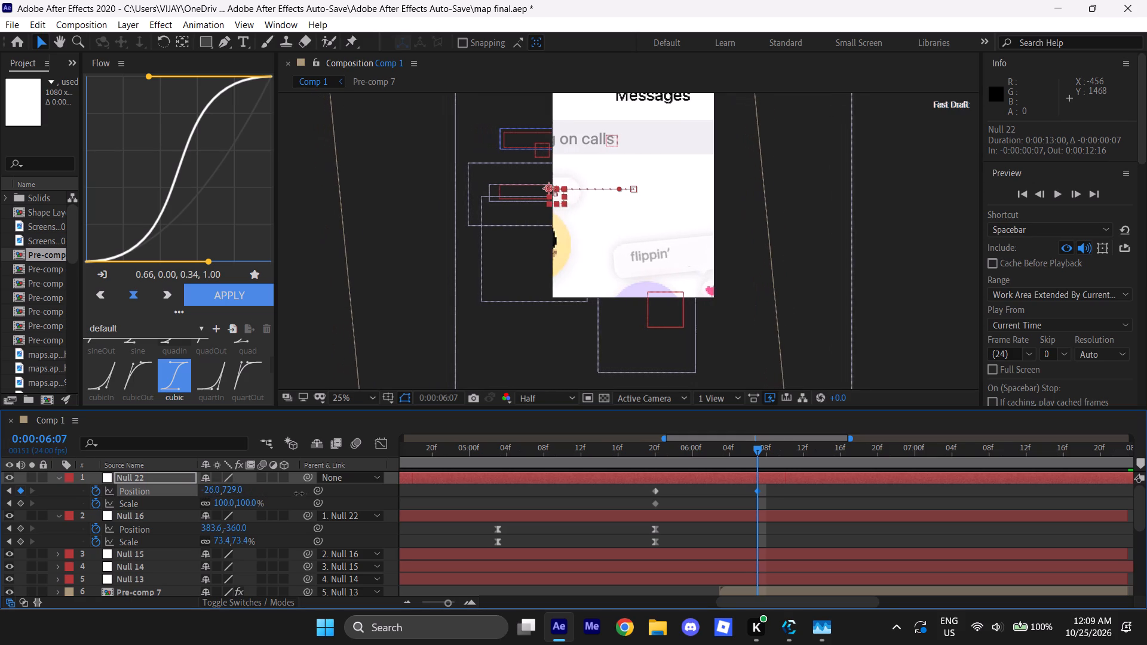
left_click_drag(299, 493, 282, 491)
left_click_drag(240, 493, 267, 166)
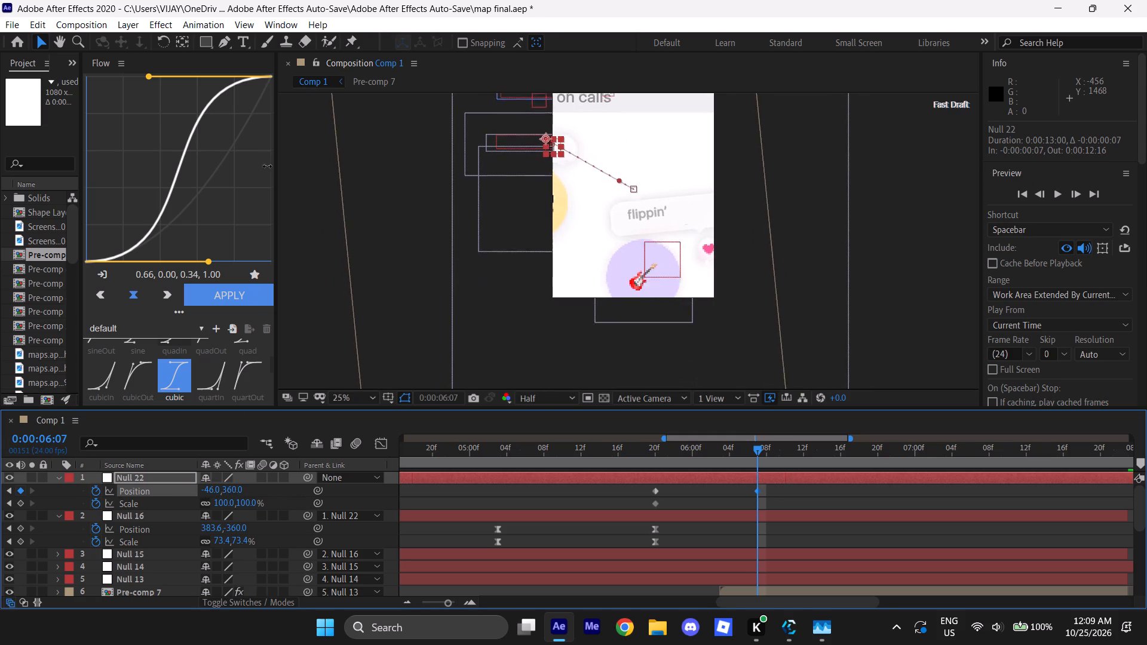
left_click_drag(267, 166, 269, 102)
left_click(235, 497)
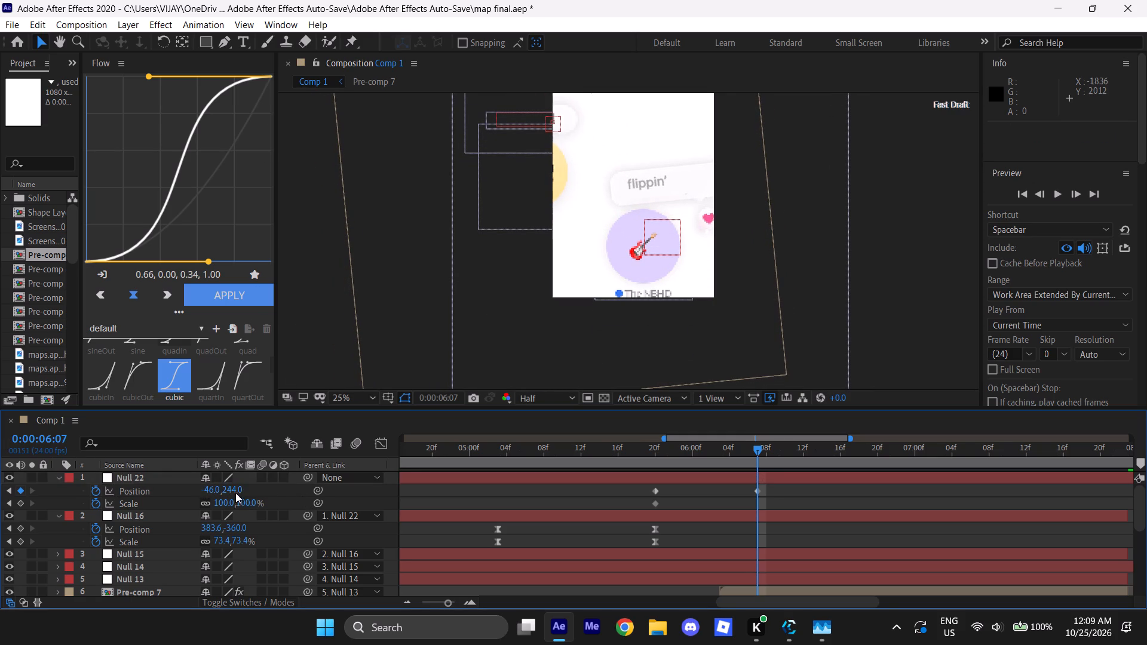
left_click_drag(234, 489, 263, 302)
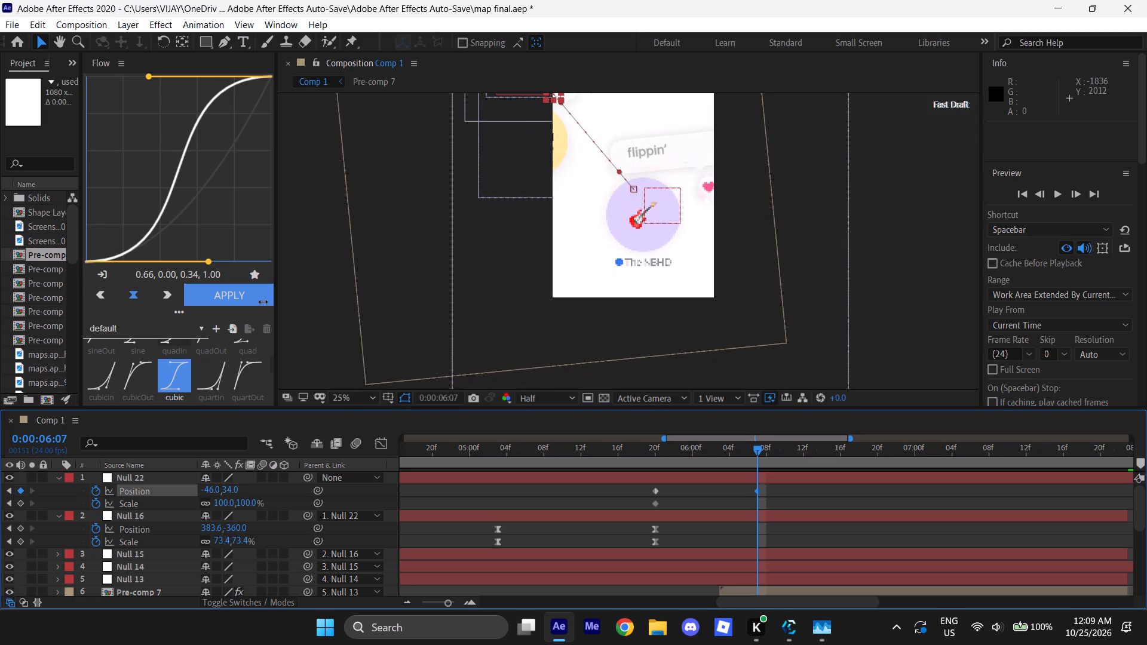
left_click_drag(263, 302, 267, 294)
left_click(211, 493)
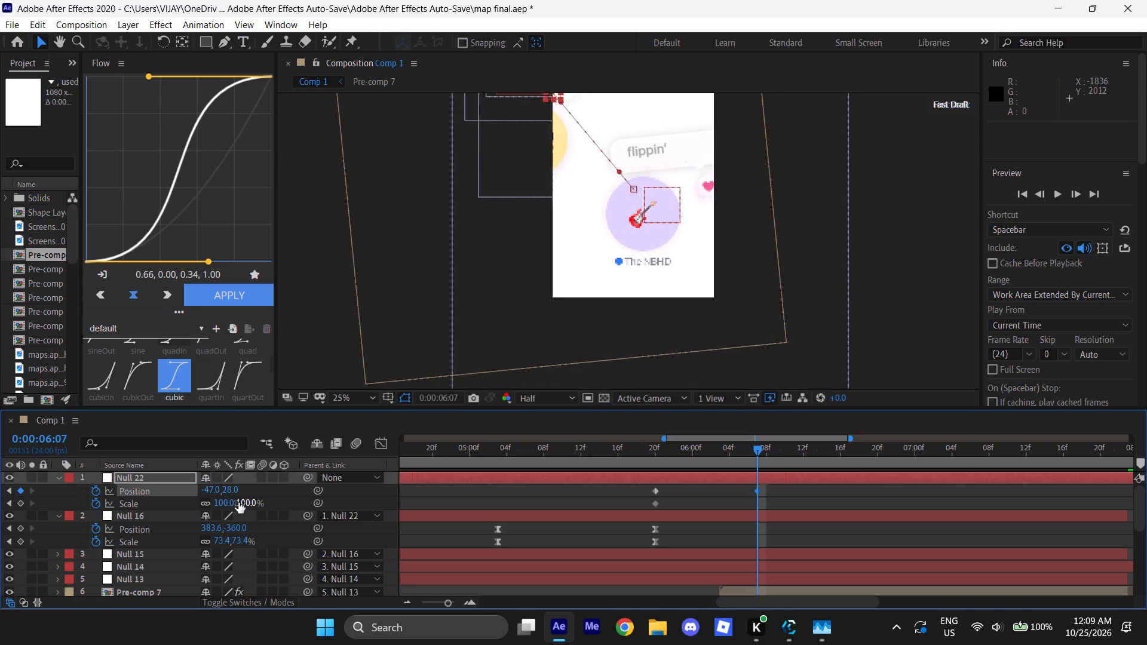
Set Null 22's scale to 89% at 0:00:06:07 and readjust its position to 24, 237.
left_click_drag(241, 503, 247, 518)
left_click_drag(231, 488, 301, 590)
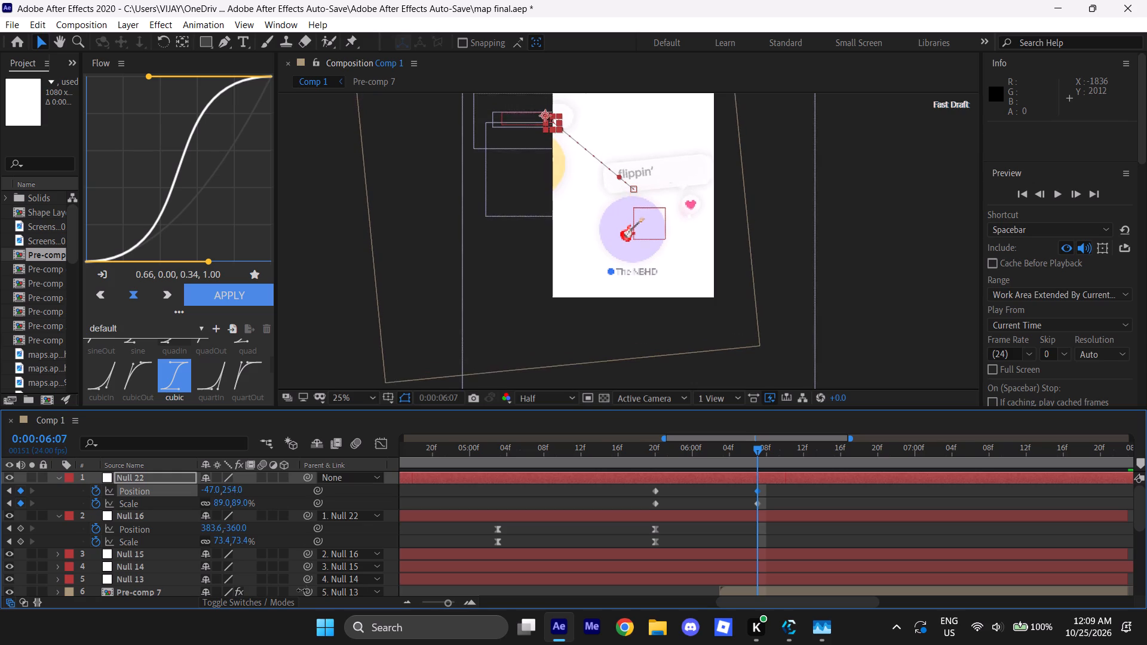
left_click_drag(301, 590, 306, 565)
left_click_drag(217, 493, 269, 491)
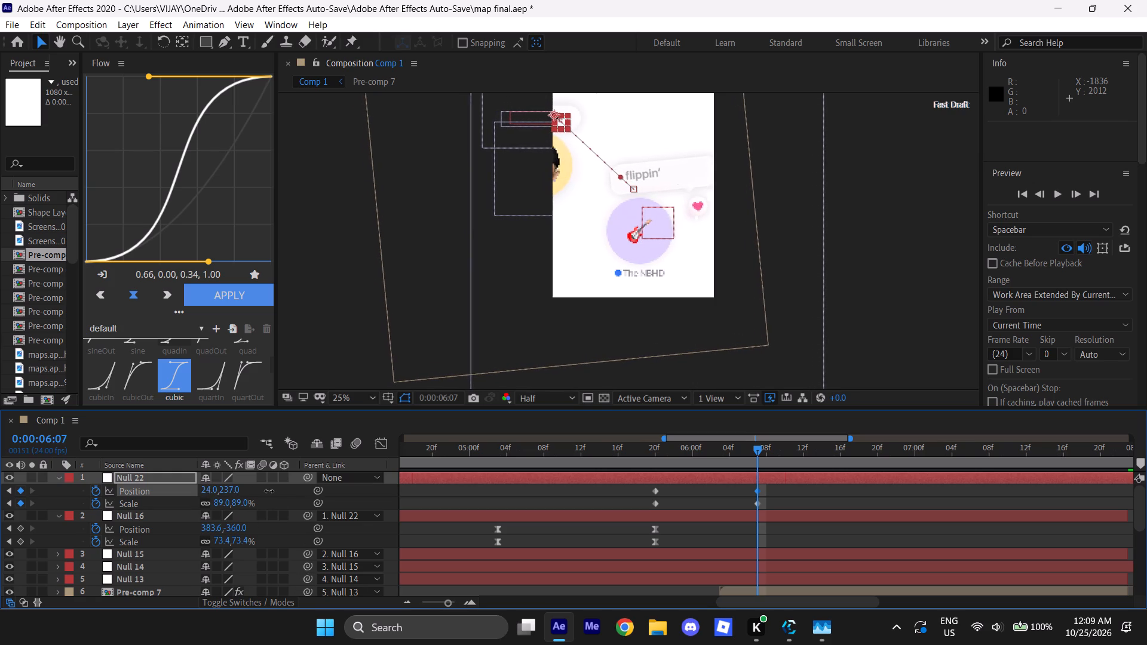
left_click_drag(269, 491, 268, 491)
At 0:00:05:20, set Null 16's scale keyframe to 63.4% and its position keyframe to 182.6, -427.
scroll(634, 219, "down", 1)
scroll(634, 209, "up", 1)
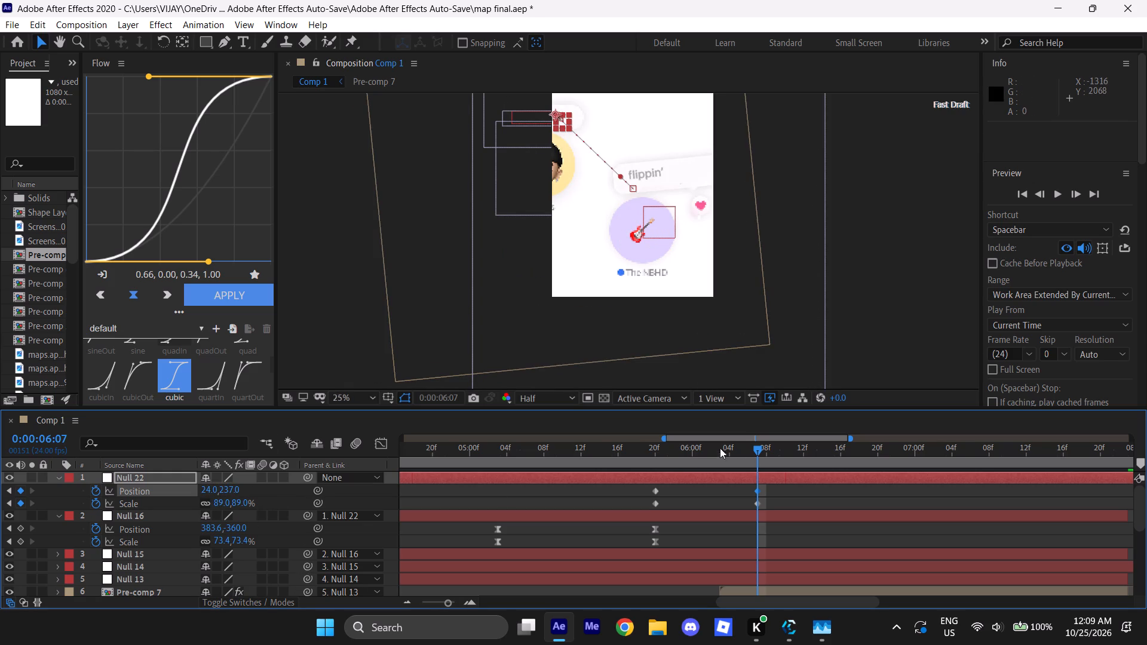
left_click_drag(752, 449, 697, 466)
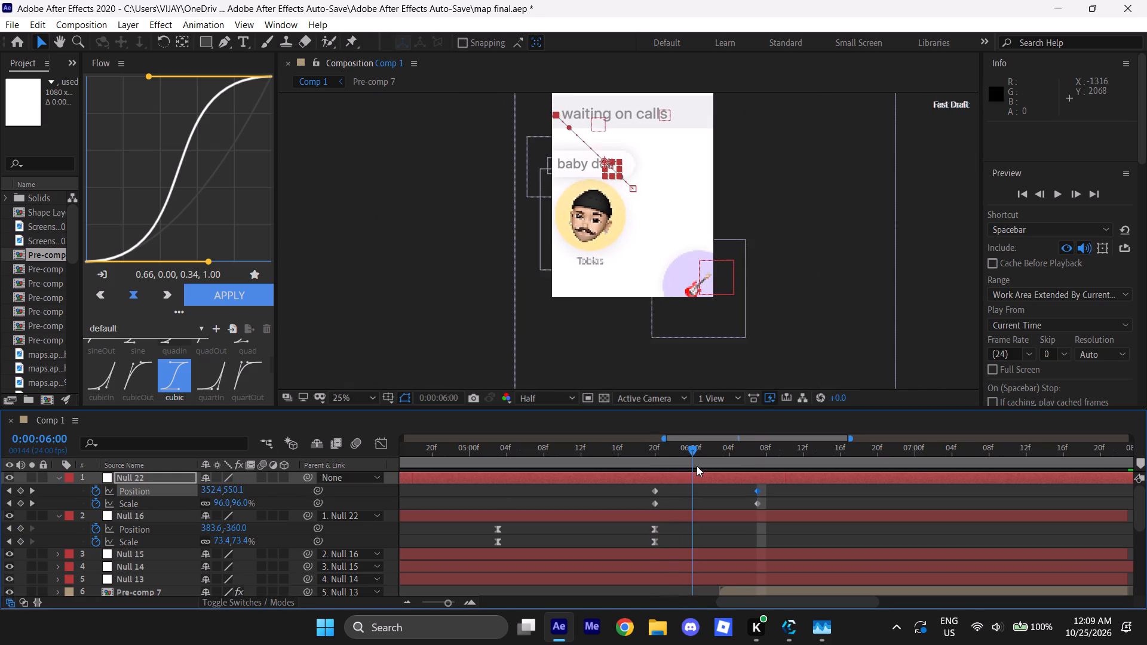
left_click_drag(697, 466, 609, 476)
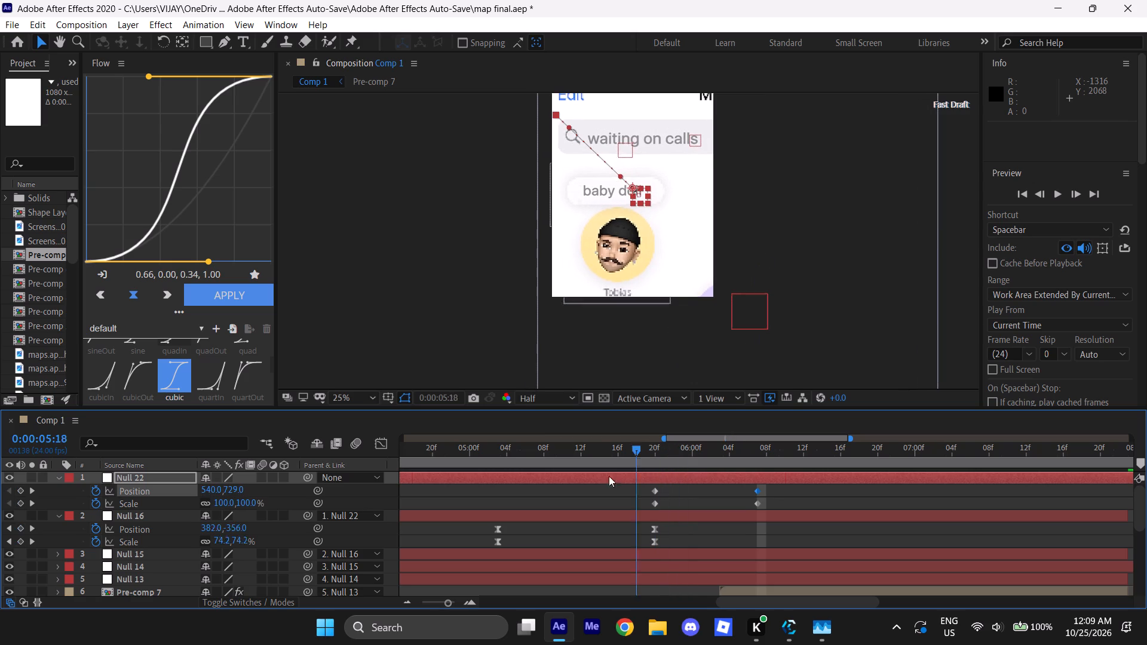
left_click_drag(609, 476, 677, 460)
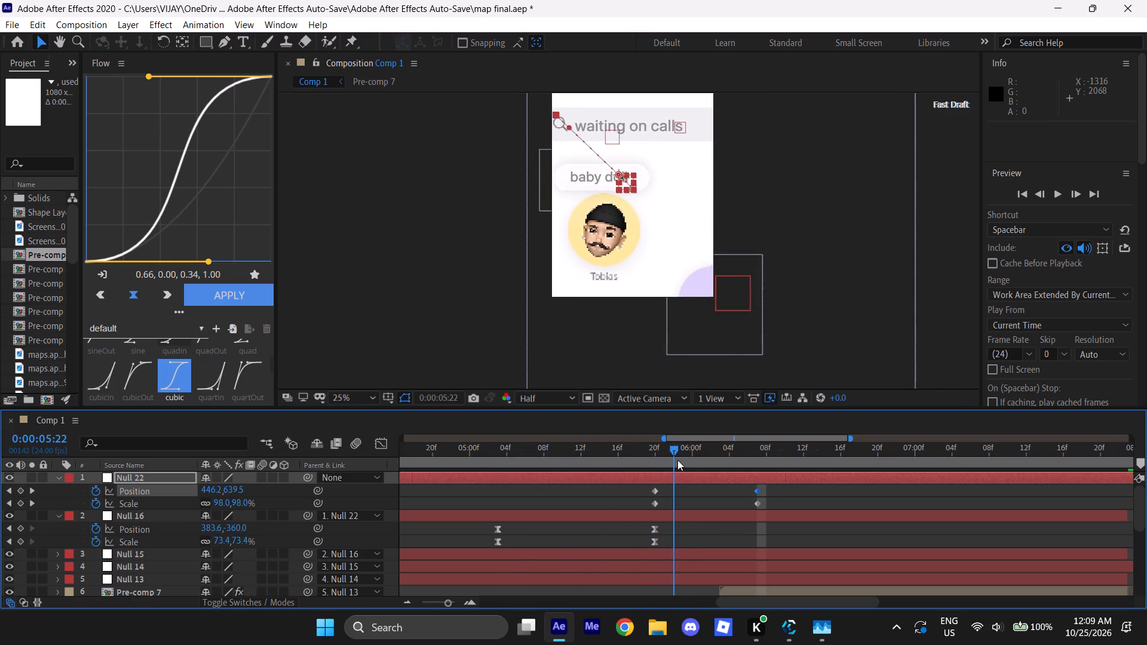
left_click_drag(677, 460, 652, 469)
left_click(651, 533)
left_click(657, 529)
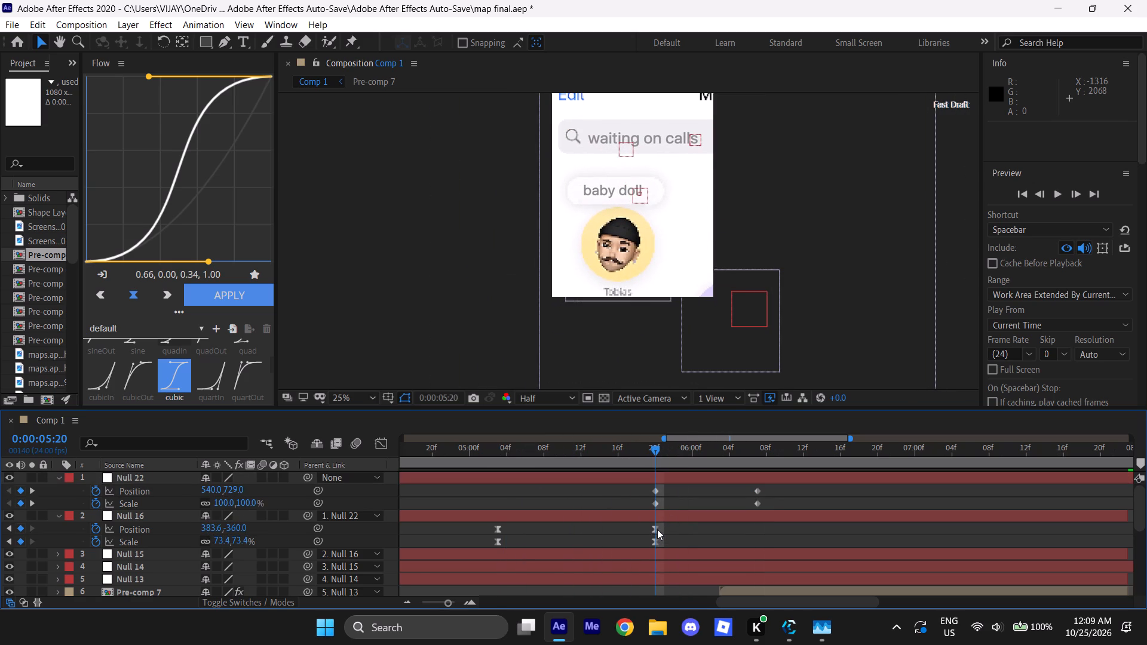
left_click(652, 541)
left_click_drag(667, 527, 651, 541)
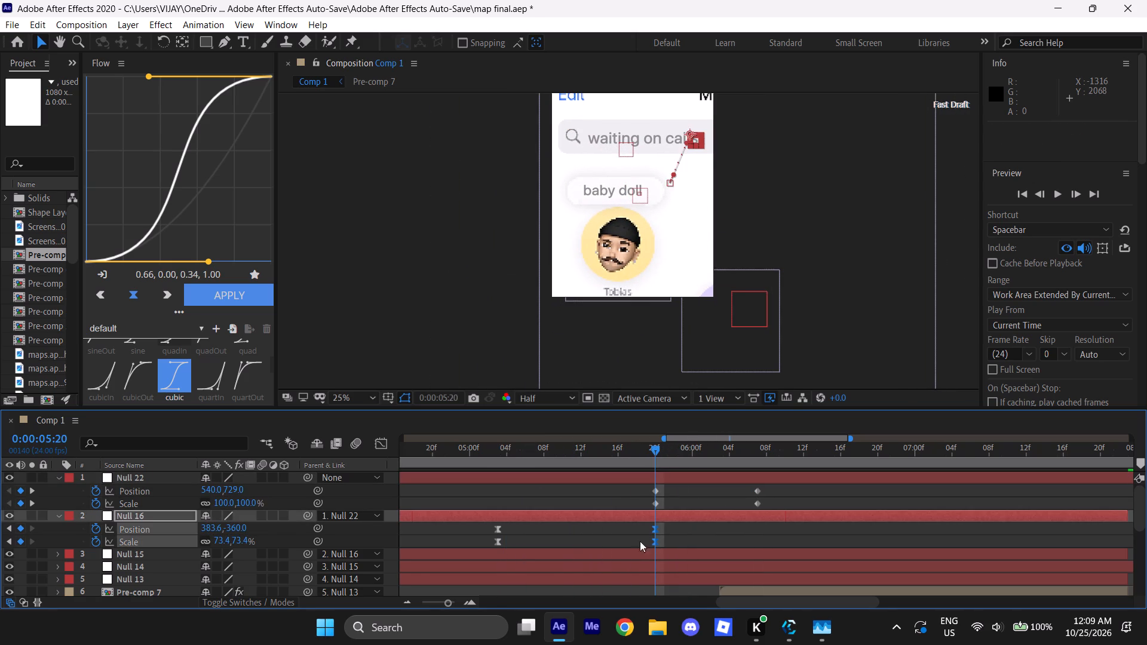
left_click_drag(238, 543, 234, 561)
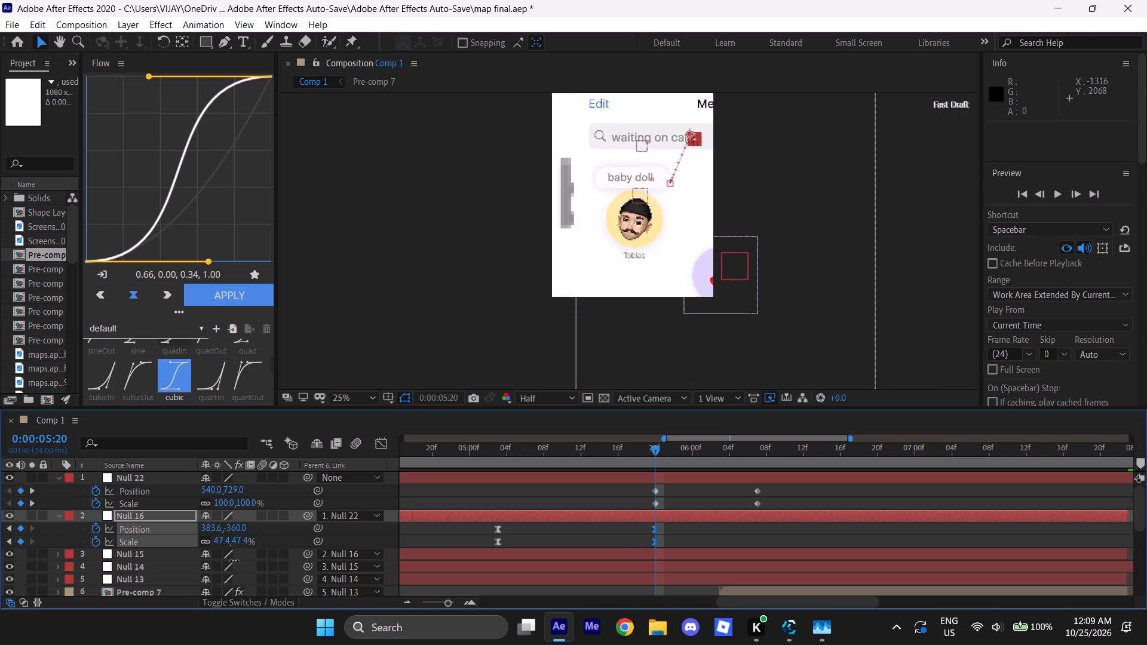
left_click_drag(234, 561, 239, 552)
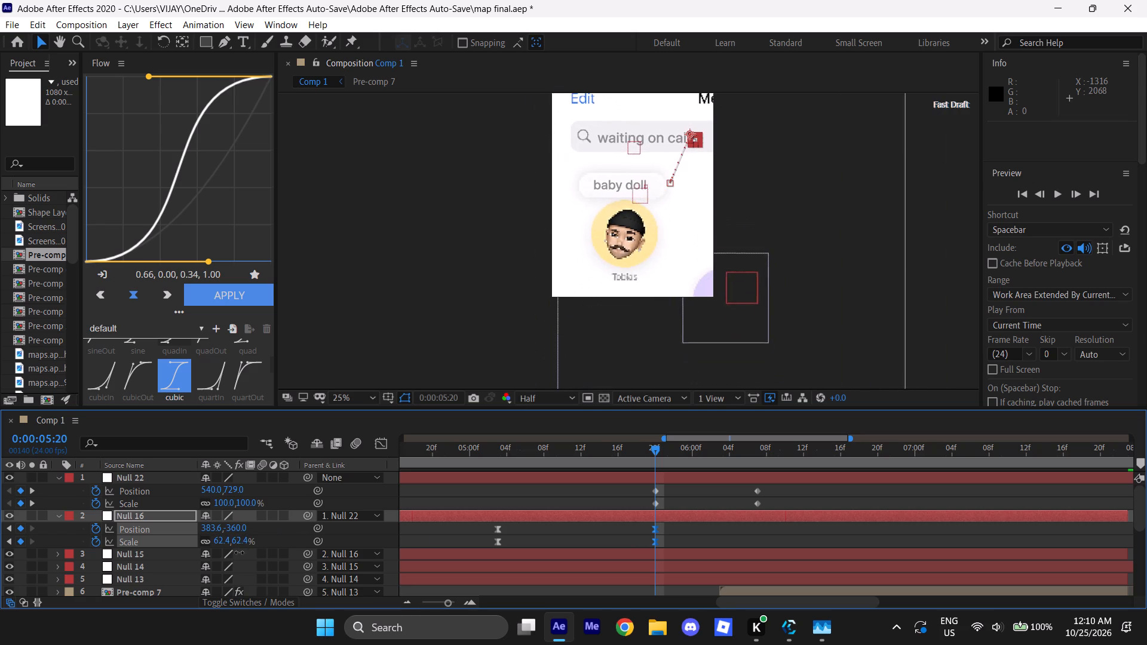
left_click_drag(239, 552, 239, 551)
left_click_drag(236, 530, 192, 524)
left_click_drag(210, 529, 4, 470)
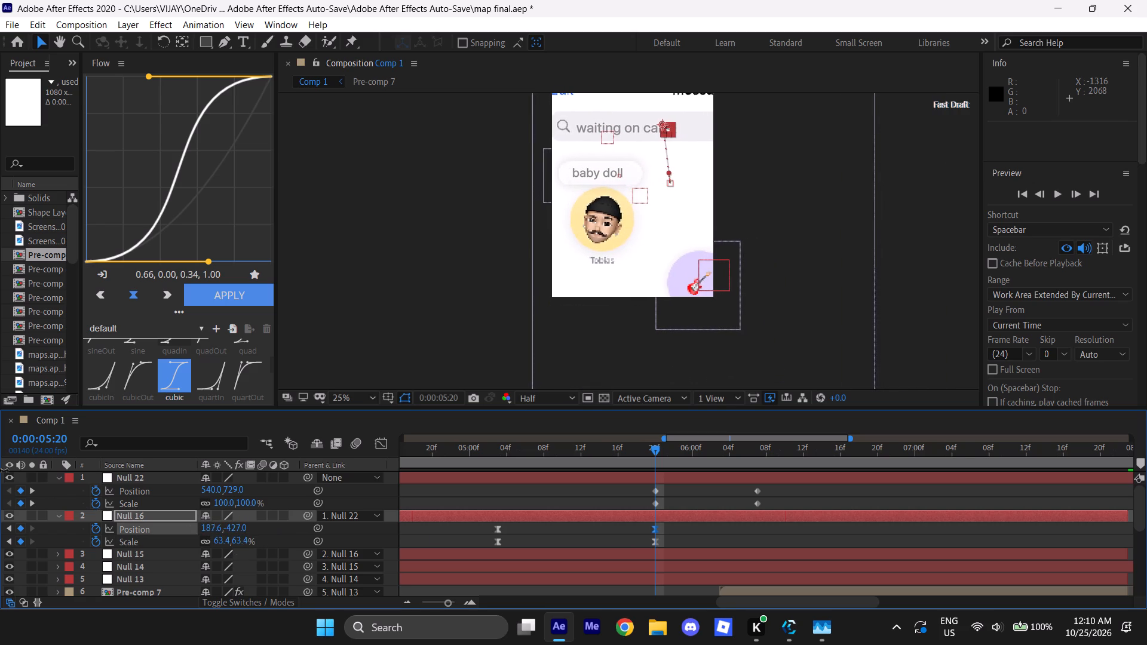
left_click_drag(4, 470, 0, 468)
Move Cover.png up level with the Tobias contact picture, to position about 10.9, -123.9.
left_click_drag(688, 277, 682, 267)
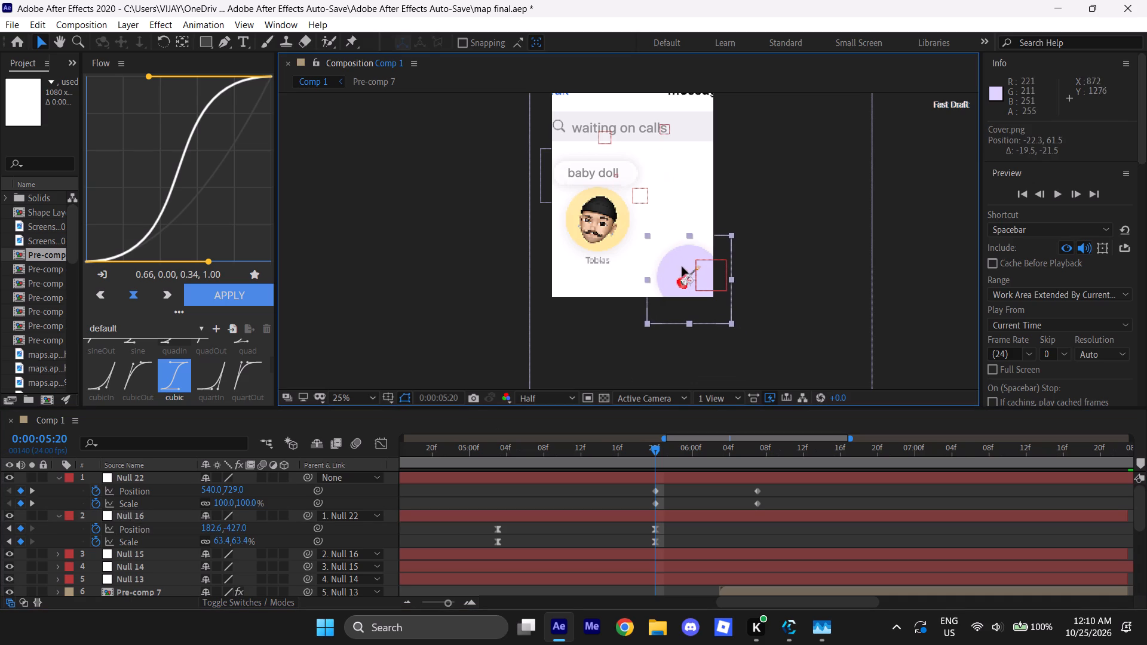
left_click_drag(682, 267, 686, 264)
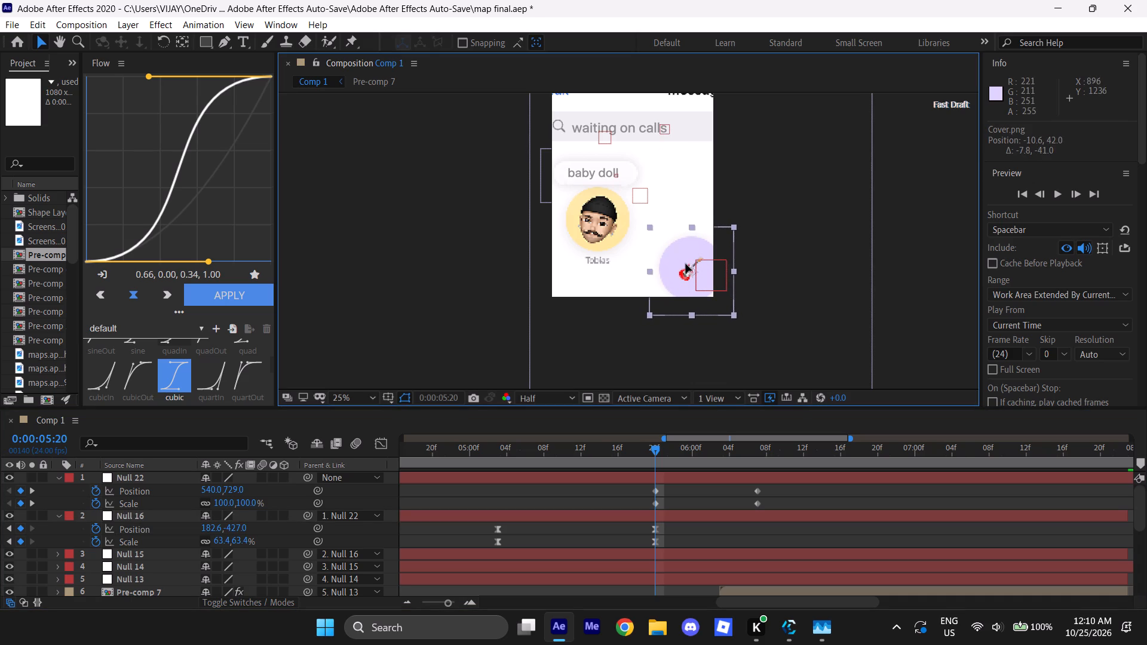
left_click_drag(686, 264, 697, 212)
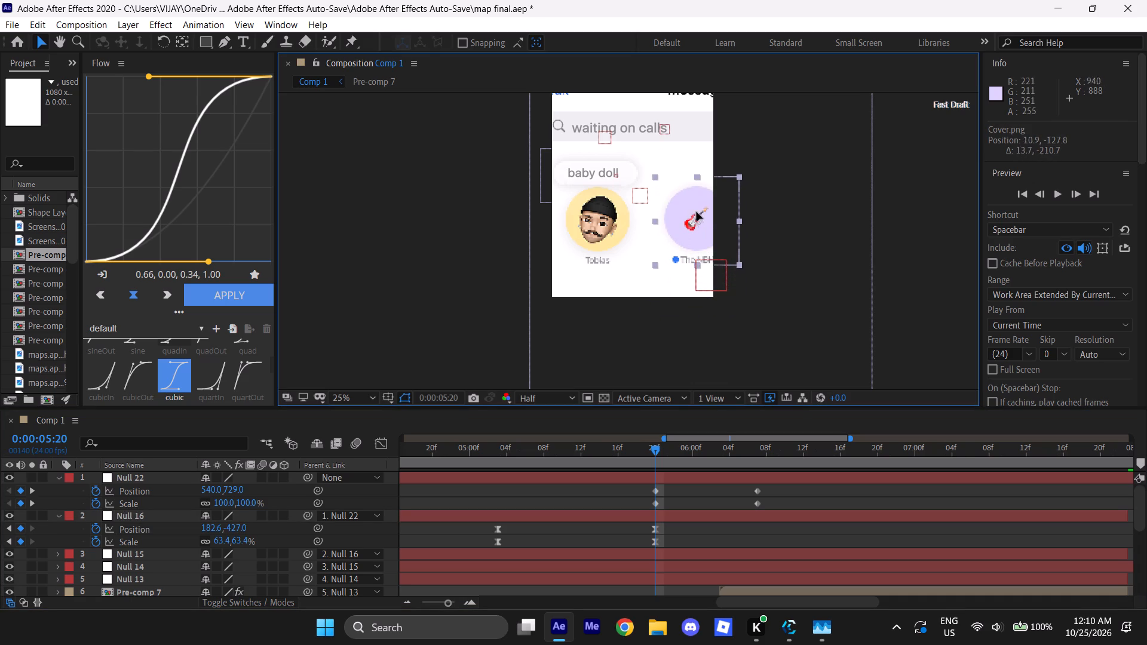
left_click_drag(697, 212, 692, 211)
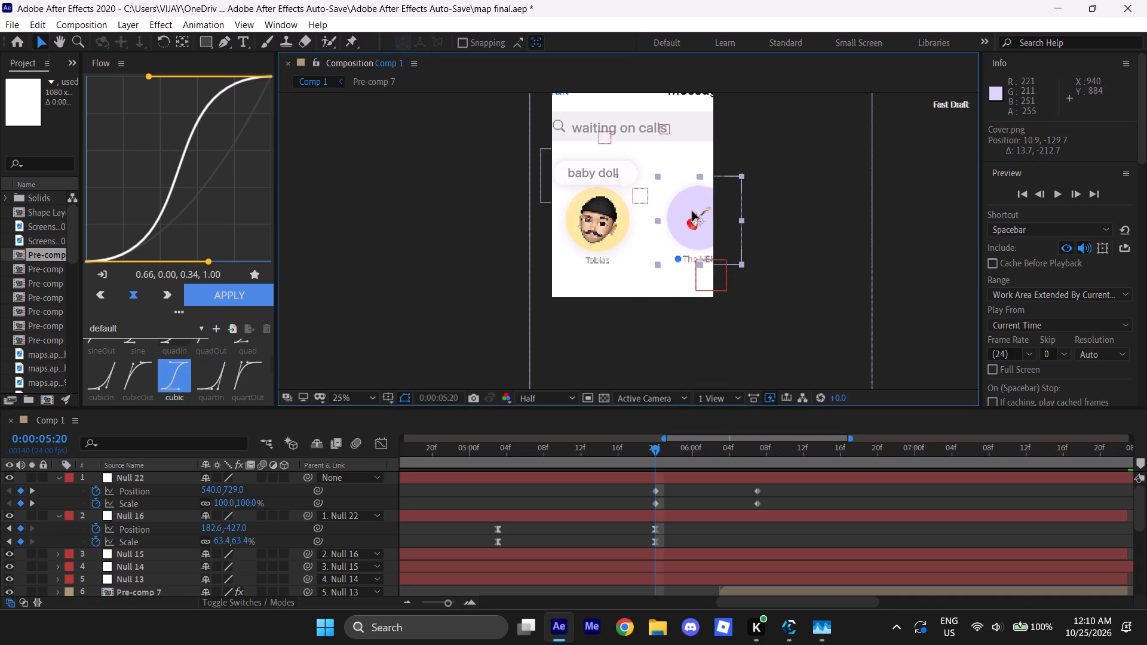
left_click_drag(692, 211, 692, 213)
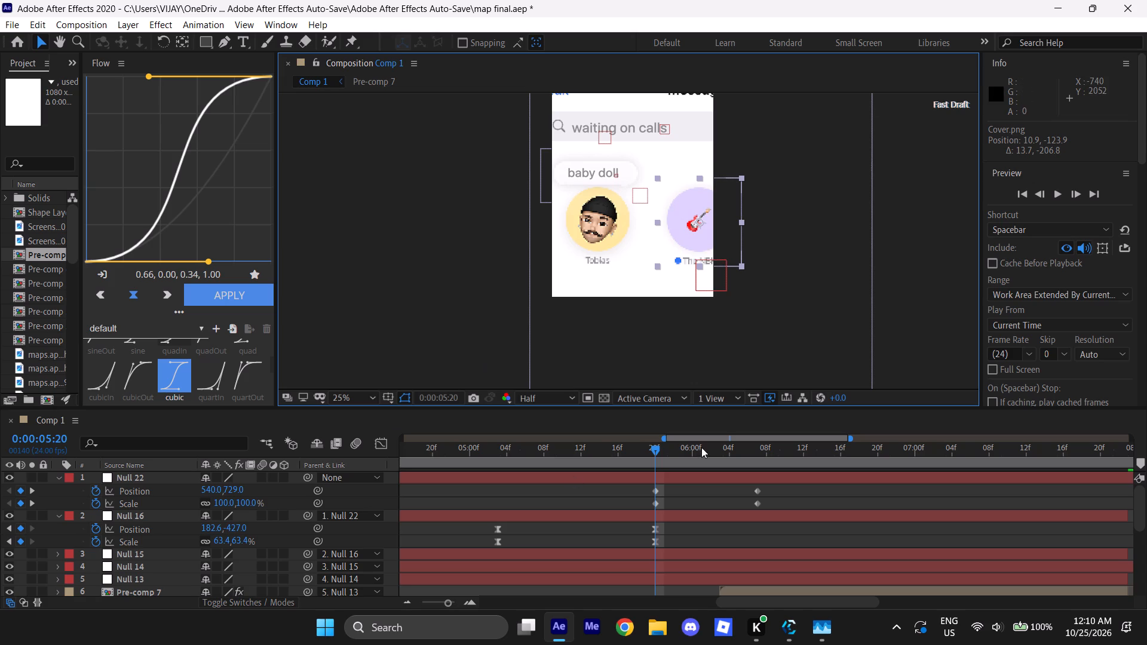
Extend the start of the Cover.png layer back to 0:00:05:01.
left_click_drag(658, 451, 519, 459)
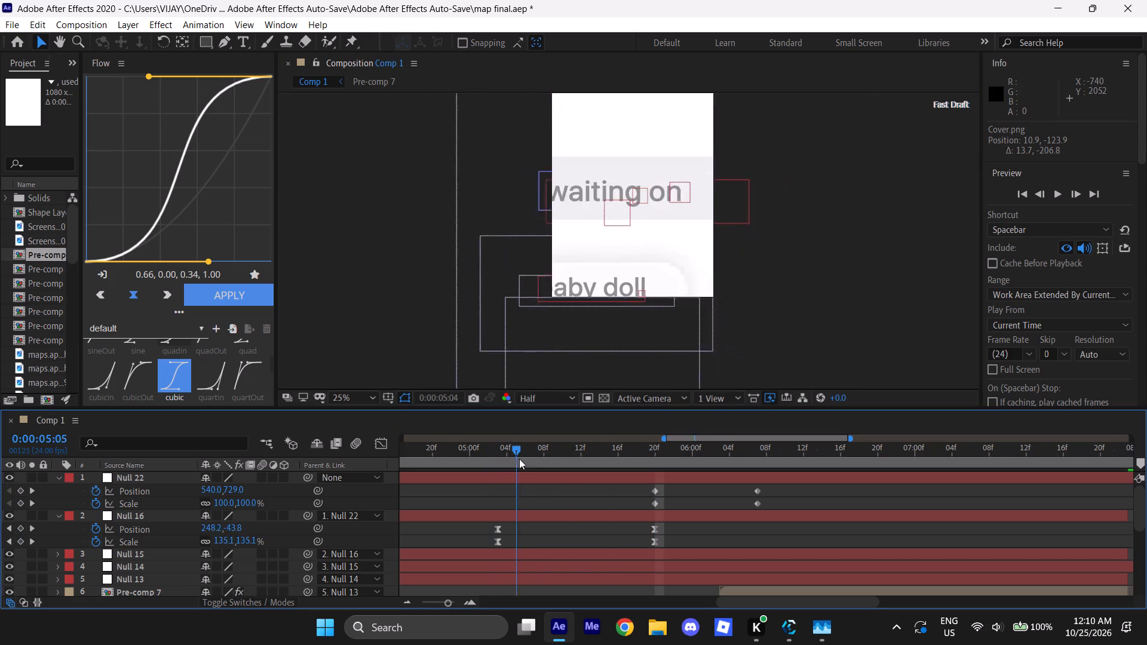
left_click_drag(519, 459, 654, 432)
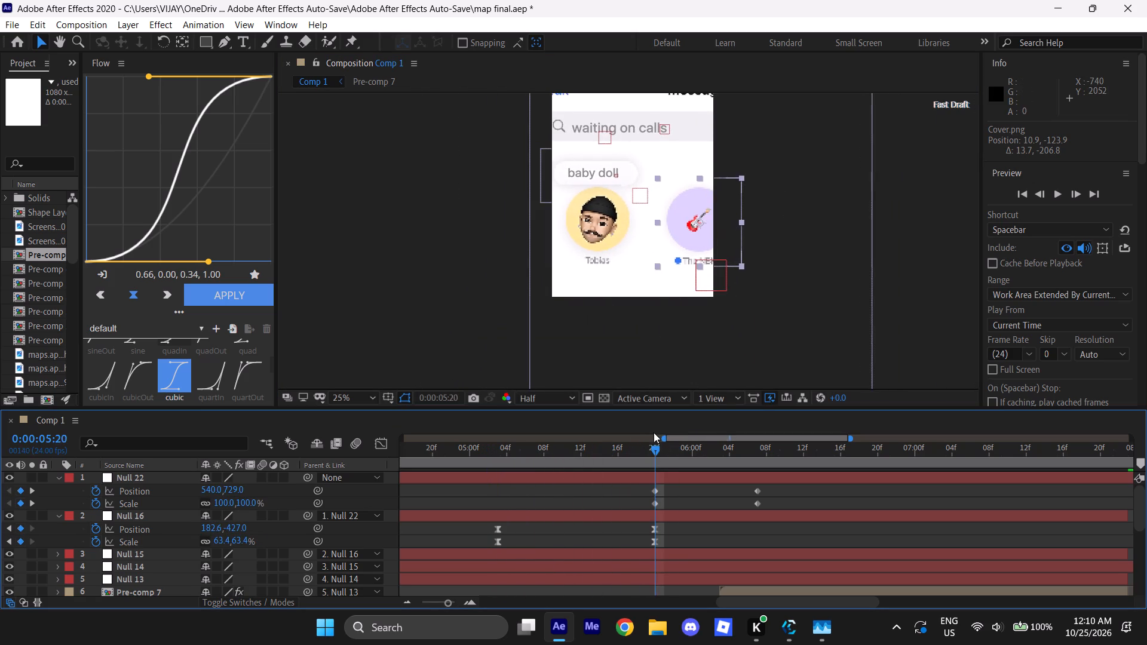
left_click_drag(654, 432, 600, 451)
scroll(708, 505, "down", 2)
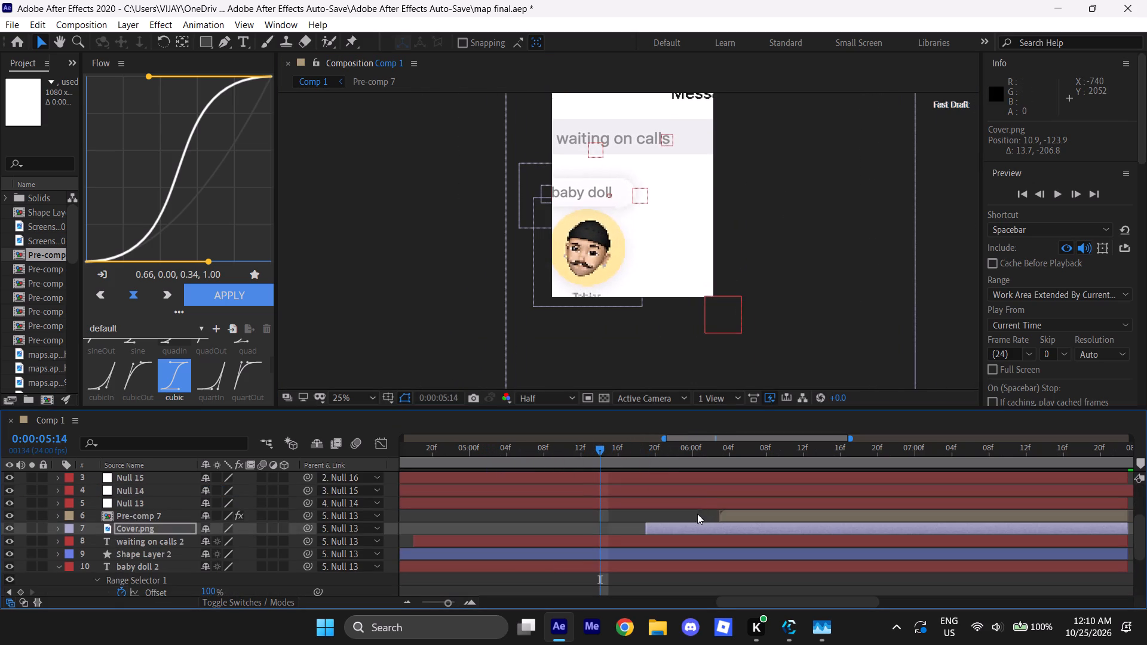
left_click_drag(646, 527, 544, 524)
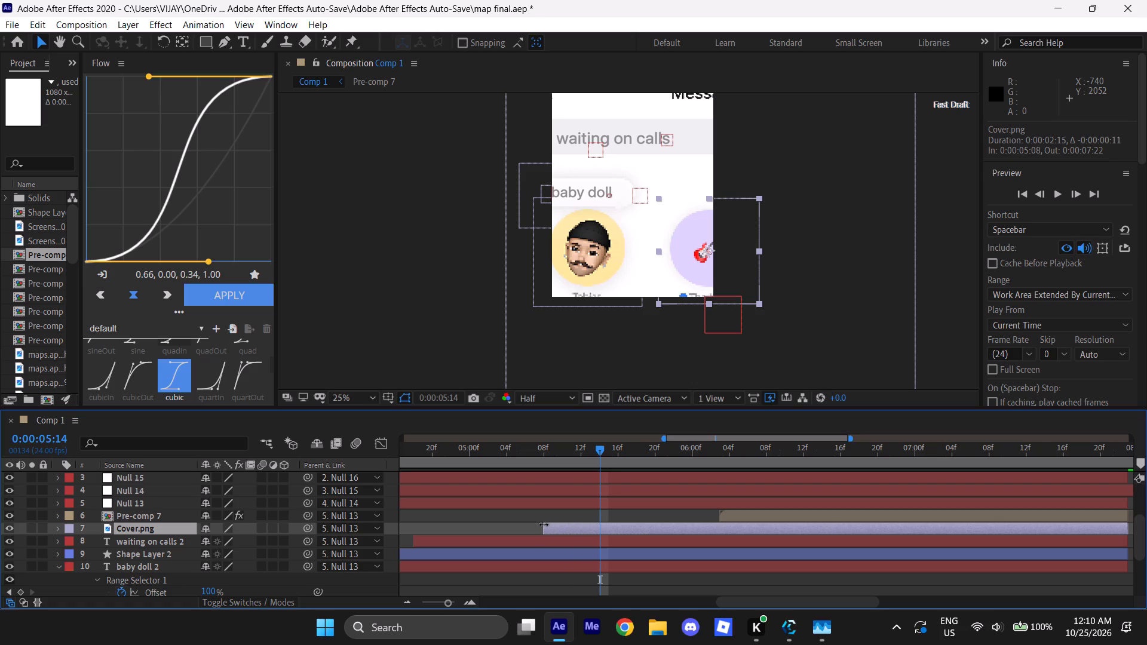
left_click_drag(544, 524, 481, 524)
Nudge Cover.png at 0:00:05:20 to position about 5, -118 to refine its alignment beside the Tobias contact.
left_click_drag(592, 451, 431, 466)
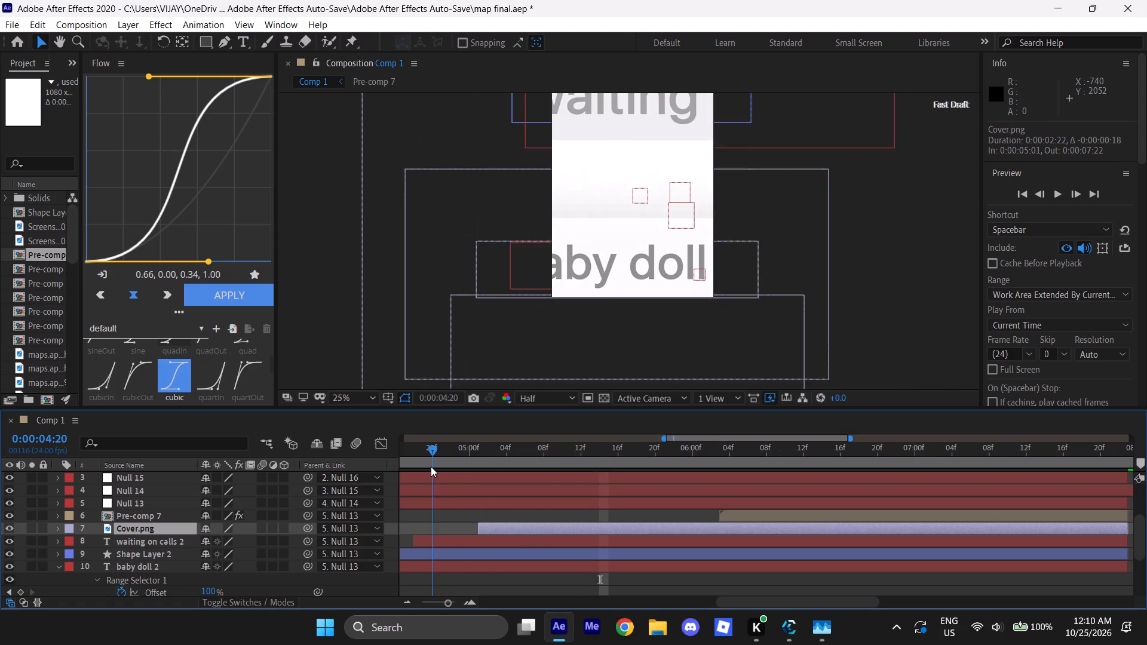
left_click_drag(431, 466, 633, 435)
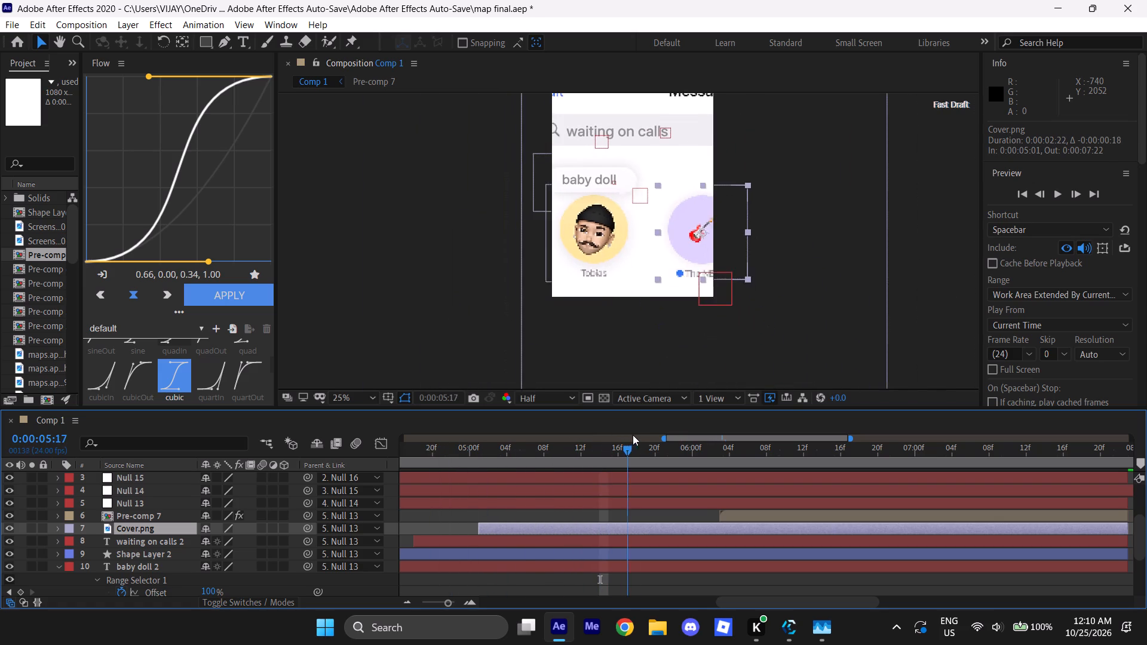
left_click_drag(633, 435, 659, 427)
left_click(697, 214)
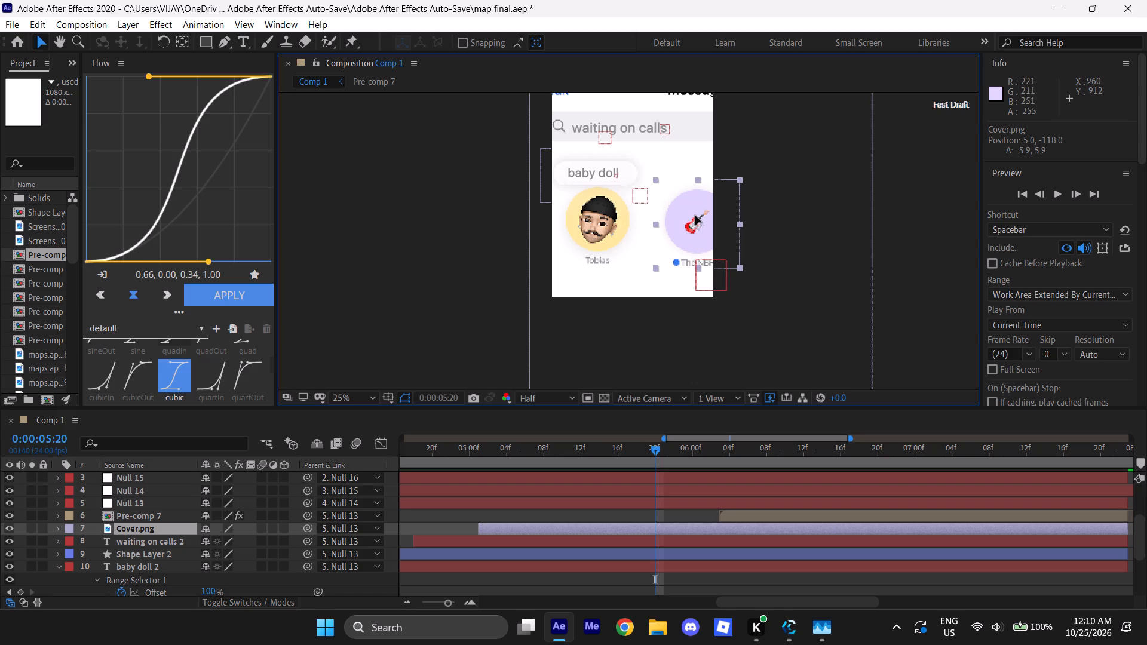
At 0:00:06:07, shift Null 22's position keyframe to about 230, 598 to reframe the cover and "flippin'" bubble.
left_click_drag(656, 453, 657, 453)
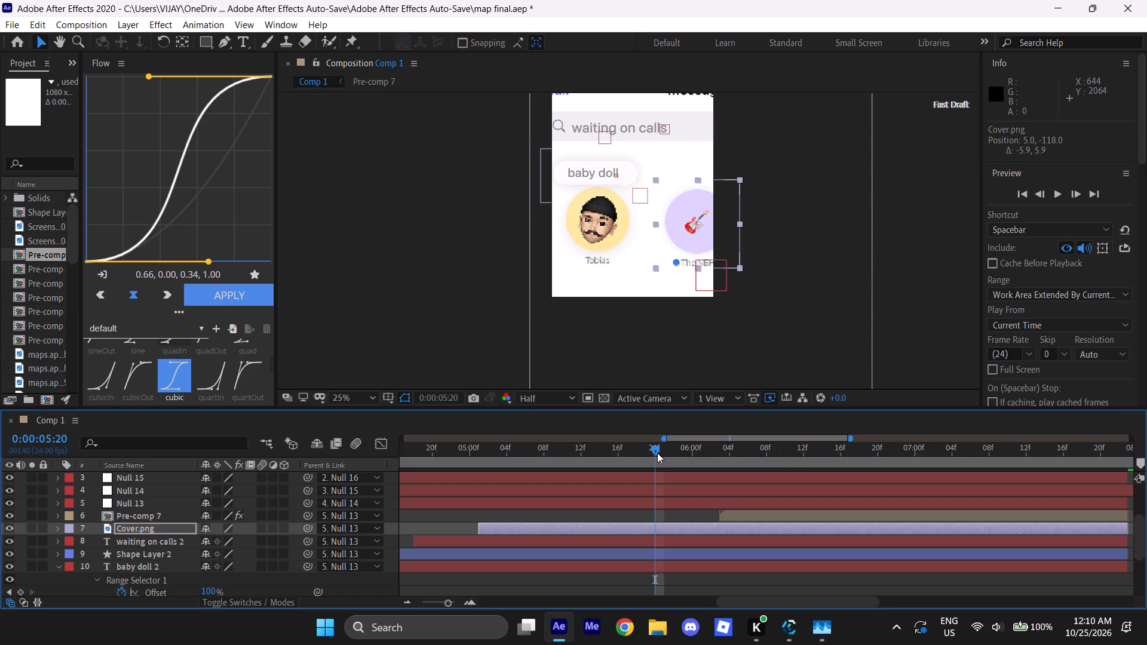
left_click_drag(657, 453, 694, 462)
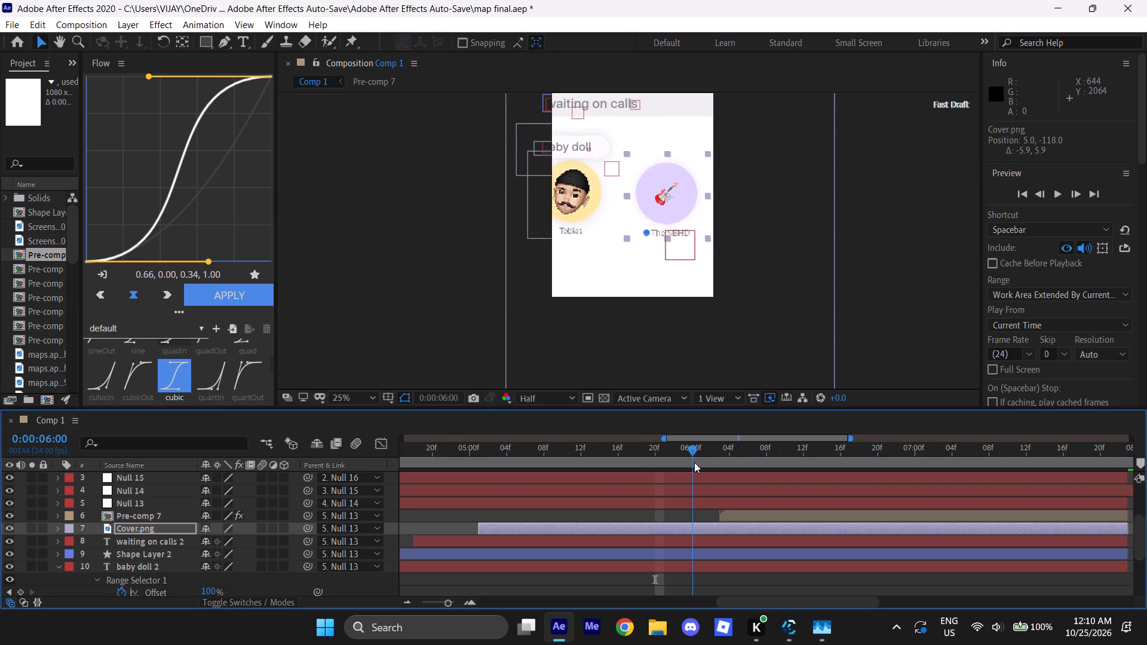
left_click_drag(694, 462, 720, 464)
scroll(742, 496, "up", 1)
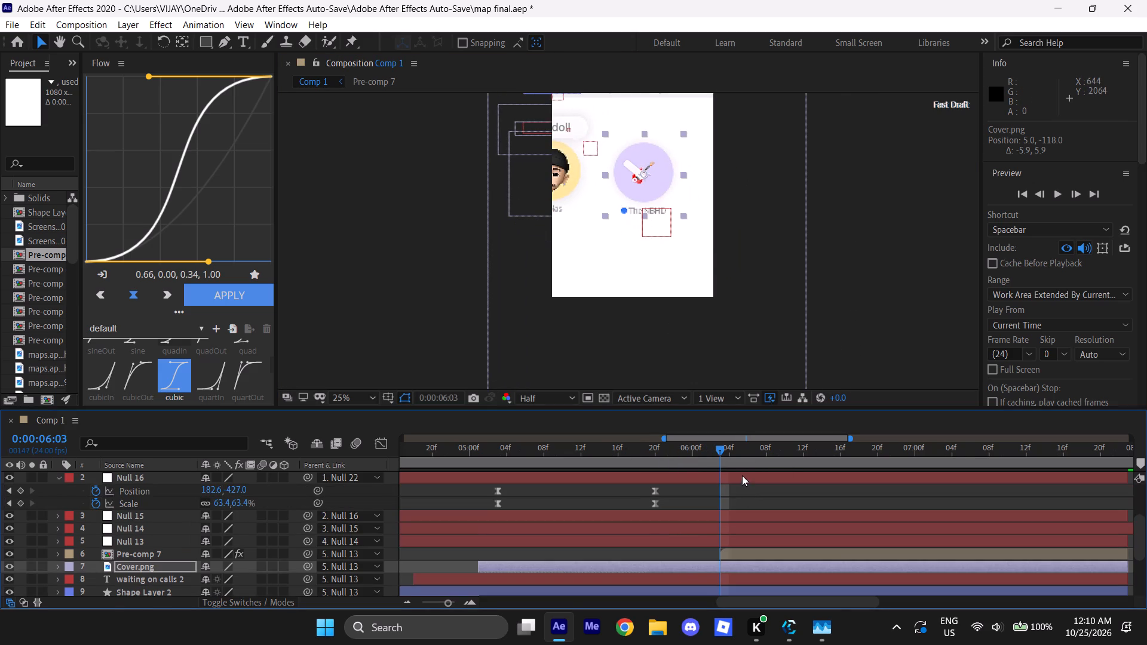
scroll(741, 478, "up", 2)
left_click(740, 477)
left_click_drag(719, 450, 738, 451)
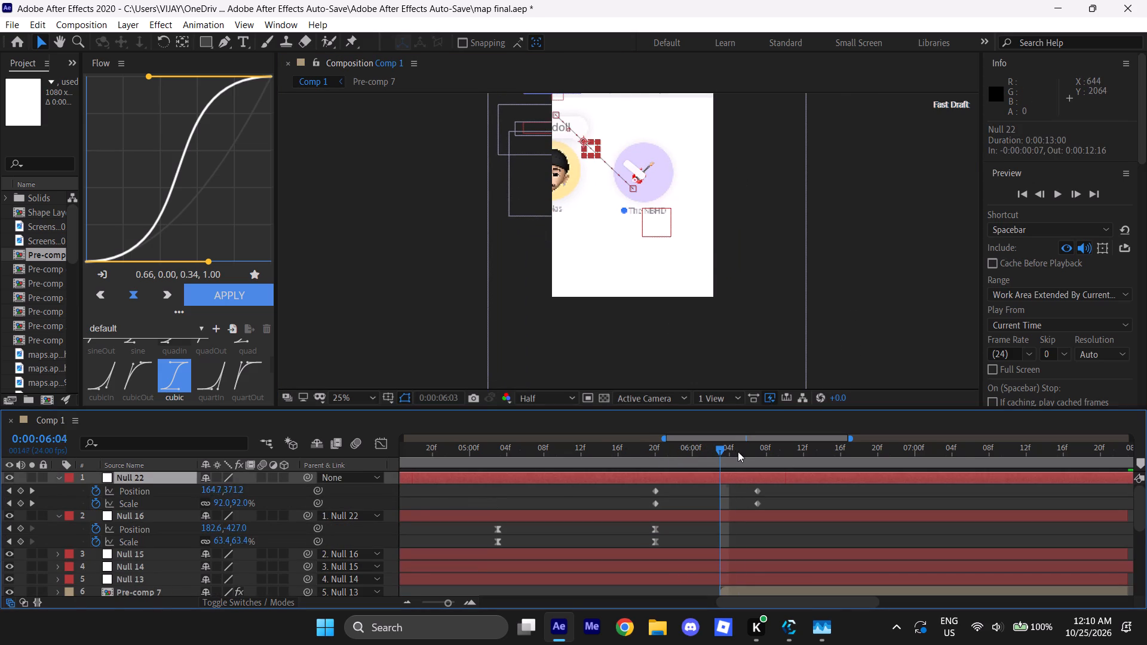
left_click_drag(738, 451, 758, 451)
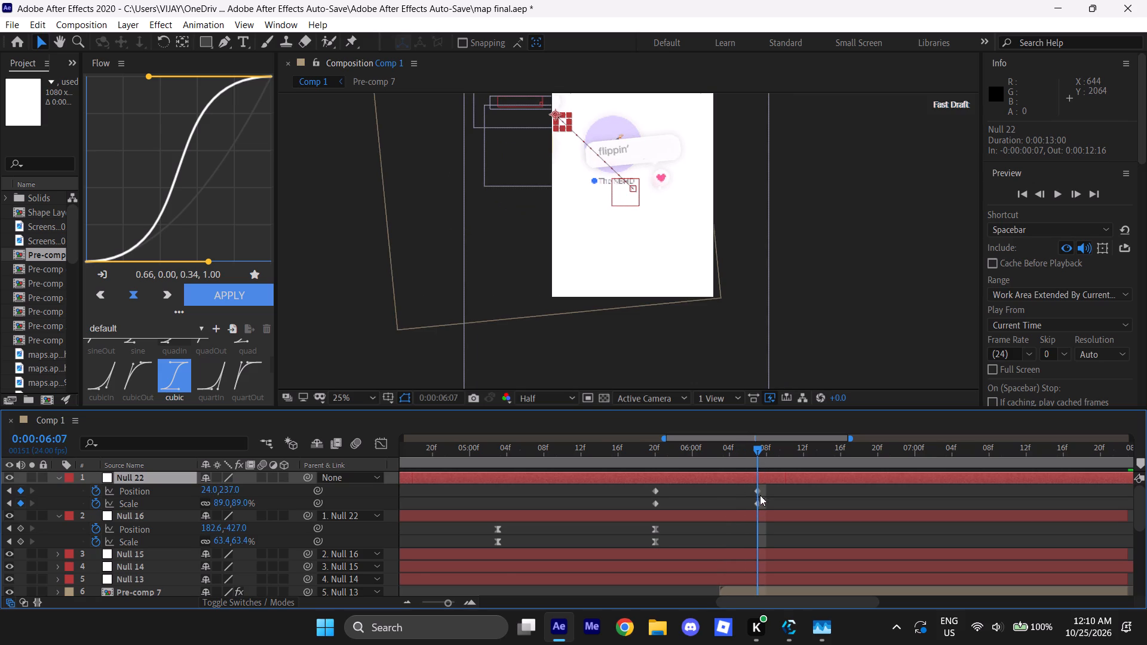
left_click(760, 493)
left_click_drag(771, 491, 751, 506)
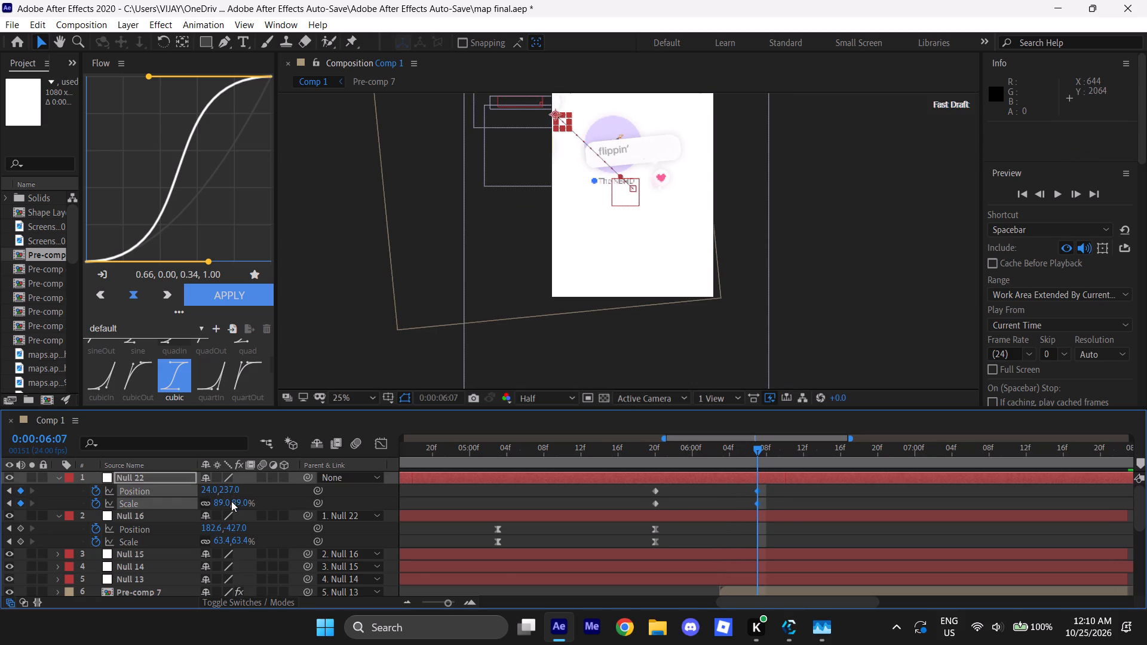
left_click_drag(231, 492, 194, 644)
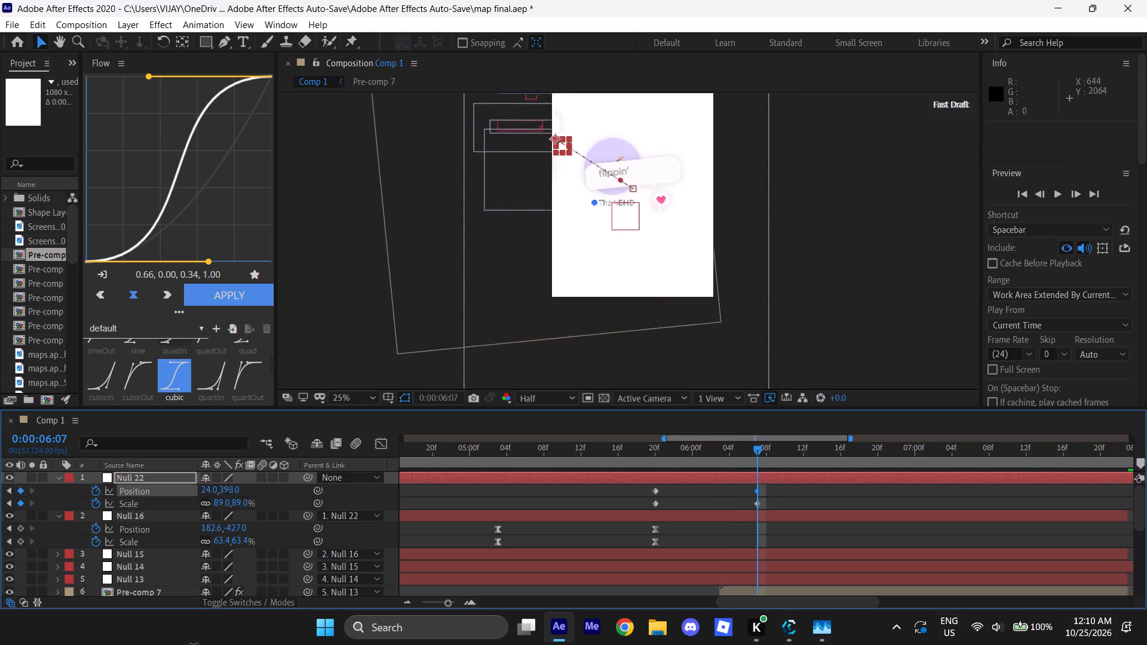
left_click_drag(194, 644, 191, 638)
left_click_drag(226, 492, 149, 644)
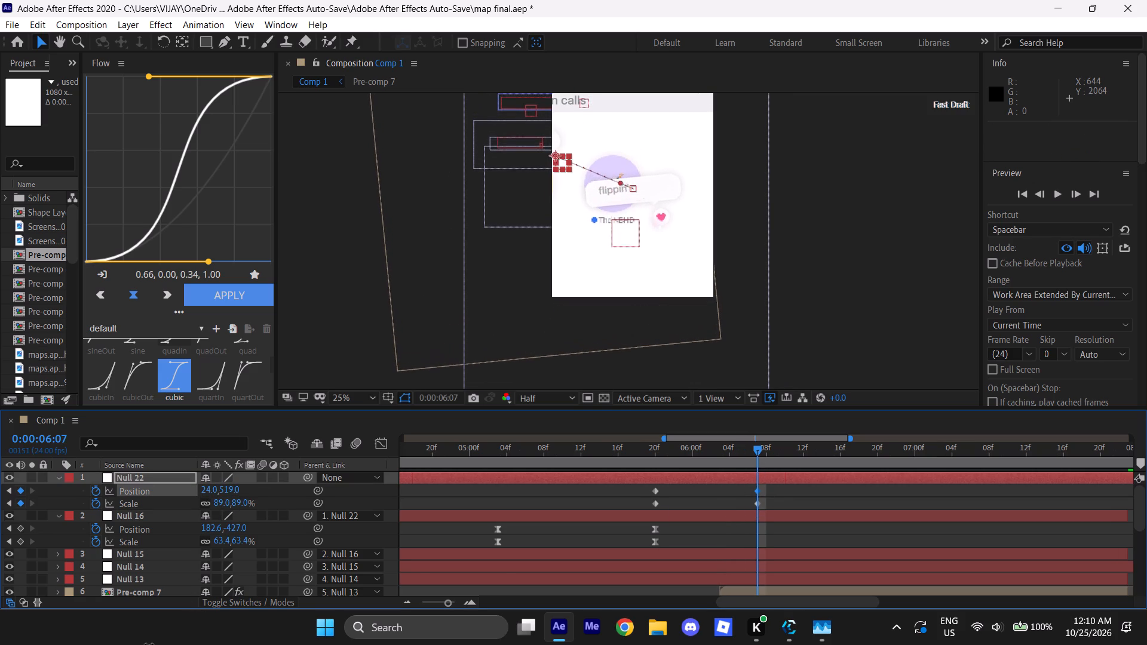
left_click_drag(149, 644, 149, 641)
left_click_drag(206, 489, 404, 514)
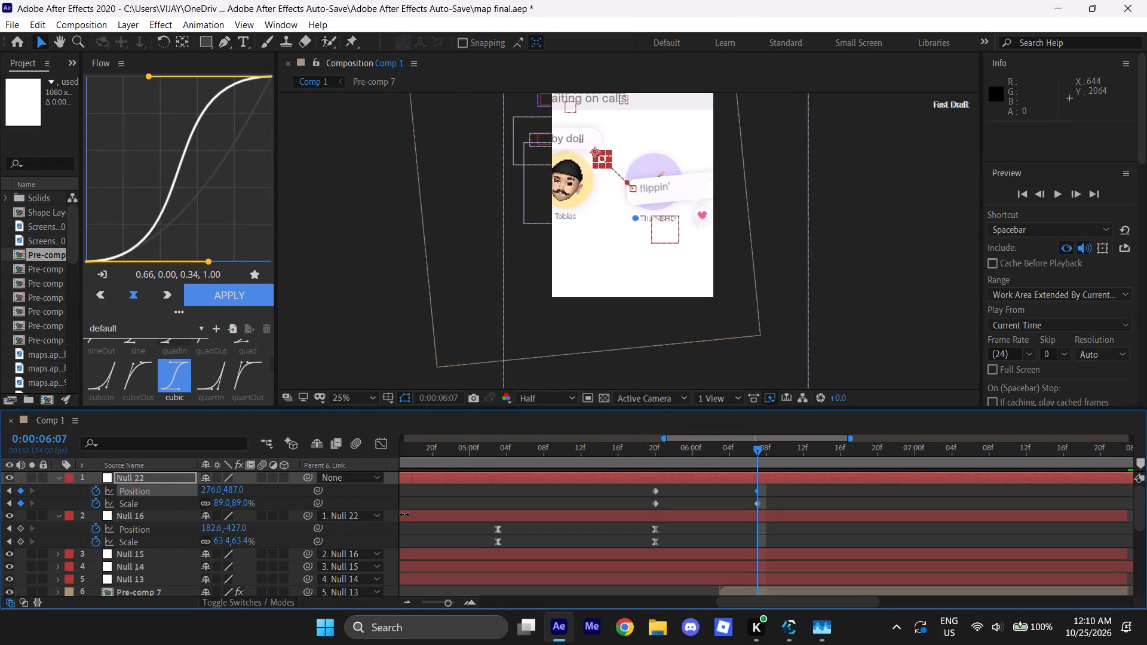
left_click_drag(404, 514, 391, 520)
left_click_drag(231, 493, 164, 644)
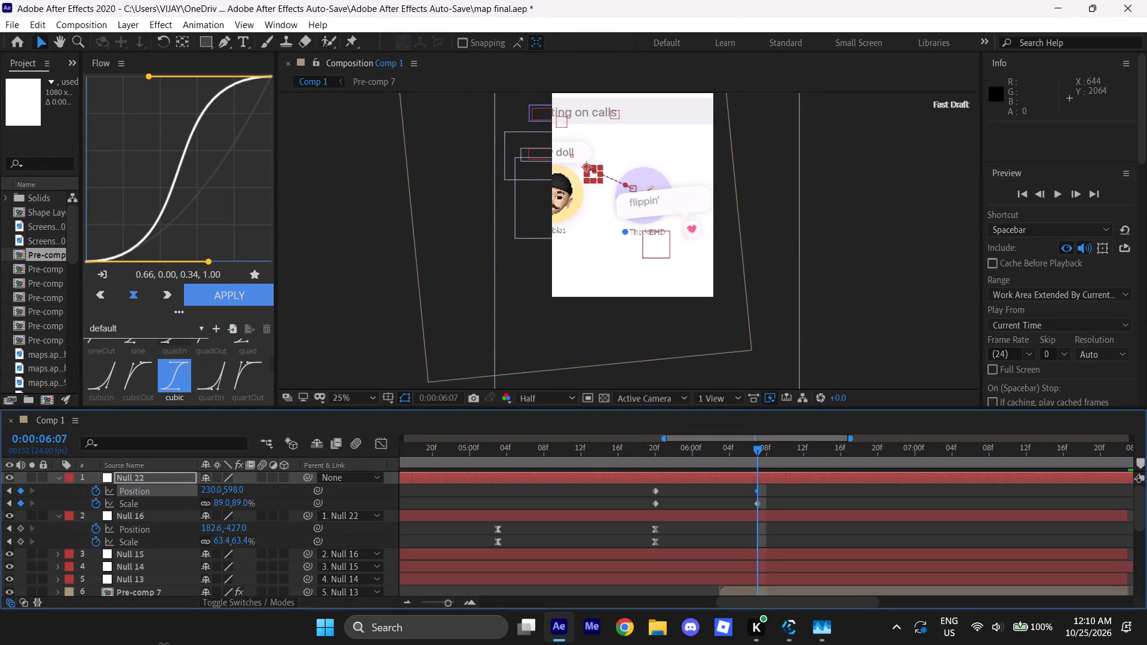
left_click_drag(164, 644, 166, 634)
At 0:00:06:07, set Null 22's scale keyframe to 167% and its position keyframe to about -233, 515.
left_click_drag(237, 505, 259, 469)
left_click_drag(234, 487, 175, 487)
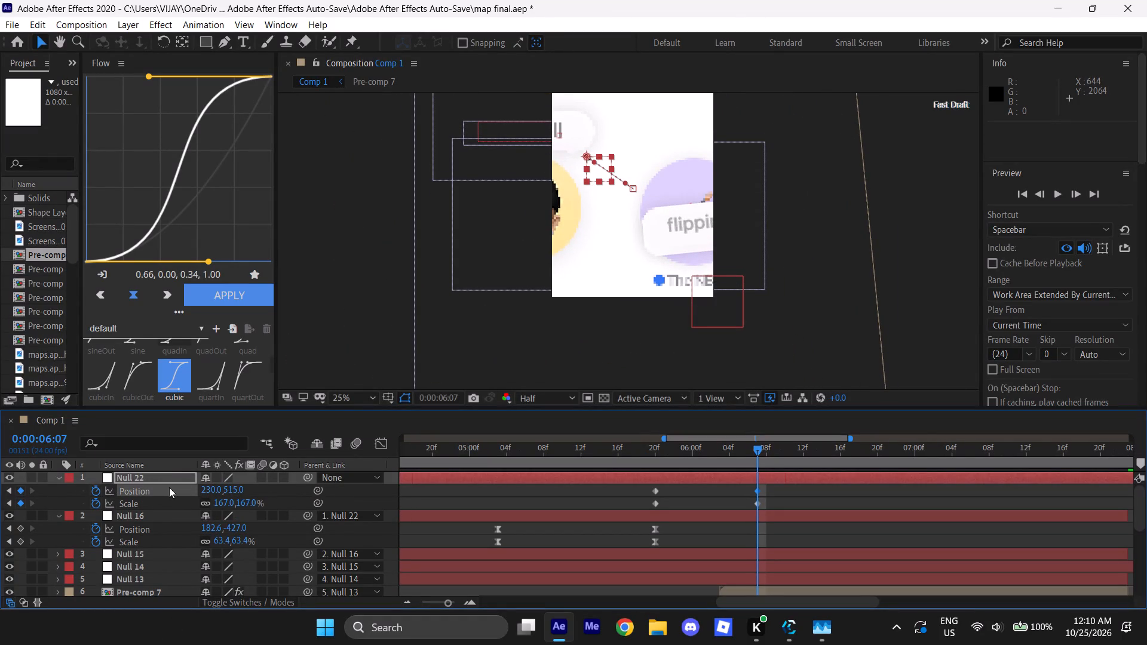
left_click_drag(208, 489, 176, 483)
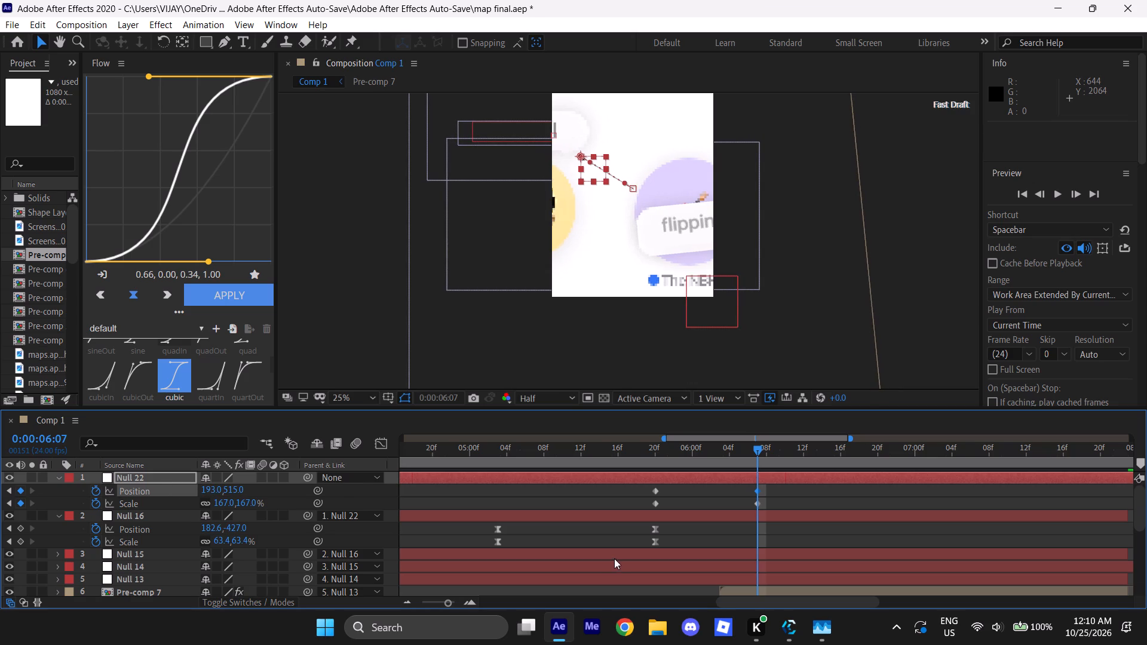
scroll(614, 558, "down", 2)
scroll(245, 507, "up", 7)
left_click_drag(212, 492, 0, 480)
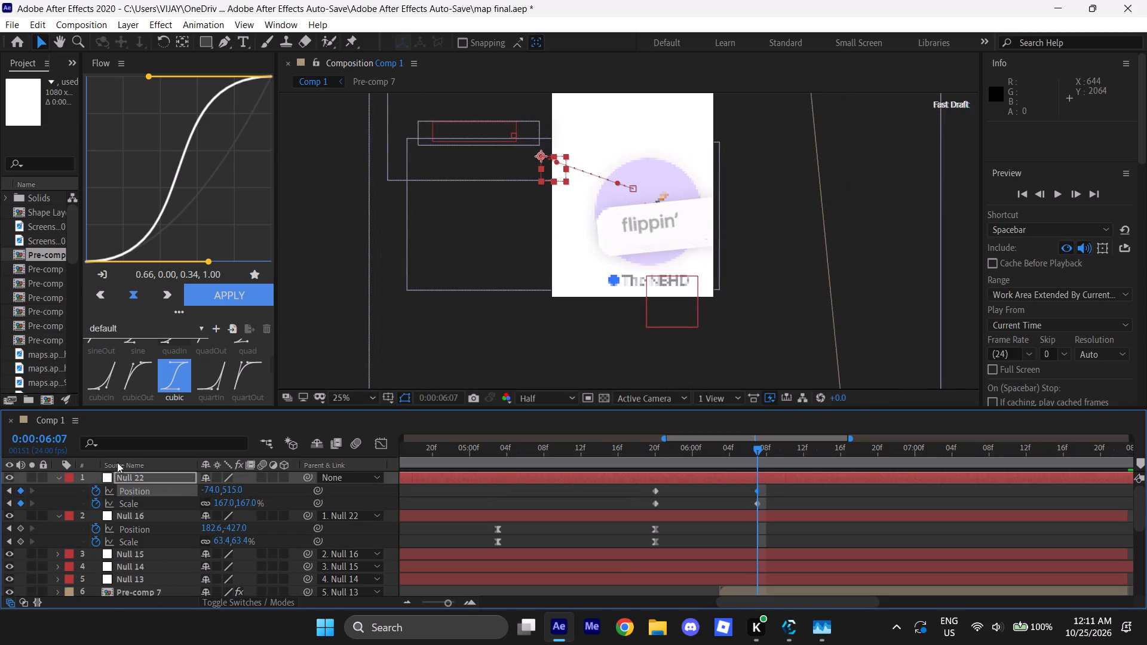
left_click_drag(213, 492, 90, 486)
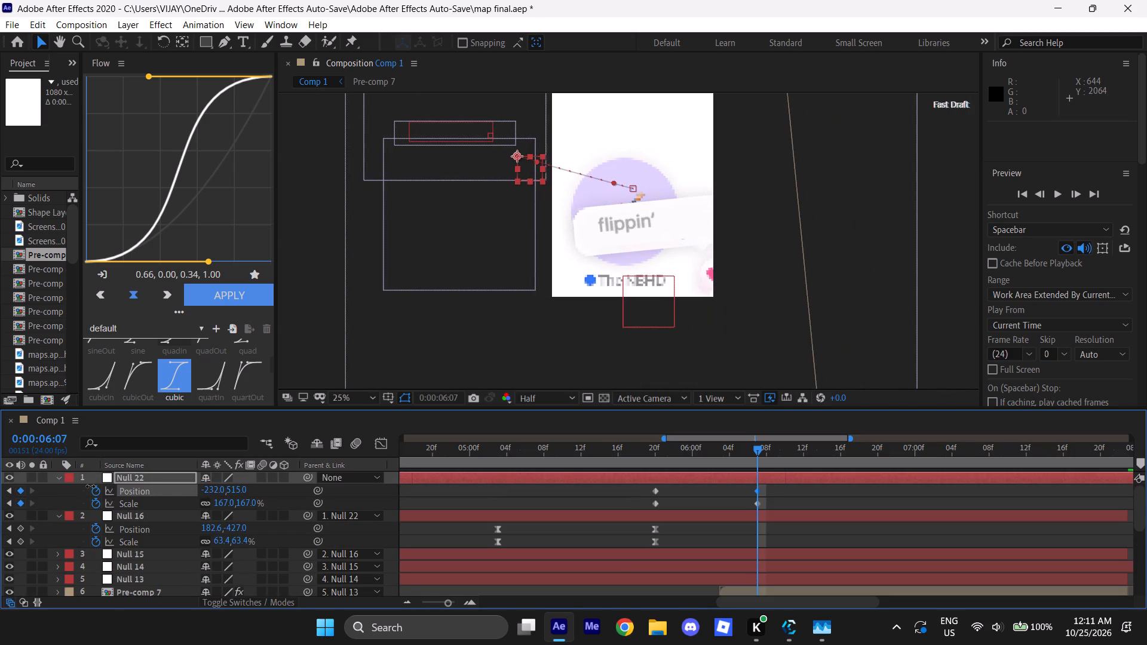
left_click_drag(90, 486, 91, 487)
At 0:00:06:07, move the "flippin'" bubble (Pre-comp 7) above the guitar cover, to position about 25, -269.1.
left_click(622, 240)
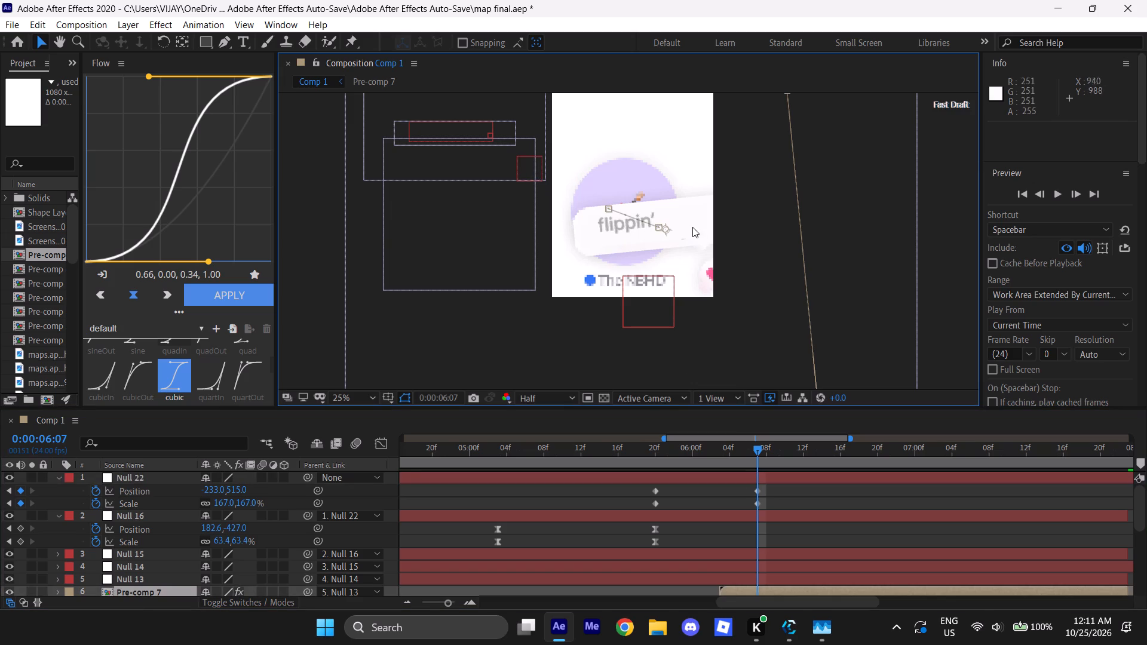
left_click_drag(686, 229, 664, 134)
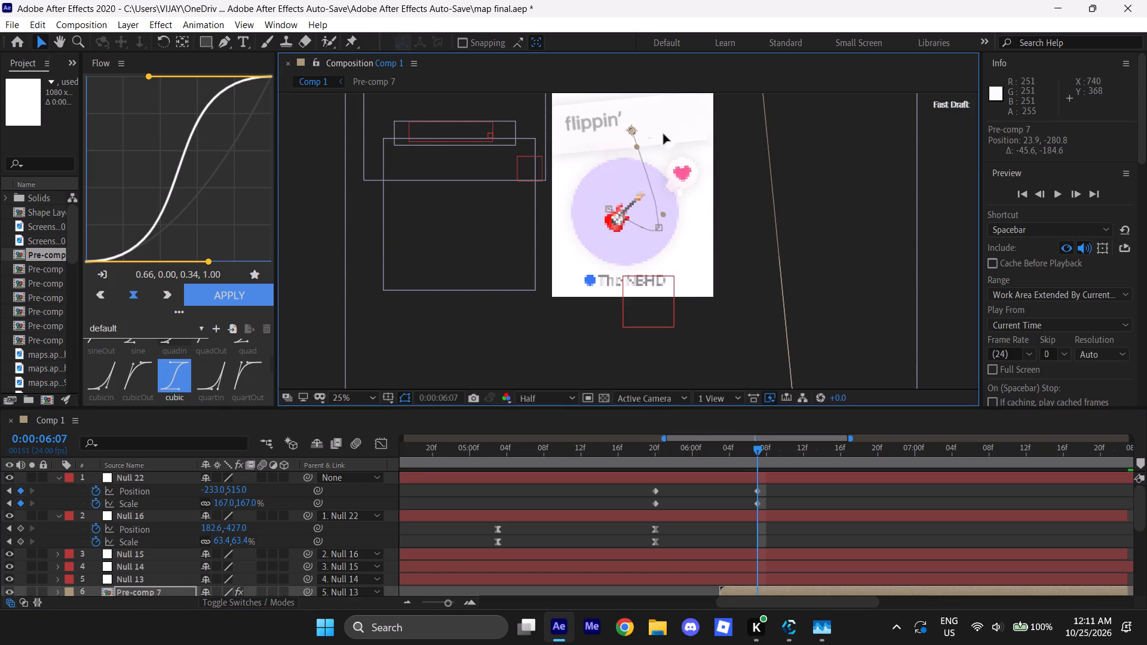
left_click_drag(664, 134, 663, 140)
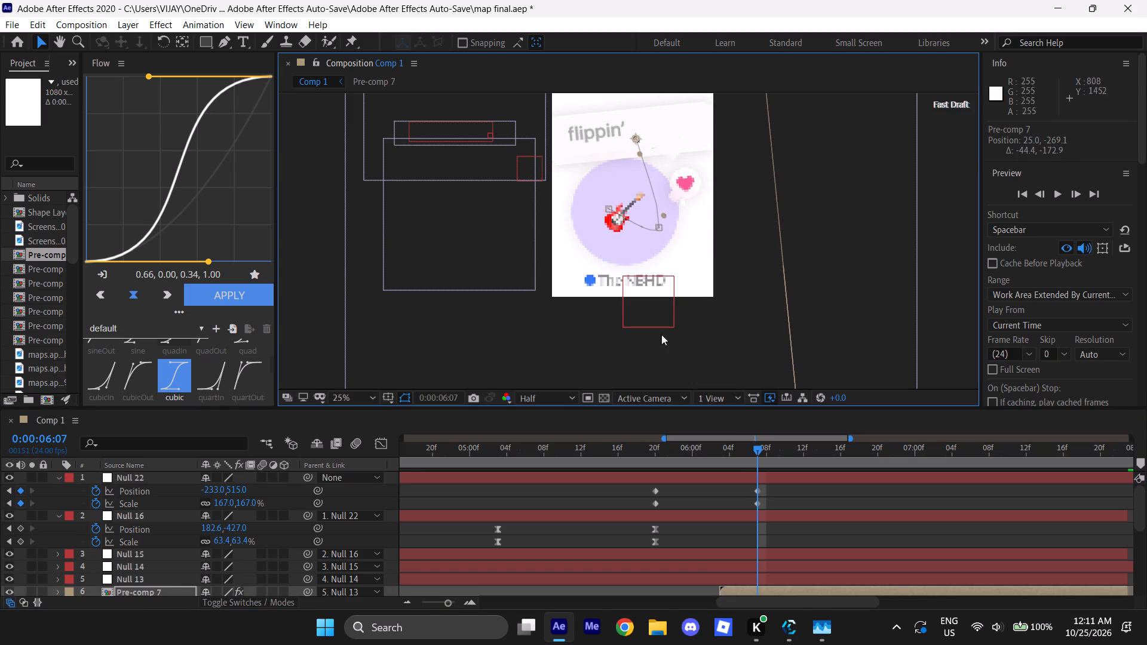
At 0:00:06:03, raise Pre-comp 7's starting point above the cover and move its motion path's middle point to about 9.2, -254.9.
left_click_drag(762, 454, 724, 464)
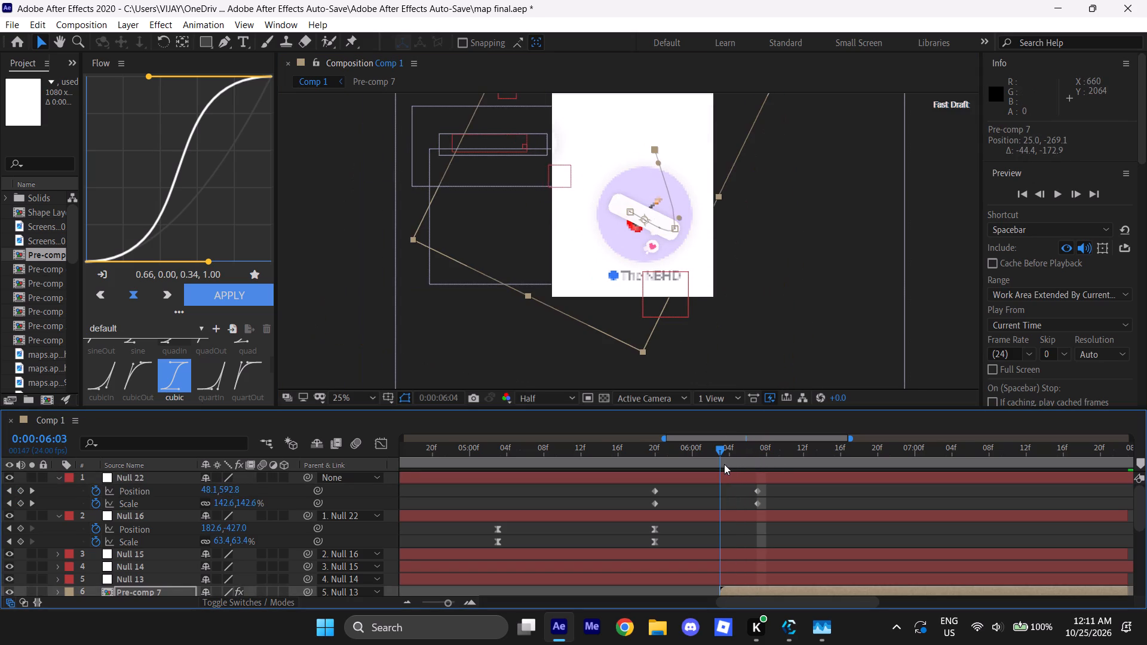
left_click_drag(724, 464, 722, 466)
left_click_drag(636, 214, 630, 163)
left_click_drag(680, 228, 658, 184)
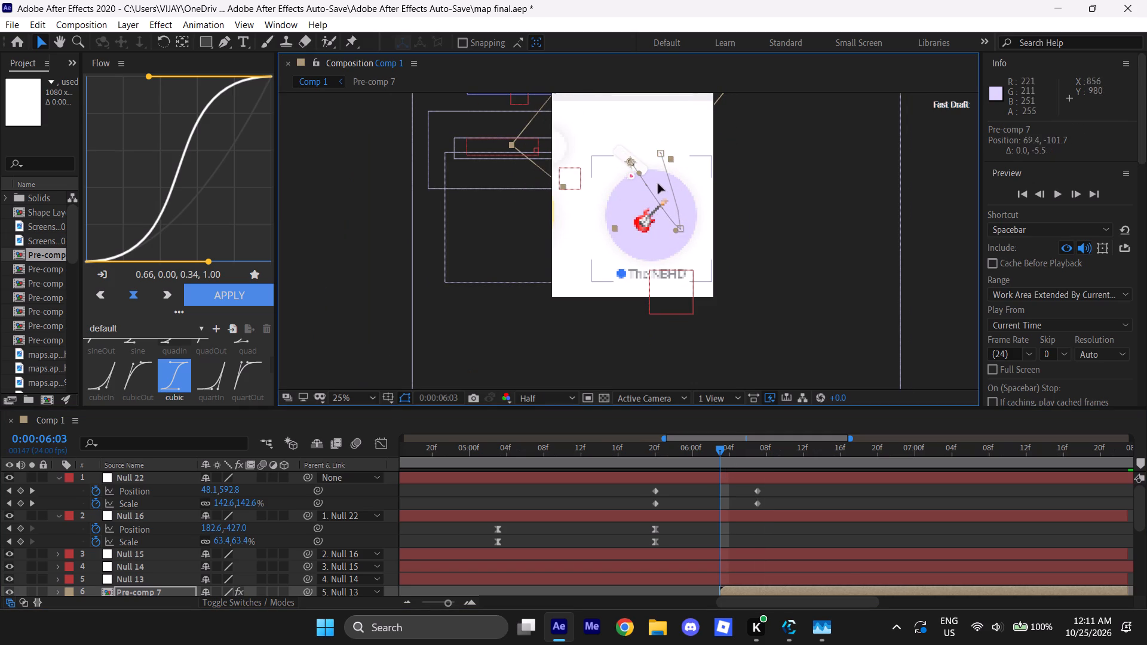
left_click_drag(658, 184, 654, 159)
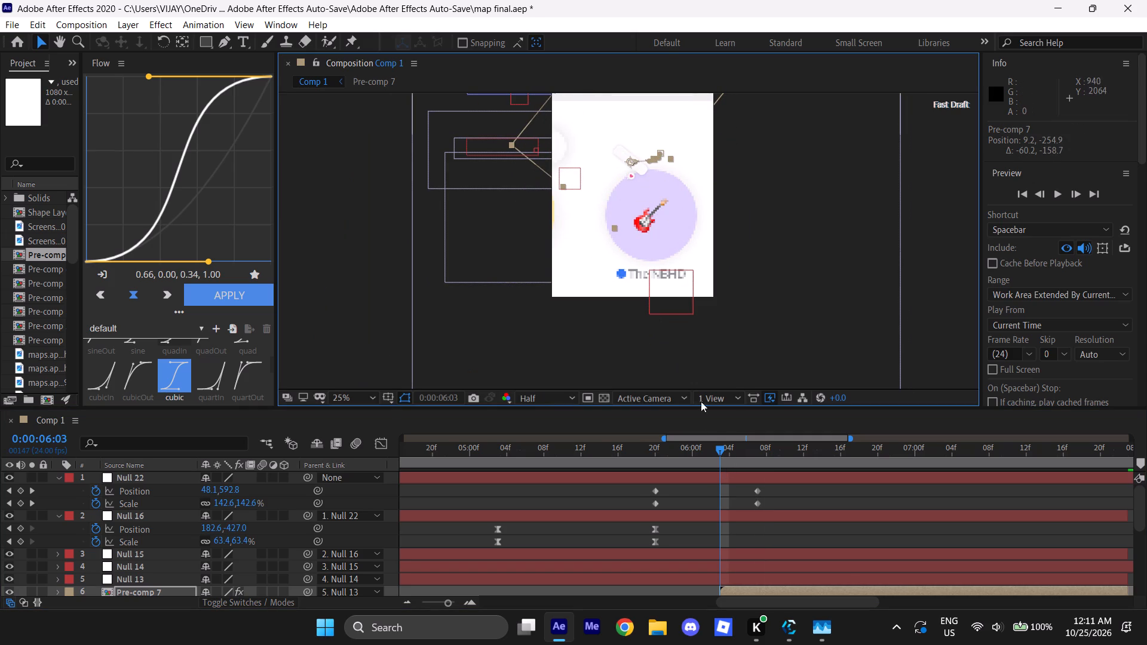
Play back and scrub through the transition around 0:00:05:11 to 0:00:06:07 to check the camera move and bubble entrance.
key("space")
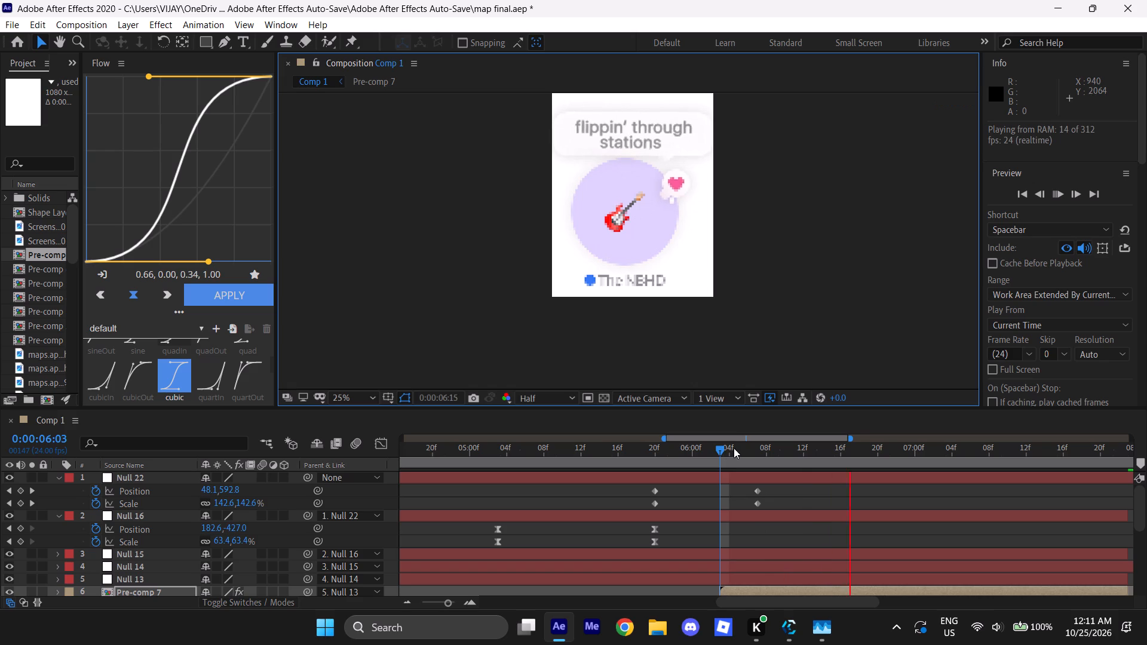
left_click_drag(722, 451, 574, 474)
key("space")
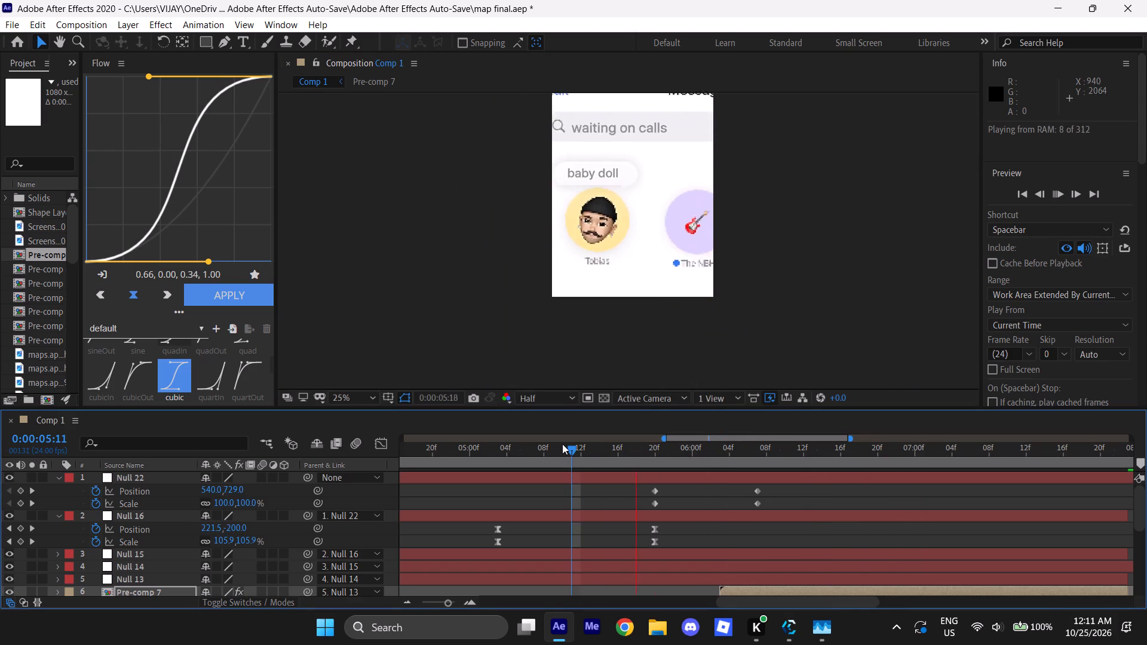
left_click_drag(572, 450, 714, 462)
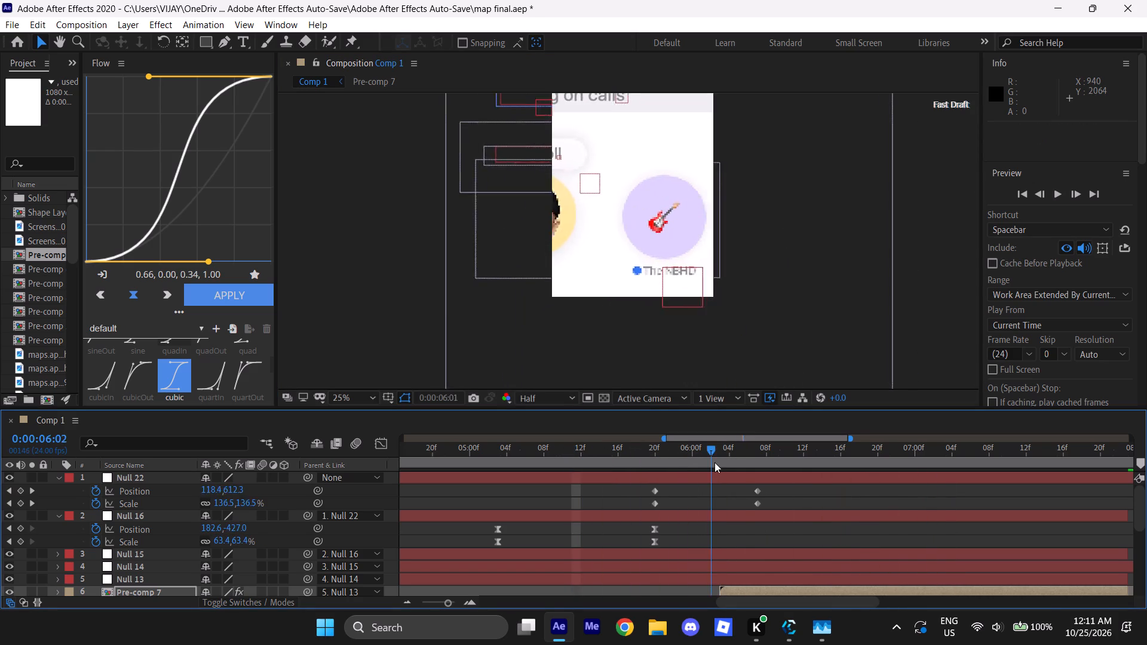
left_click_drag(714, 462, 743, 460)
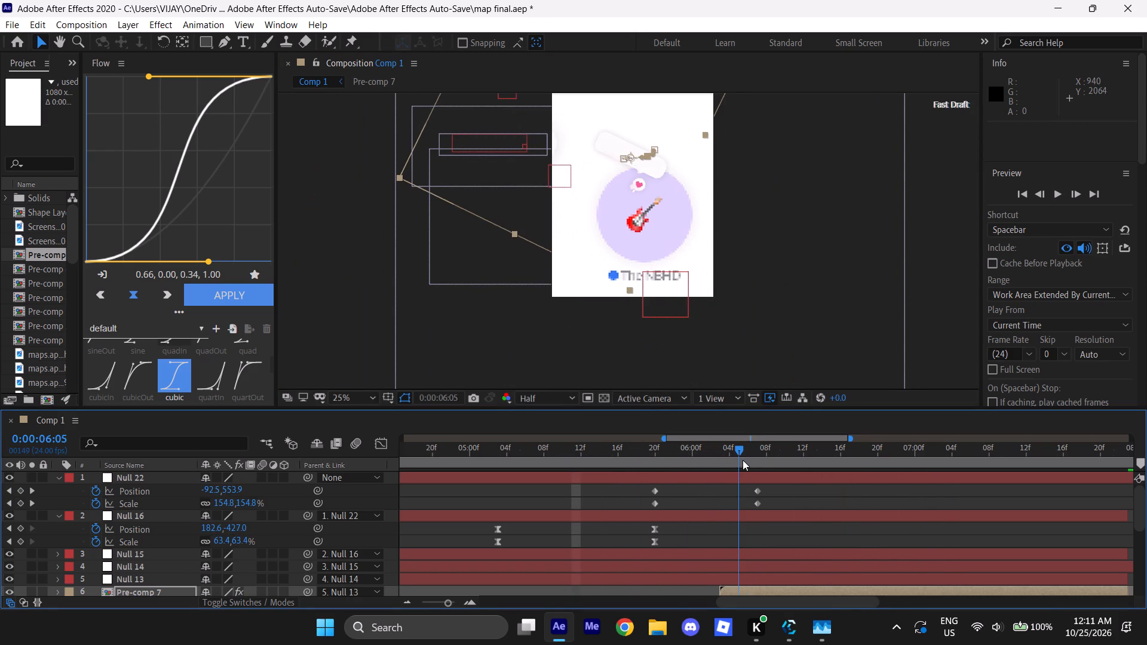
left_click_drag(743, 460, 732, 456)
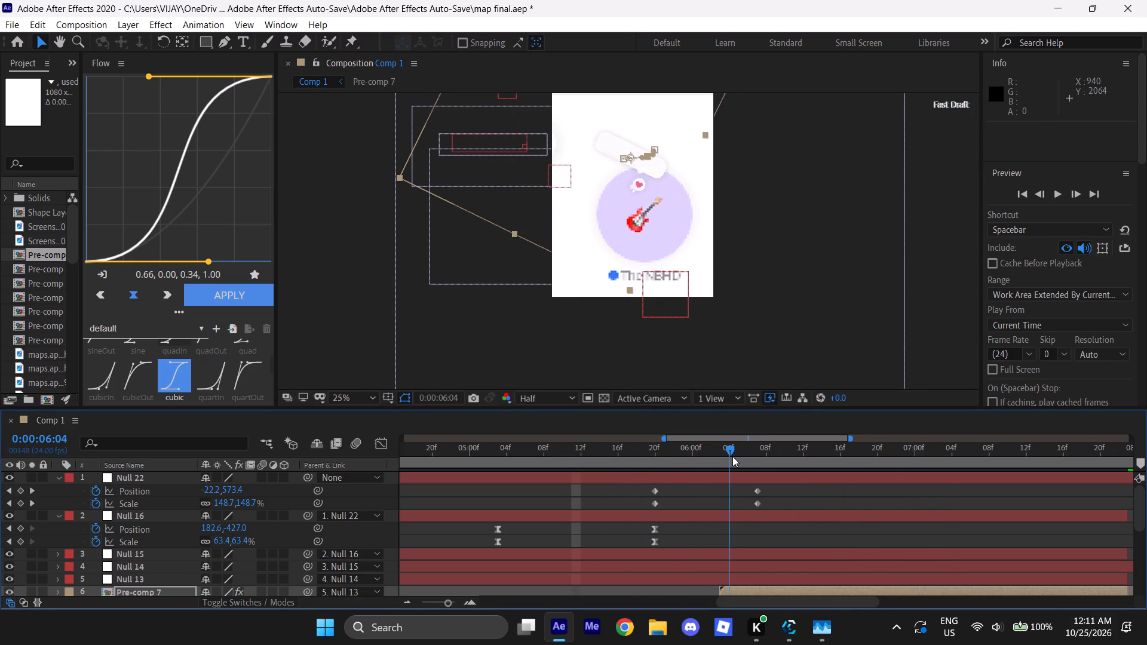
left_click_drag(732, 456, 762, 450)
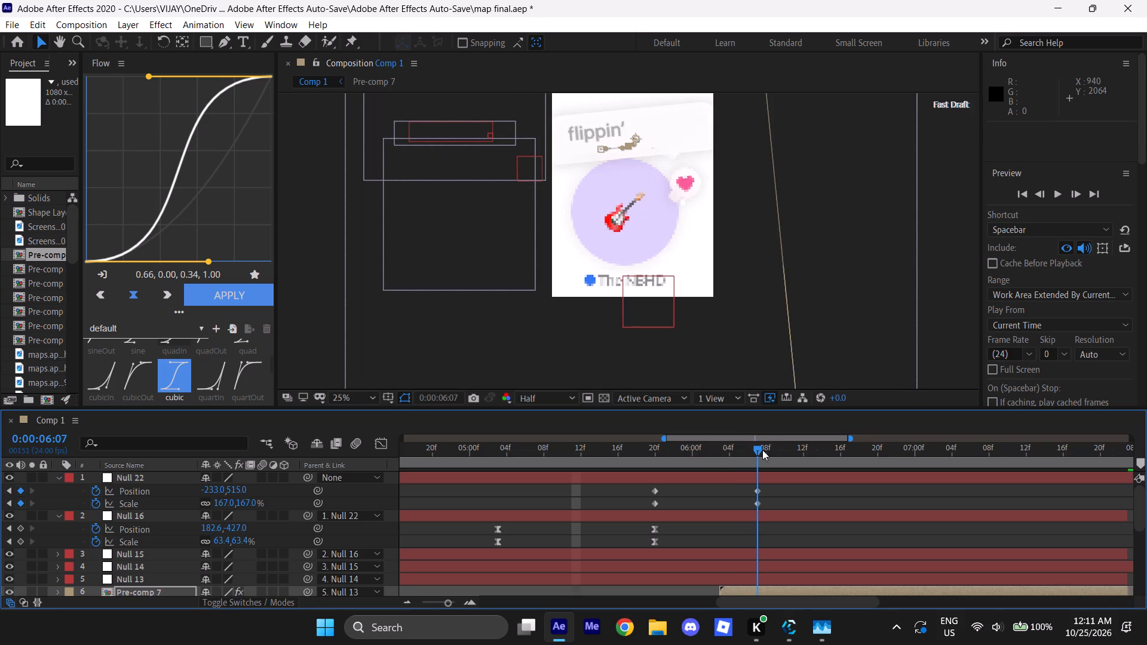
left_click_drag(762, 450, 758, 449)
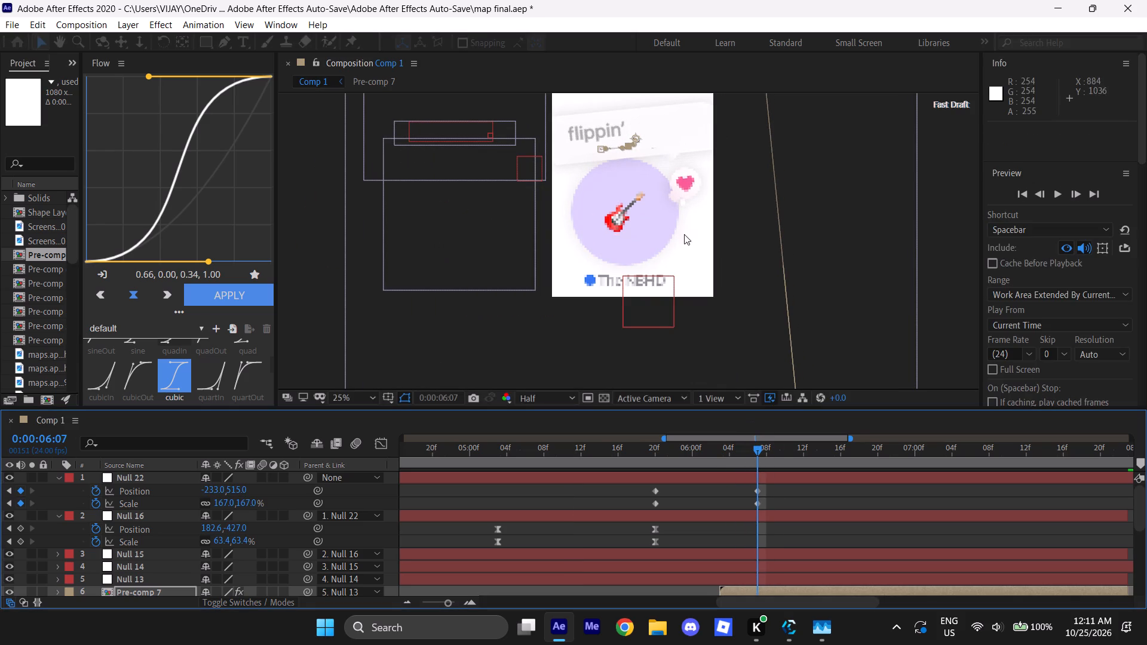
At 0:00:06:07, set Null 22's scale keyframe to 142% and its position keyframe to about -115, 515.
scroll(678, 182, "down", 1)
scroll(657, 165, "up", 1, "alt")
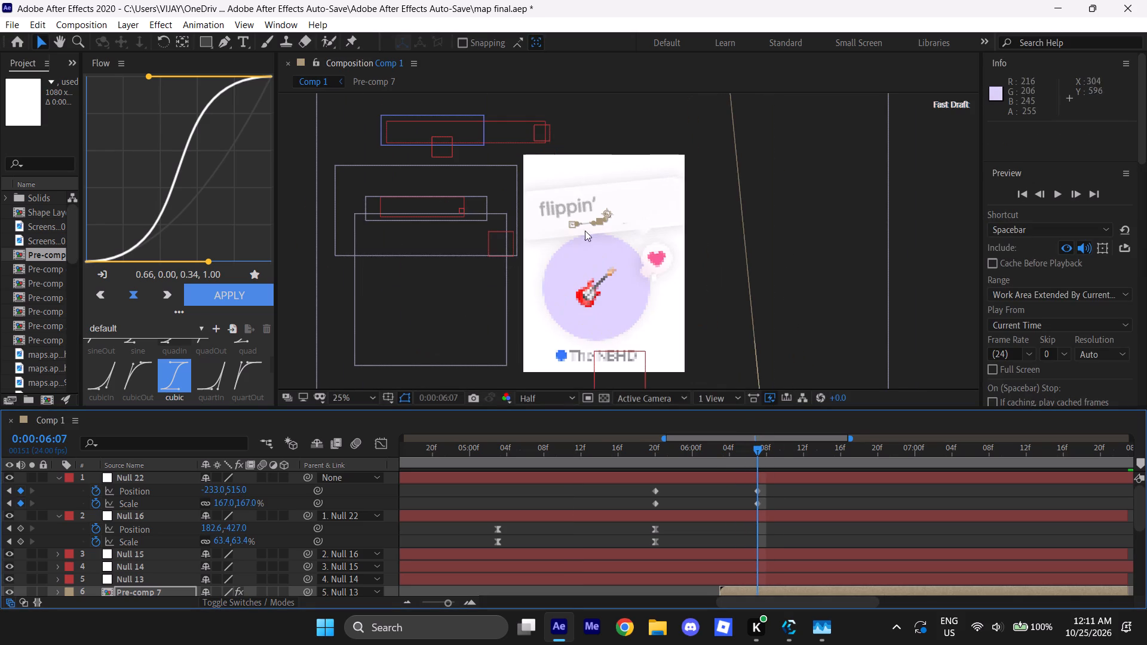
left_click(762, 481)
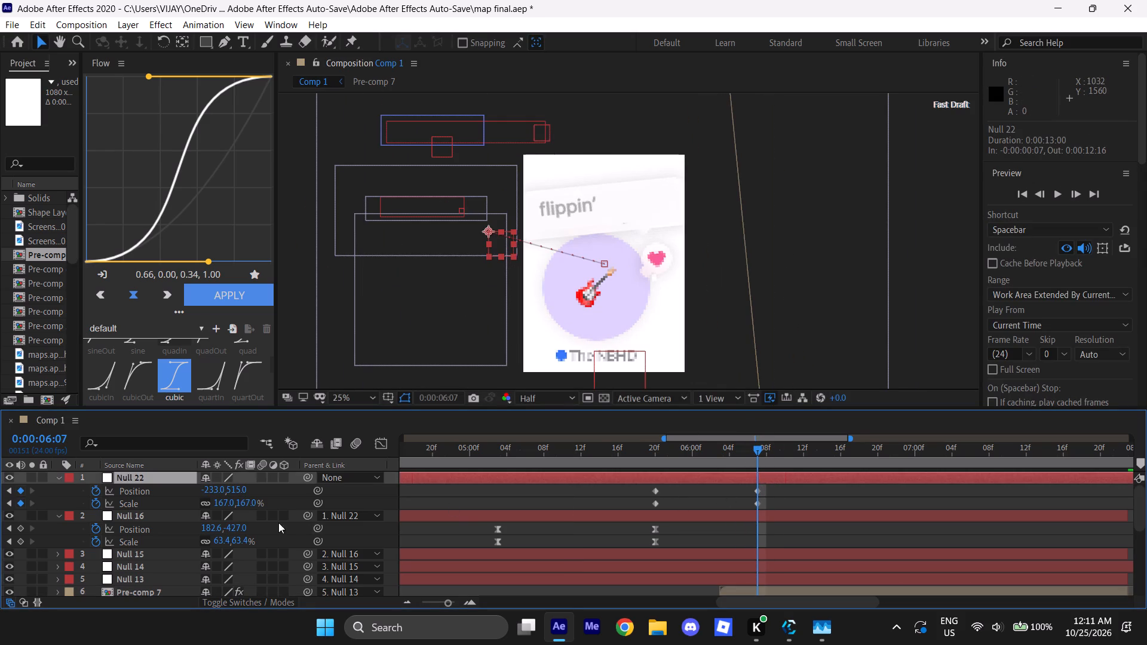
left_click_drag(245, 508, 234, 524)
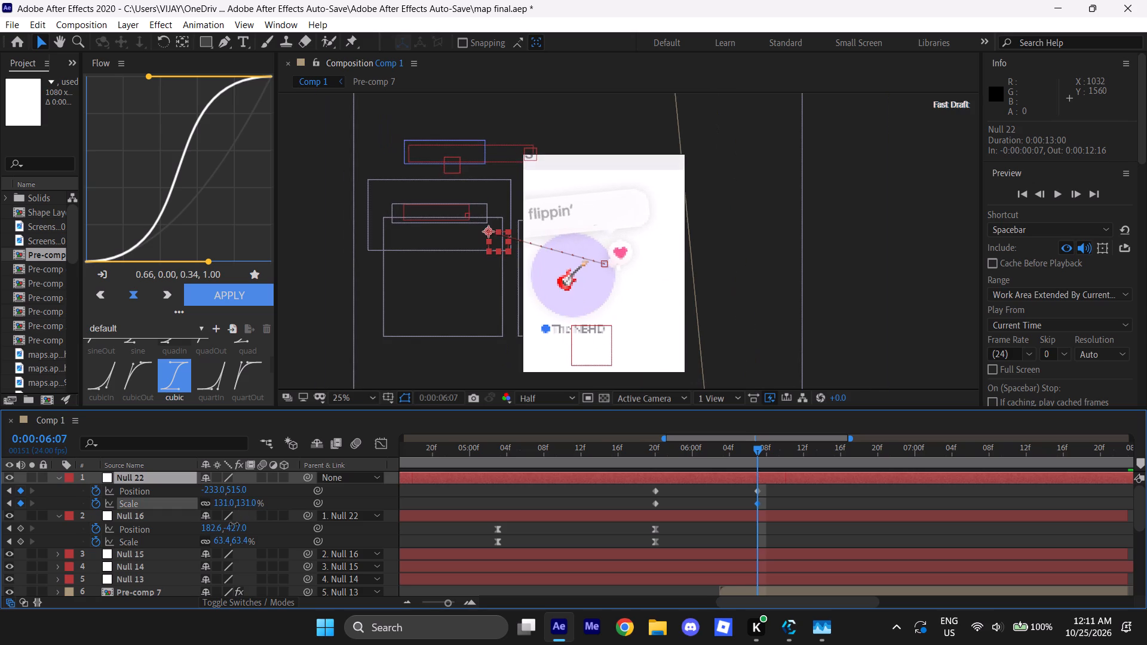
left_click_drag(234, 524, 218, 544)
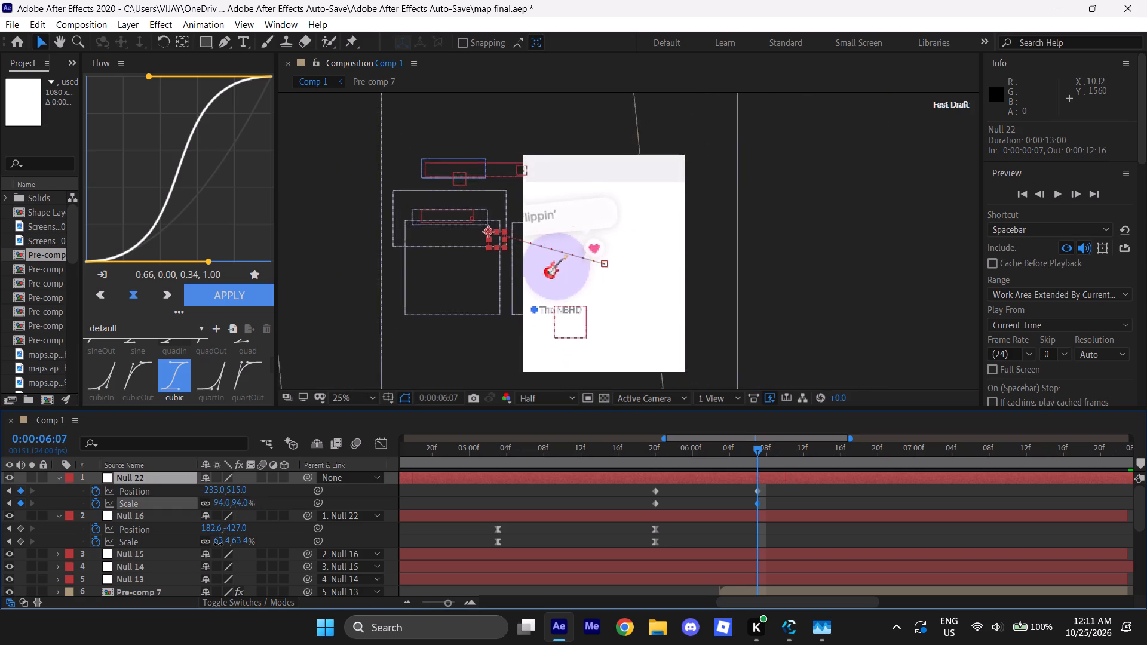
left_click_drag(218, 544, 236, 517)
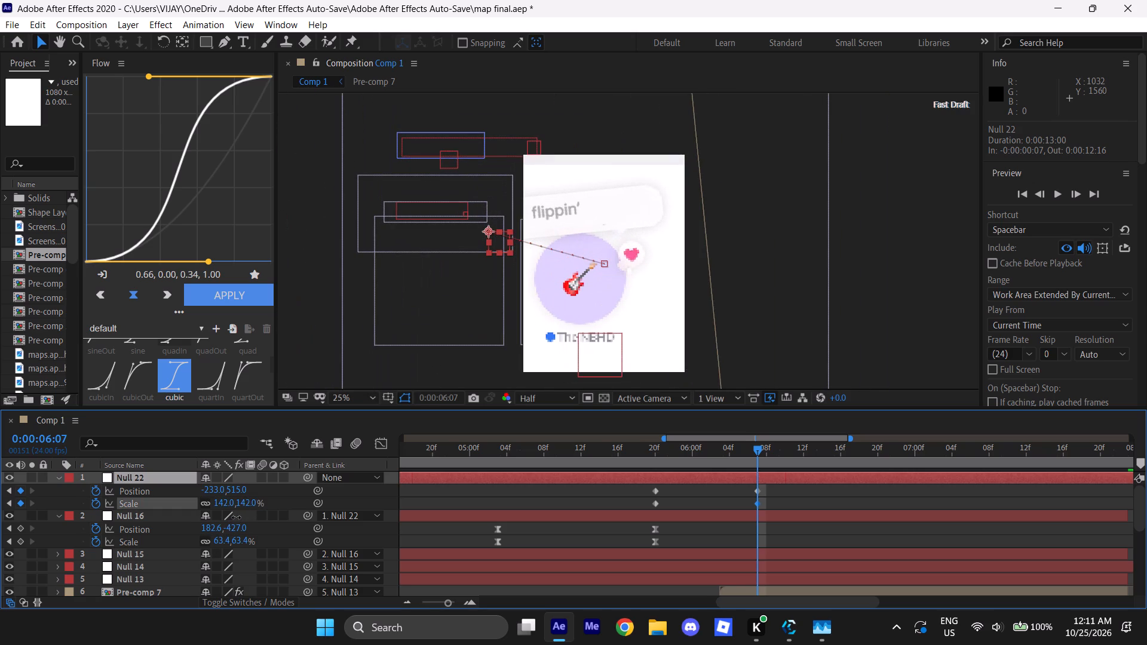
left_click_drag(236, 517, 240, 515)
left_click_drag(219, 505, 229, 505)
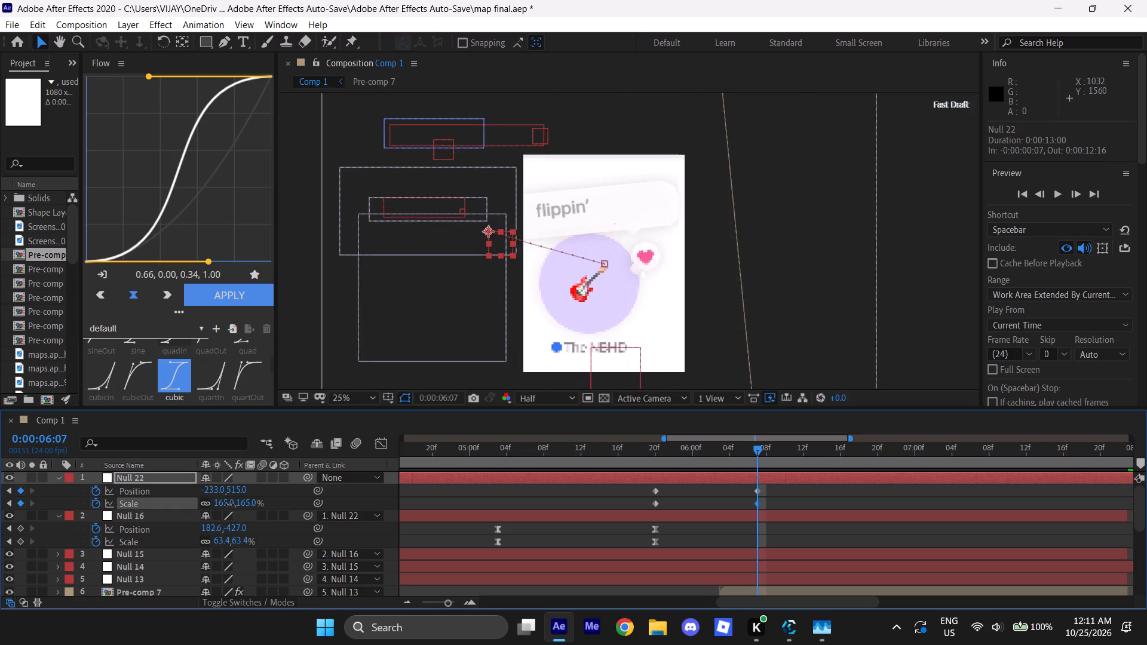
left_click_drag(229, 505, 223, 516)
left_click_drag(214, 491, 225, 490)
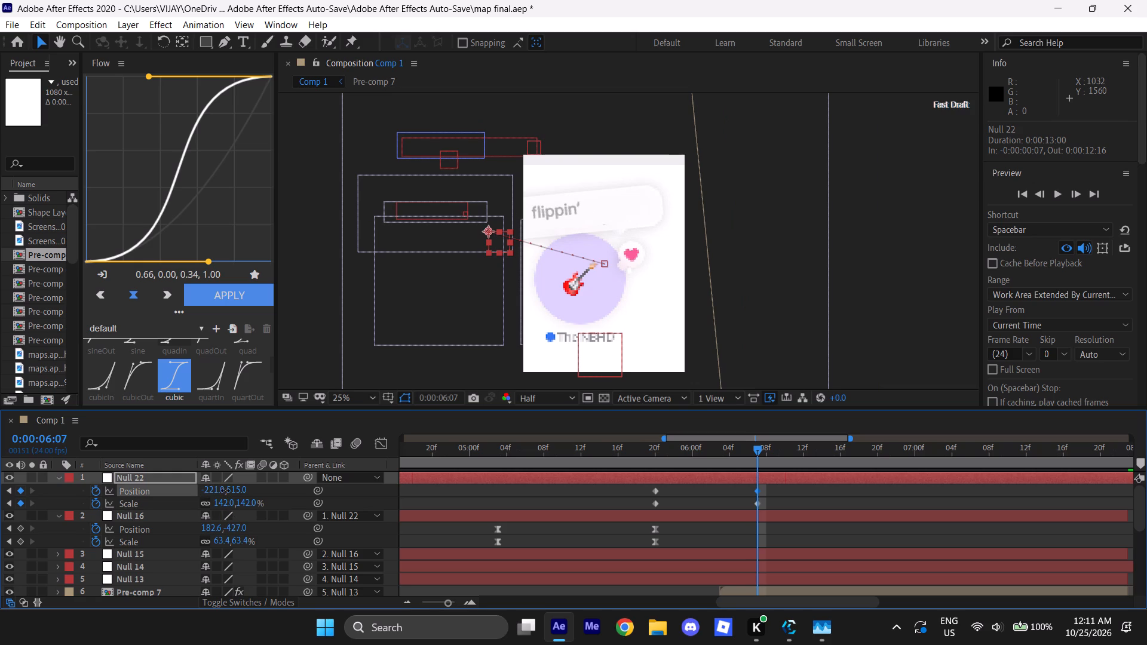
left_click_drag(225, 490, 287, 492)
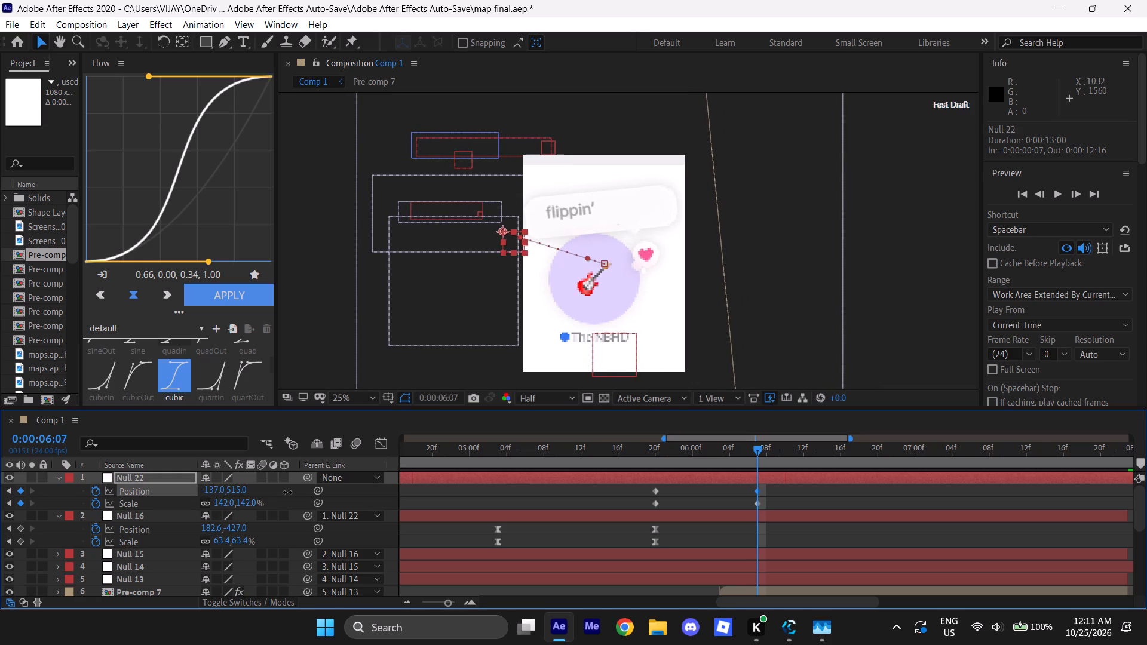
left_click_drag(287, 492, 306, 494)
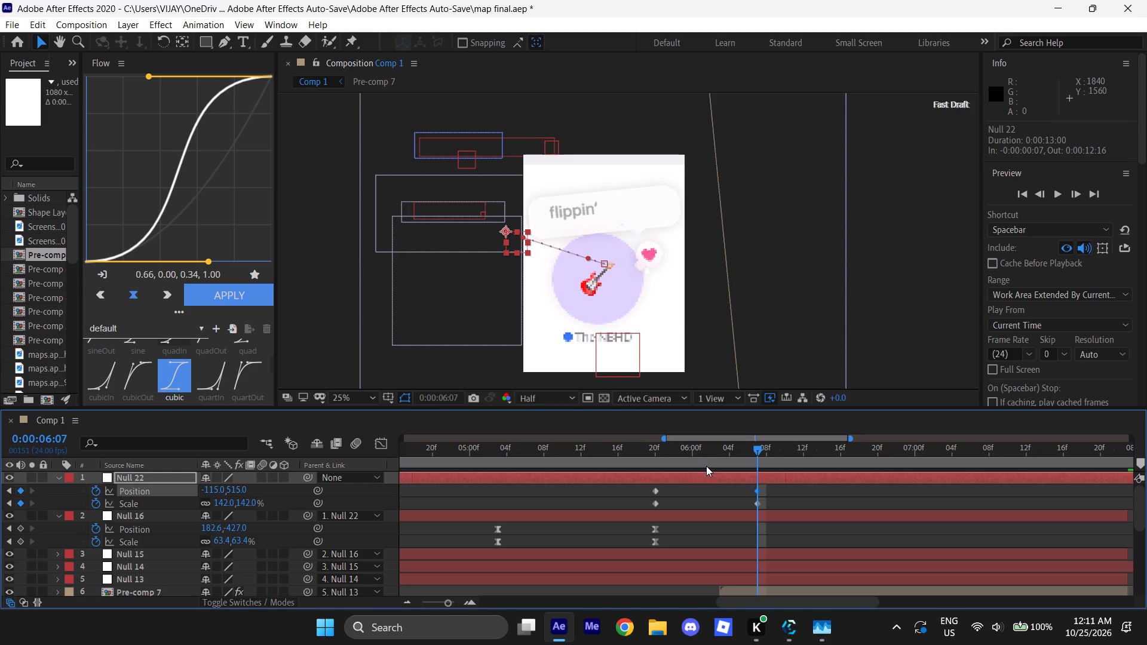
Apply the cubic easing curve (0.66, 0.00, 0.34, 1.00) to Null 22's Position and Scale keyframes.
left_click_drag(760, 450, 661, 456)
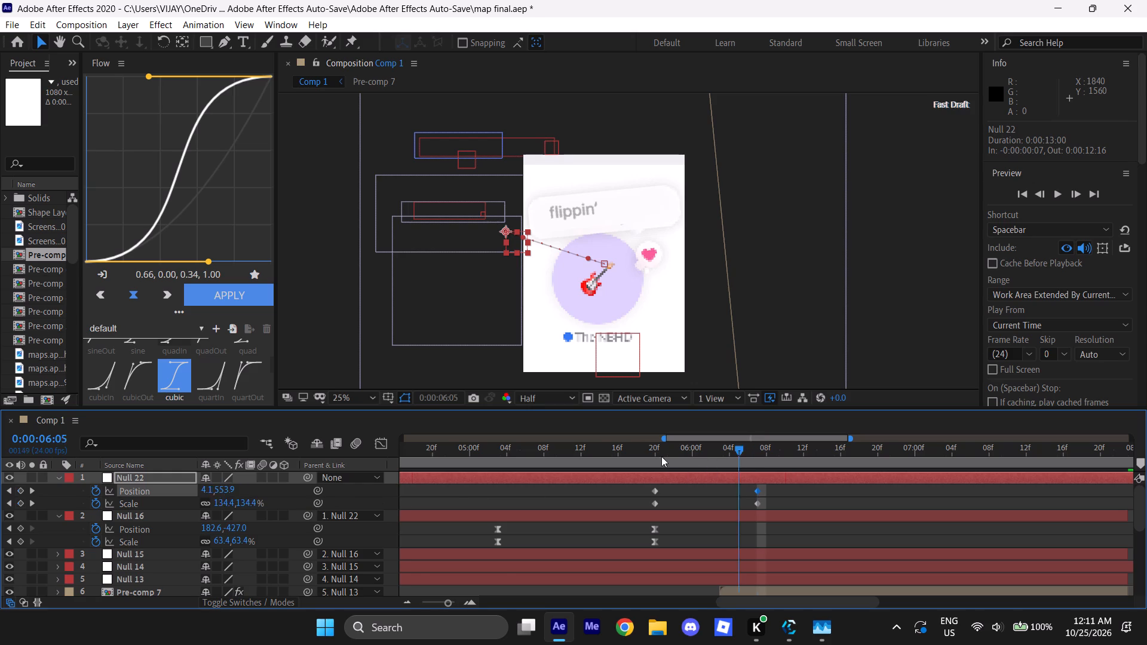
left_click_drag(661, 456, 565, 454)
key("space")
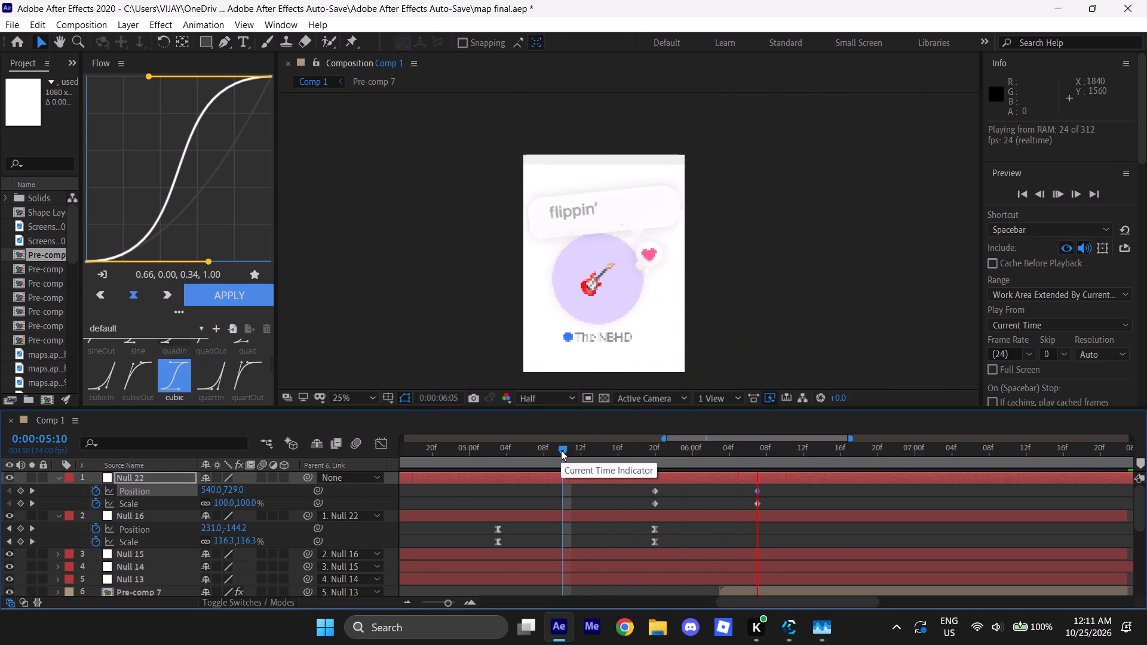
left_click_drag(562, 450, 674, 460)
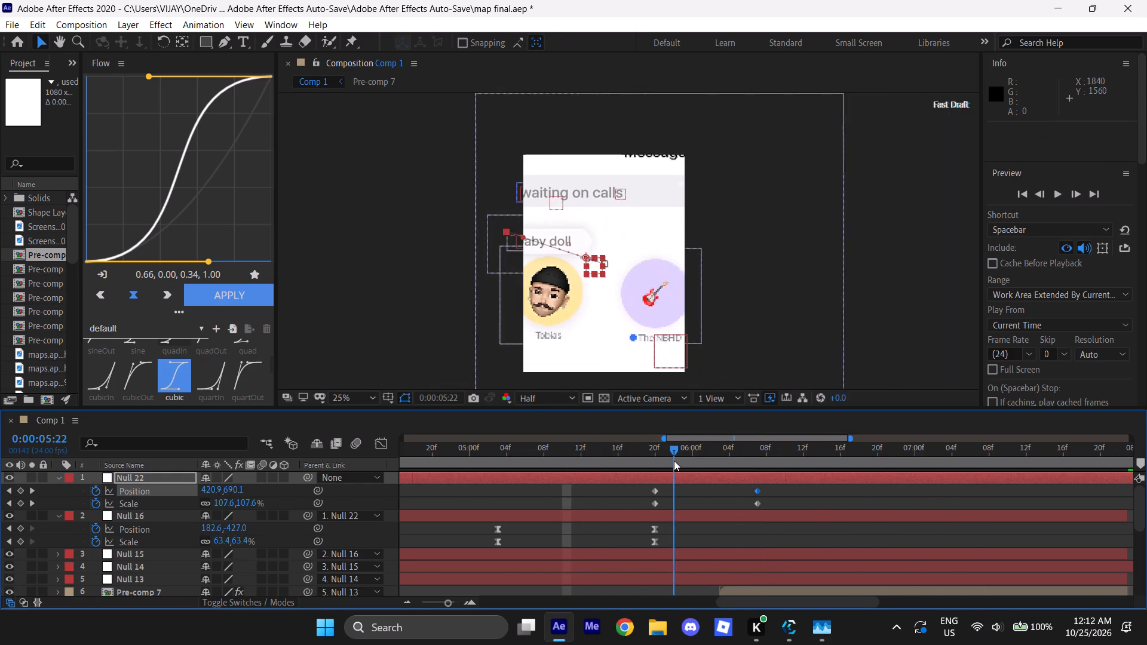
left_click_drag(674, 460, 683, 462)
left_click_drag(776, 493, 649, 505)
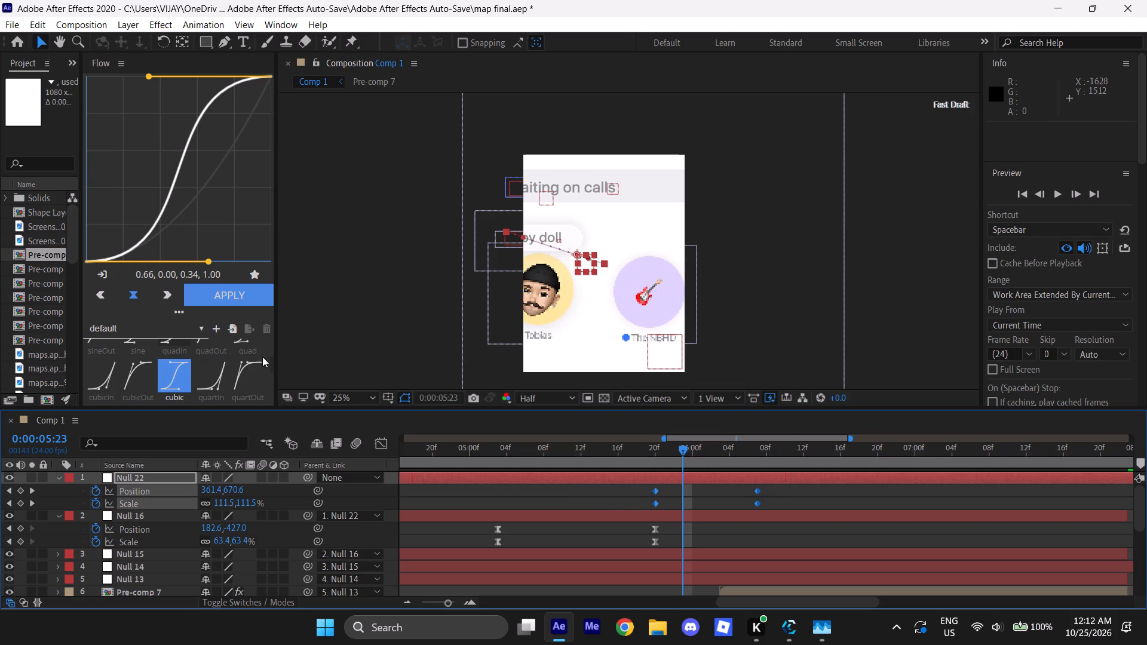
left_click(244, 294)
Shift the Null 22 layer four frames earlier in time and preview the transition from 0:00:04:22.
left_click_drag(685, 481, 659, 478)
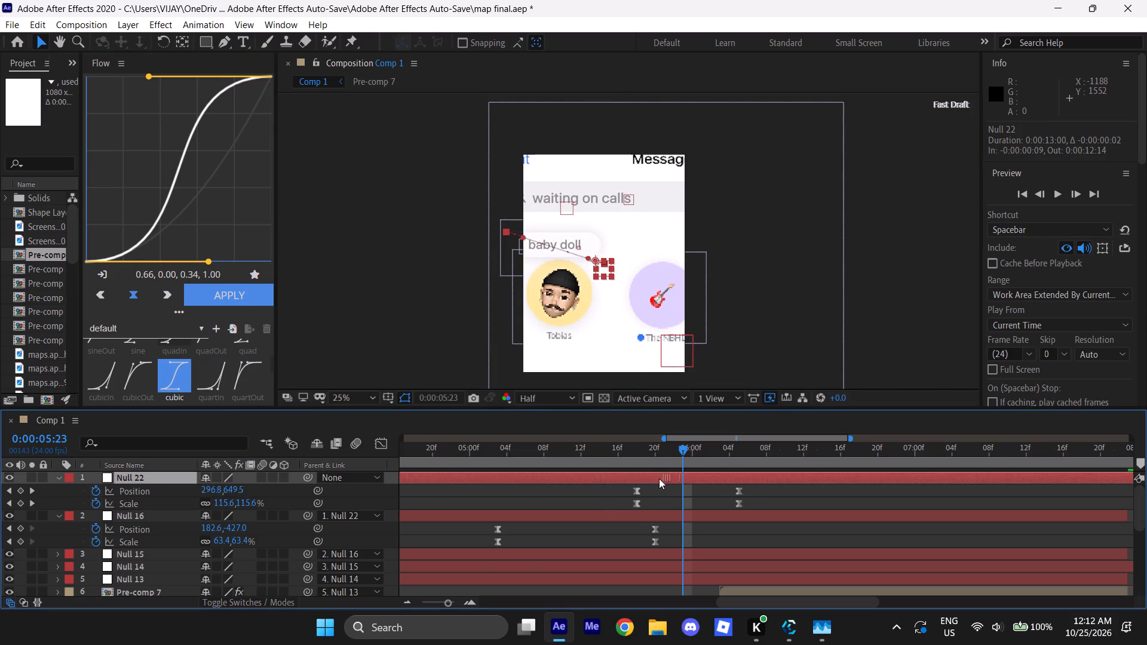
left_click_drag(659, 478, 650, 482)
left_click_drag(680, 449, 448, 466)
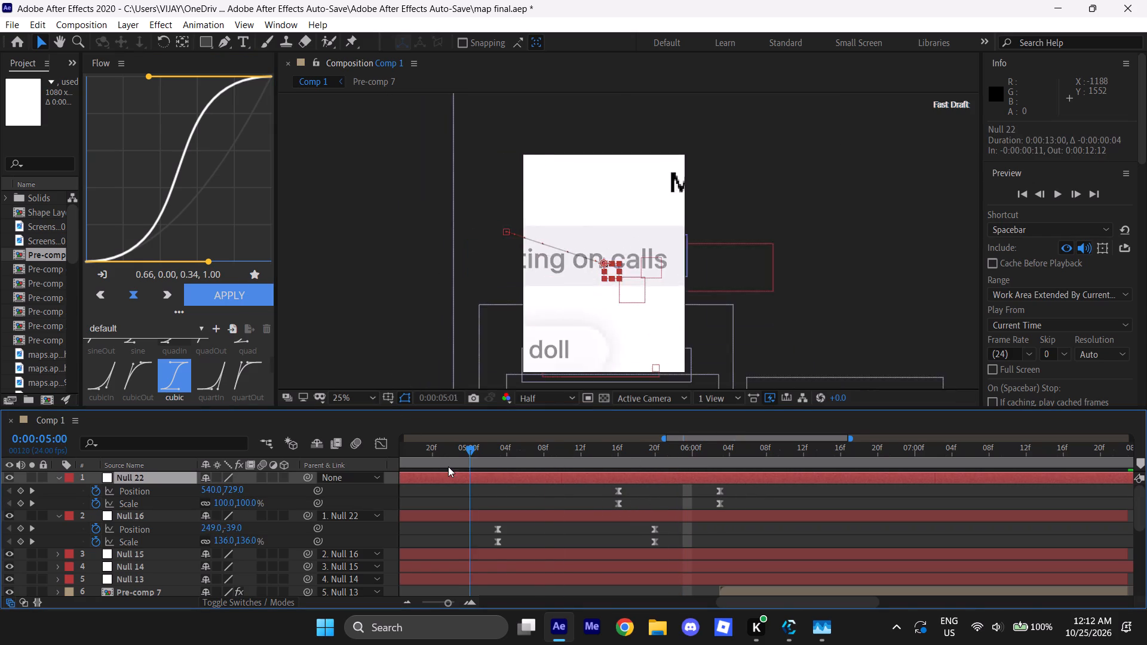
left_click_drag(448, 466, 446, 466)
key("space")
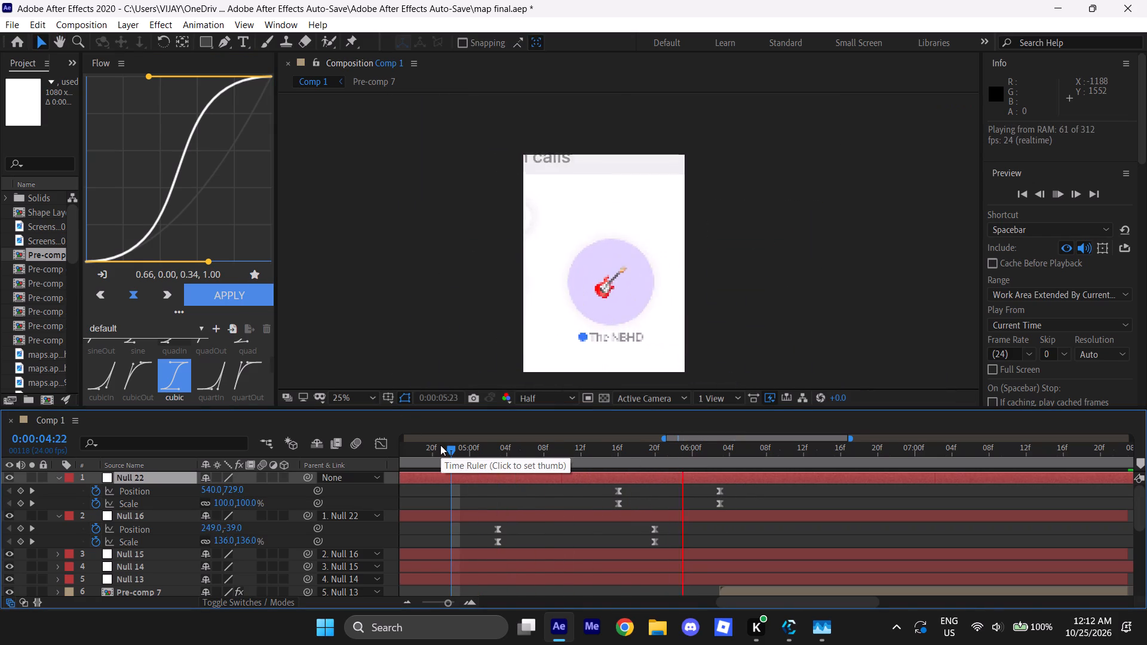
Retime Null 22's Position and Scale keyframes so the move runs from about 0:00:05:14 to 0:00:06:03.
left_click_drag(452, 451, 654, 477)
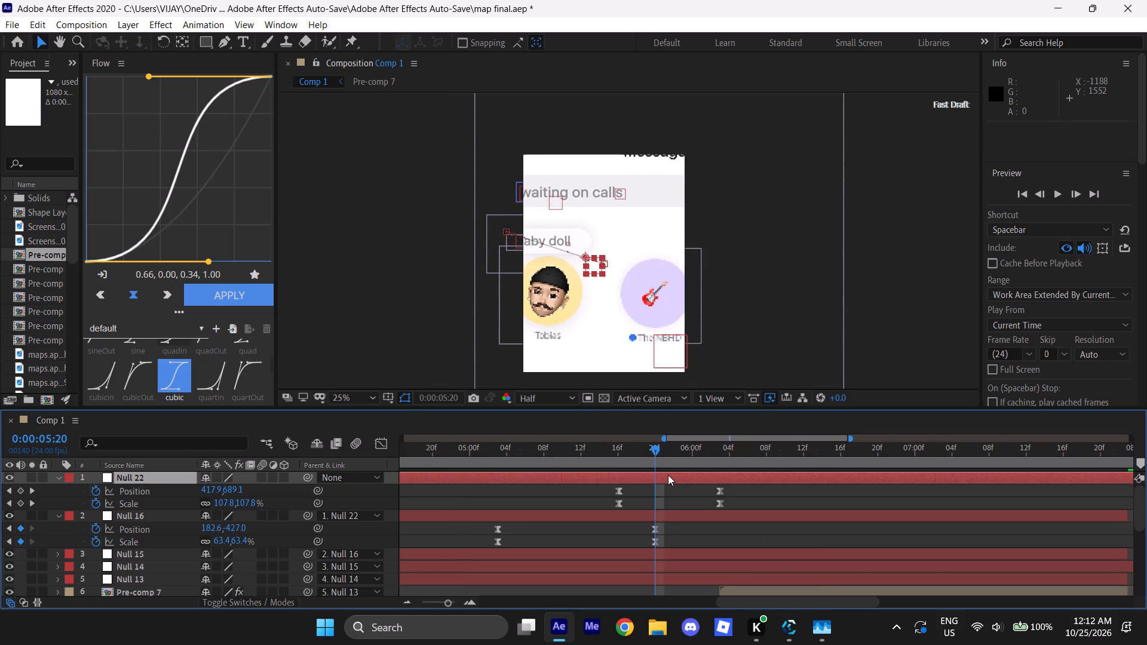
left_click_drag(670, 475, 663, 477)
left_click_drag(747, 493, 584, 503)
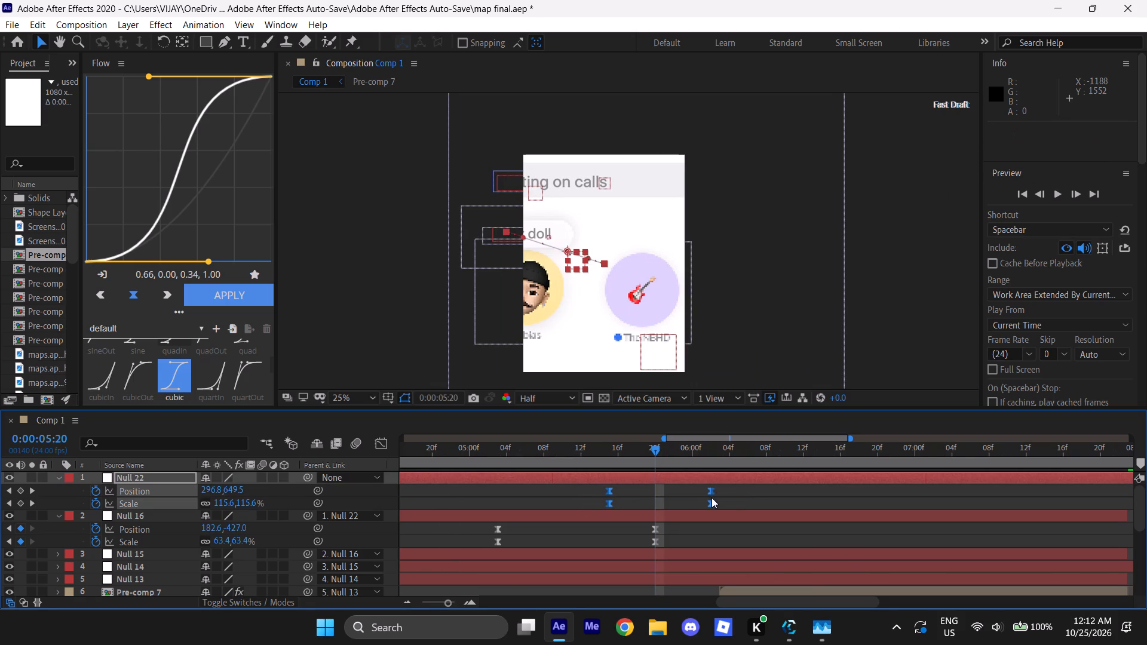
left_click_drag(711, 494, 729, 493, "alt")
left_click_drag(735, 475, 725, 478)
Switch the Graph Editor to the speed graph for Null 22's Position and Scale keyframes.
left_click_drag(743, 489, 593, 515)
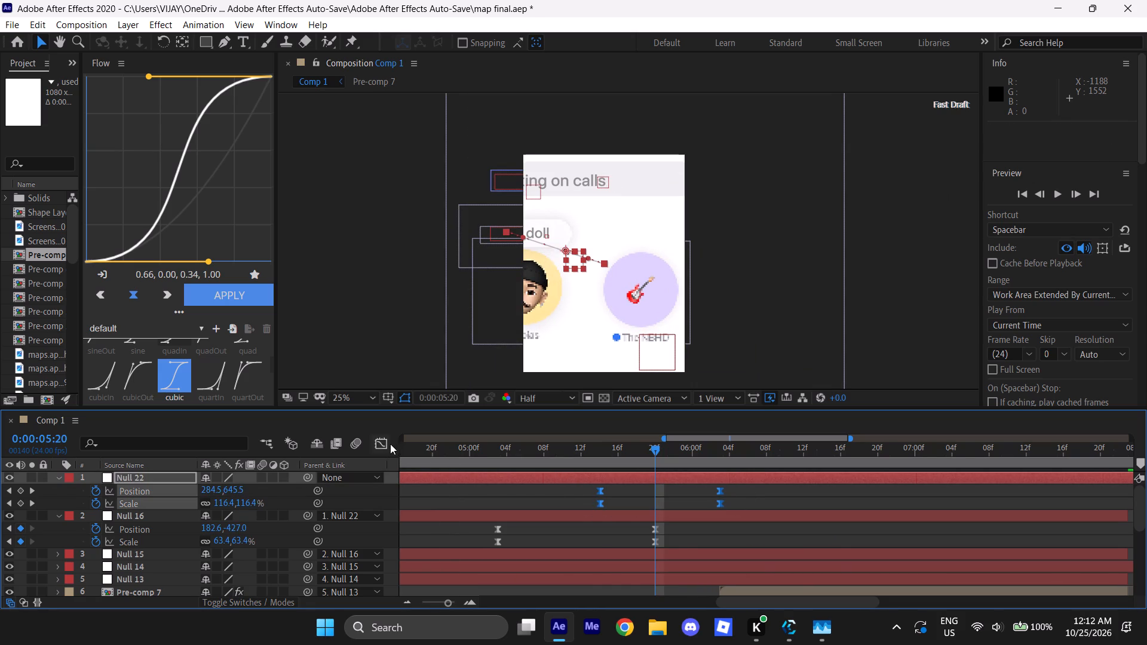
left_click(389, 444)
right_click(745, 484)
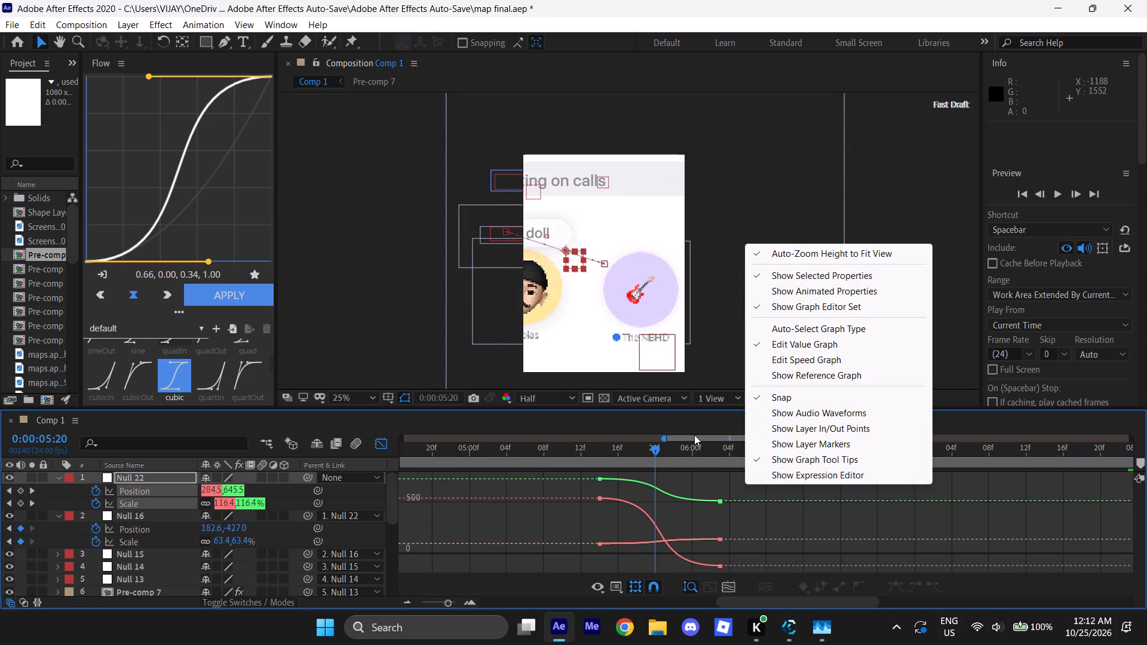
left_click(823, 361)
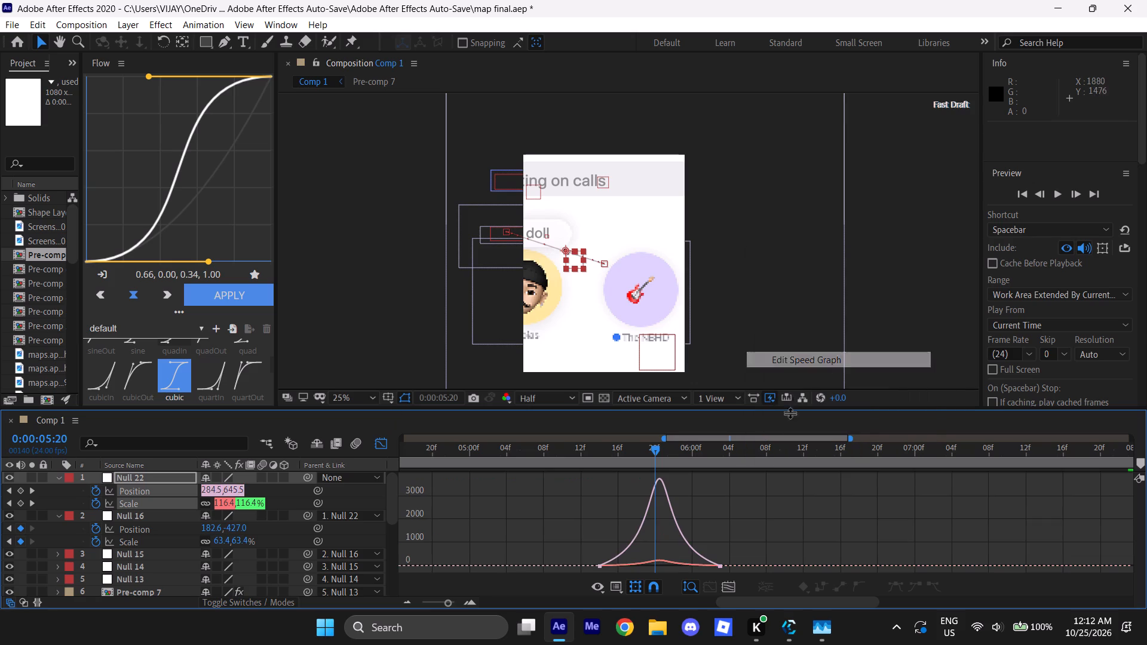
left_click(381, 441)
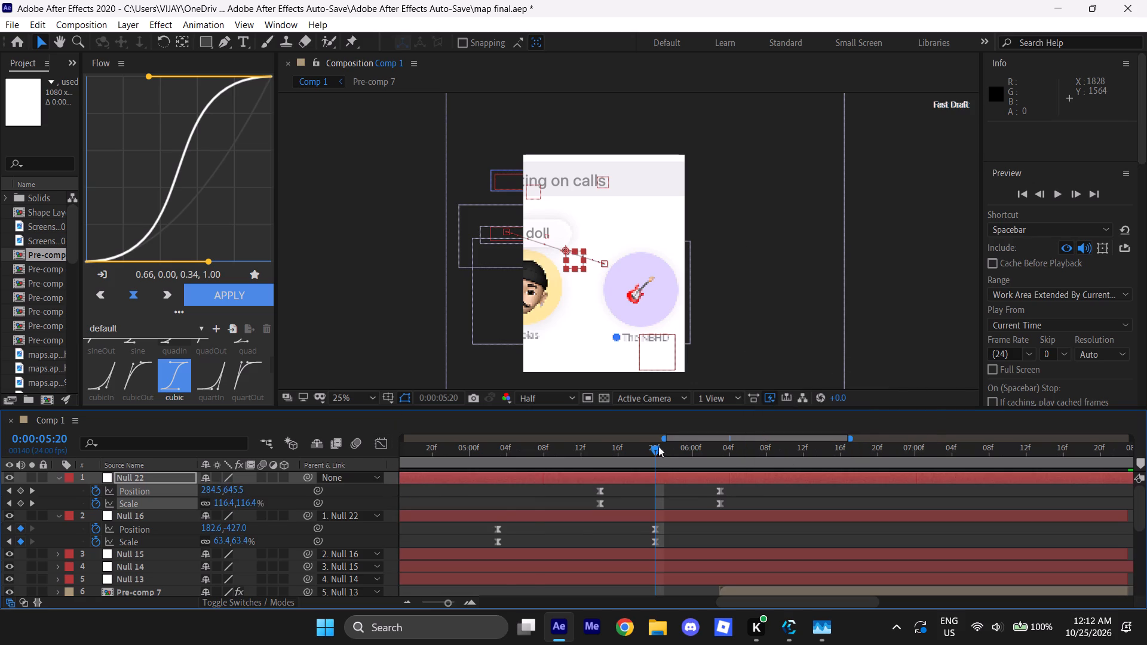
Sharpen Null 22's speed-graph peak by lengthening both easing handles, with outgoing influence about 73%, and preview the transition.
left_click_drag(653, 449, 499, 472)
key("space")
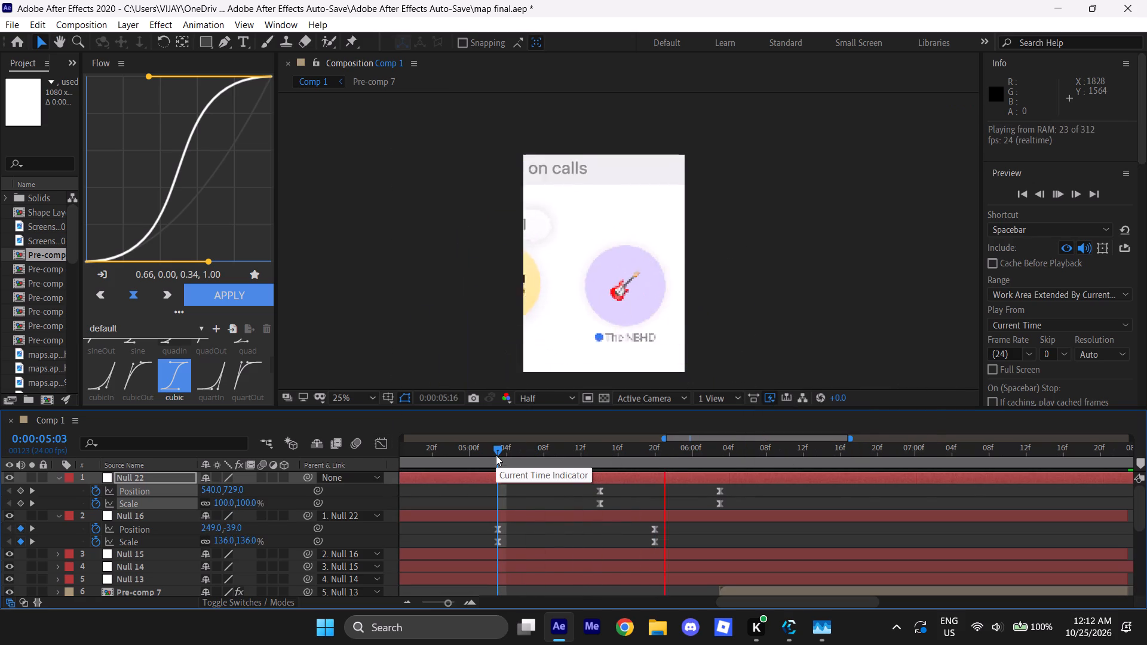
left_click_drag(498, 448, 667, 467)
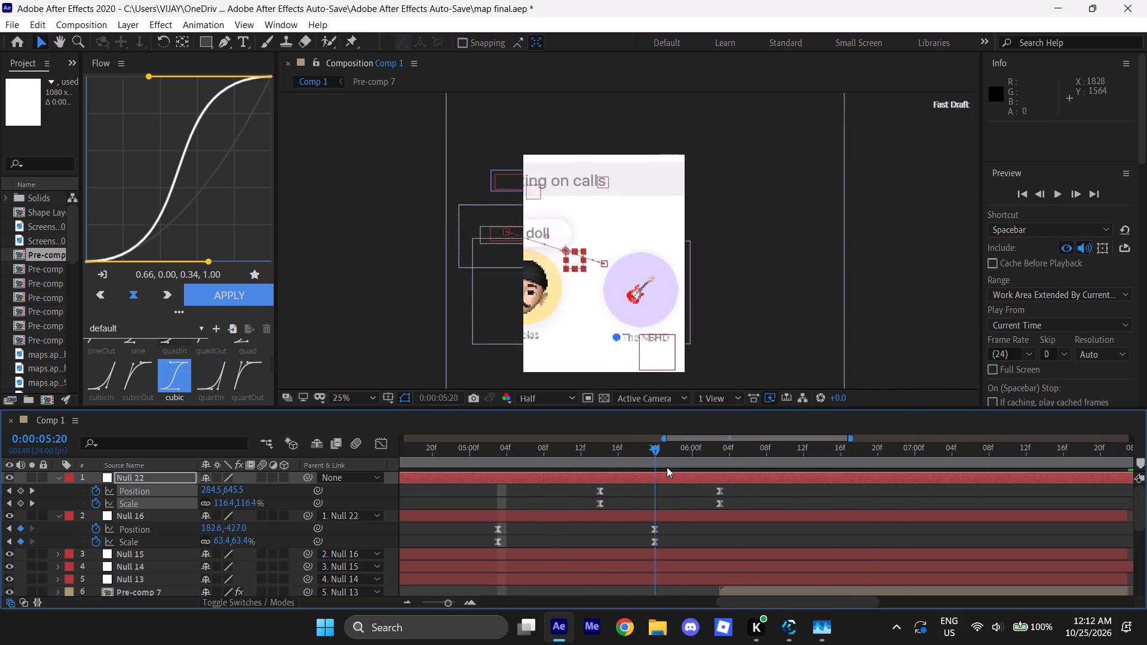
left_click_drag(667, 467, 657, 471)
left_click_drag(745, 490, 591, 507)
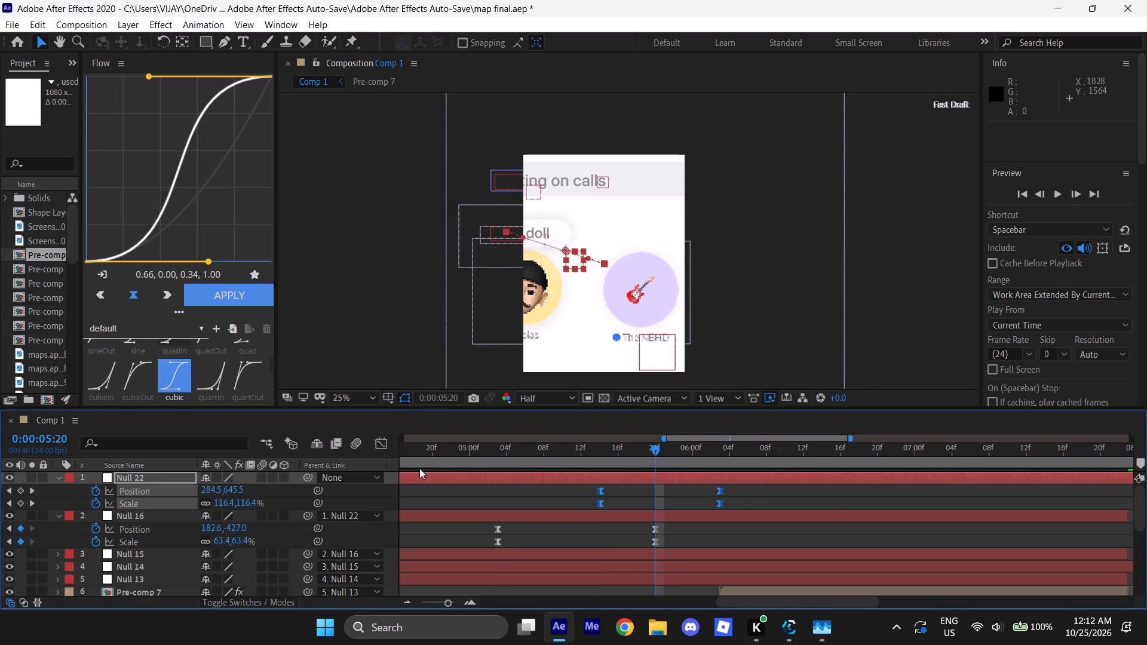
left_click(373, 441)
left_click_drag(784, 537, 551, 581)
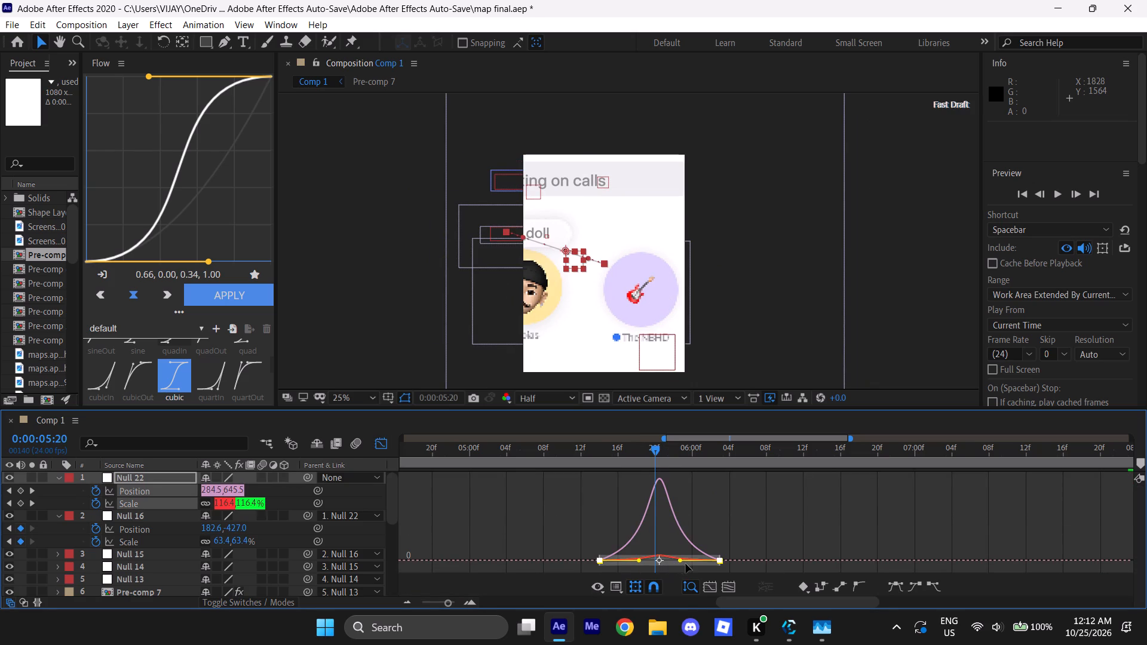
left_click_drag(678, 564, 670, 566)
left_click(637, 564)
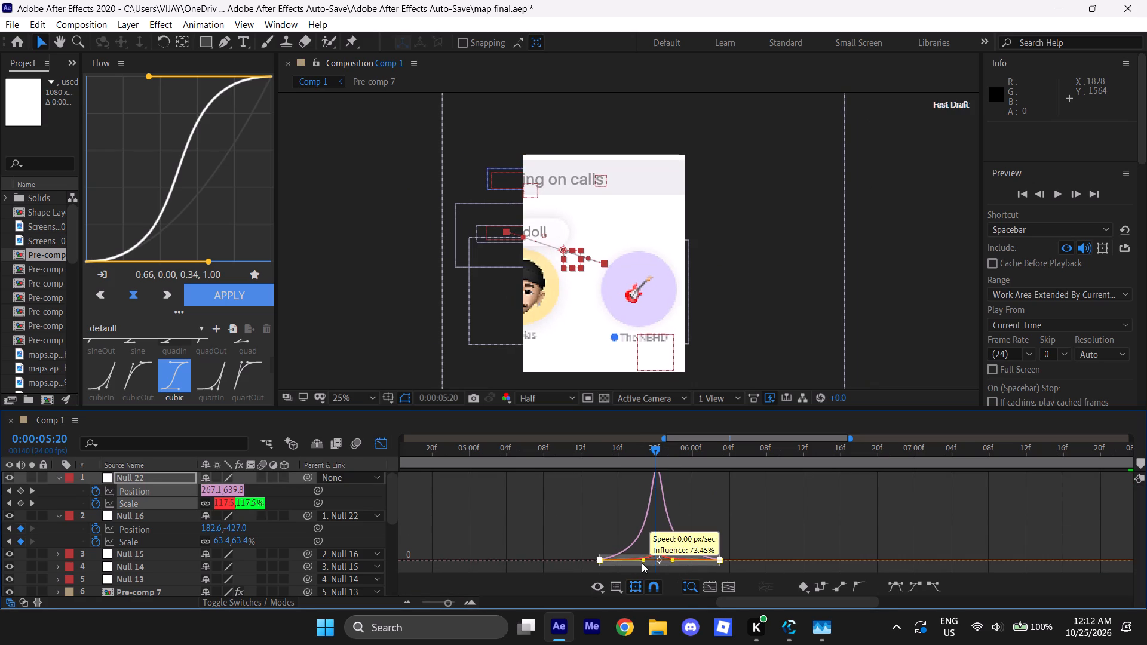
left_click(382, 446)
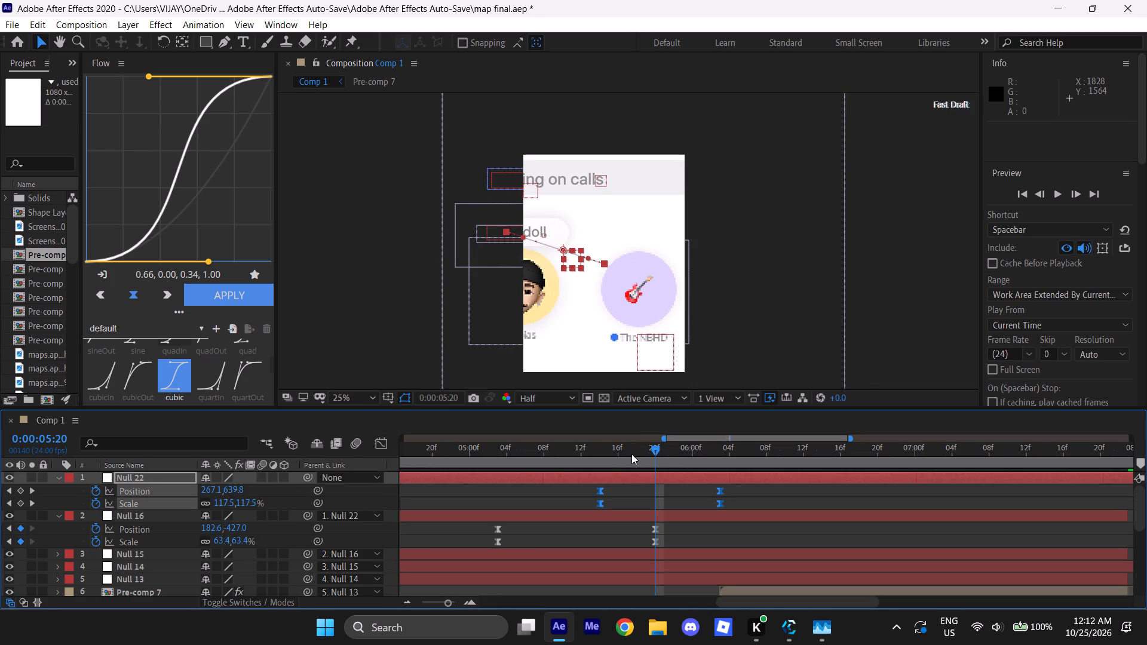
left_click_drag(658, 458, 506, 467)
key("space")
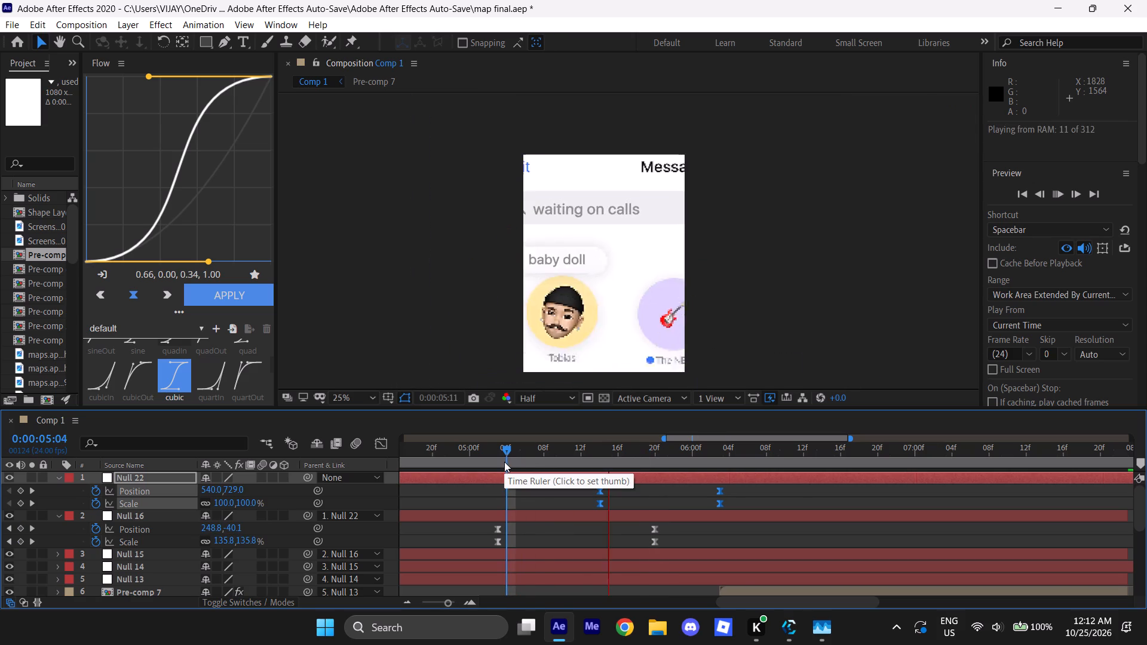
left_click_drag(508, 451, 466, 457)
key("space")
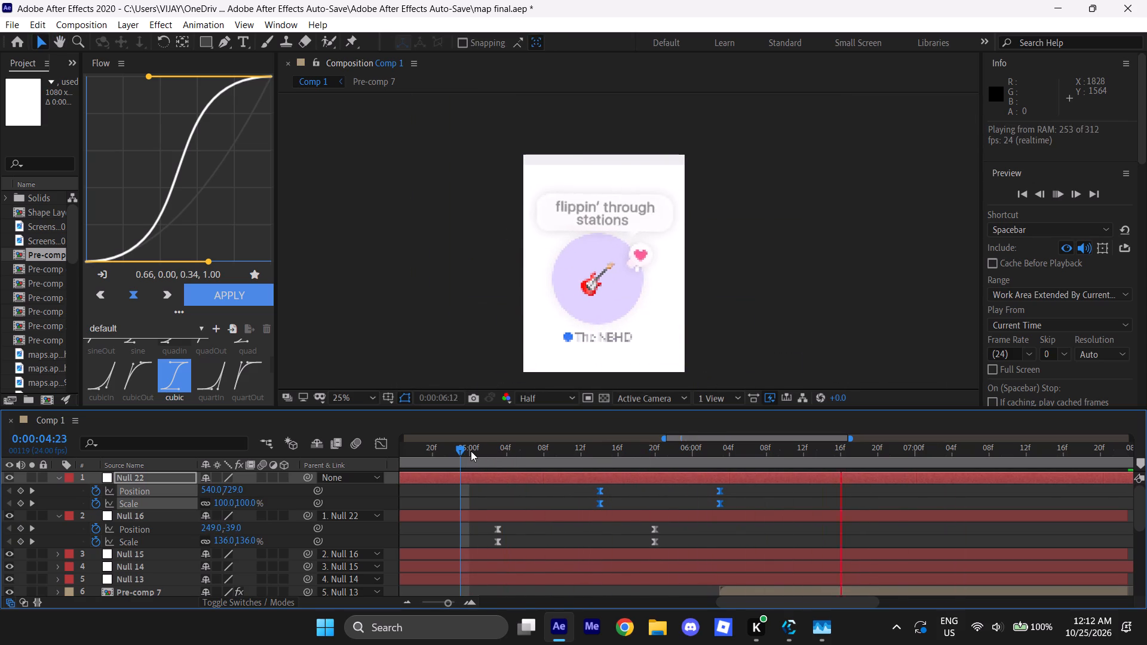
At 0:00:06:03, nudge the guitar cover (Cover.png) horizontally to position 13.3, -118 and check it against the bubble up to 0:00:06:17.
left_click_drag(460, 450, 730, 479)
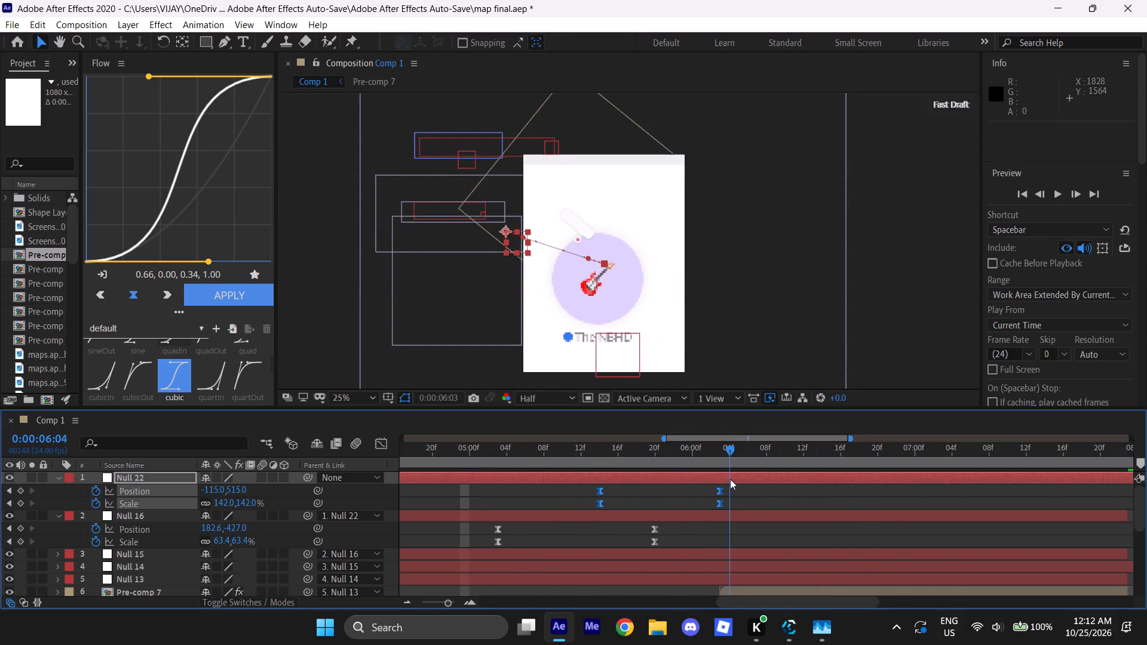
left_click_drag(730, 479, 720, 478)
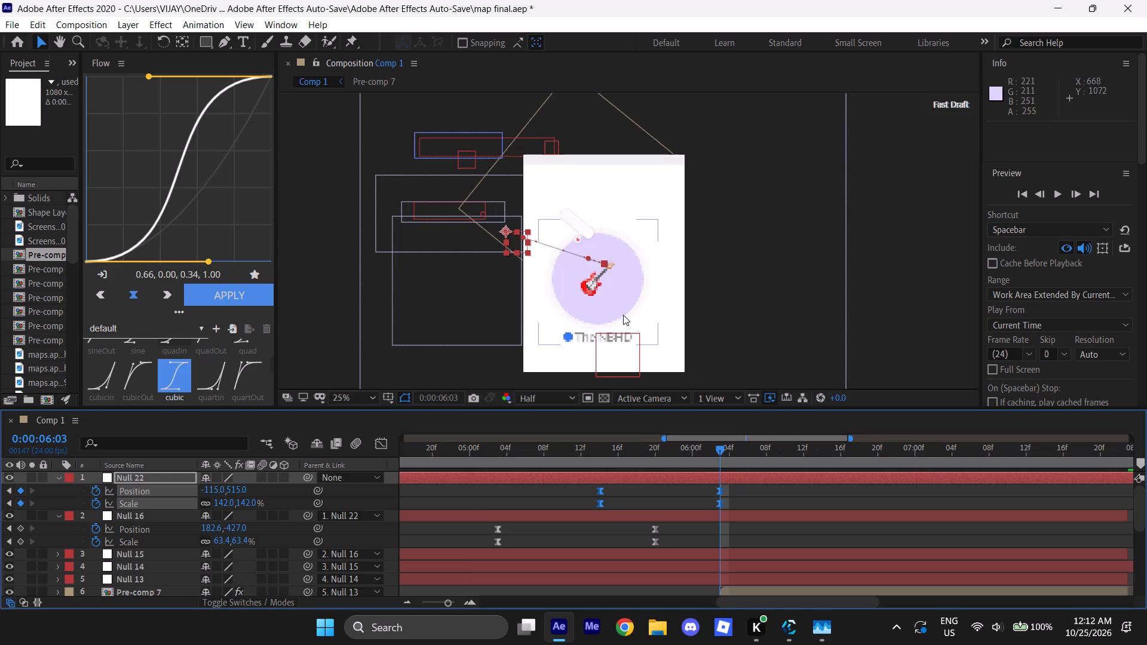
left_click(622, 313)
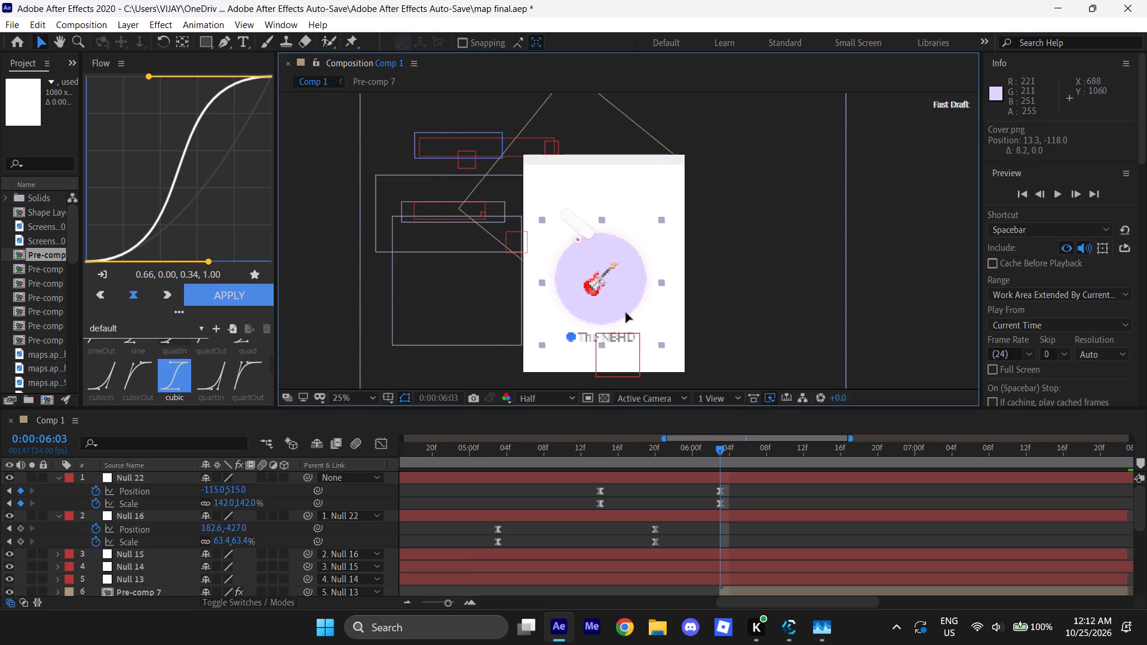
left_click_drag(717, 448, 736, 449)
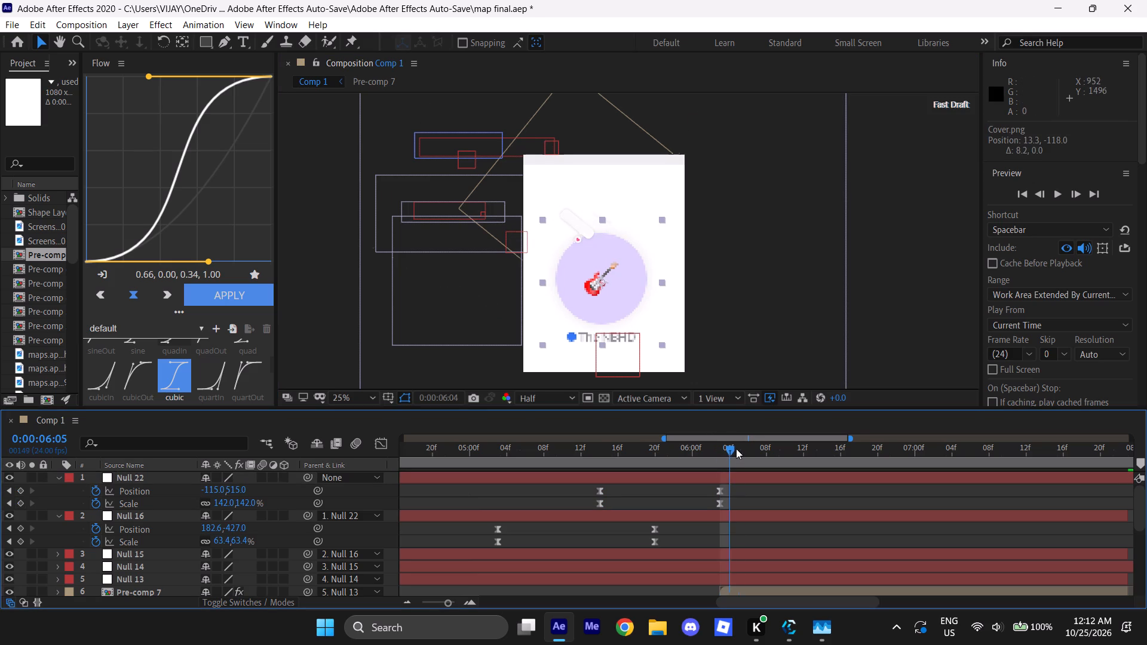
left_click_drag(736, 449, 844, 449)
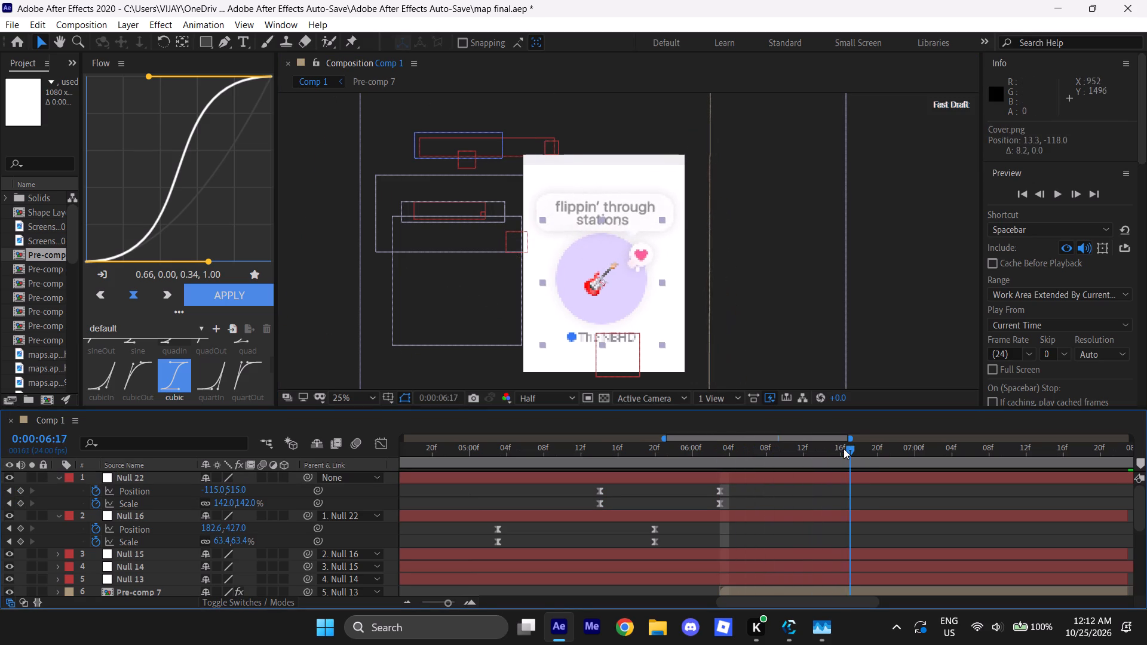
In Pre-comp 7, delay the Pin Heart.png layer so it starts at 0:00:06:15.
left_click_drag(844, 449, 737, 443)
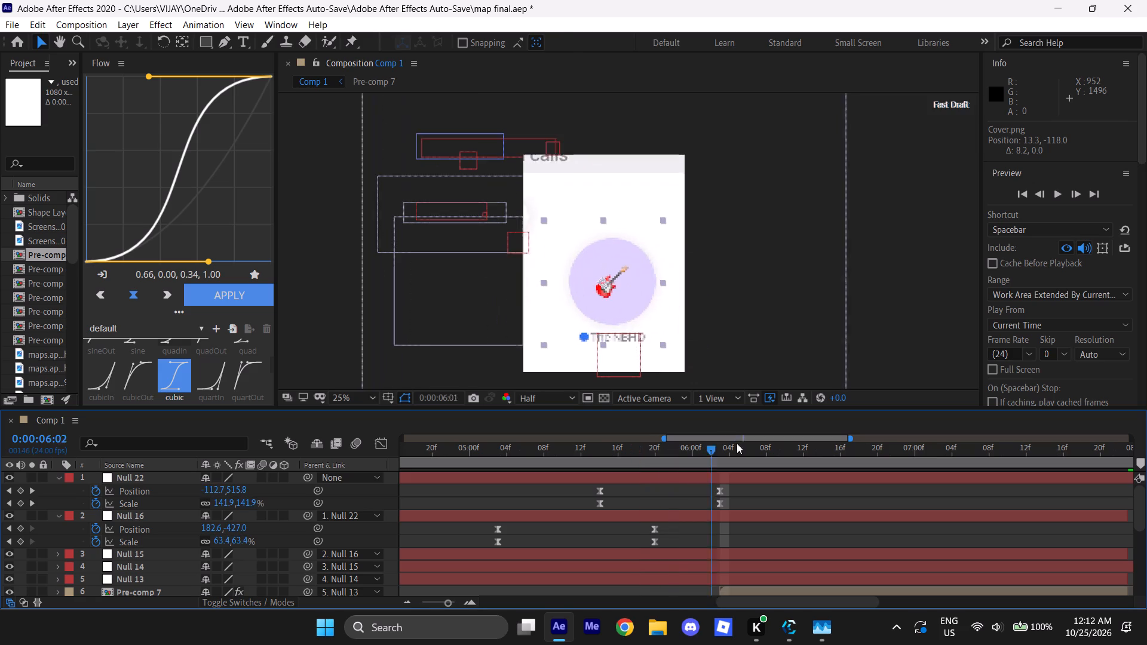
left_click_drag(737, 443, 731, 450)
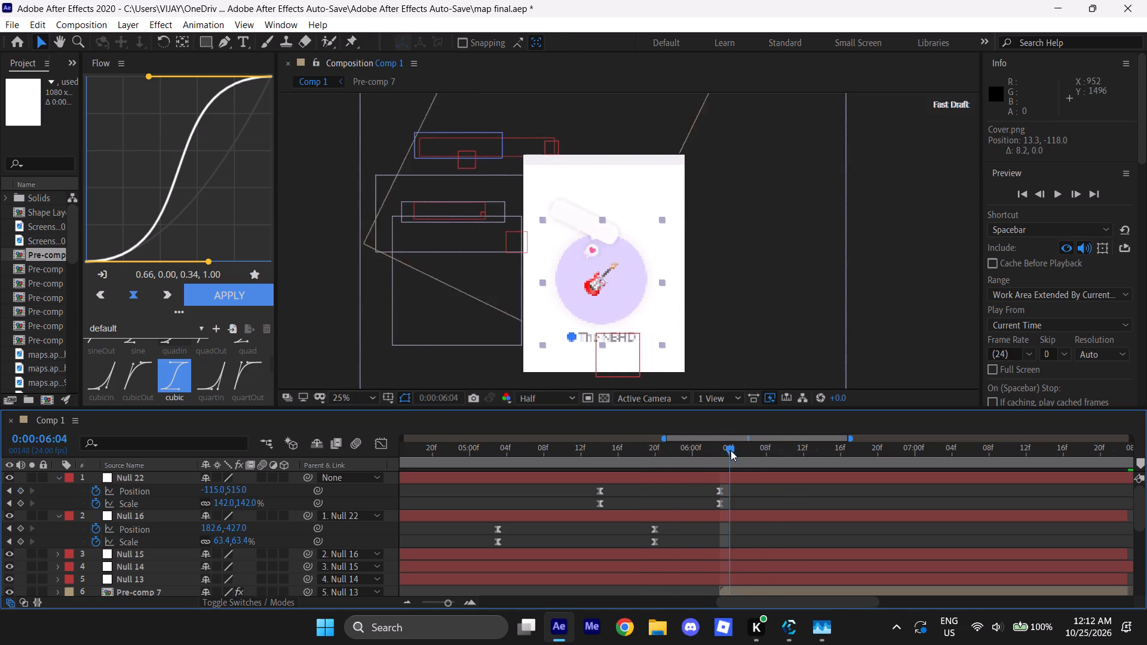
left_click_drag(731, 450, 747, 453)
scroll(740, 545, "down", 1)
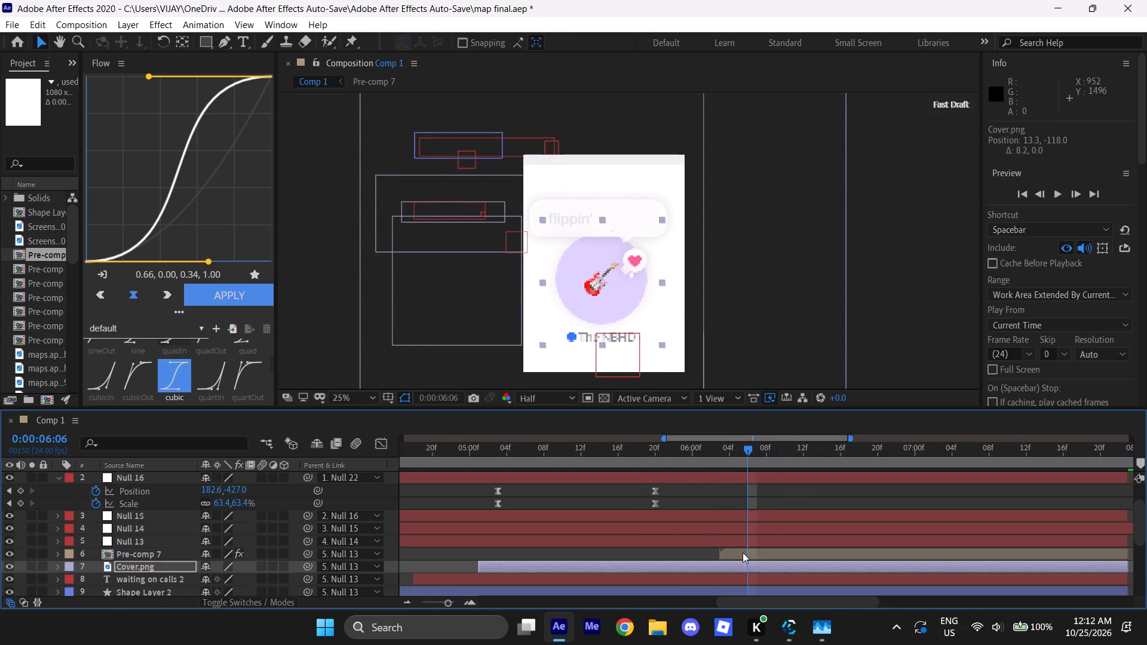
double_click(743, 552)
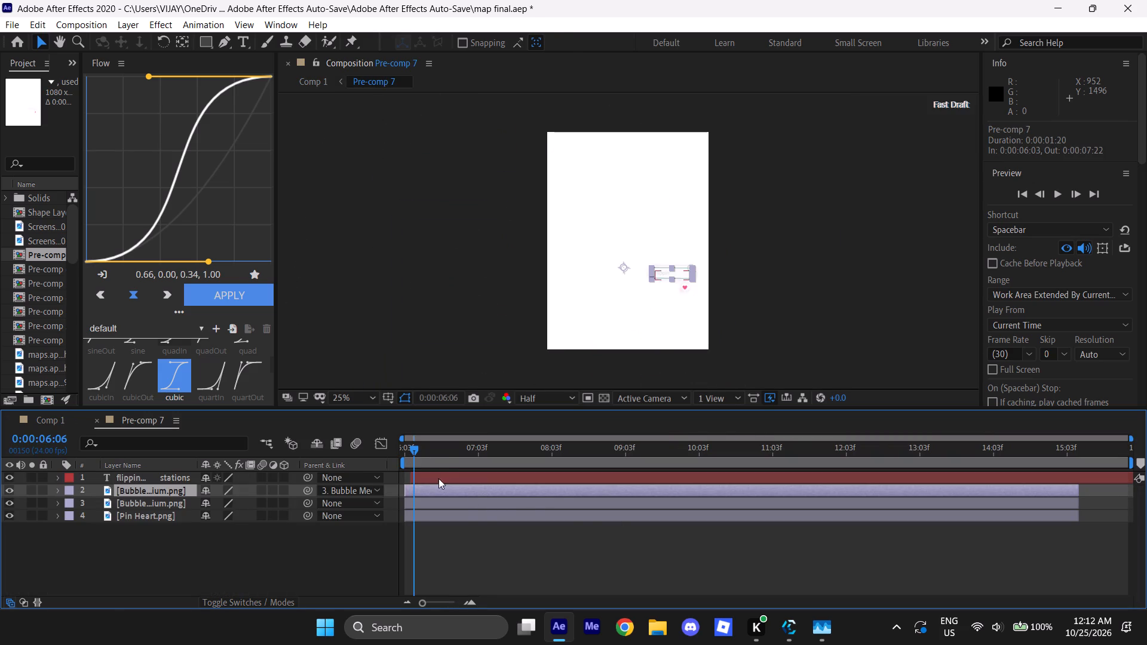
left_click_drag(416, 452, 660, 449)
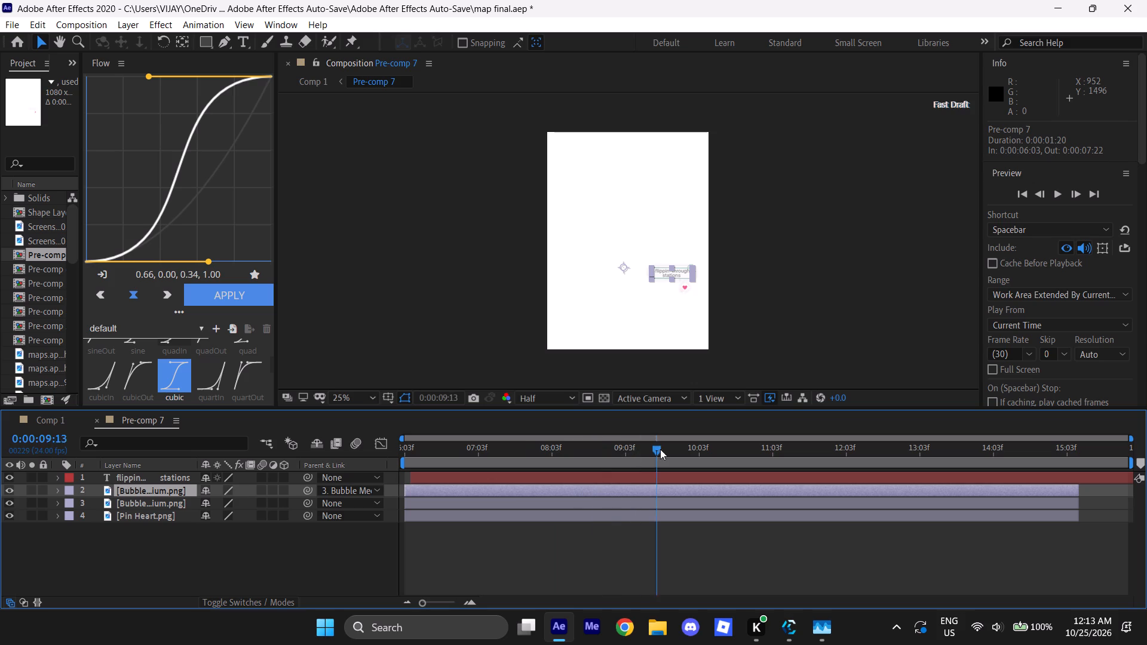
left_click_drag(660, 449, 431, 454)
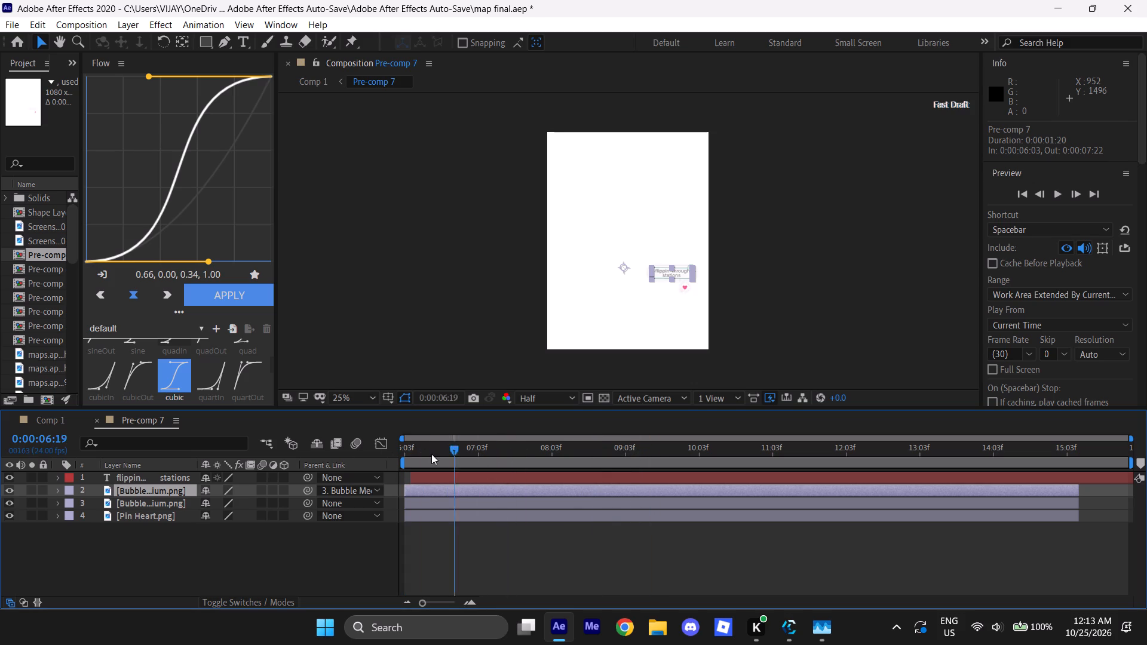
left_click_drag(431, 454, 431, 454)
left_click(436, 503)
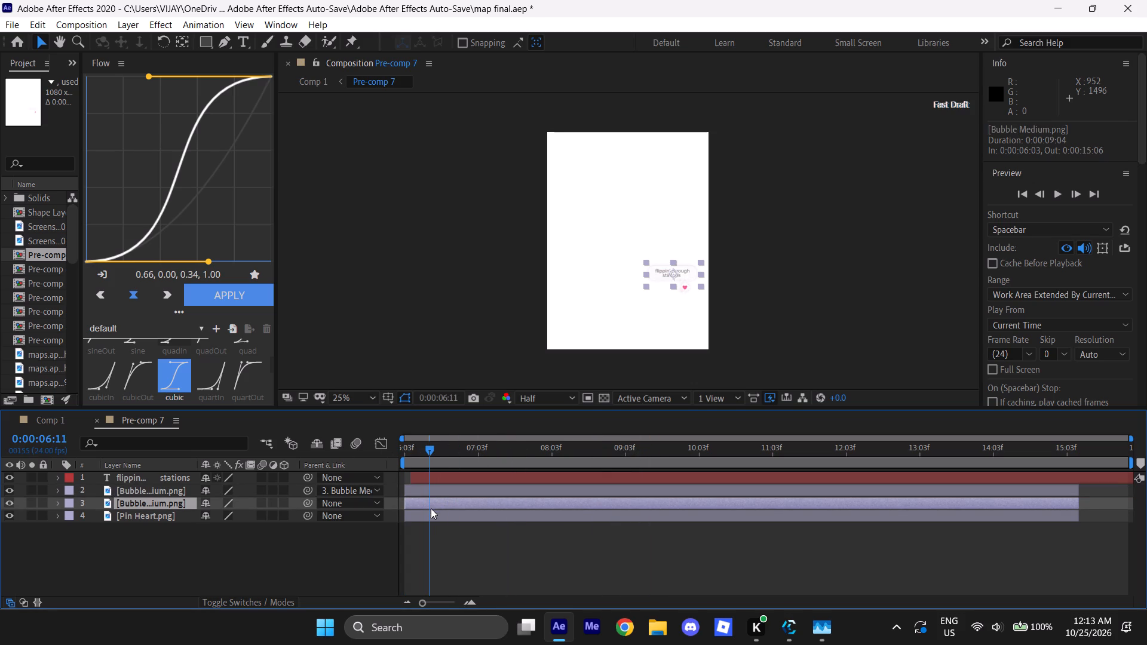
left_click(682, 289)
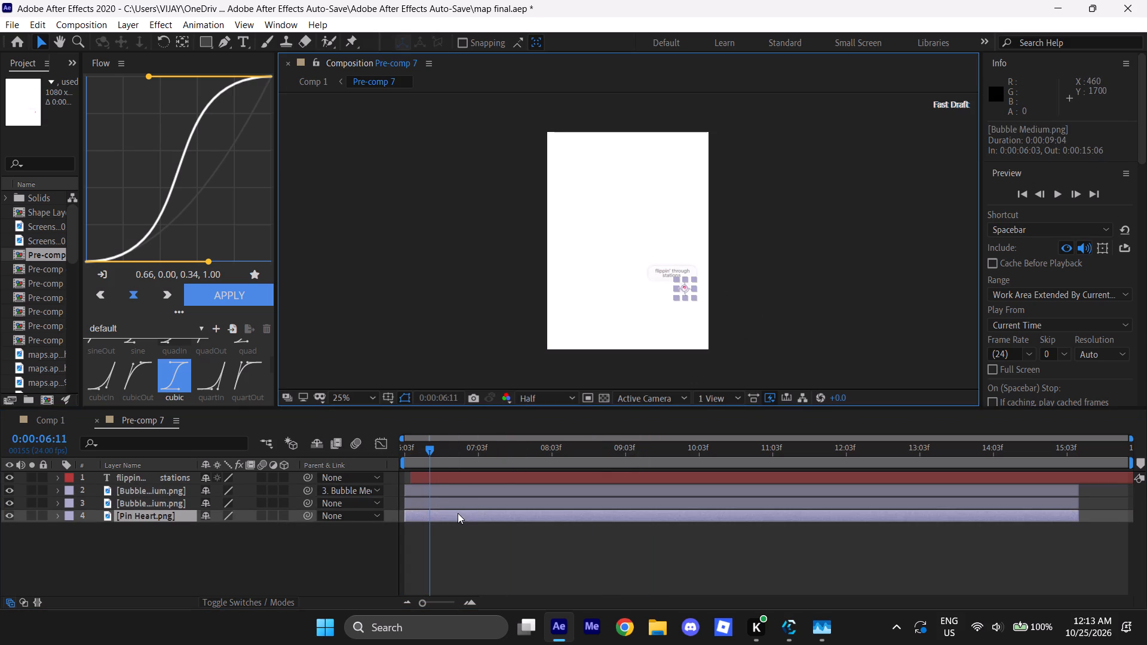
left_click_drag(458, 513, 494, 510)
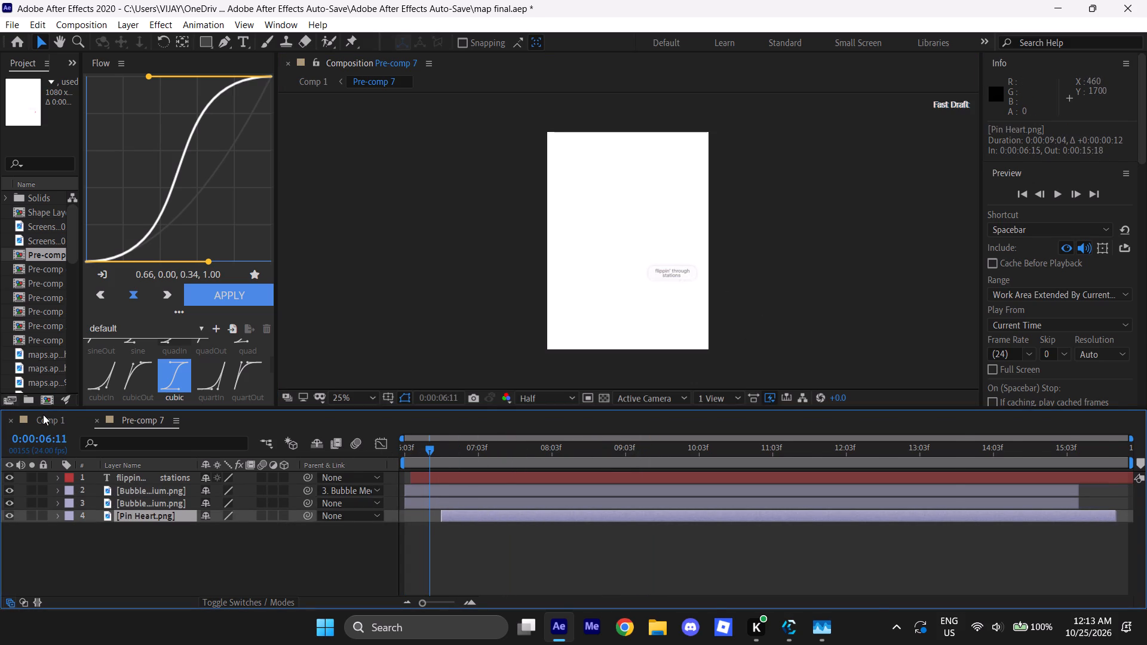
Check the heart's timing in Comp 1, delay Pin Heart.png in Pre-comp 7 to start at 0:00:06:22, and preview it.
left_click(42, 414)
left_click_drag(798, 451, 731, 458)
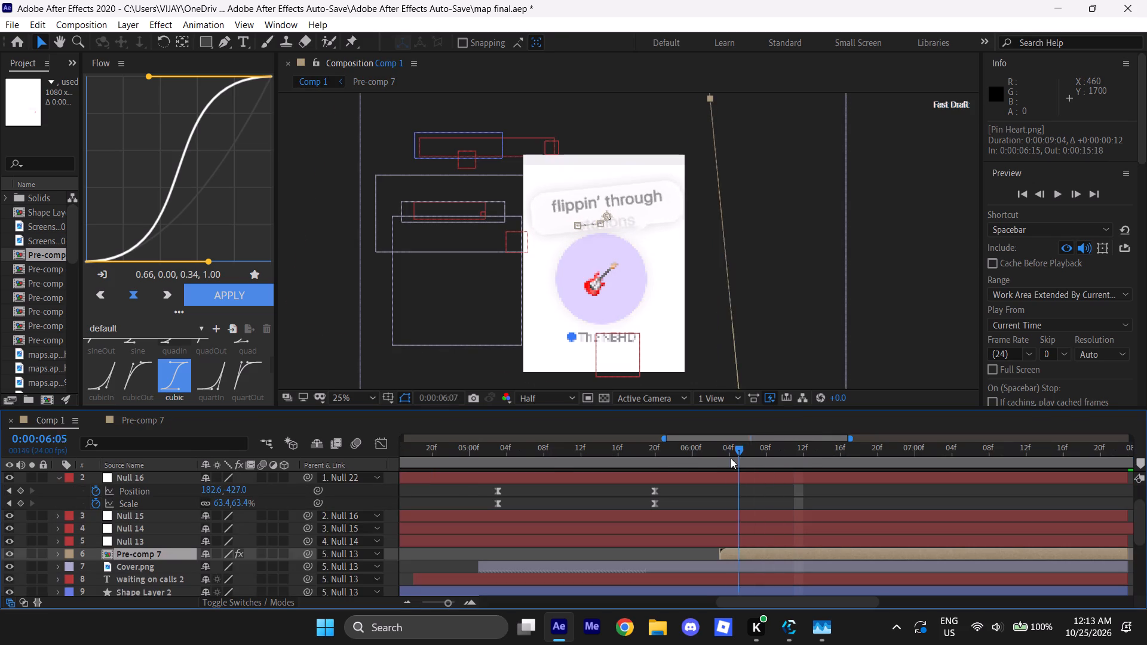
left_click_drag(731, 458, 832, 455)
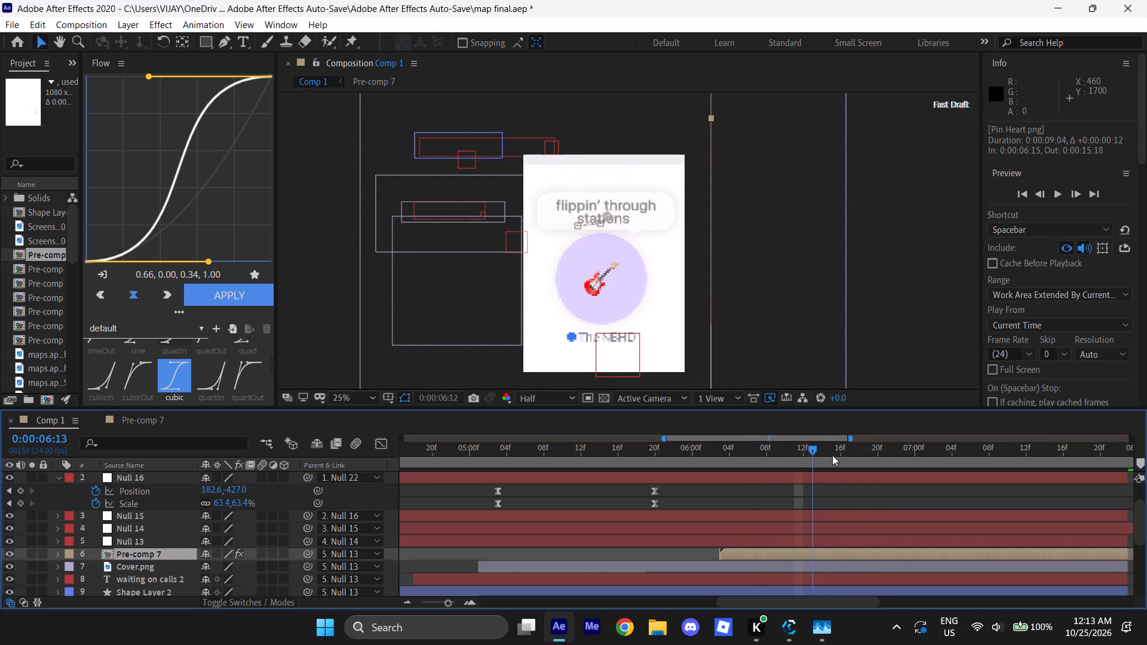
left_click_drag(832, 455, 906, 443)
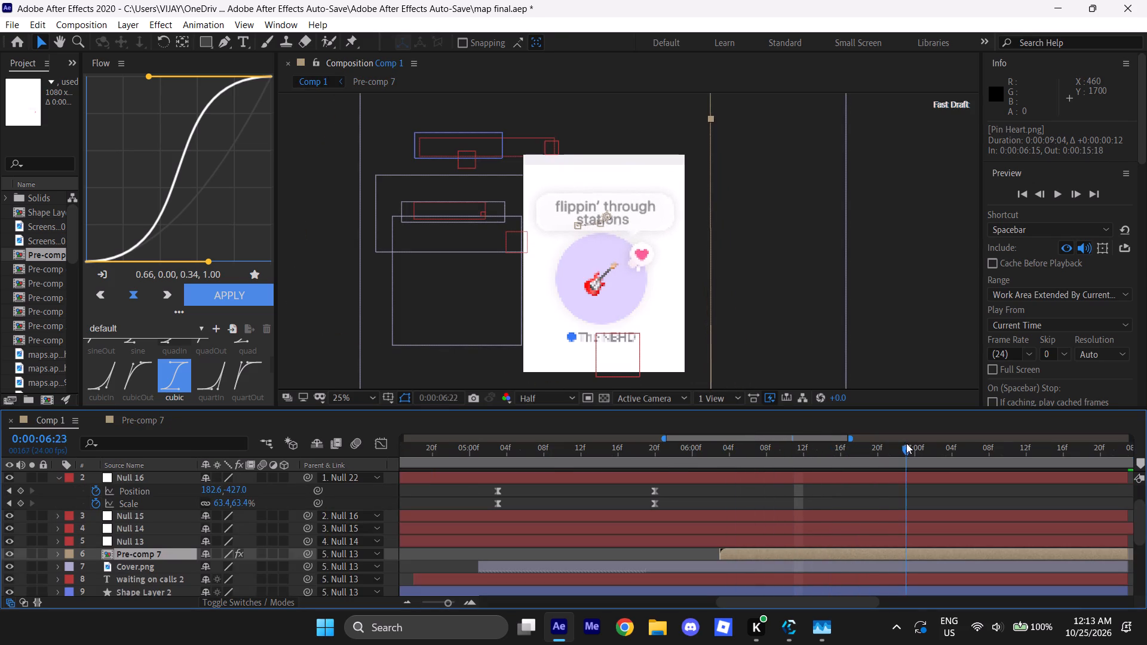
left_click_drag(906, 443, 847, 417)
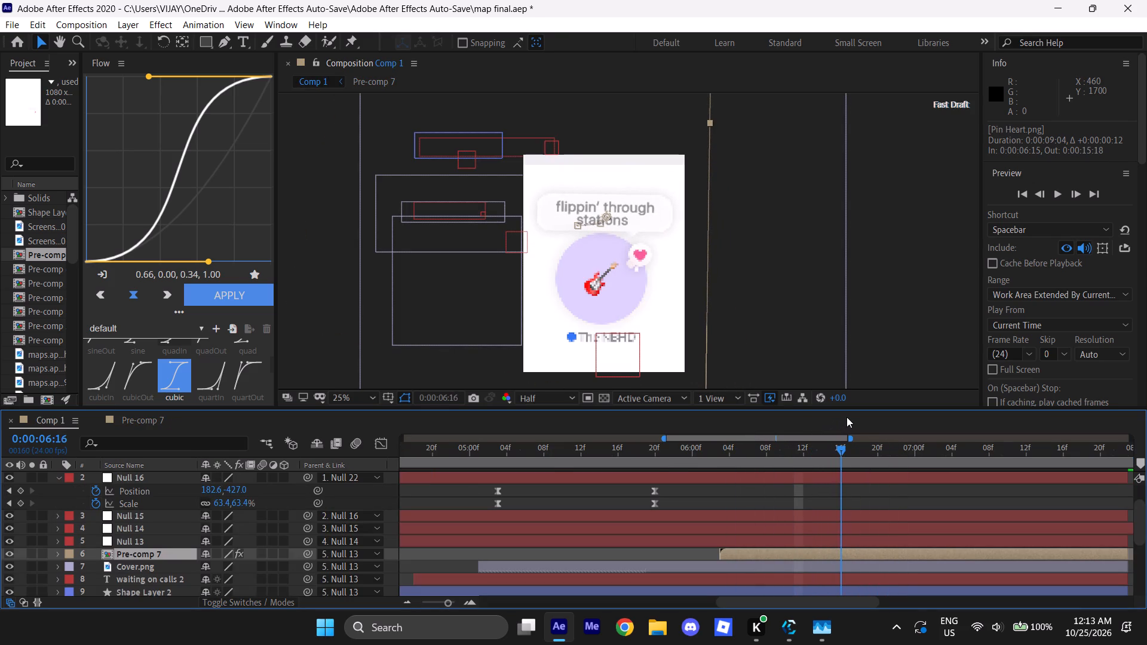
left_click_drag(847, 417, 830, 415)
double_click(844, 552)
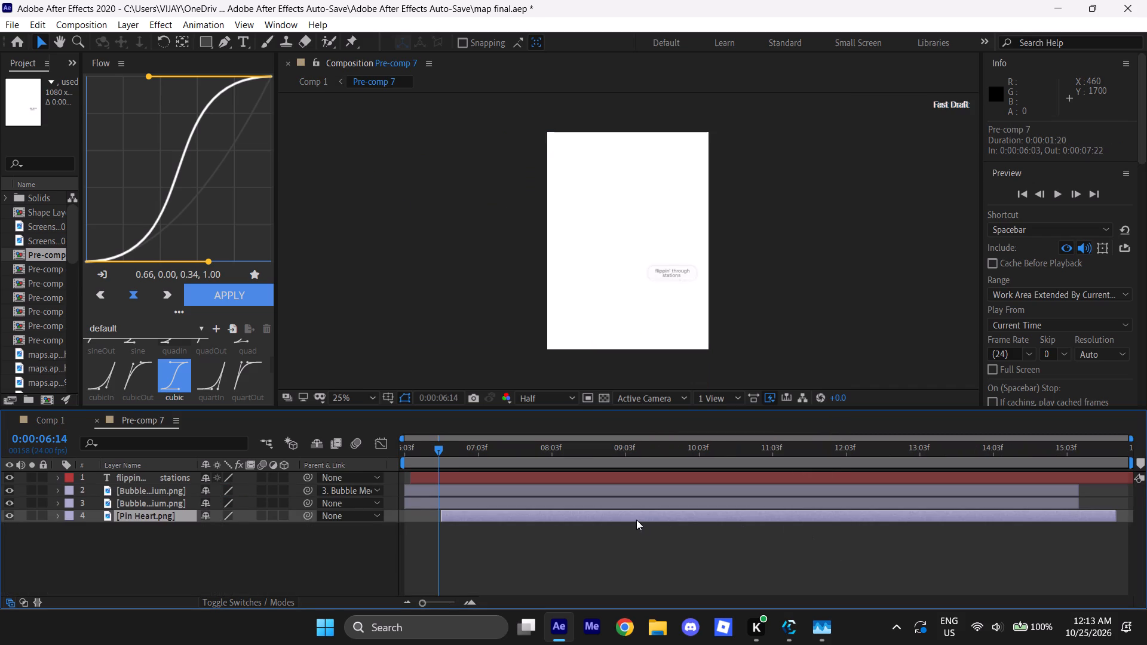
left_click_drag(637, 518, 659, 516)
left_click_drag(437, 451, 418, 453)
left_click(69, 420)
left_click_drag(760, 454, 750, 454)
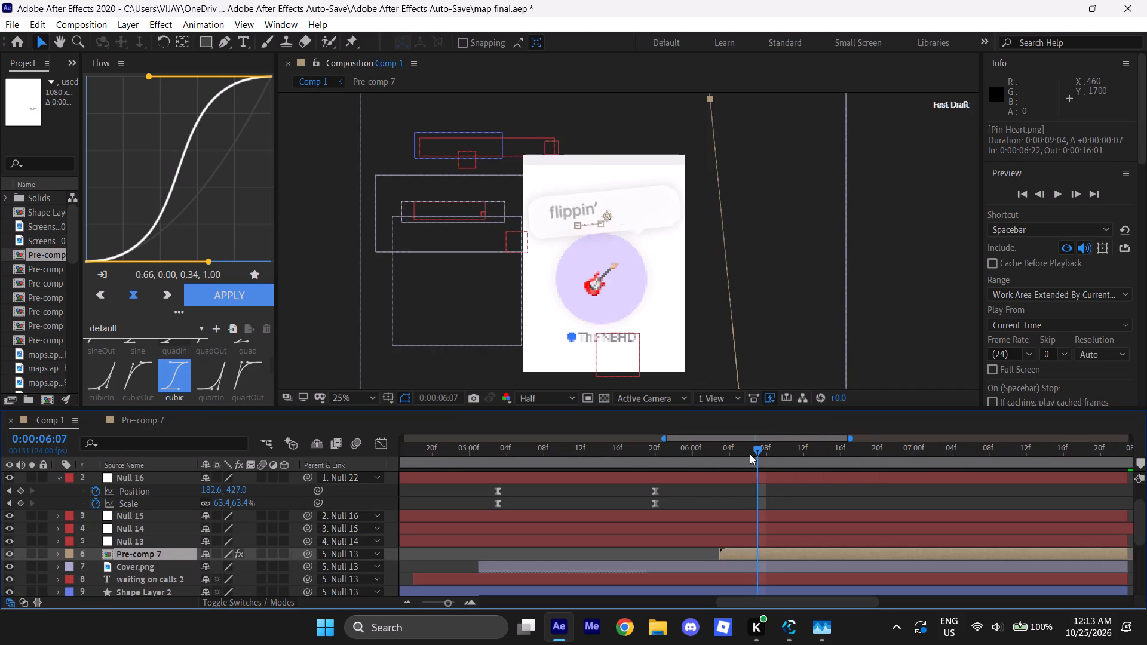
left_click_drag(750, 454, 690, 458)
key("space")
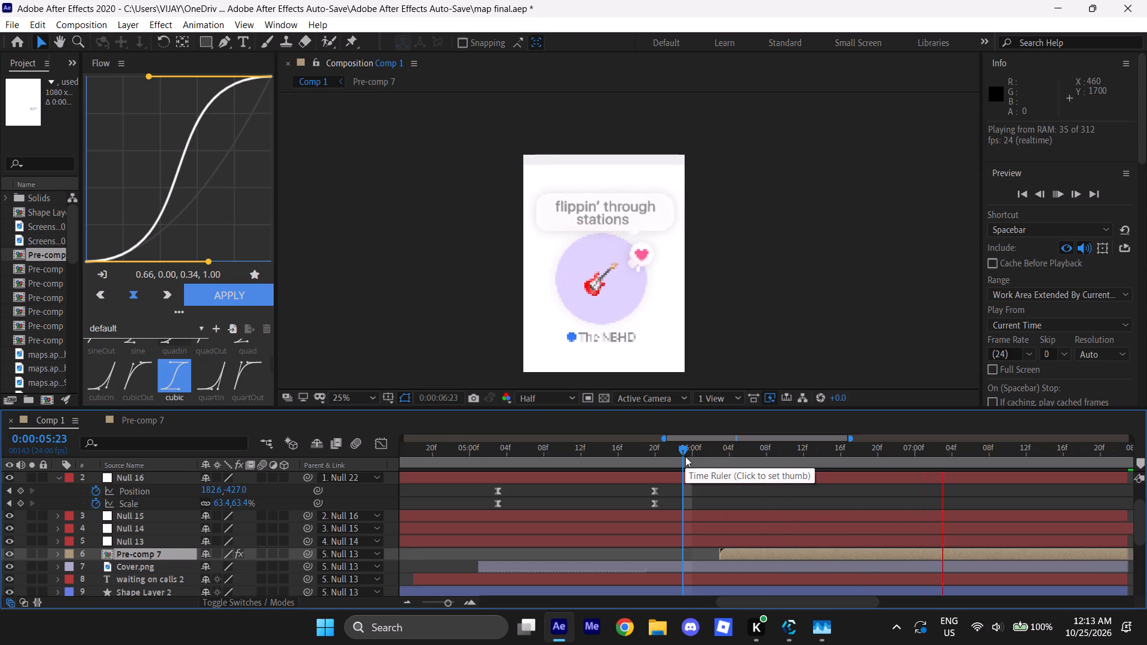
At 0:00:06:15, move Pin Heart.png out of Pre-comp 7 into Comp 1, placing it directly below the Pre-comp 7 layer.
left_click_drag(679, 442, 777, 456)
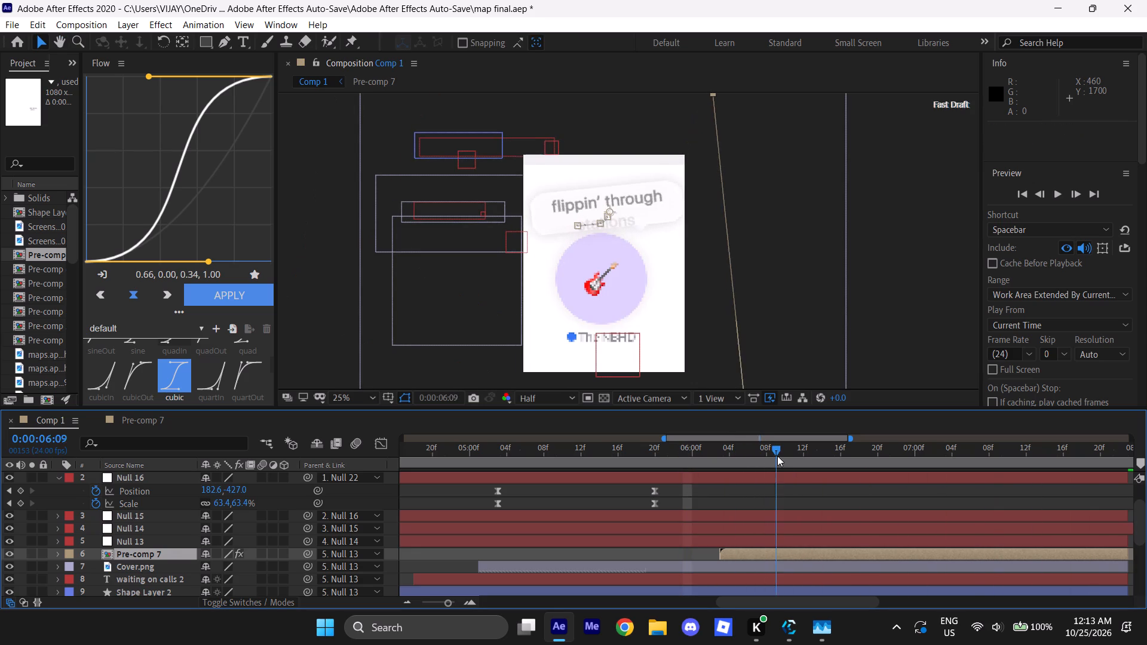
left_click_drag(777, 456, 829, 447)
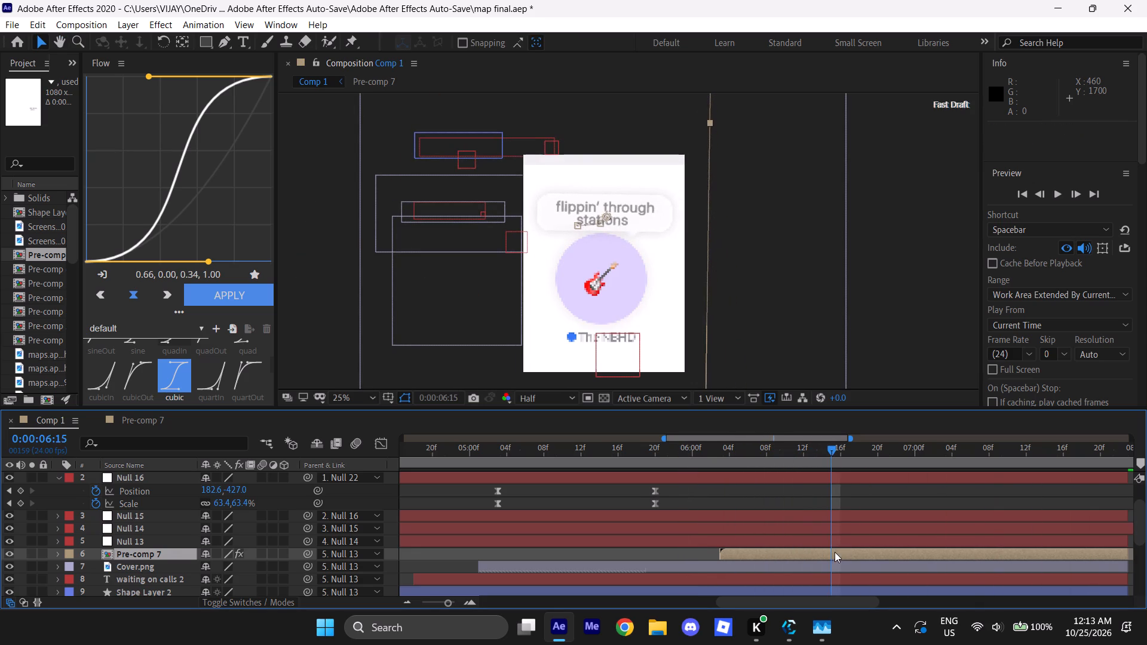
double_click(833, 552)
left_click(715, 515)
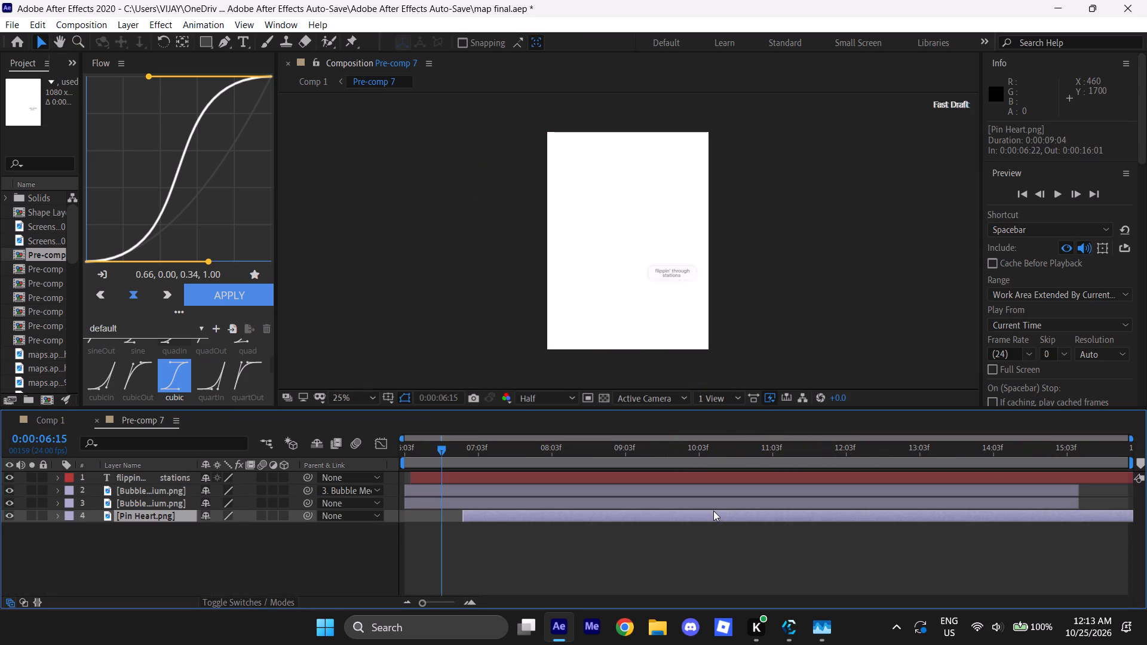
key("ctrl+x")
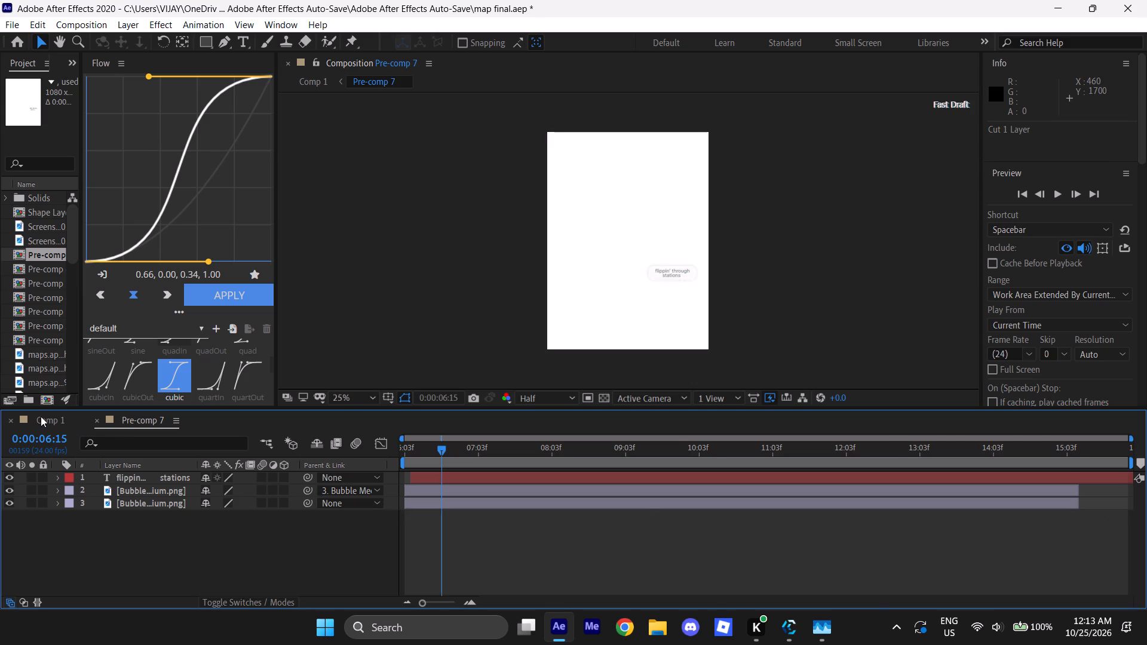
left_click(41, 416)
key("ctrl+v")
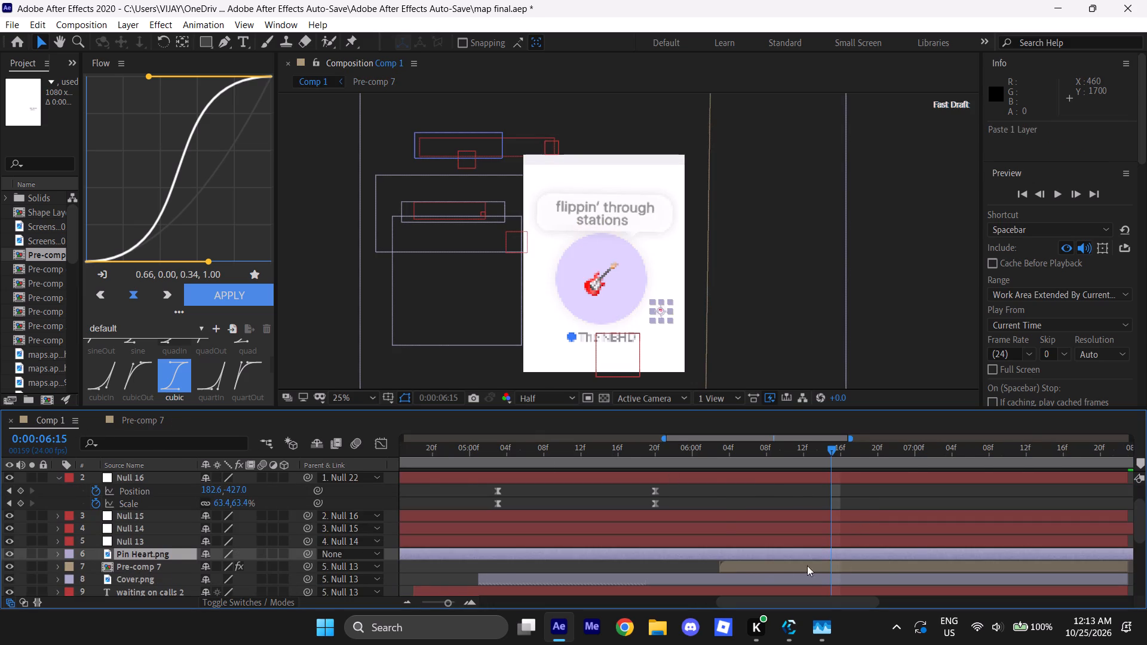
left_click_drag(164, 554, 161, 567)
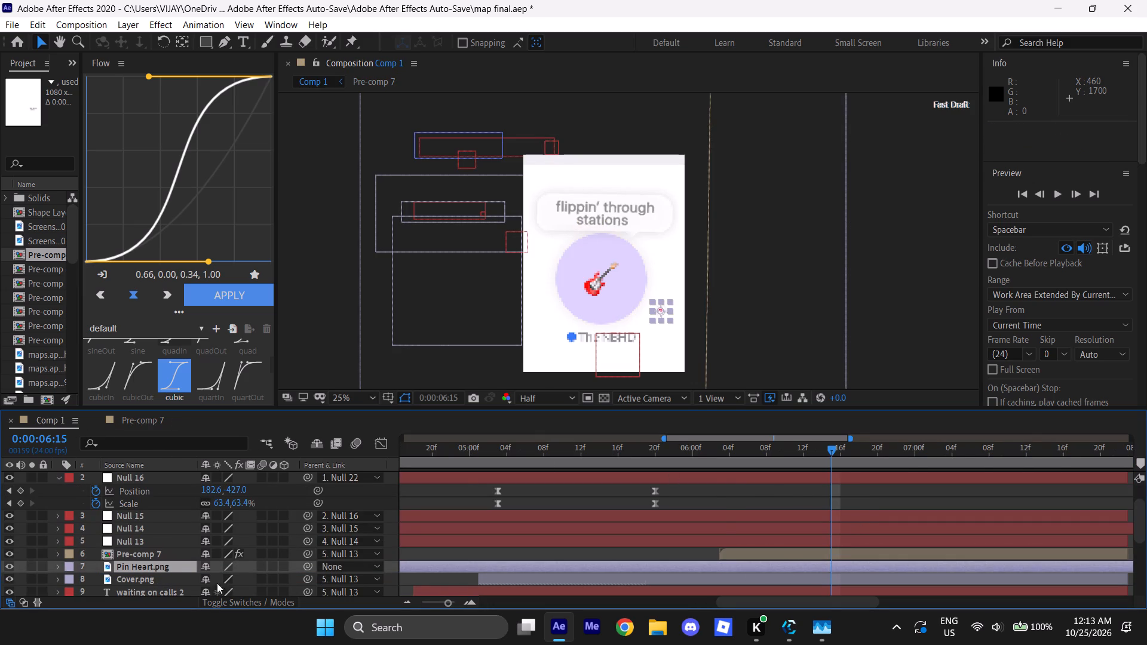
Shift Pin Heart.png later in Comp 1, split it at 0:00:06:15 and delete the earlier part.
left_click_drag(750, 566, 1146, 563)
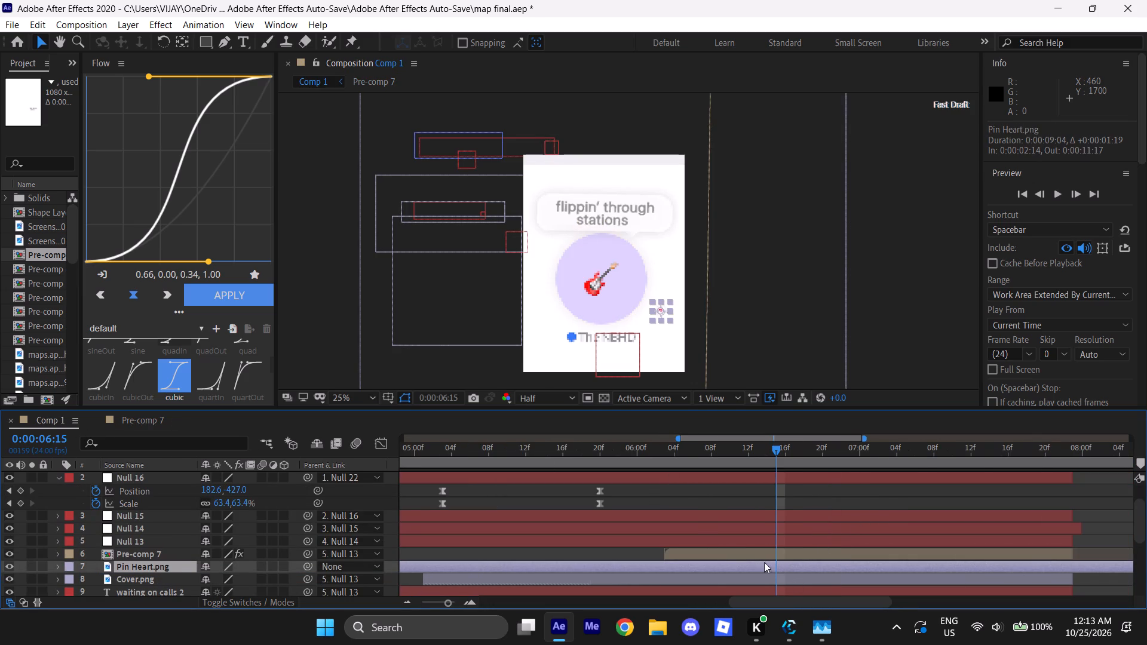
key("ctrl+shift+d")
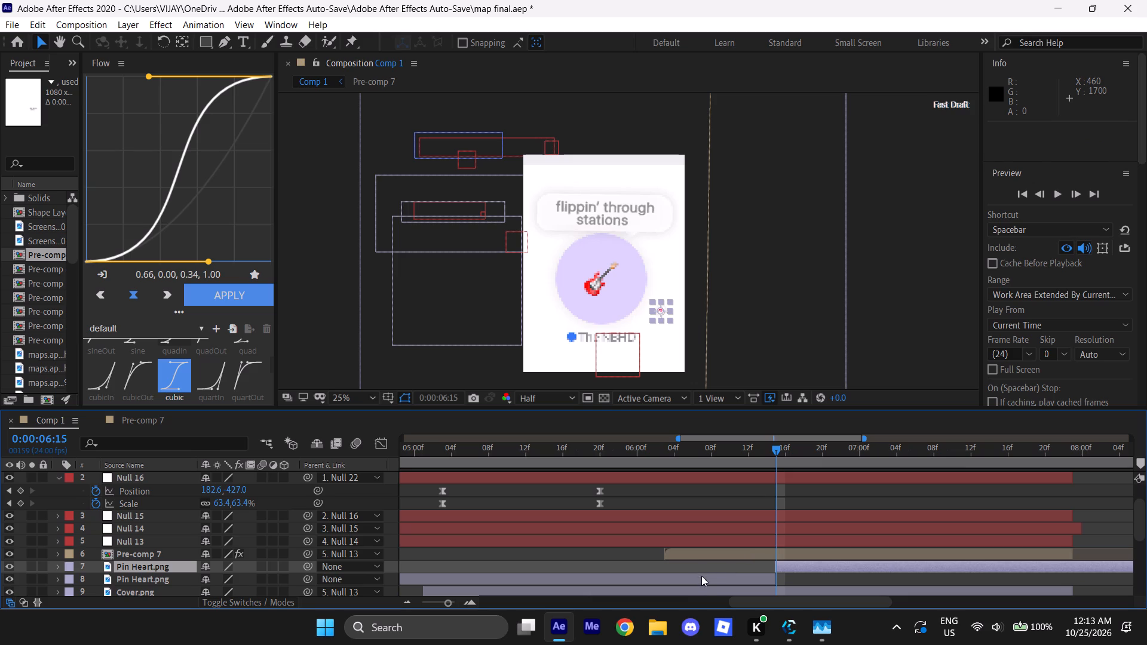
left_click(700, 586)
left_click(704, 578)
key("BackSpace")
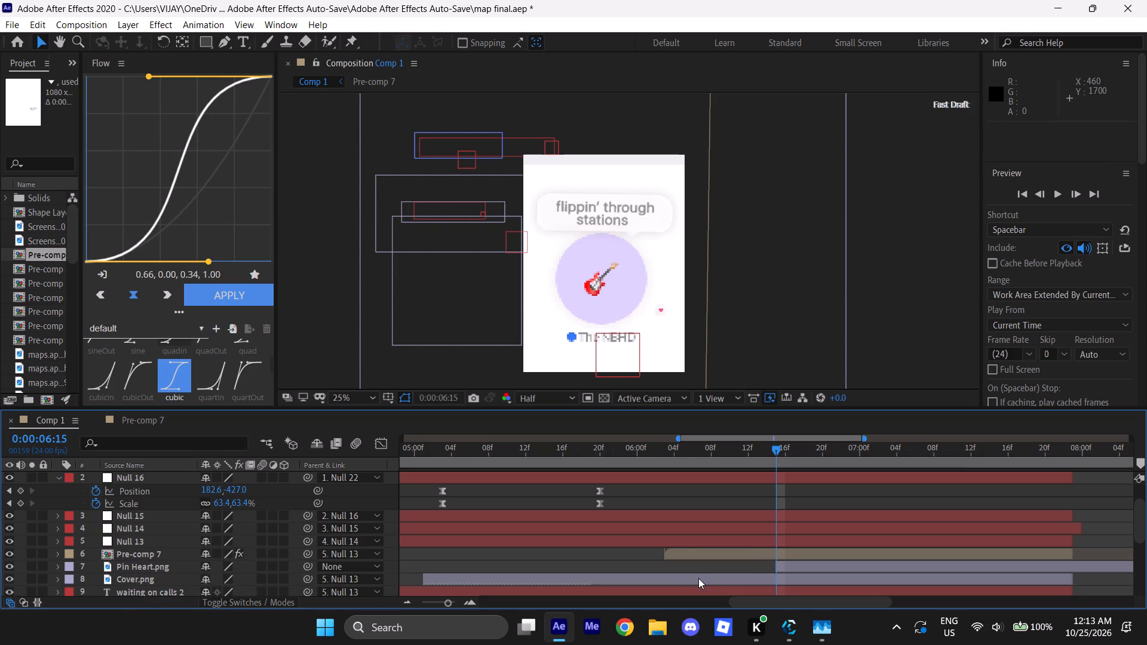
Move the remaining Pin Heart.png layer in Comp 1 to start at 0:00:06:11.
left_click_drag(774, 447, 733, 458)
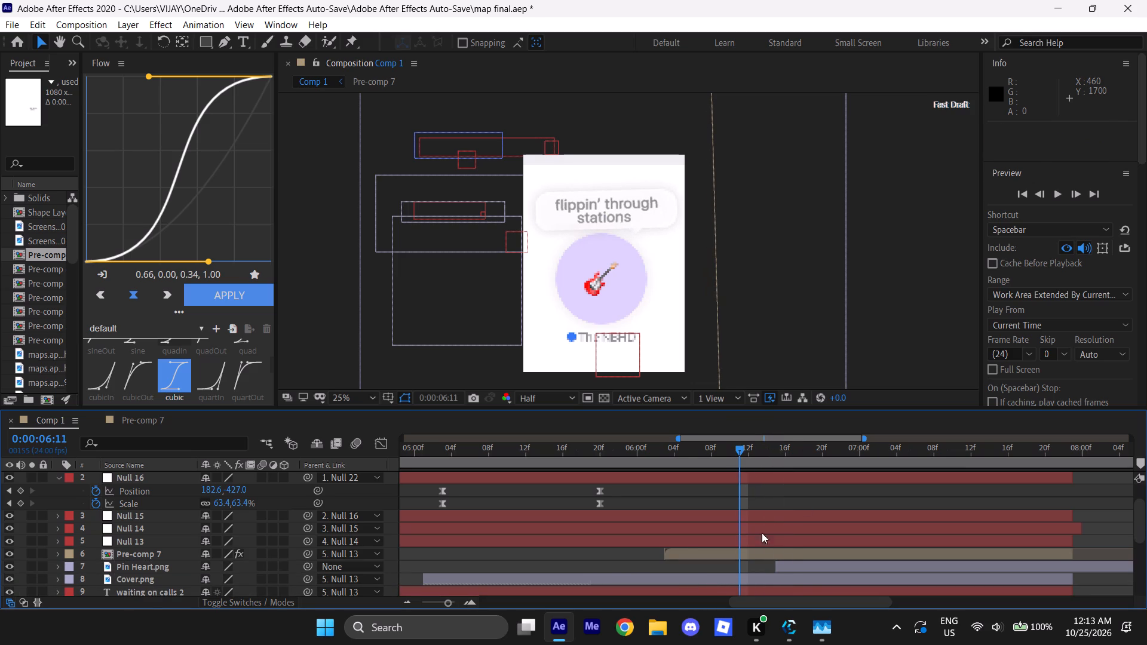
left_click_drag(799, 565, 764, 569)
Scale Pin Heart.png to 731% and place it at position 829, 626.5, between the bubble and the guitar cover's upper edge.
key("s")
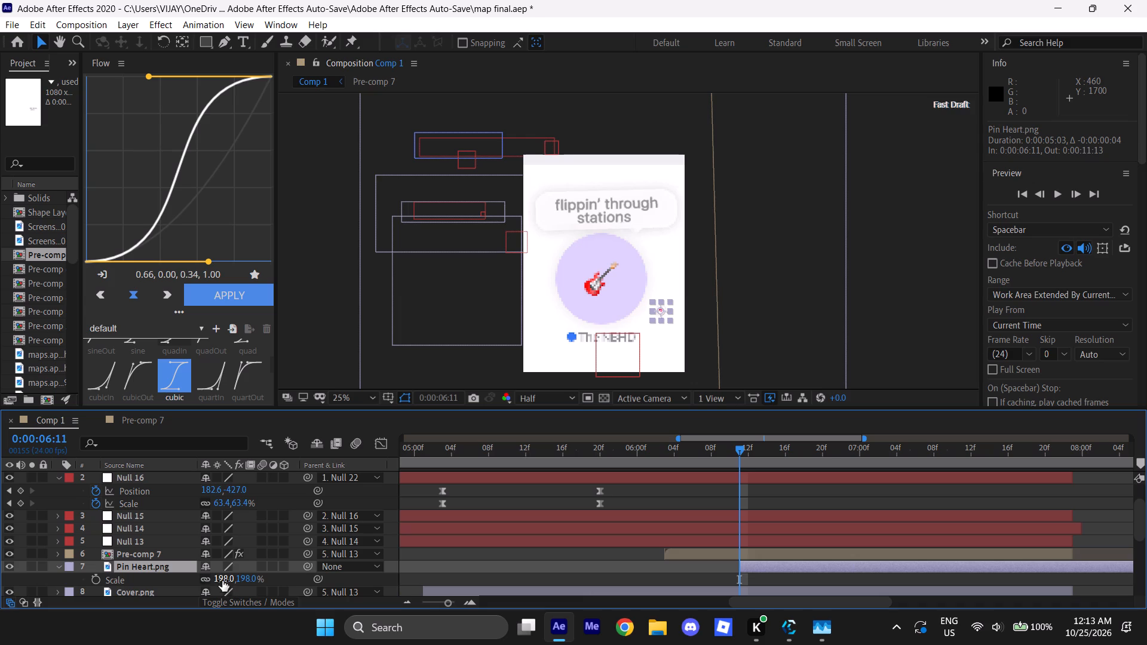
left_click_drag(222, 580, 461, 416)
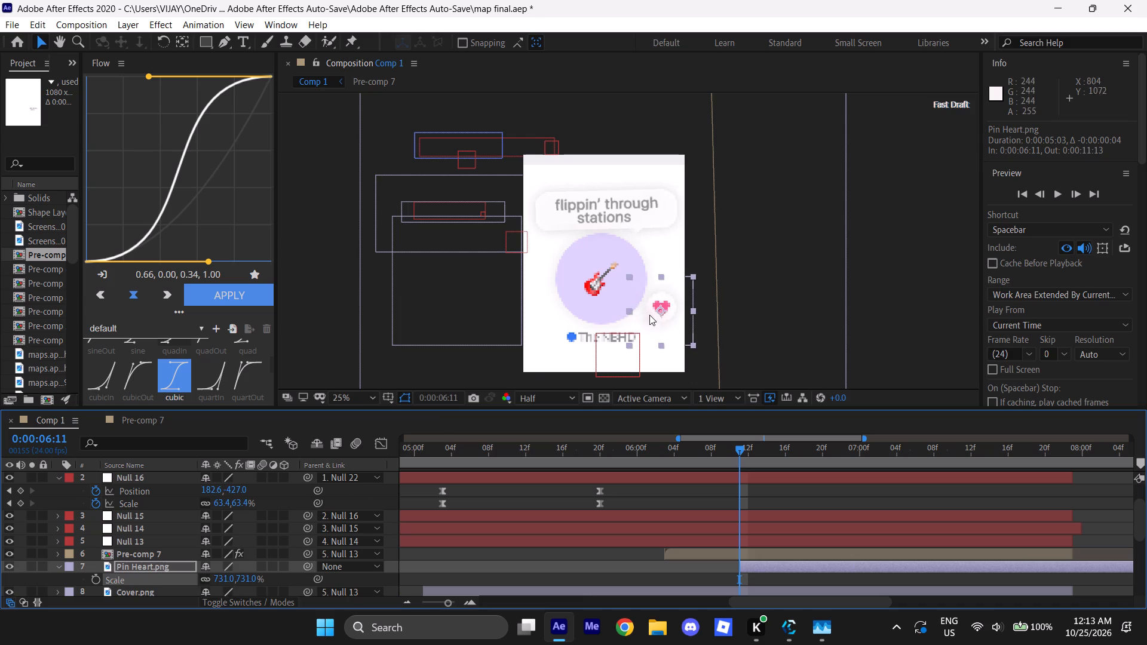
left_click_drag(665, 315, 651, 253)
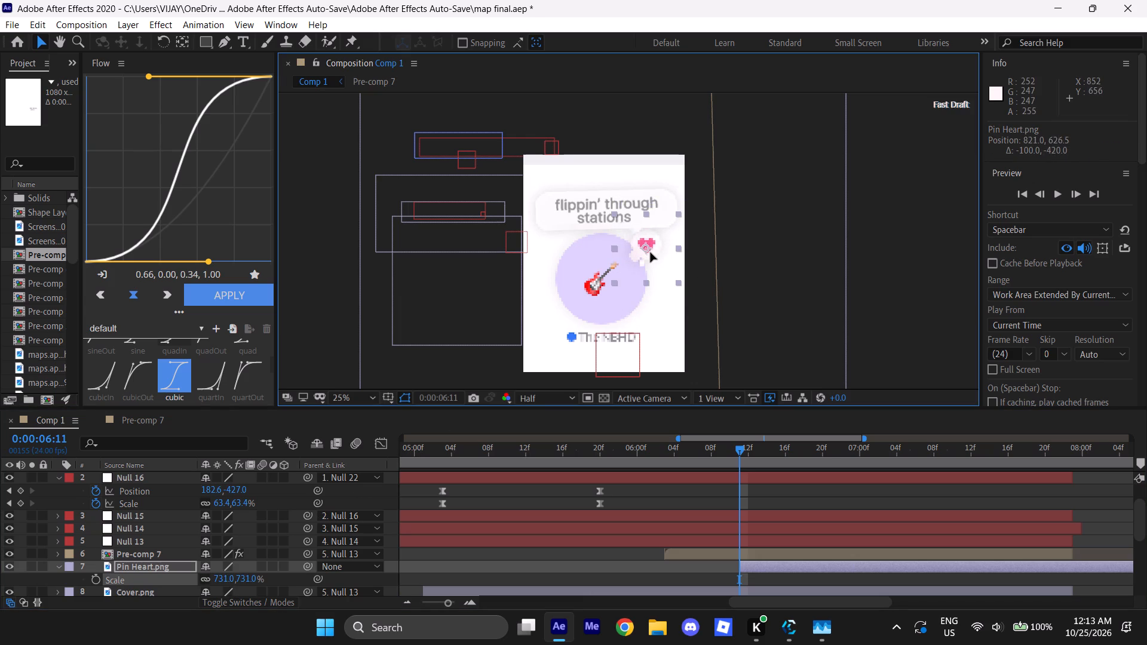
left_click_drag(651, 253, 652, 253)
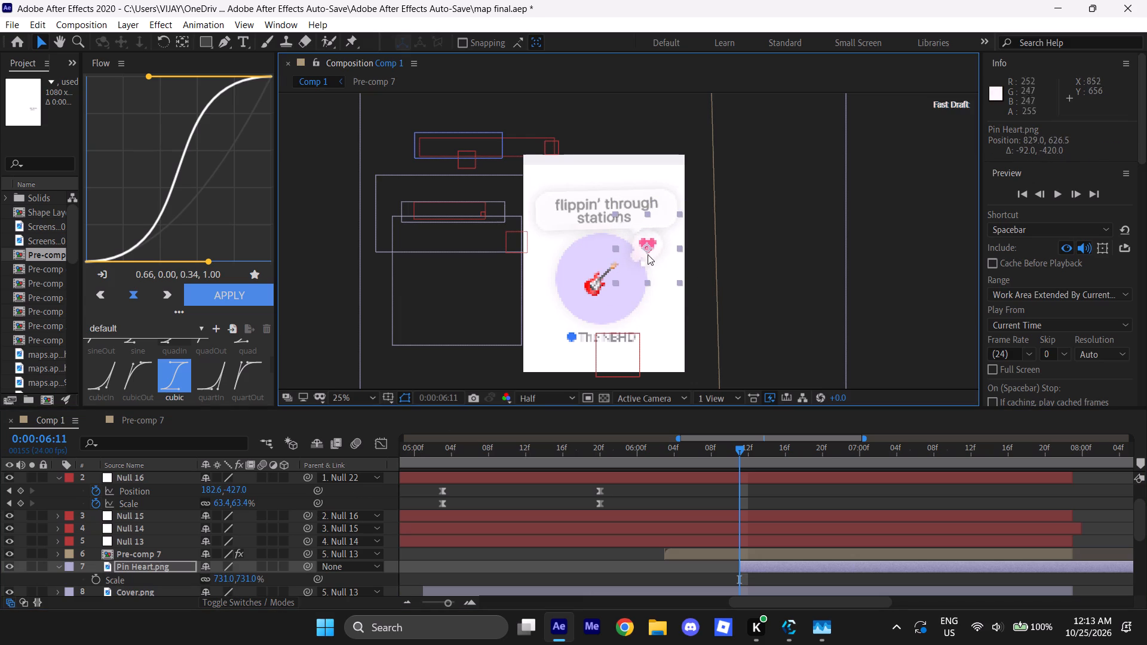
left_click(673, 570)
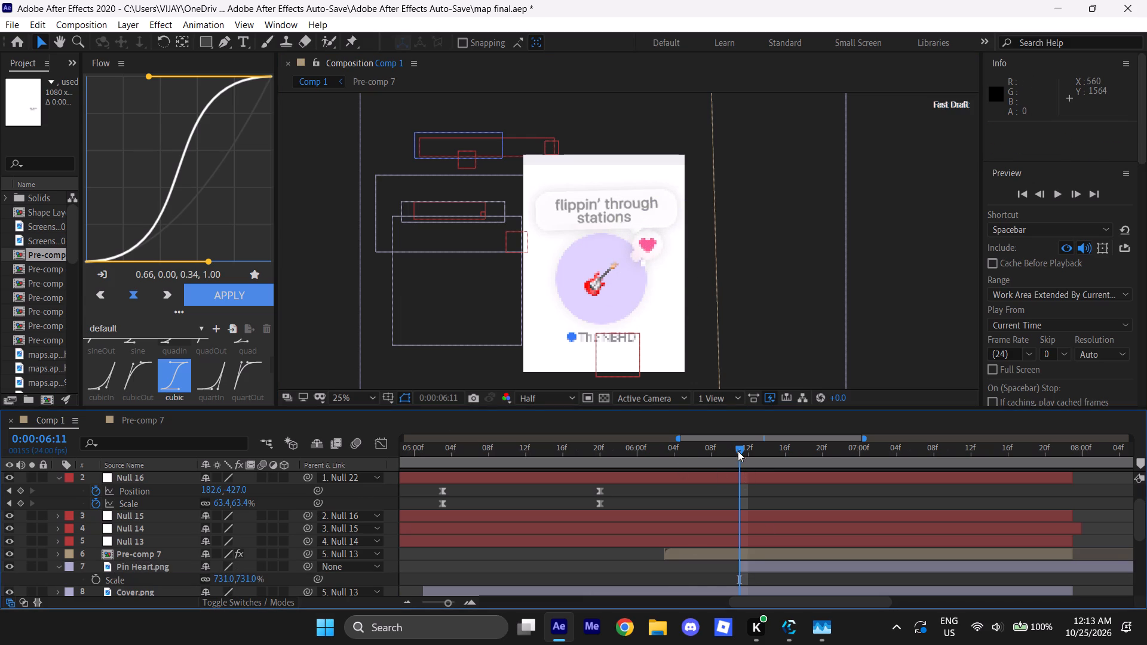
Add Scale keyframes of 731% to Pin Heart.png at 0:00:06:11 and 0:00:06:14.
left_click_drag(740, 453, 740, 464)
left_click(752, 569)
left_click_drag(740, 450, 740, 450)
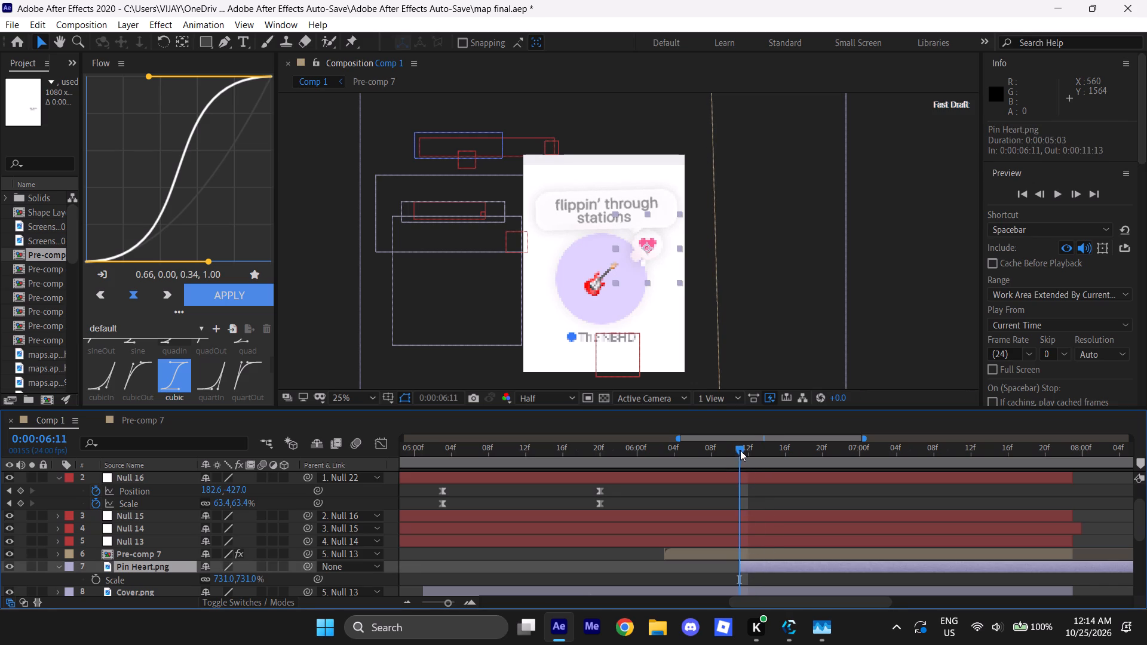
left_click_drag(740, 450, 731, 468)
left_click_drag(731, 468, 742, 472)
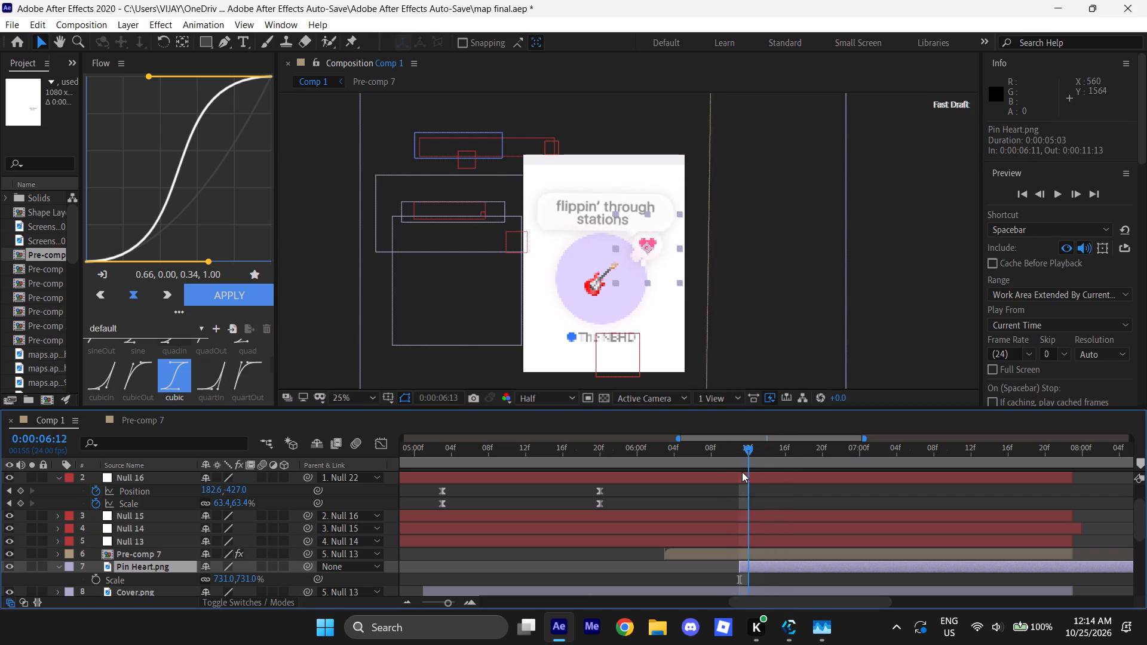
left_click_drag(742, 472, 735, 474)
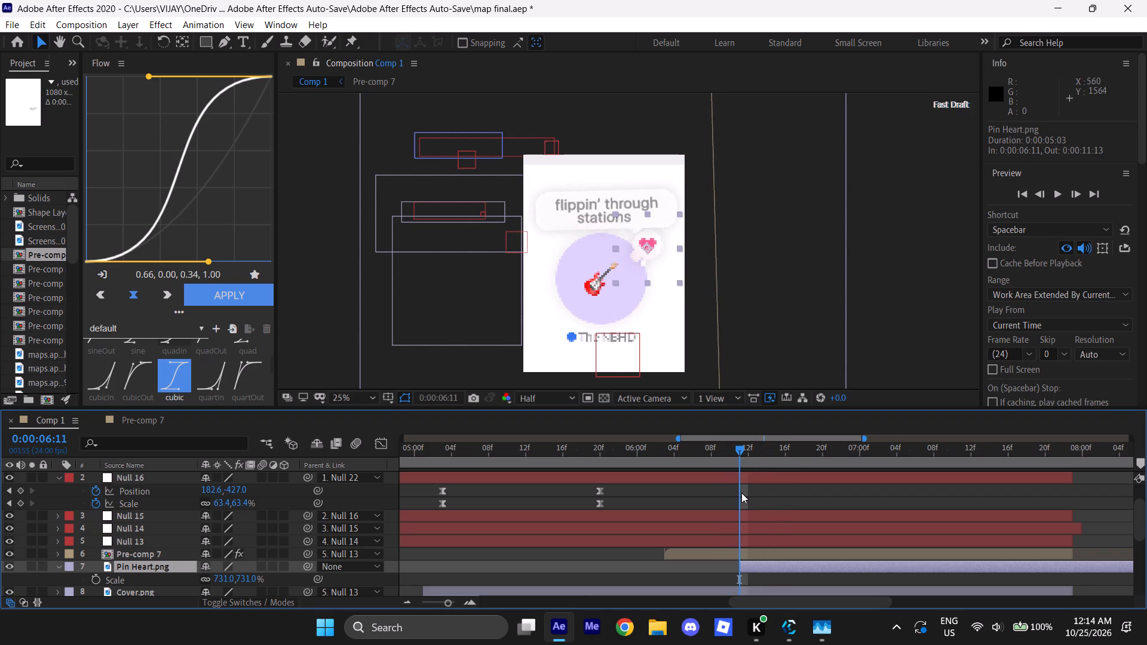
key("s")
key("s")
scroll(201, 548, "down", 1)
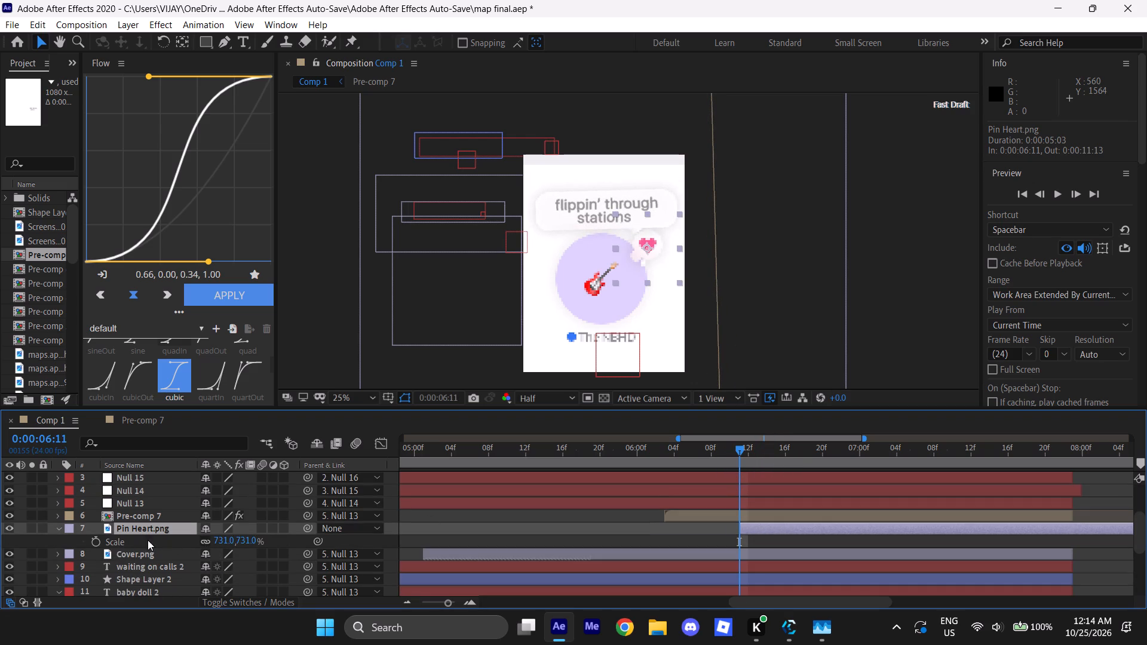
left_click(96, 543)
left_click_drag(742, 447, 765, 450)
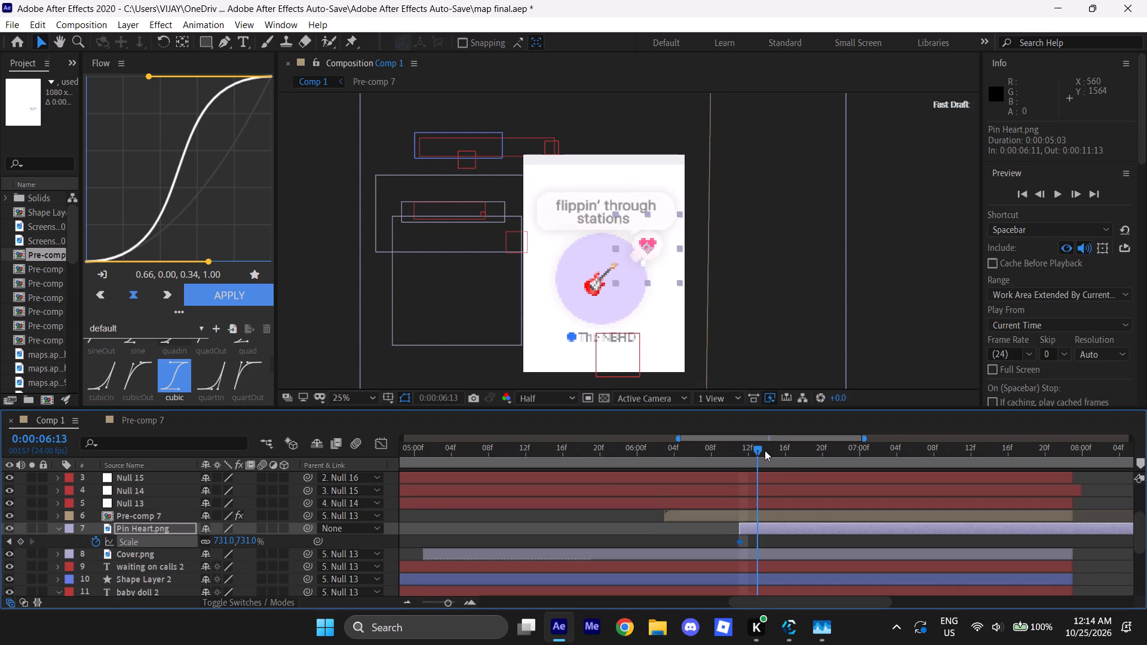
left_click_drag(765, 450, 774, 451)
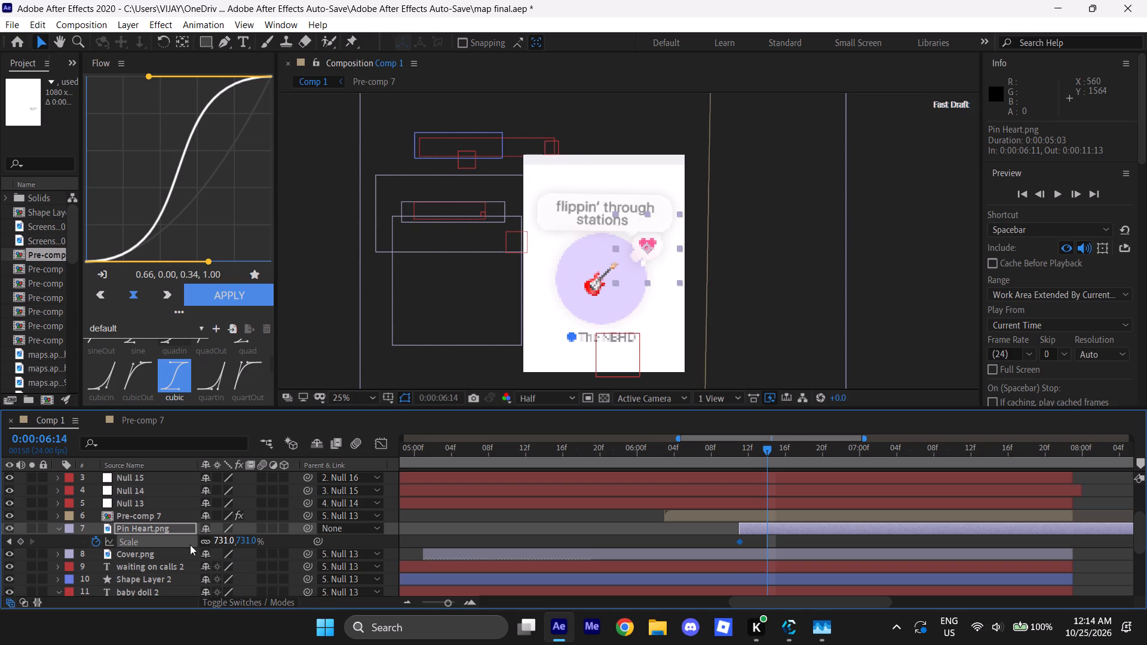
left_click(22, 543)
Set Pin Heart.png's Scale keyframe at 0:00:06:11 to 127%.
left_click_drag(768, 449, 743, 463)
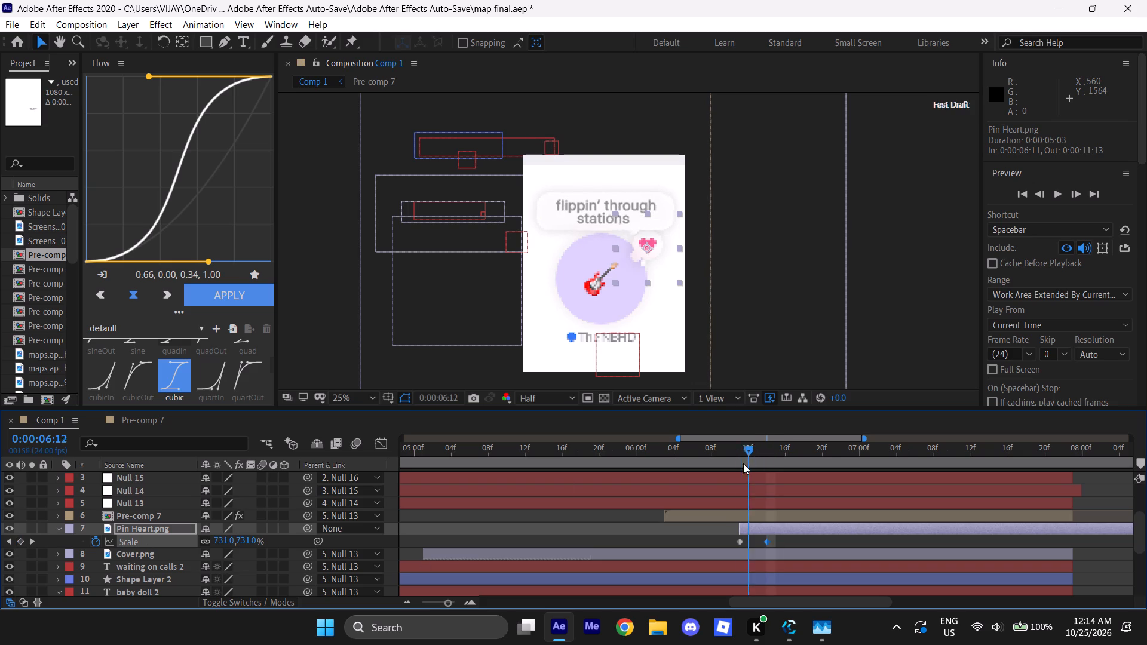
left_click_drag(743, 463, 741, 463)
left_click_drag(224, 544, 127, 570)
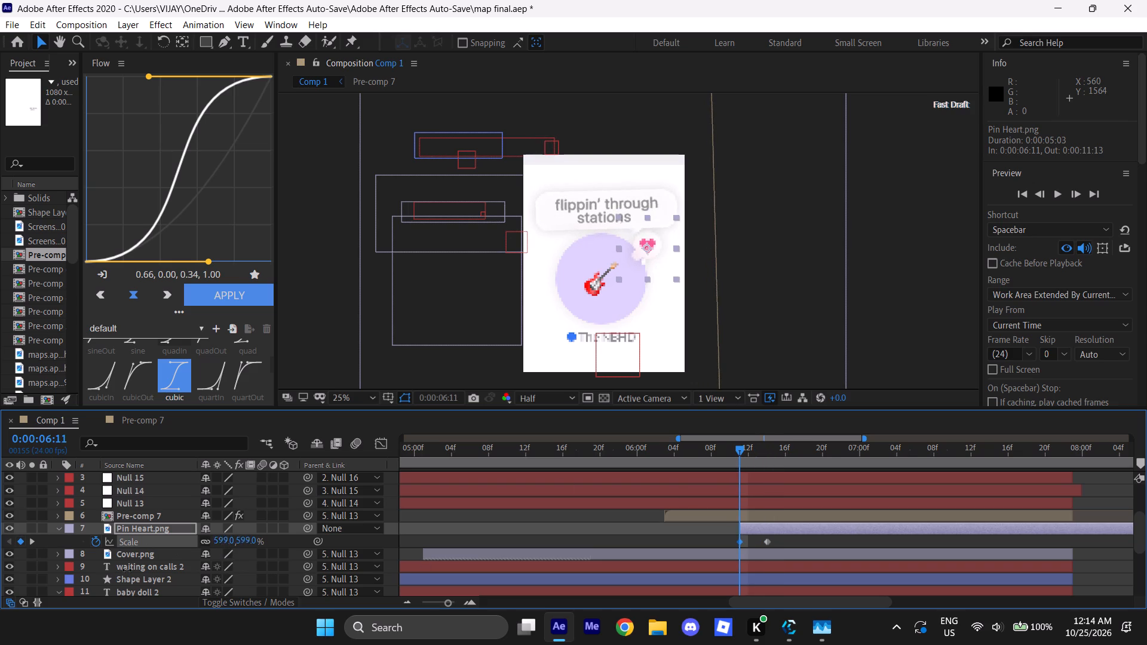
left_click_drag(127, 570, 4, 640)
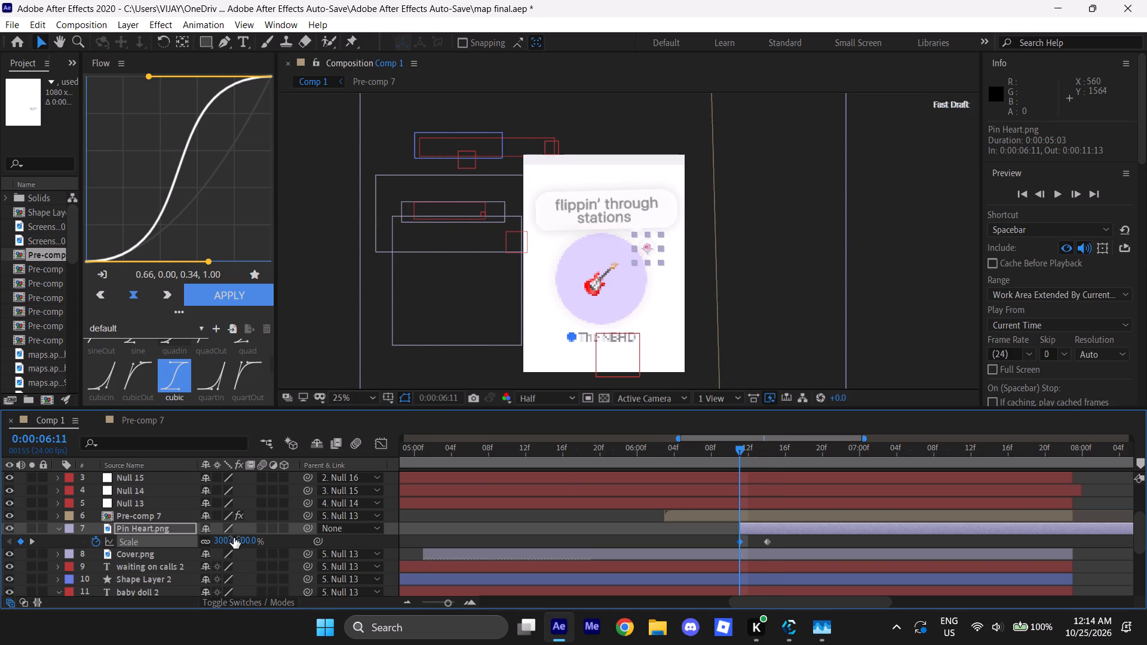
left_click_drag(219, 542, 117, 570)
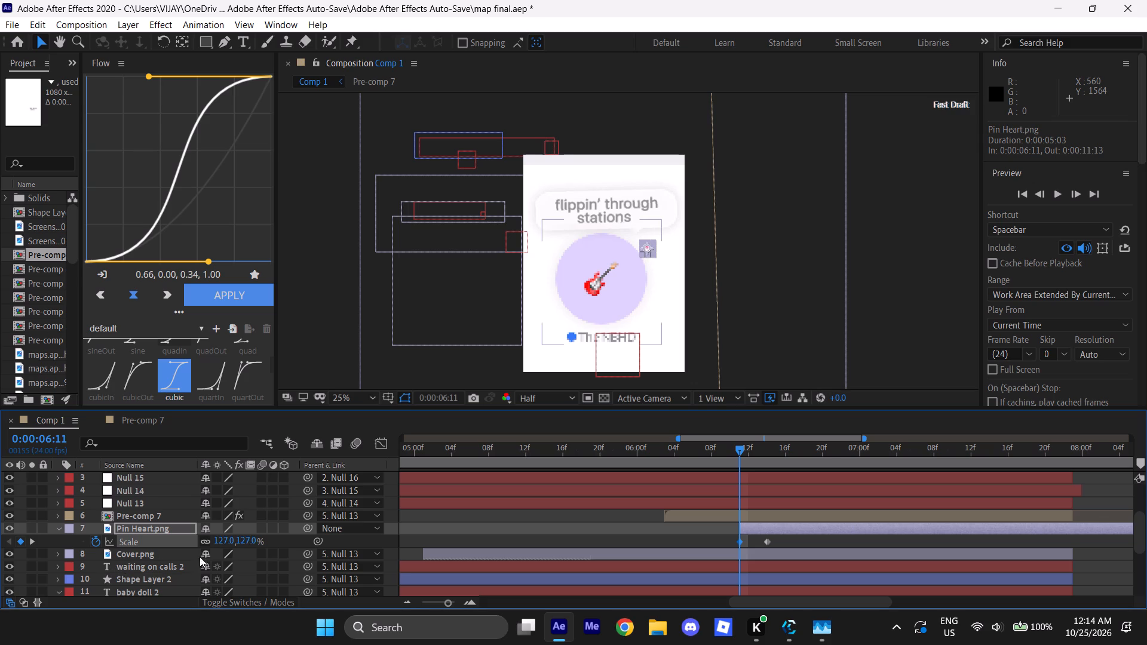
Keyframe Pin Heart.png's Position at 829, 626.5 and place that keyframe at 0:00:06:14, aligned with the second Scale keyframe.
key("p")
key("p")
key("p")
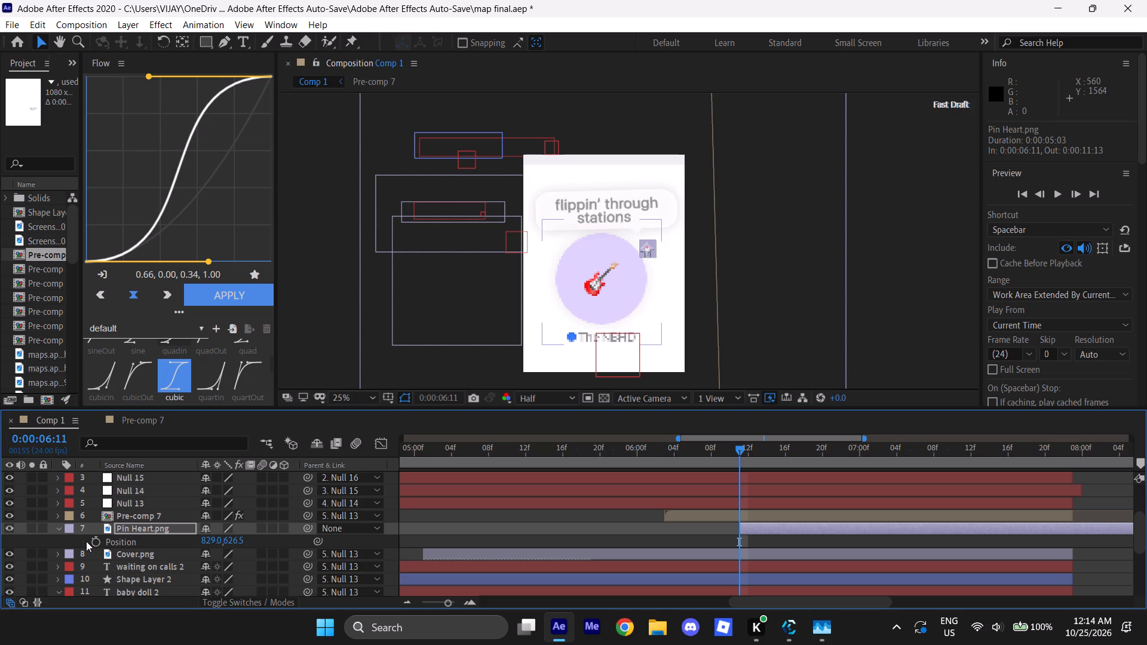
left_click(93, 540)
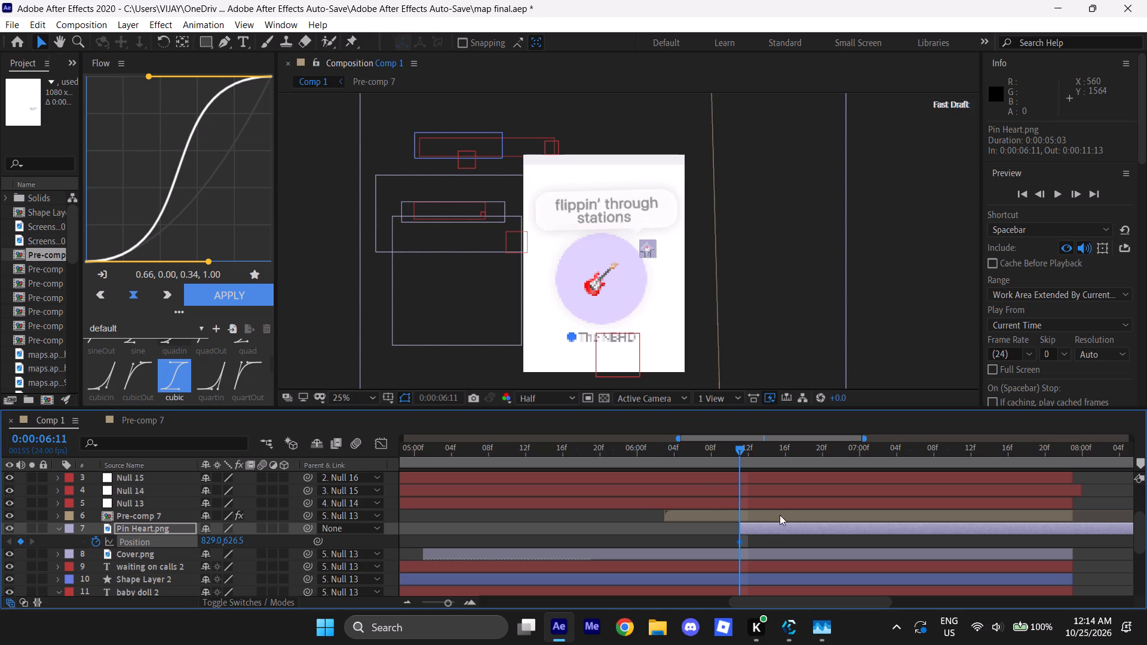
key("u")
key("u")
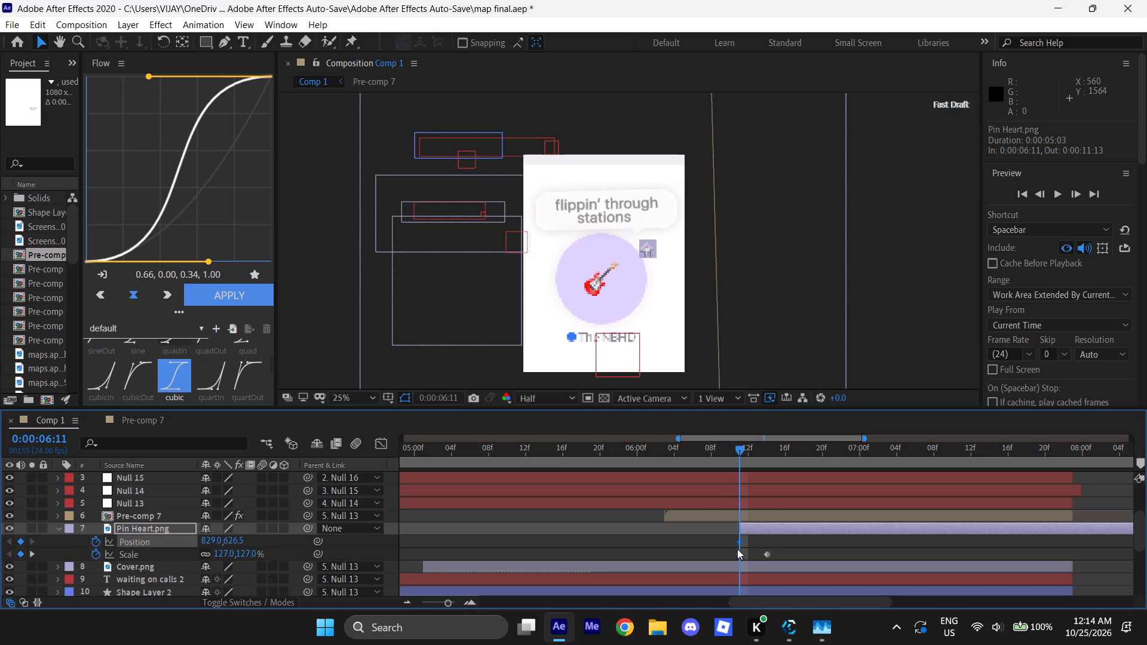
left_click_drag(740, 540, 768, 540)
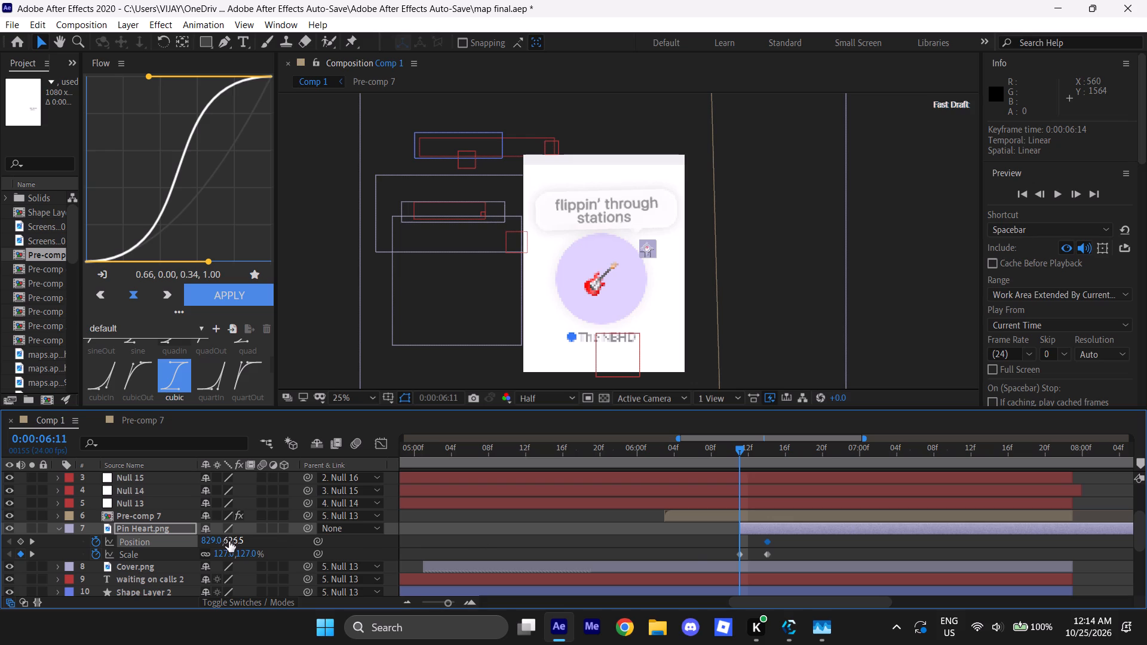
Set Pin Heart.png's starting Position to 756, 699.5 at 0:00:06:11 and preview the pin's entrance.
left_click_drag(232, 542, 151, 631)
left_click_drag(151, 631, 117, 643)
left_click_drag(117, 643, 117, 639)
left_click_drag(237, 540, 220, 625)
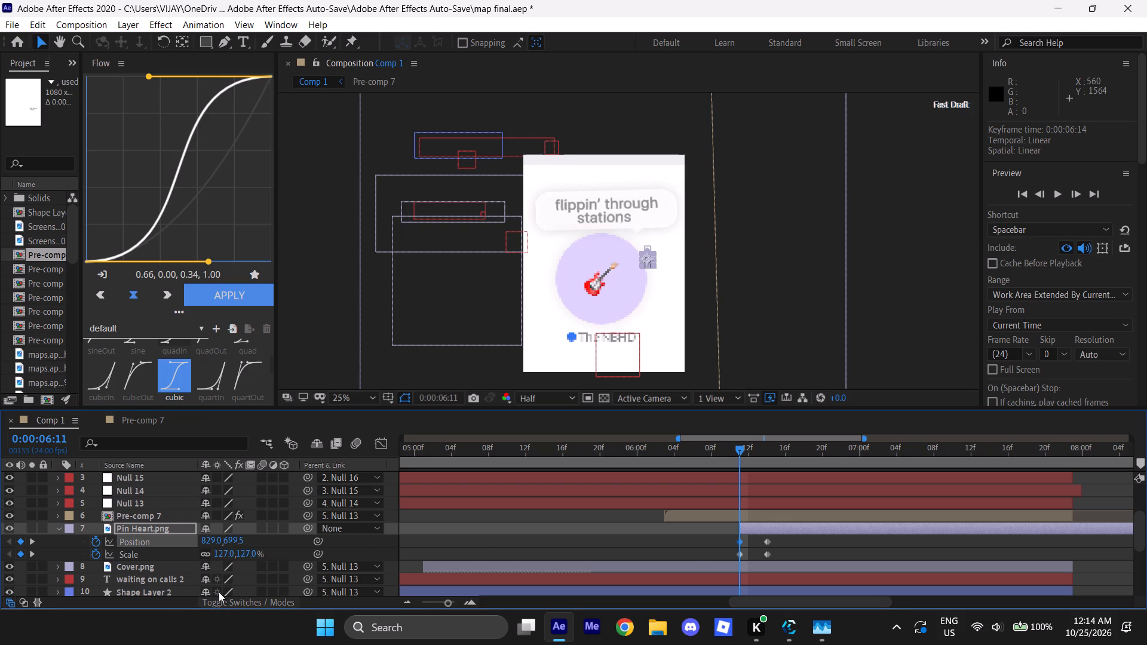
left_click_drag(215, 542, 155, 537)
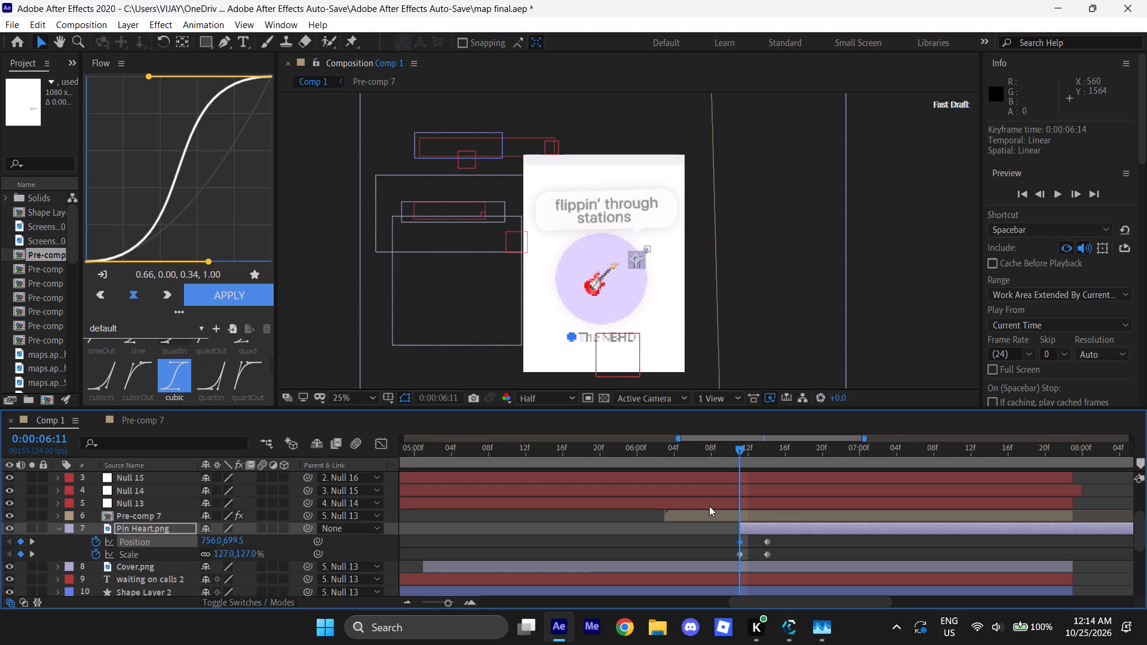
left_click_drag(742, 452, 772, 452)
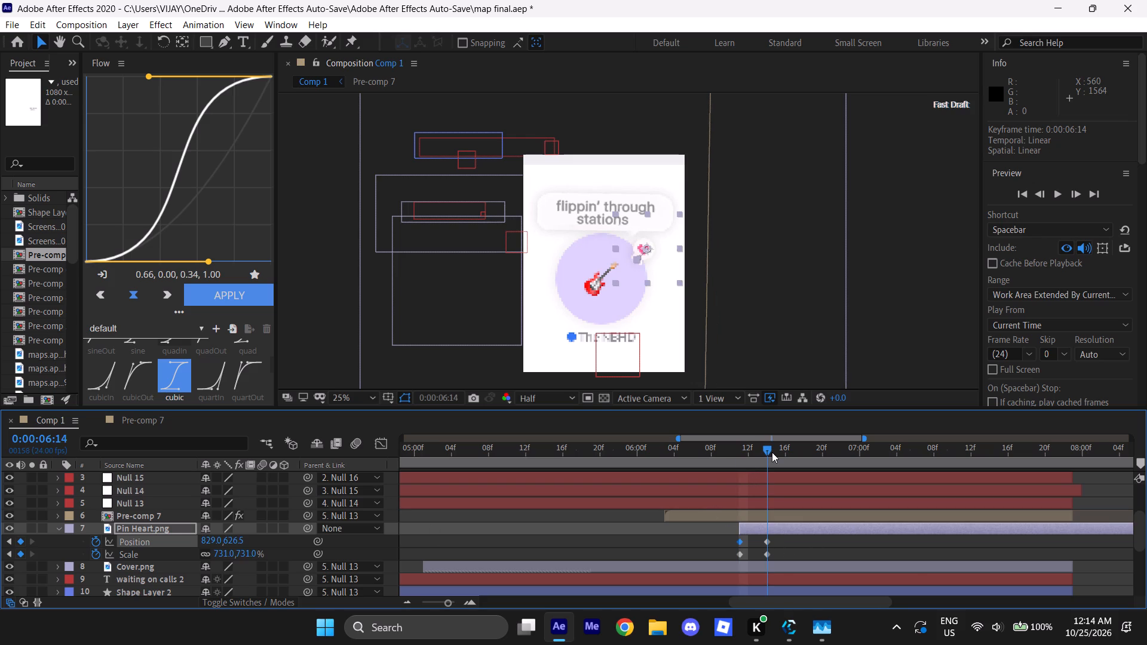
left_click_drag(772, 452, 741, 460)
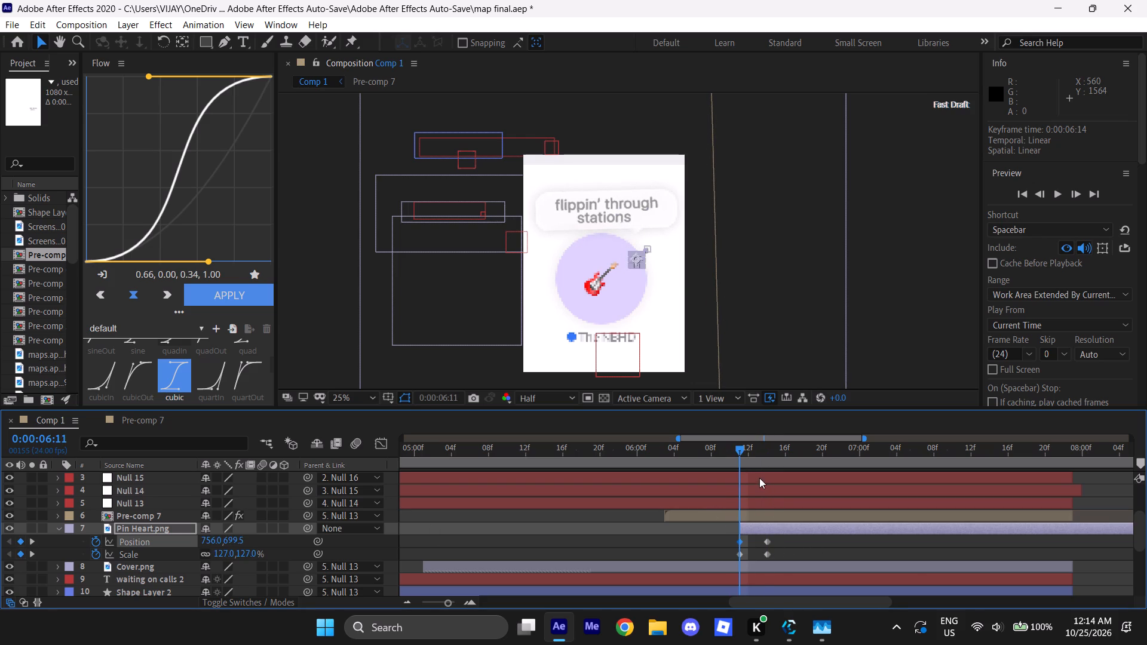
key("space")
left_click_drag(740, 446, 735, 451)
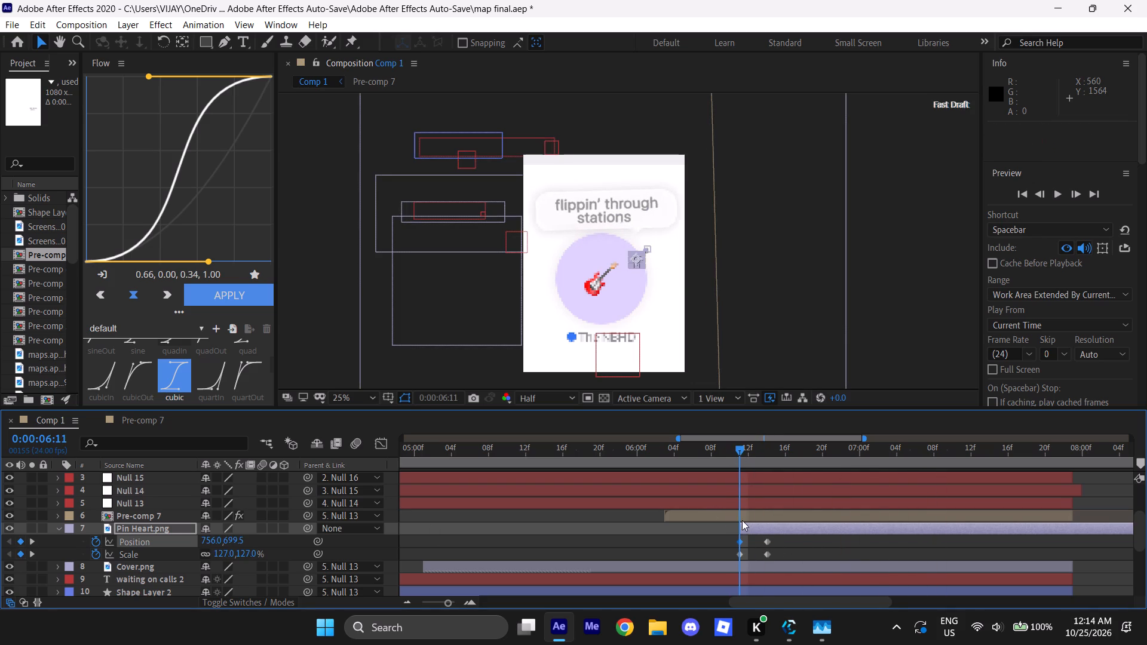
Extend Pin Heart.png's start back to 0:00:06:09 and move its first Position and Scale keyframes there.
left_click_drag(740, 525, 725, 529)
left_click(725, 529)
left_click_drag(784, 539, 723, 559)
left_click_drag(739, 542, 721, 543, "alt")
Apply BOUNCr 1.1's Overshoot+ expression to Pin Heart.png's selected Position and Scale properties, and preview the motion from 0:00:06:07.
left_click(789, 553)
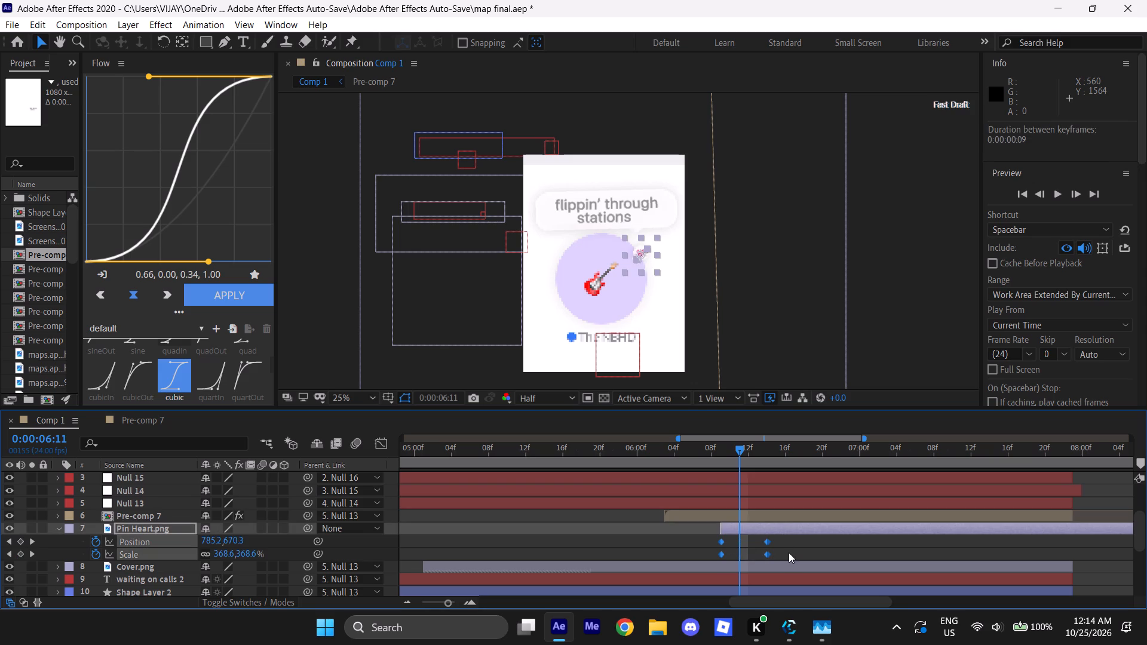
left_click_drag(790, 546, 701, 560)
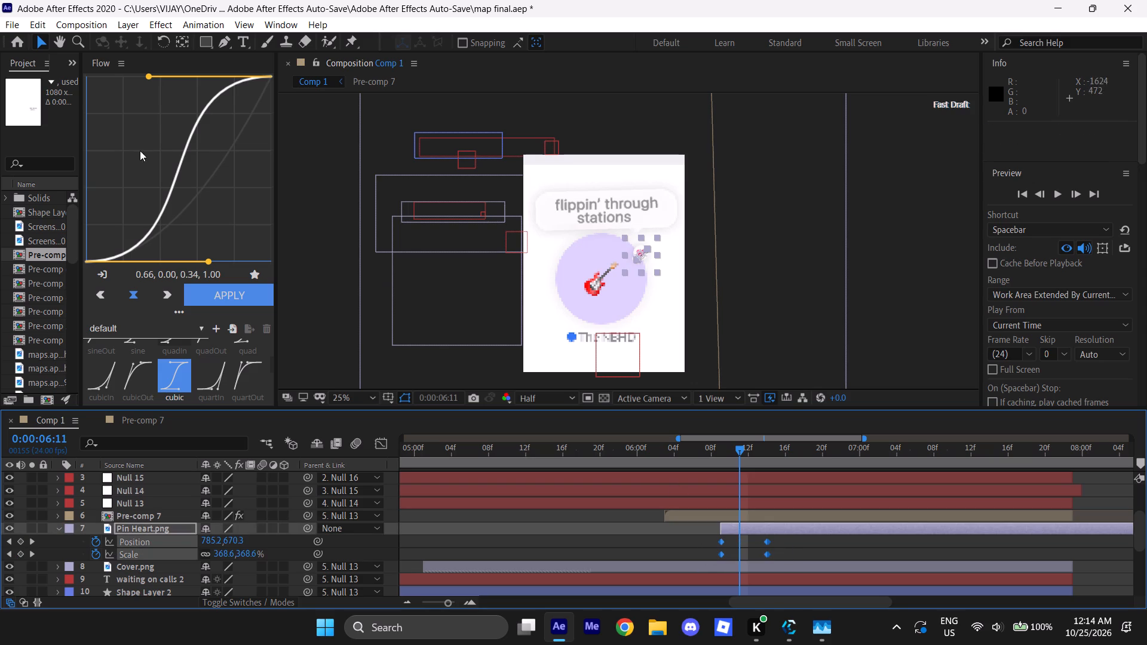
left_click(16, 28)
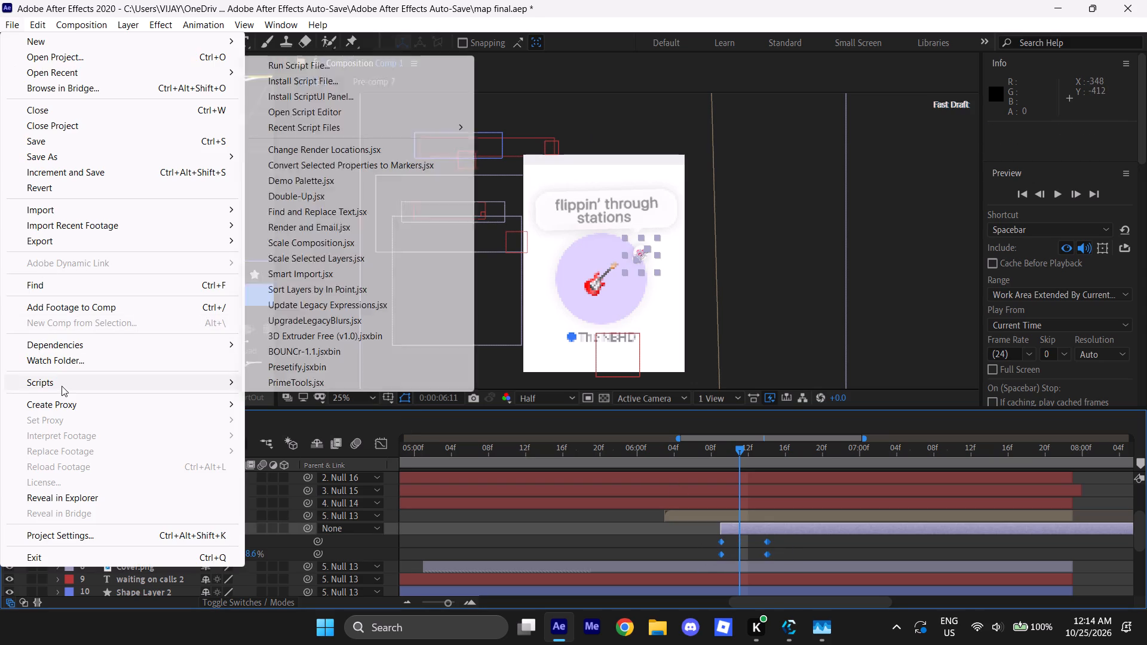
left_click(62, 385)
left_click(149, 377)
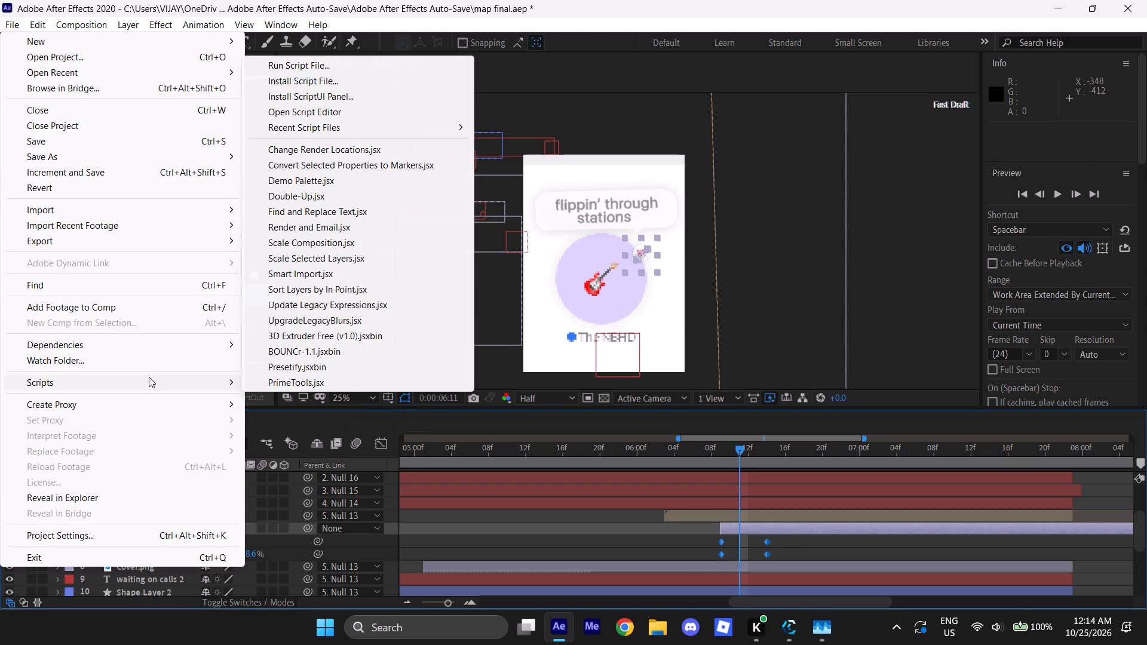
left_click(299, 347)
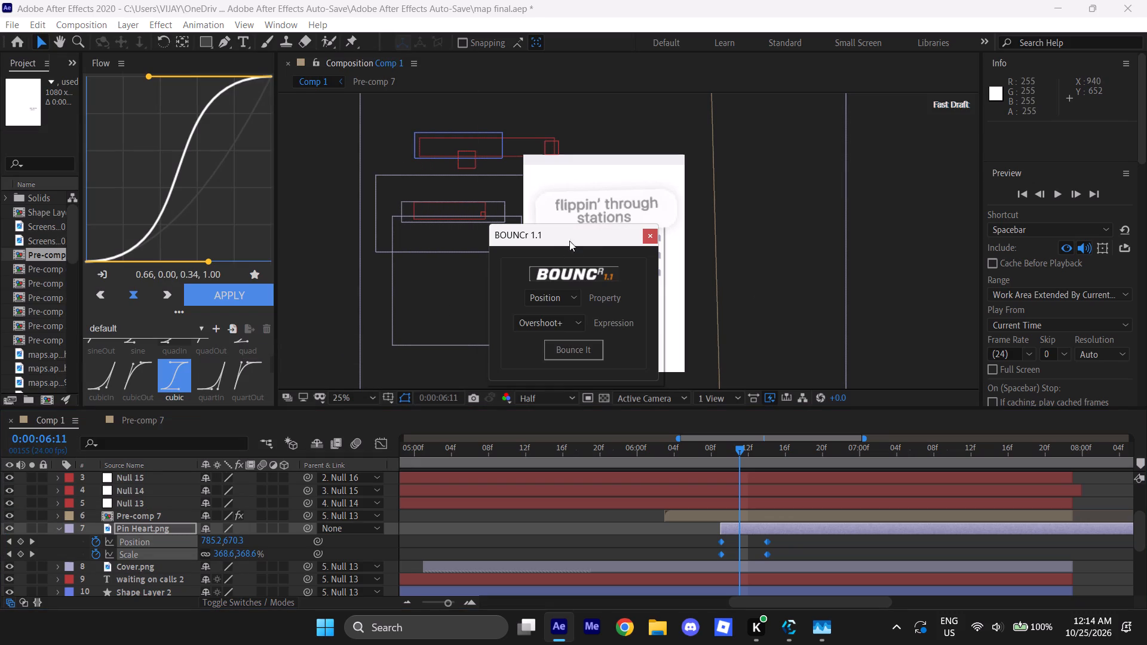
left_click_drag(570, 235, 934, 134)
left_click(930, 198)
double_click(904, 251)
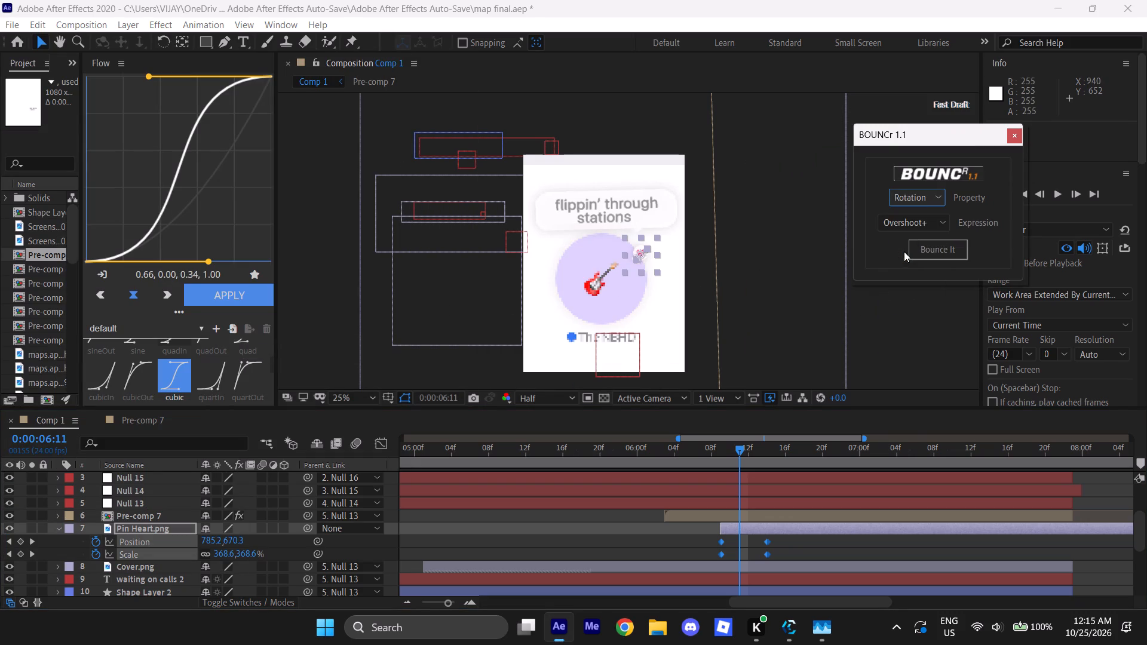
left_click(920, 195)
left_click(901, 264)
left_click(936, 252)
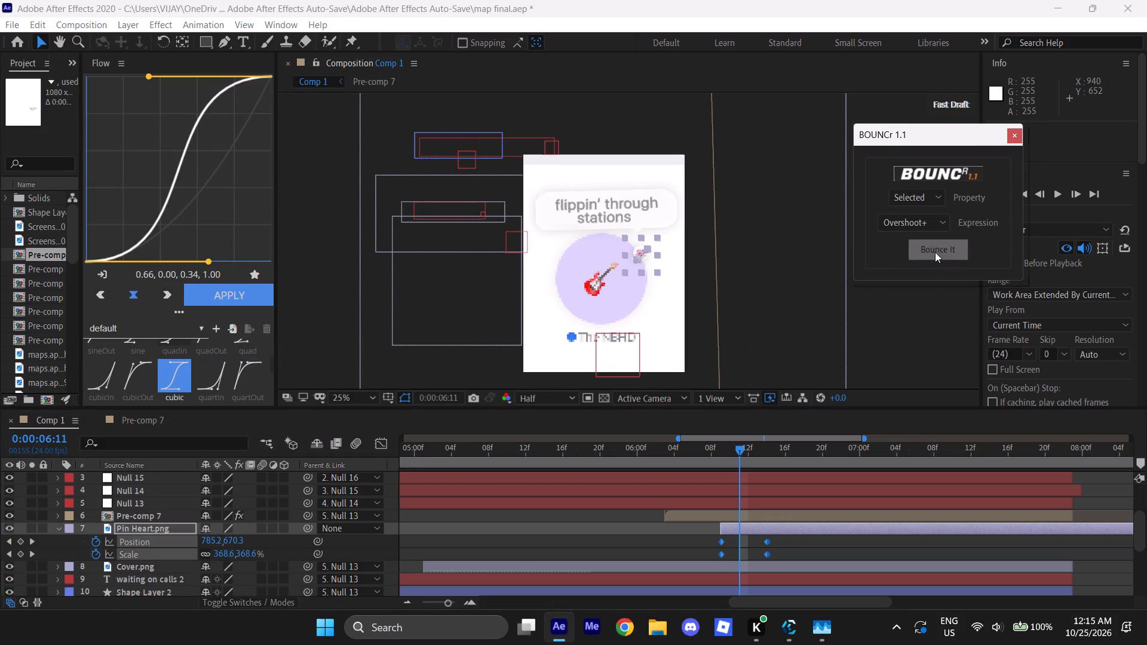
left_click_drag(746, 451, 701, 463)
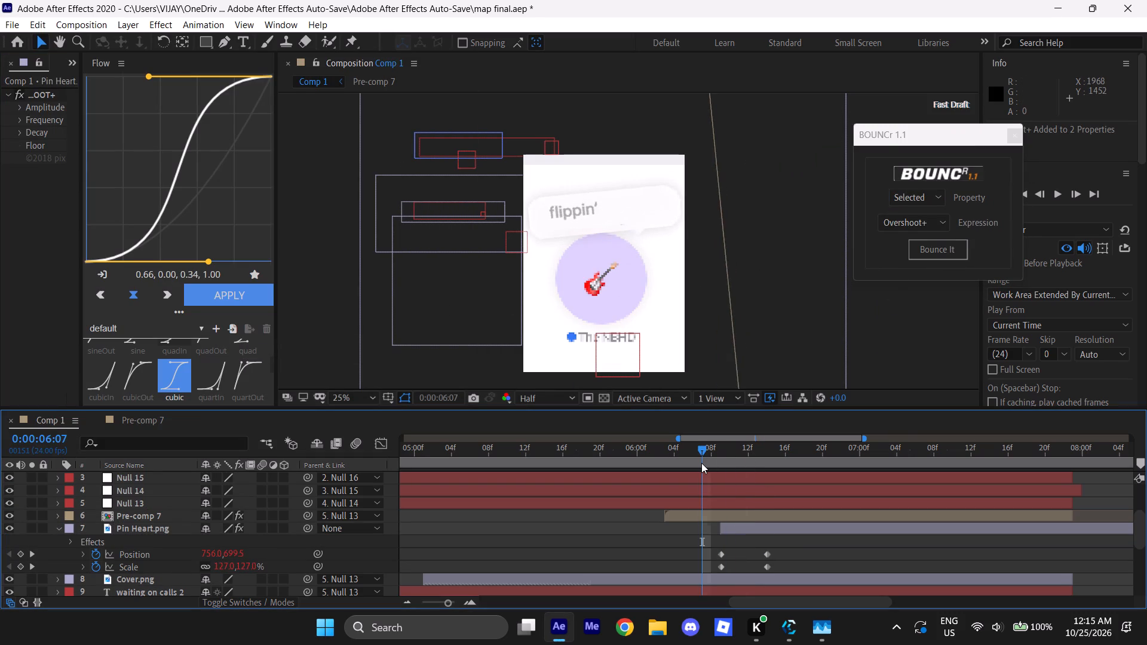
key("space")
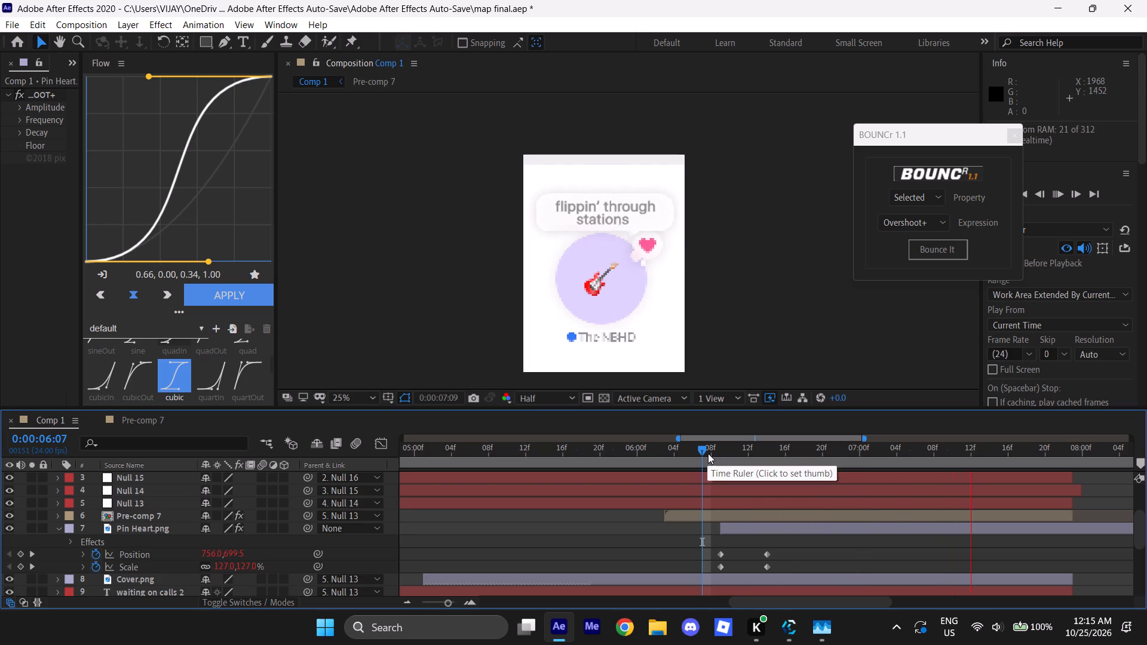
Reduce the BOUNCr effect's Amplitude on Pin Heart.png to 34.
left_click_drag(703, 453, 726, 460)
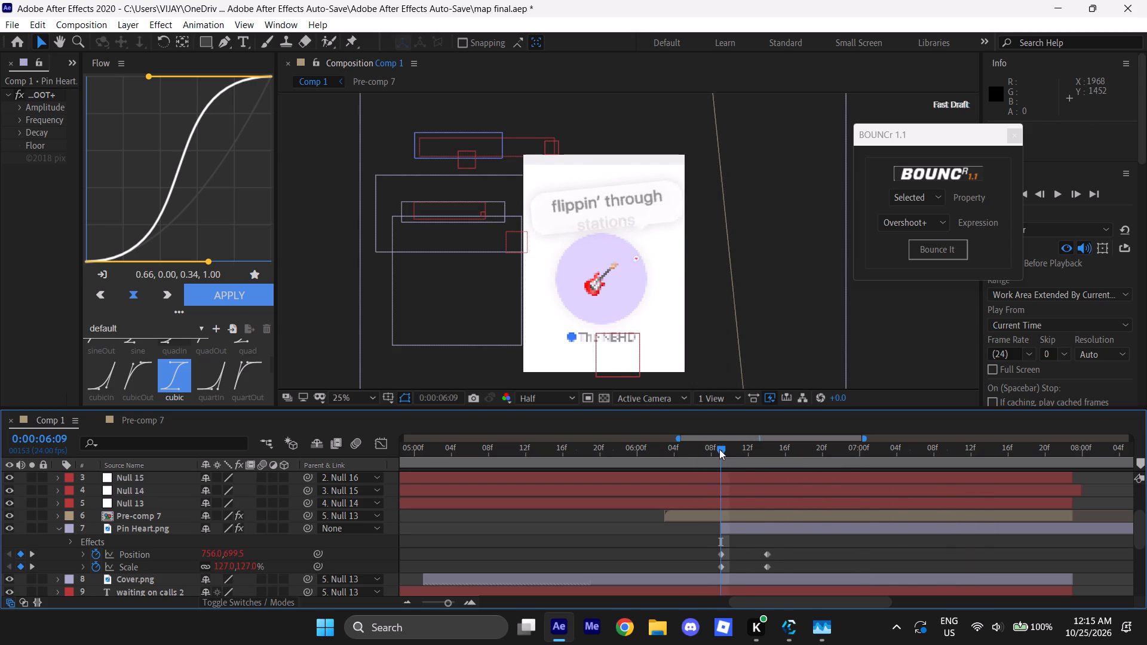
left_click_drag(79, 210, 174, 201)
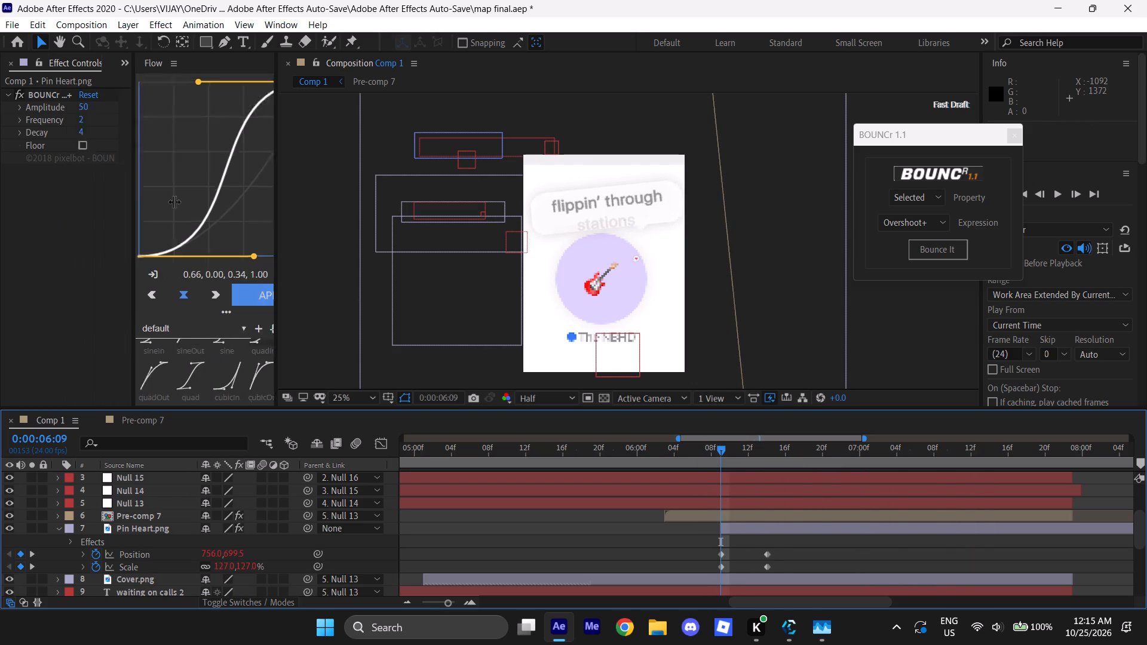
left_click_drag(174, 201, 174, 199)
left_click_drag(106, 111, 96, 112)
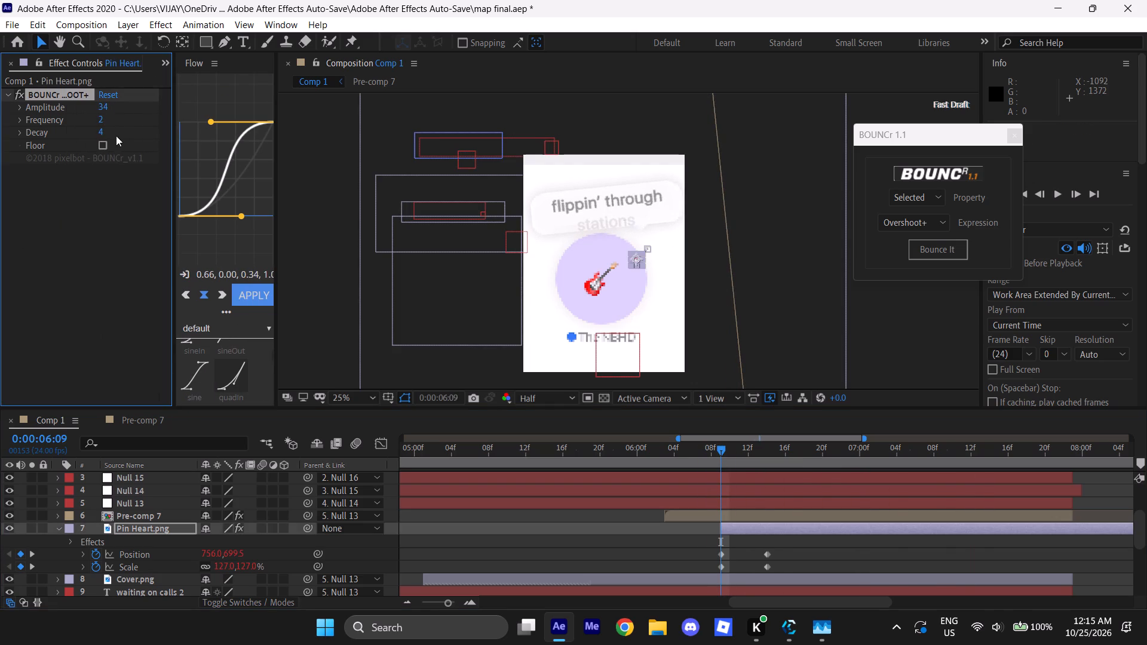
Set the BOUNCr effect's Decay on Pin Heart.png to 6 and preview the bounce from 0:00:06:02.
left_click_drag(100, 132, 115, 131)
left_click(104, 122)
left_click_drag(715, 450, 651, 454)
key("space")
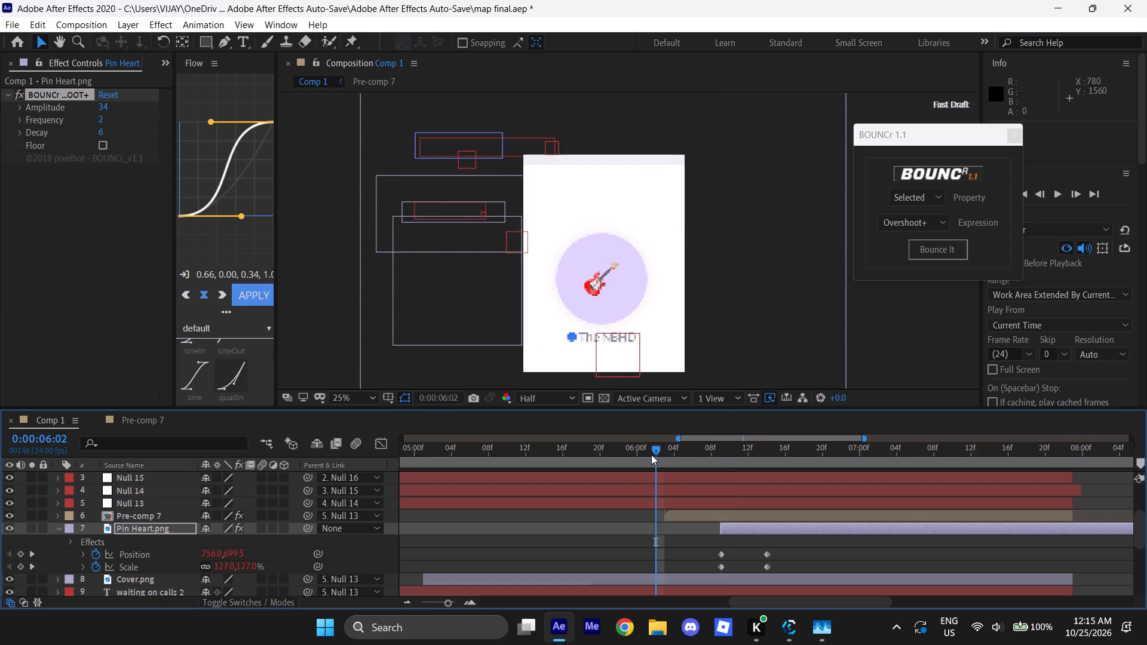
Shift the Pin Heart.png layer five frames later so it starts at 0:00:06:14, and preview it from 0:00:06:00.
left_click_drag(661, 452, 711, 456)
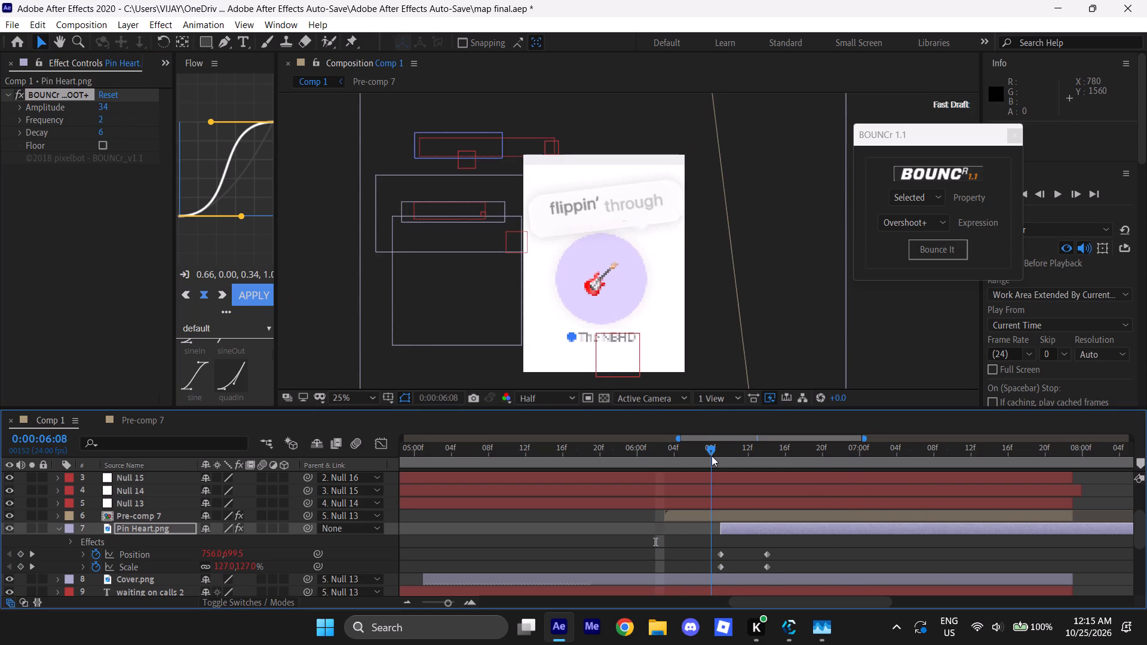
left_click_drag(711, 456, 723, 462)
left_click_drag(769, 528, 811, 528)
left_click_drag(720, 456, 719, 456)
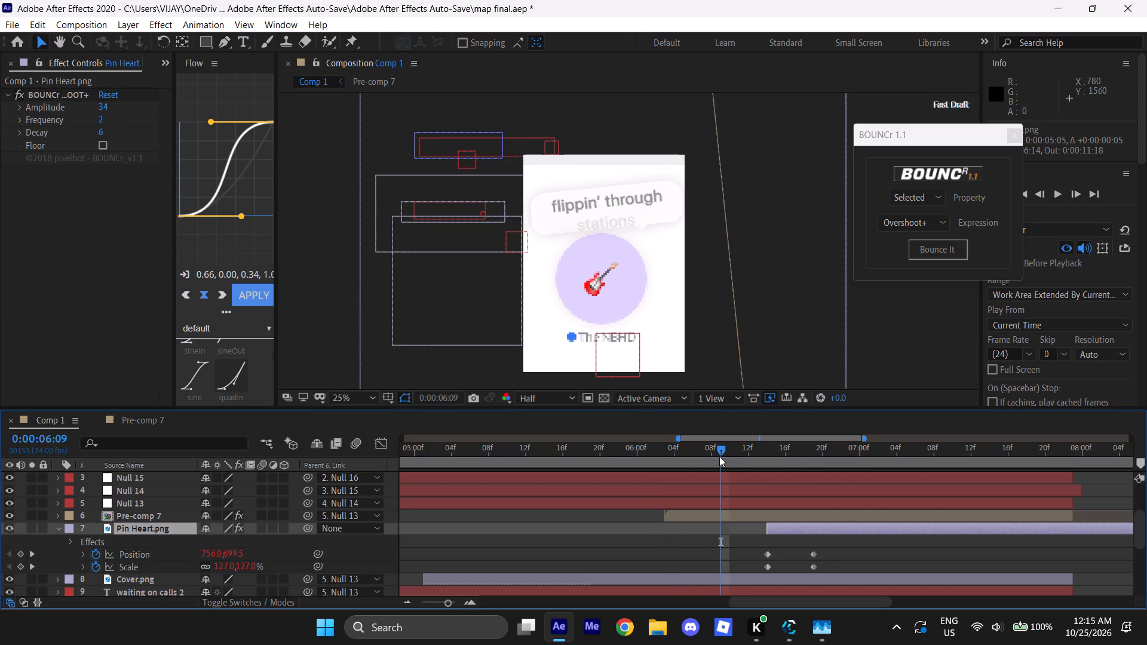
left_click_drag(719, 456, 631, 459)
key("space")
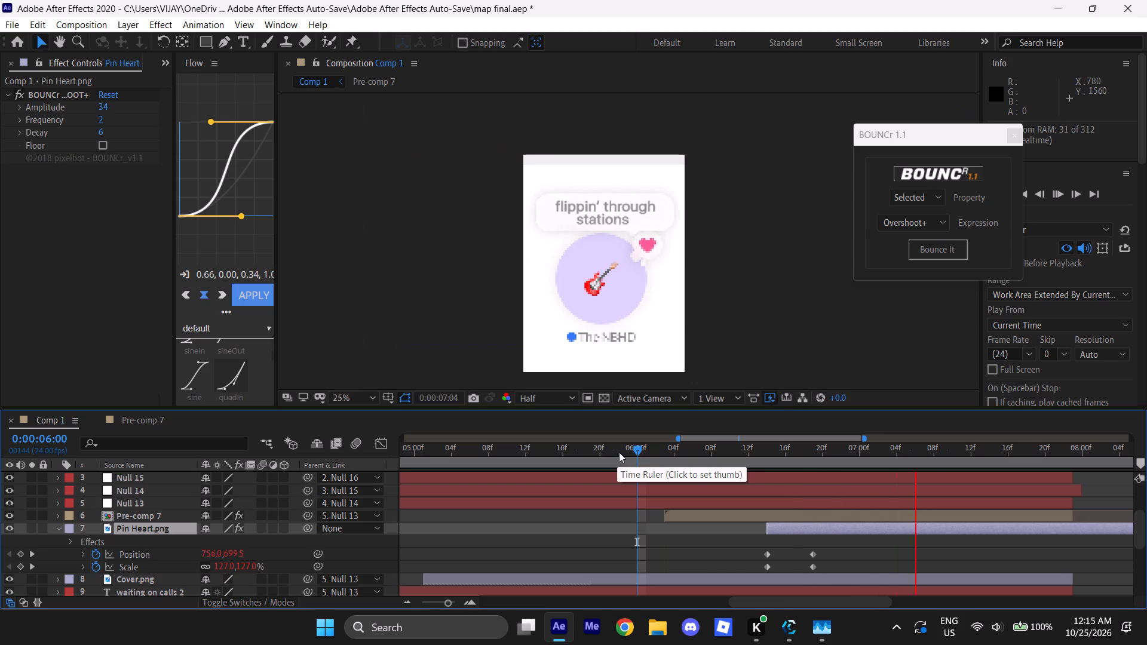
left_click(636, 446)
Close the BOUNCr 1.1 window.
left_click(1018, 131)
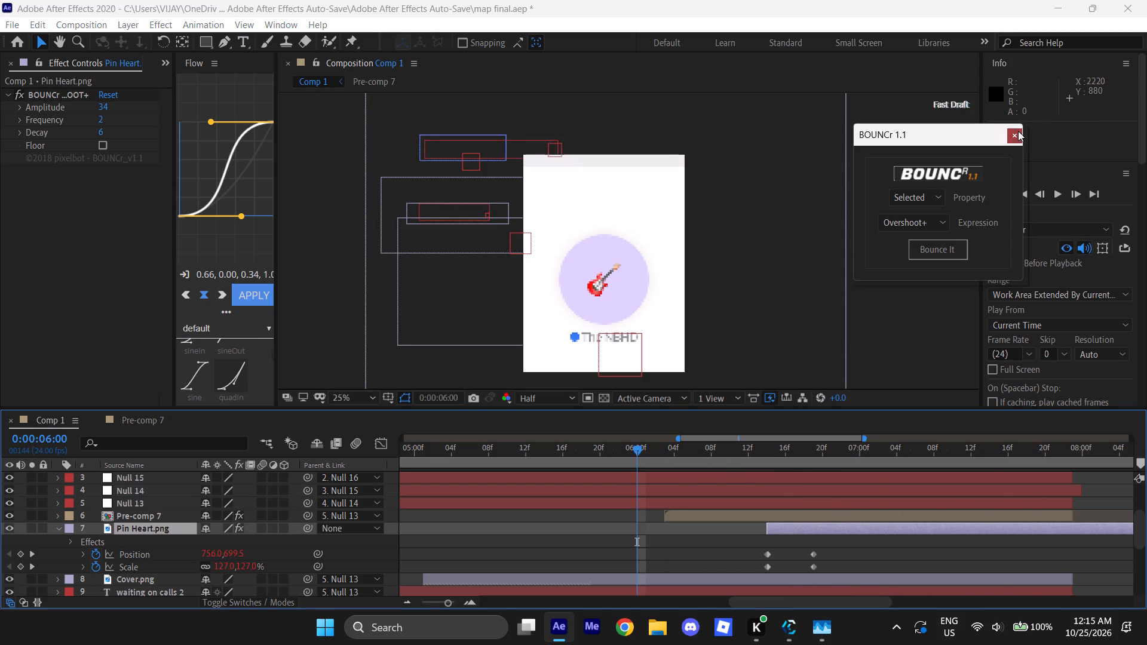
Add a new null object above Null 22 and set its first Position and Scale keyframes at 0:00:06:03.
scroll(731, 570, "up", 3)
scroll(700, 480, "up", 3)
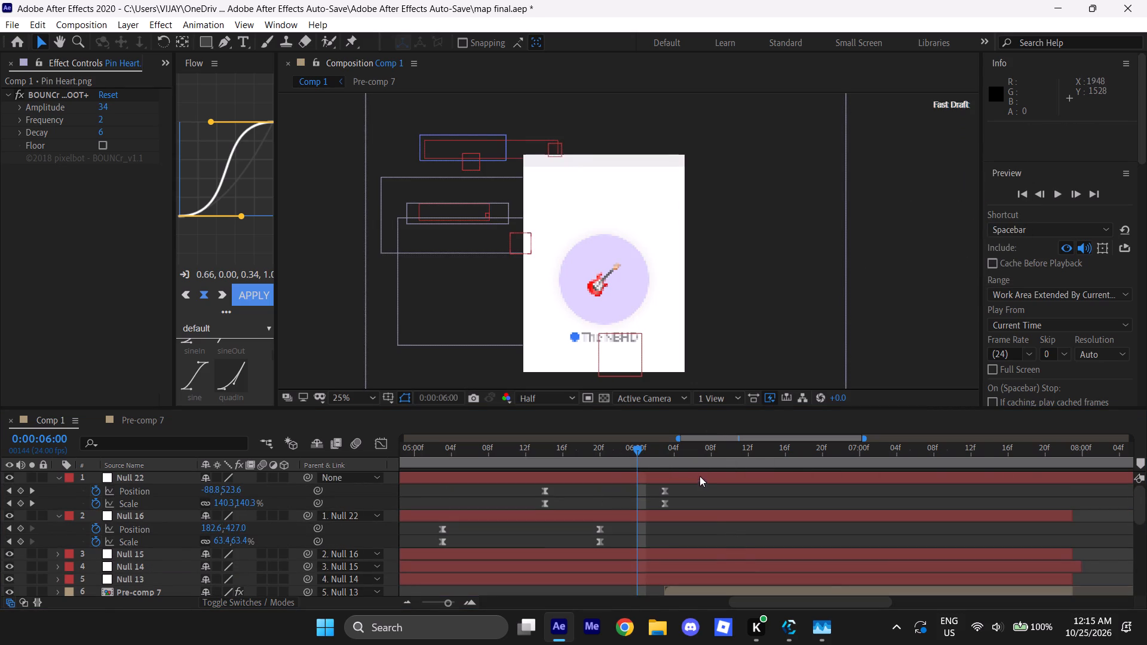
left_click_drag(643, 456, 665, 458)
left_click(682, 476)
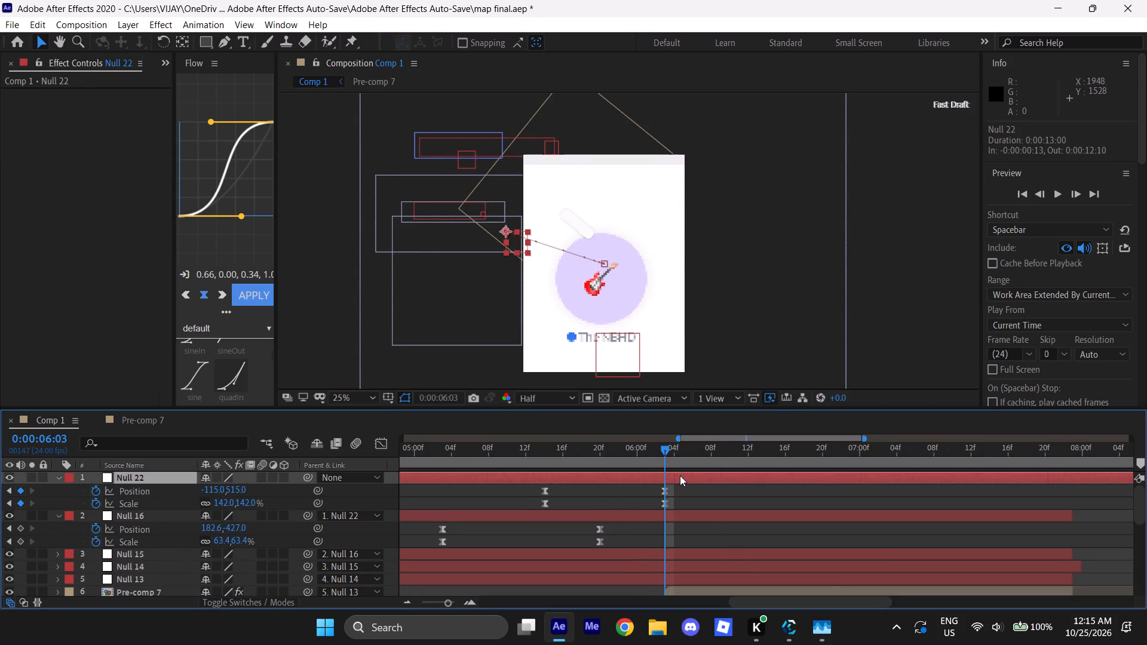
right_click(877, 351)
left_click(919, 355)
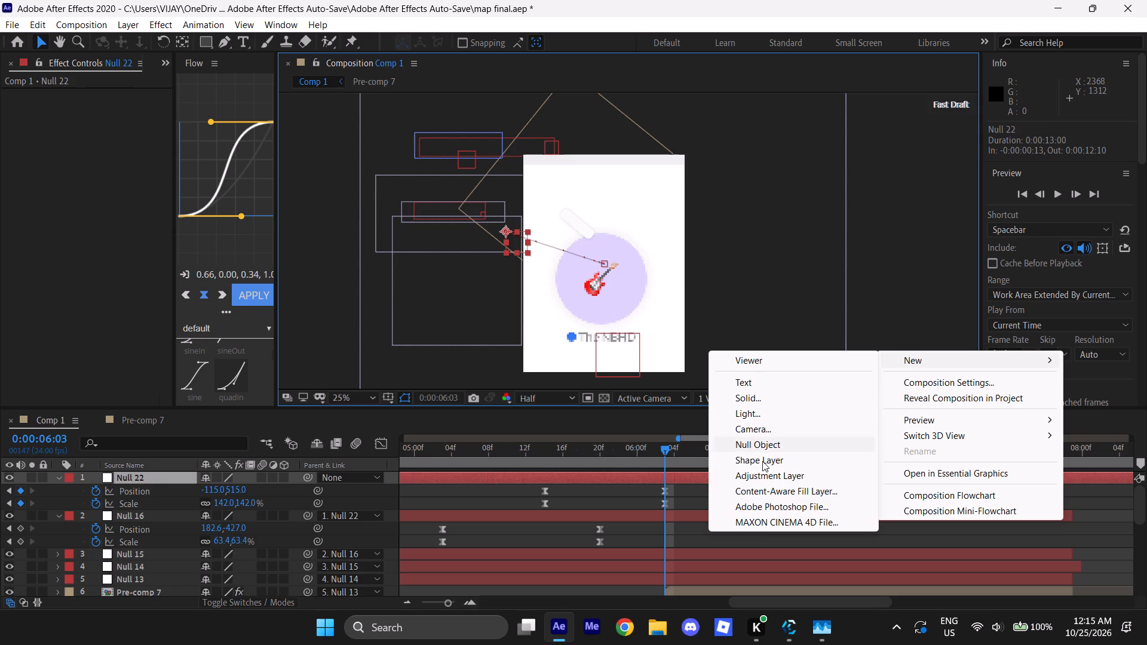
left_click(765, 446)
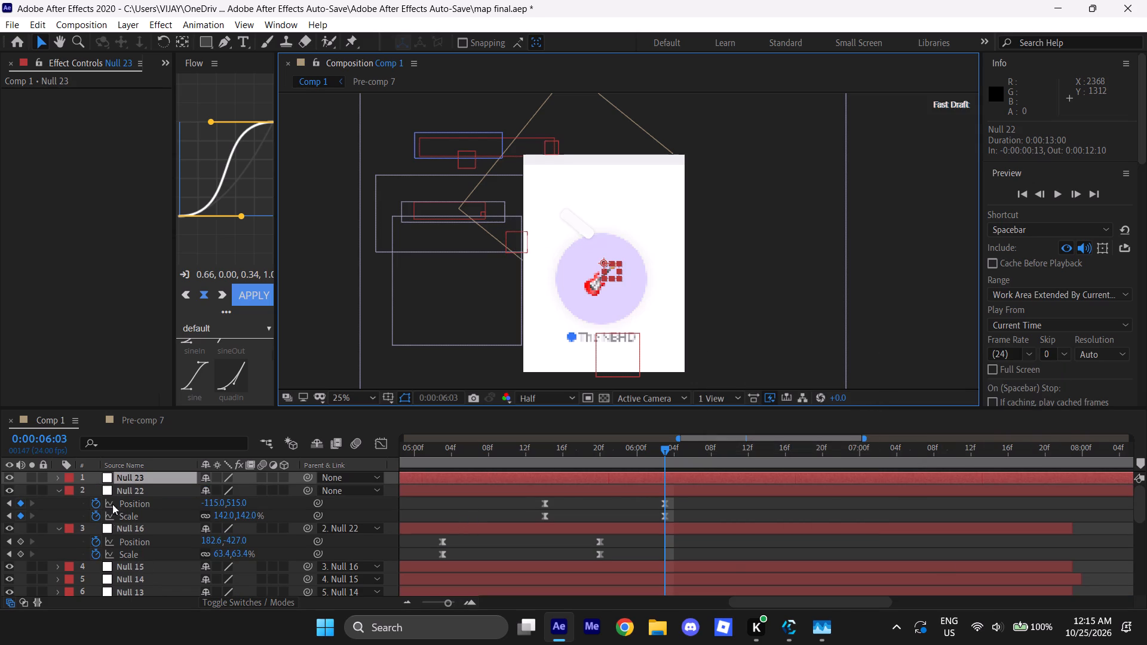
key("p")
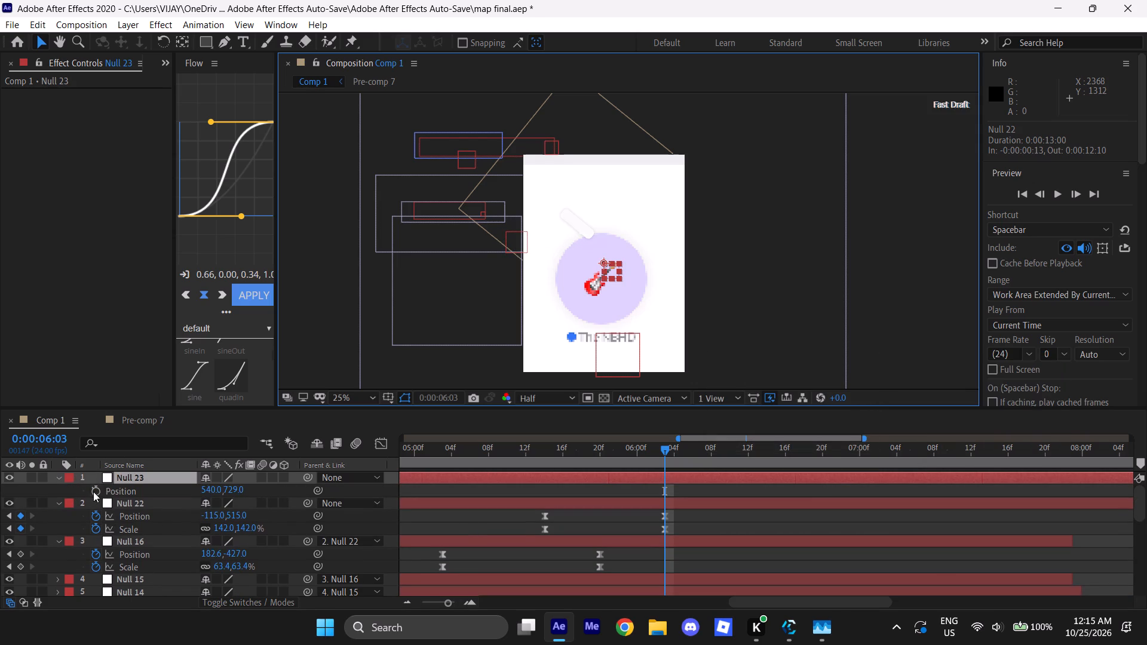
left_click(93, 491)
key("s")
left_click(94, 491)
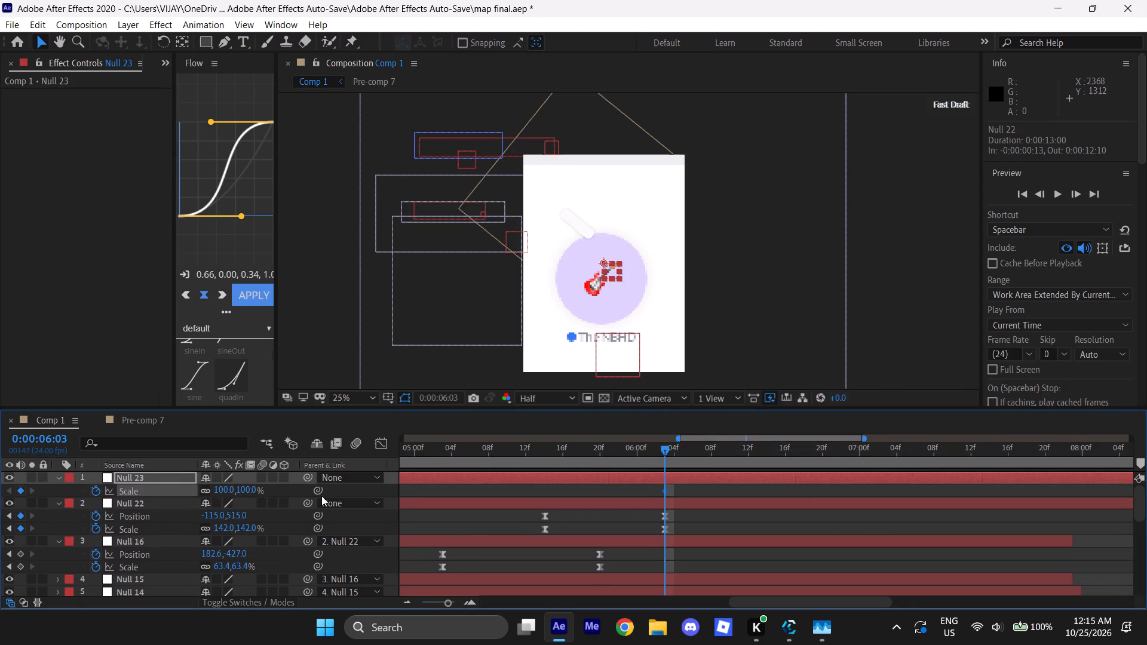
Parent Null 22 to Null 23 and preview the composition from 0:00:05:18.
key("u")
left_click_drag(309, 514, 145, 480)
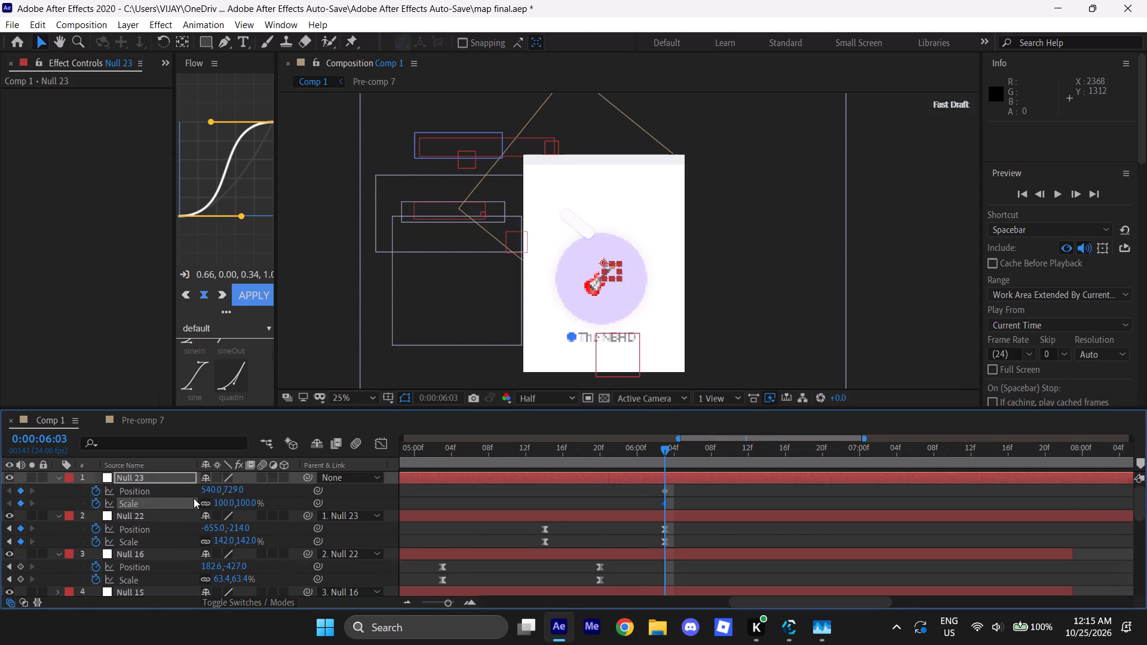
scroll(194, 498, "down", 1)
scroll(464, 576, "up", 3)
left_click_drag(663, 447, 576, 491)
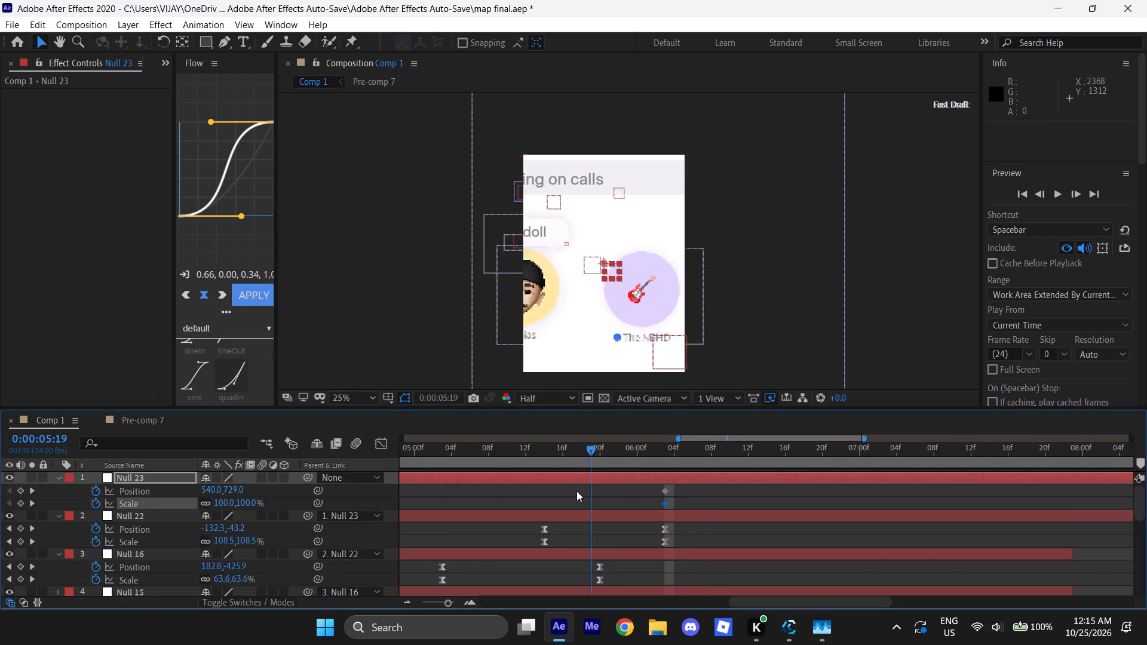
left_click_drag(576, 491, 575, 491)
key("space")
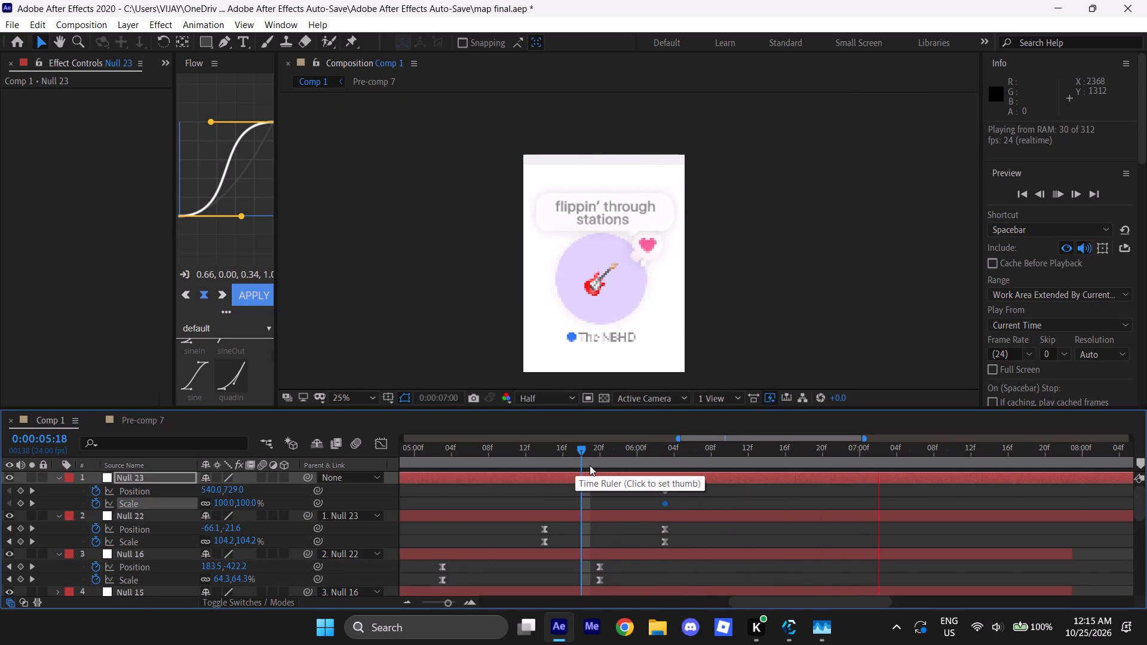
Add a Scale keyframe of 176% to Null 23 at 0:00:06:13.
left_click_drag(585, 449, 765, 466)
left_click_drag(240, 503, 254, 465)
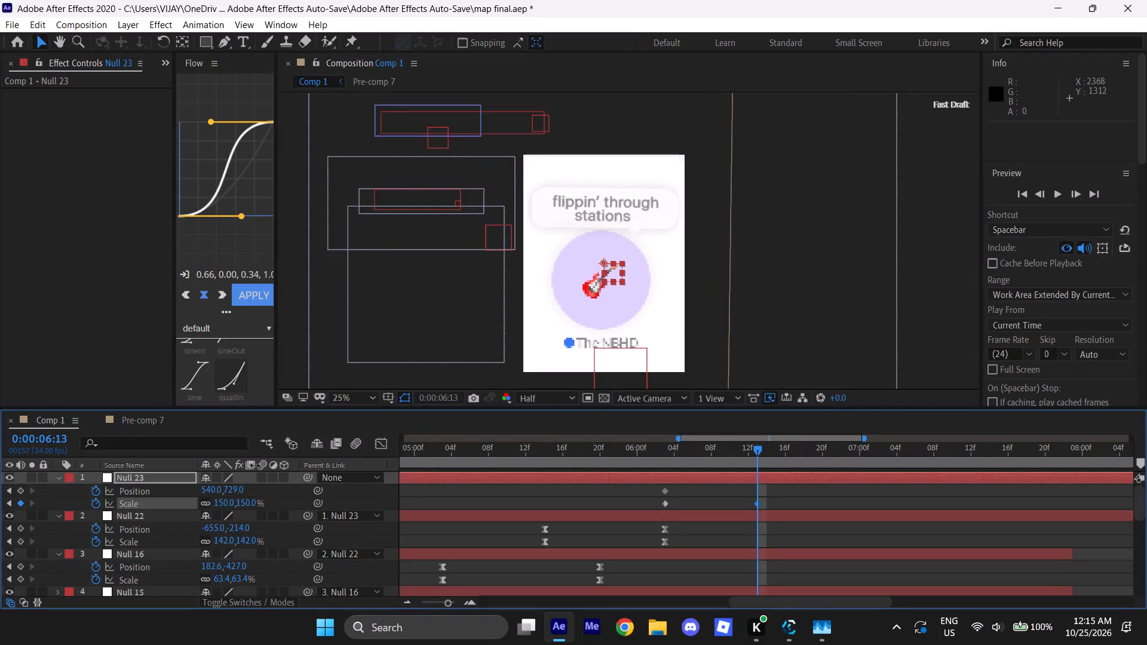
left_click_drag(254, 465, 264, 443)
left_click_drag(249, 503, 249, 506)
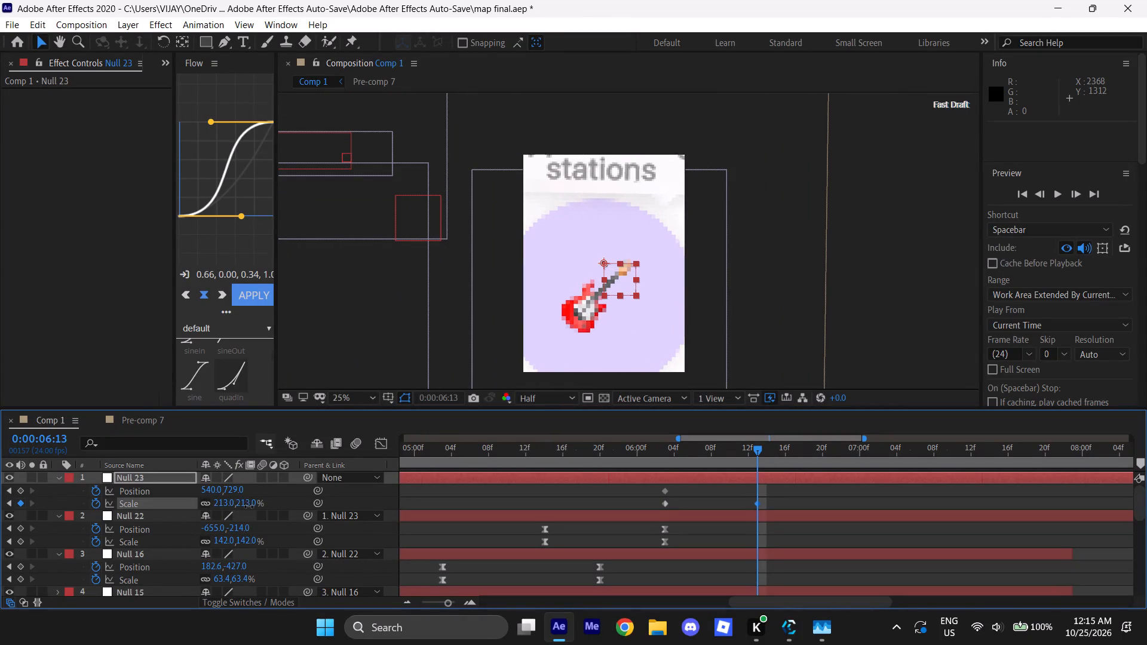
left_click_drag(249, 506, 243, 525)
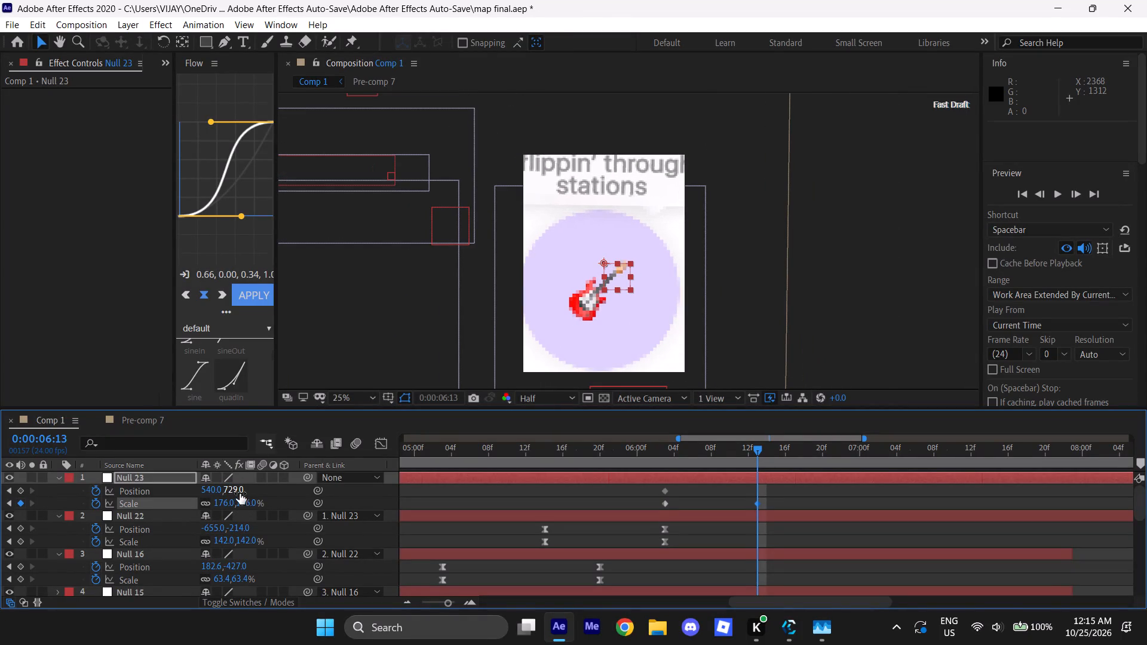
Add a Position keyframe of 568, 1153 to Null 23 at 0:00:06:13, moving the view's content lower in the frame.
left_click_drag(232, 490, 194, 612)
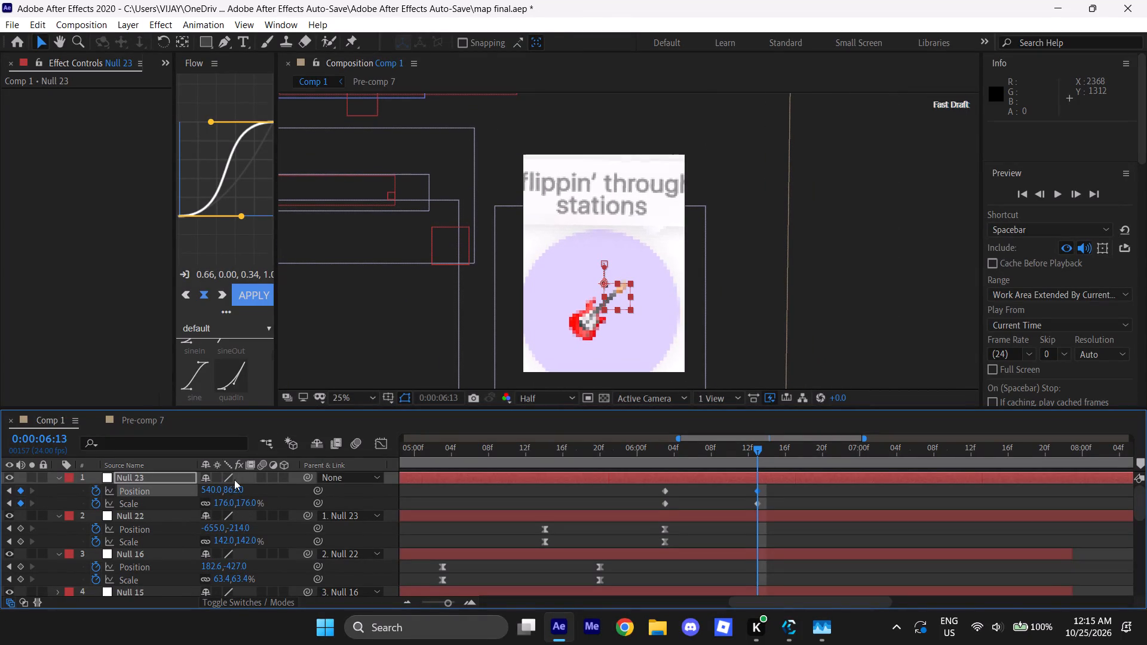
left_click_drag(230, 488, 196, 637)
left_click_drag(237, 484, 234, 492)
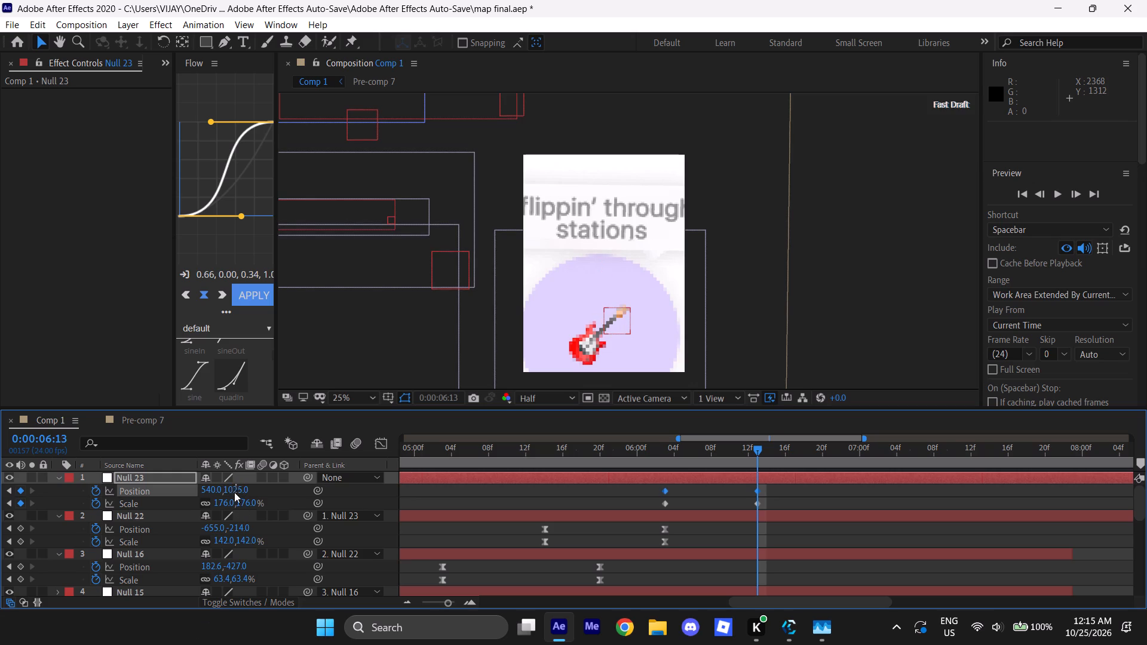
left_click_drag(234, 492, 234, 493)
left_click_drag(234, 490, 198, 644)
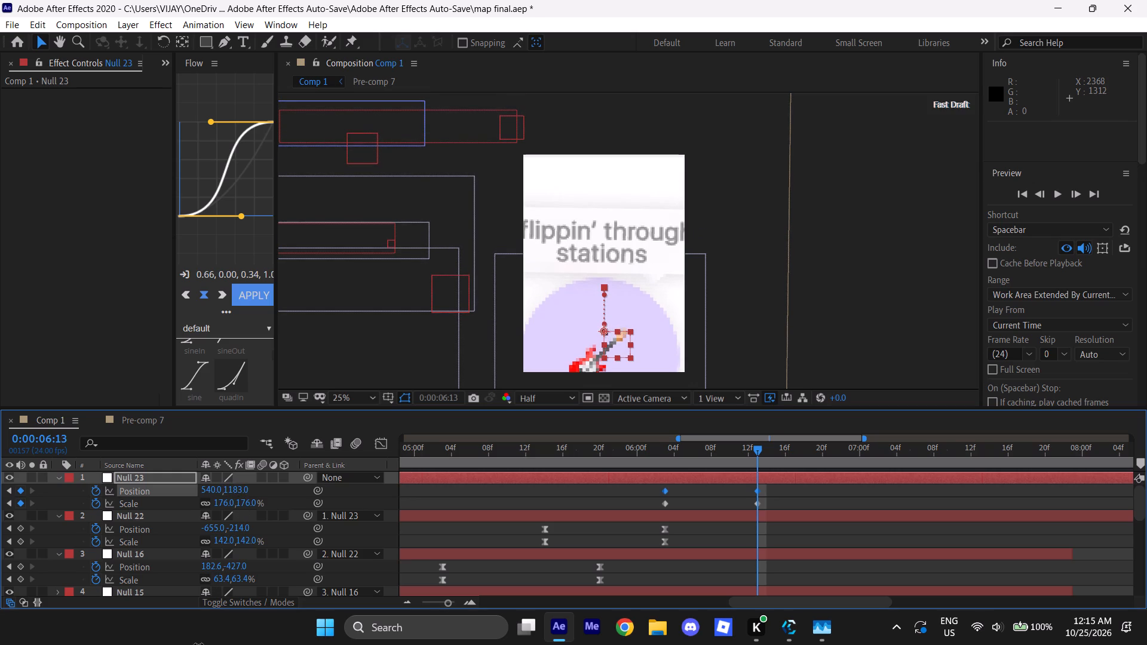
left_click_drag(198, 644, 191, 630)
left_click_drag(206, 494, 256, 496)
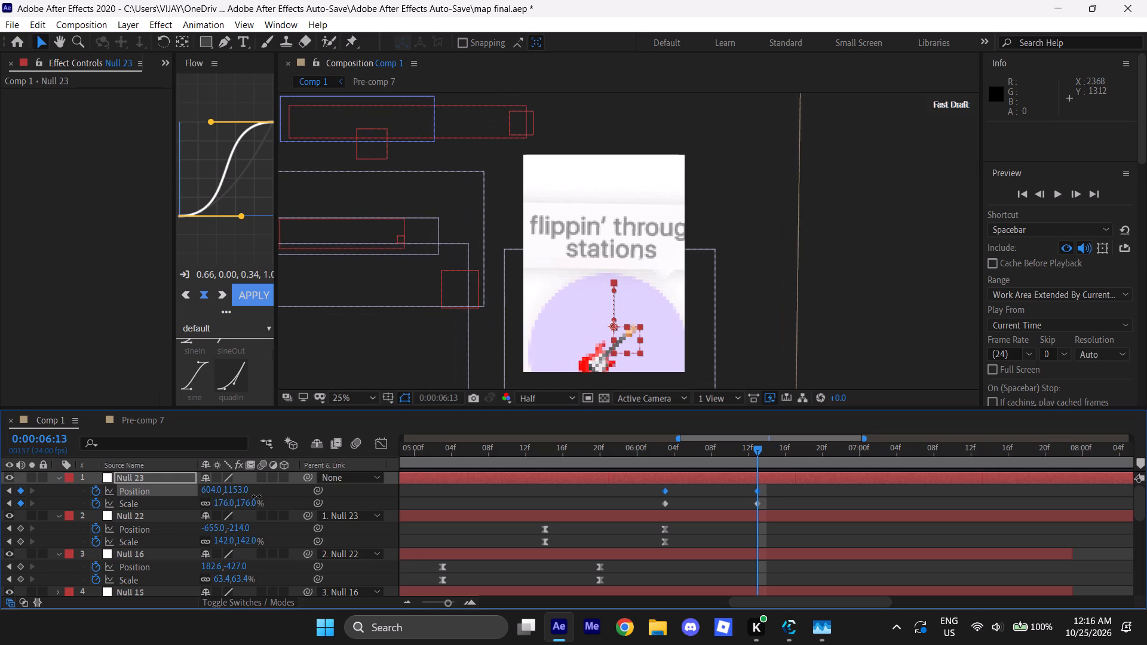
left_click_drag(256, 496, 223, 491)
Reduce Null 23's Scale at 0:00:06:13 to 151%.
left_click_drag(248, 506, 228, 548)
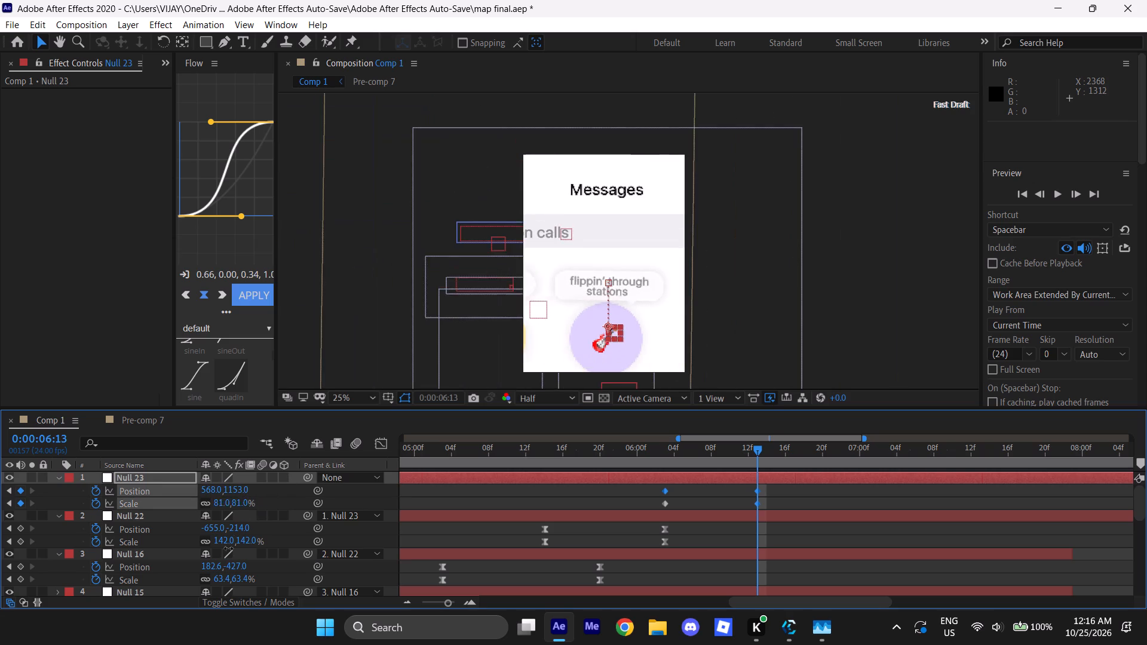
left_click_drag(228, 548, 240, 506)
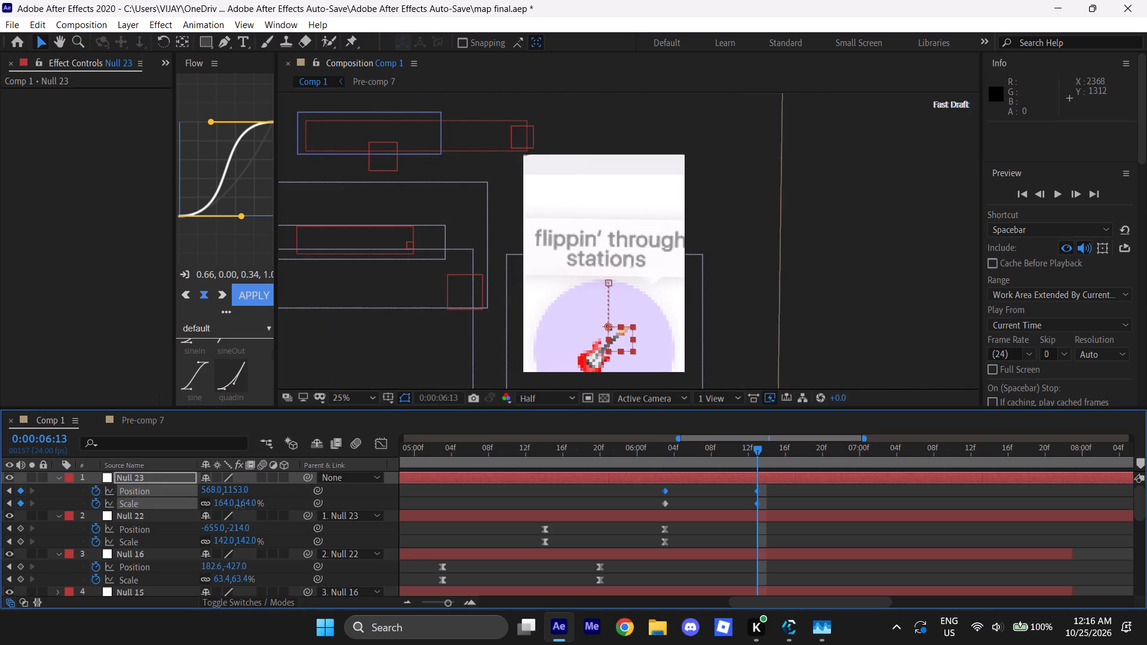
left_click_drag(240, 506, 235, 517)
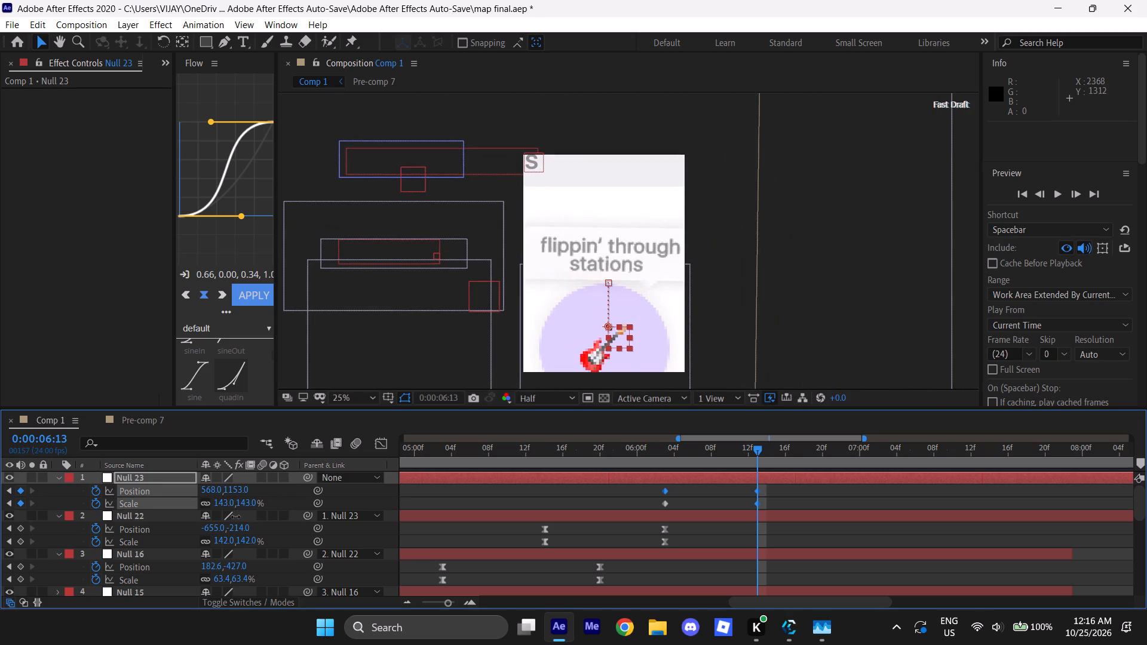
left_click_drag(235, 517, 236, 512)
Adjust Null 23's Position at 0:00:06:13 to 520, 1130 and save the project.
left_click_drag(238, 487, 214, 492)
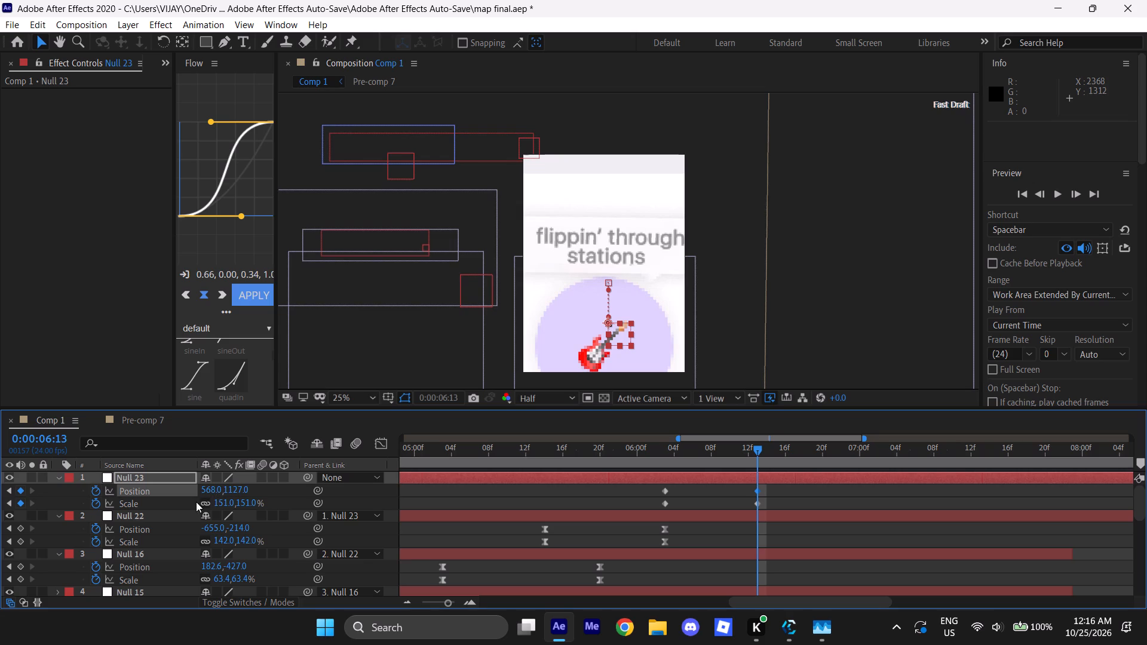
left_click_drag(210, 488, 168, 496)
left_click_drag(207, 491, 196, 494)
key("ctrl+s")
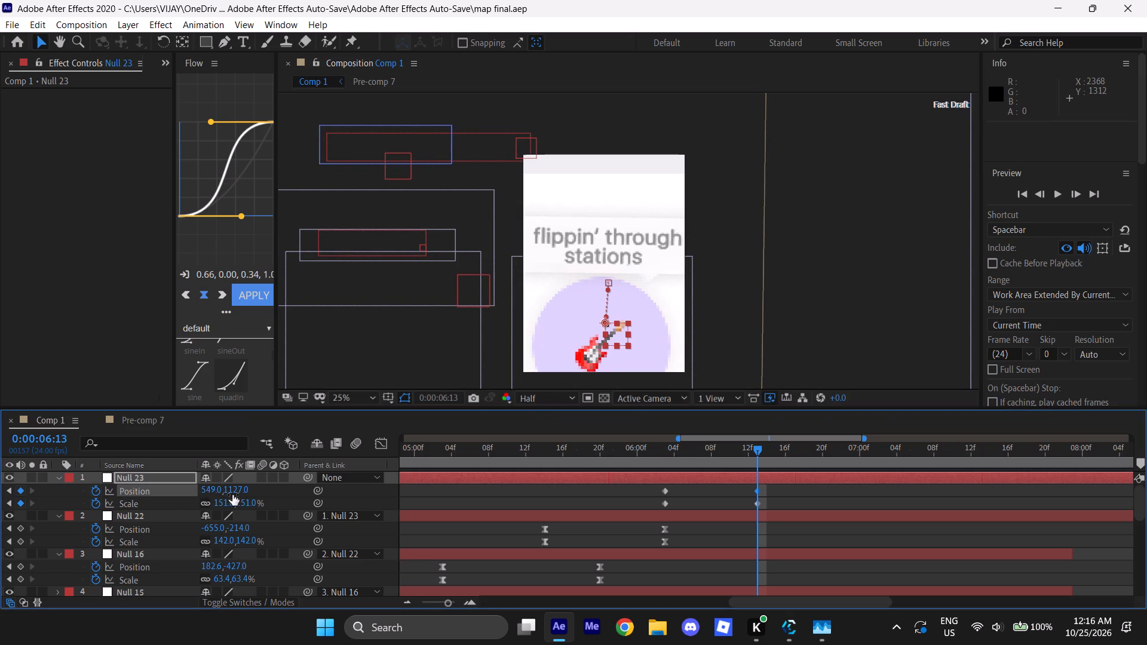
left_click_drag(232, 487, 228, 542)
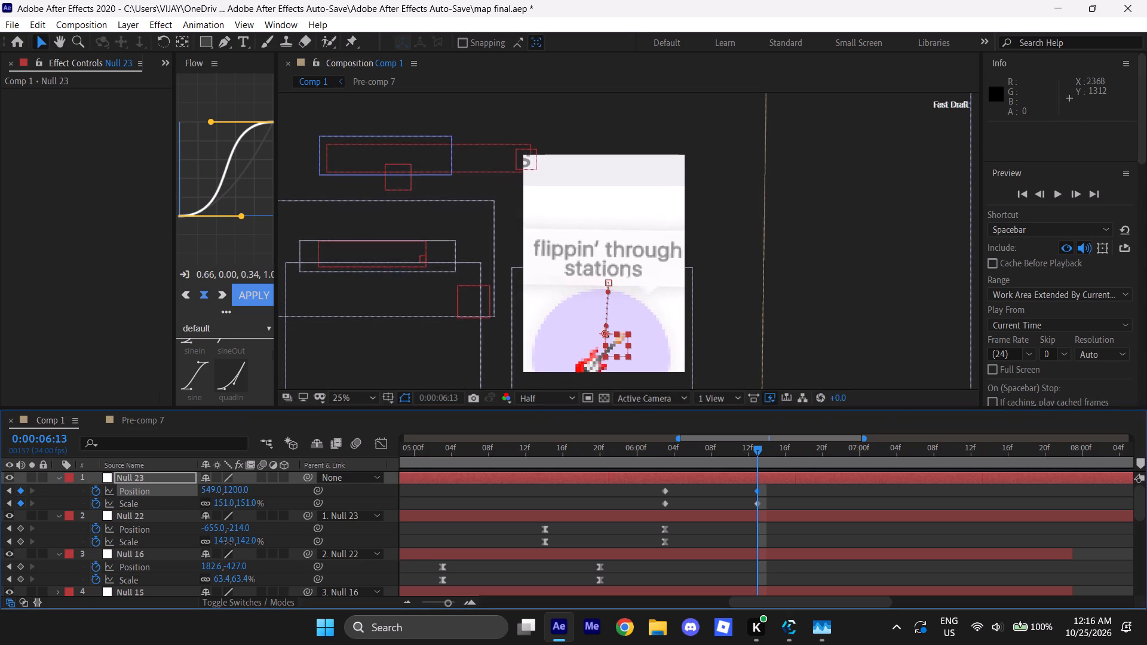
left_click_drag(228, 542, 228, 493)
left_click_drag(215, 490, 196, 492)
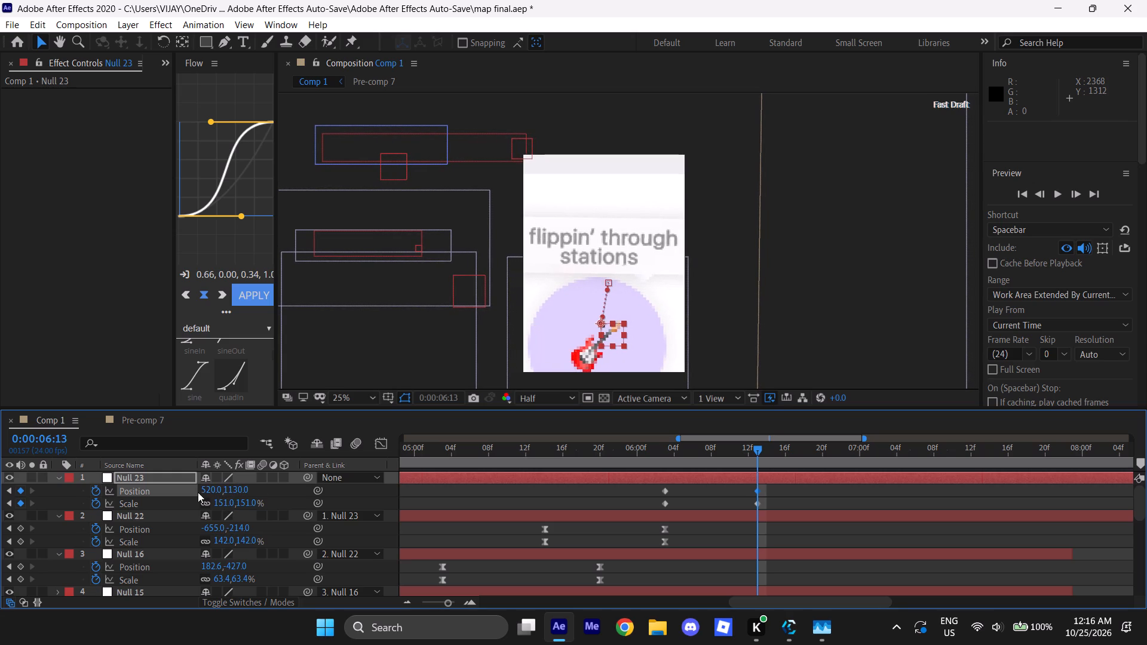
Apply the Flow easing curve 0.66, 0.00, 0.34, 1.00 to all of Null 23's Position and Scale keyframes.
left_click_drag(780, 493, 618, 506)
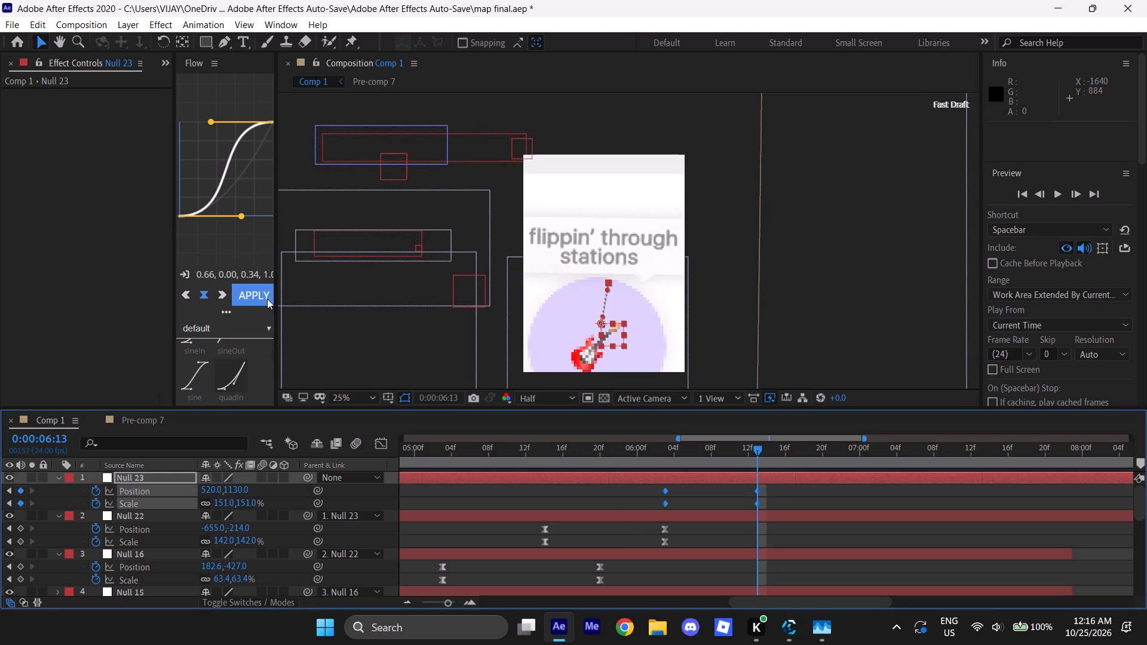
left_click(261, 295)
Move Null 23 earlier and lengthen its keyframed move so it runs from 0:00:05:21 to 0:00:06:09.
left_click_drag(683, 475, 677, 474)
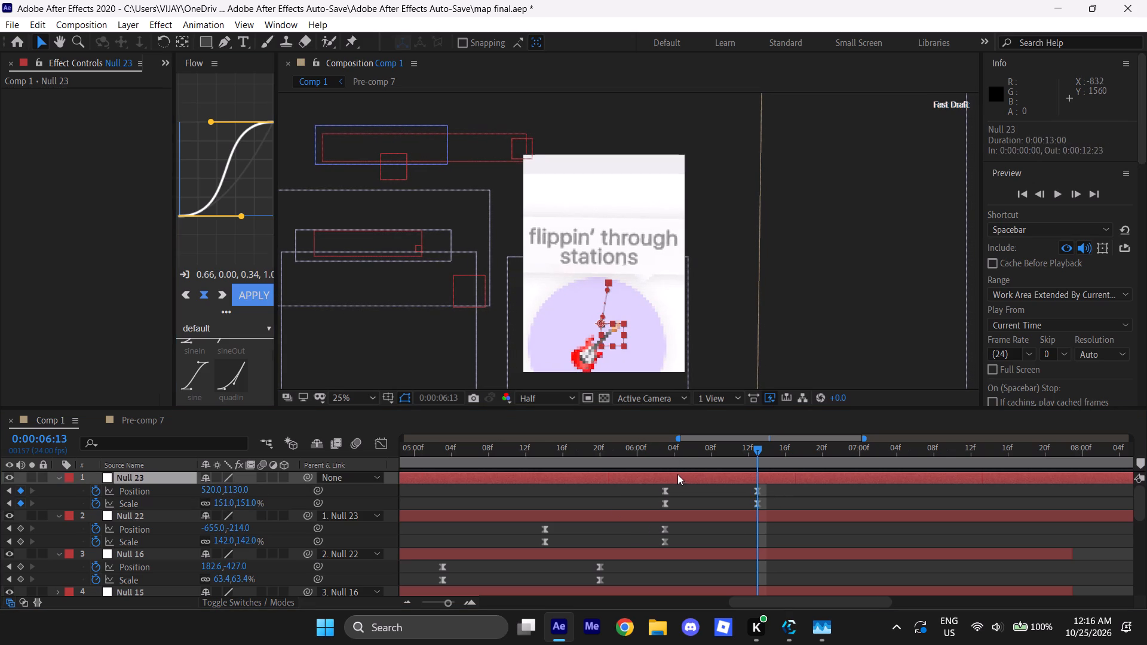
left_click_drag(677, 474, 634, 483)
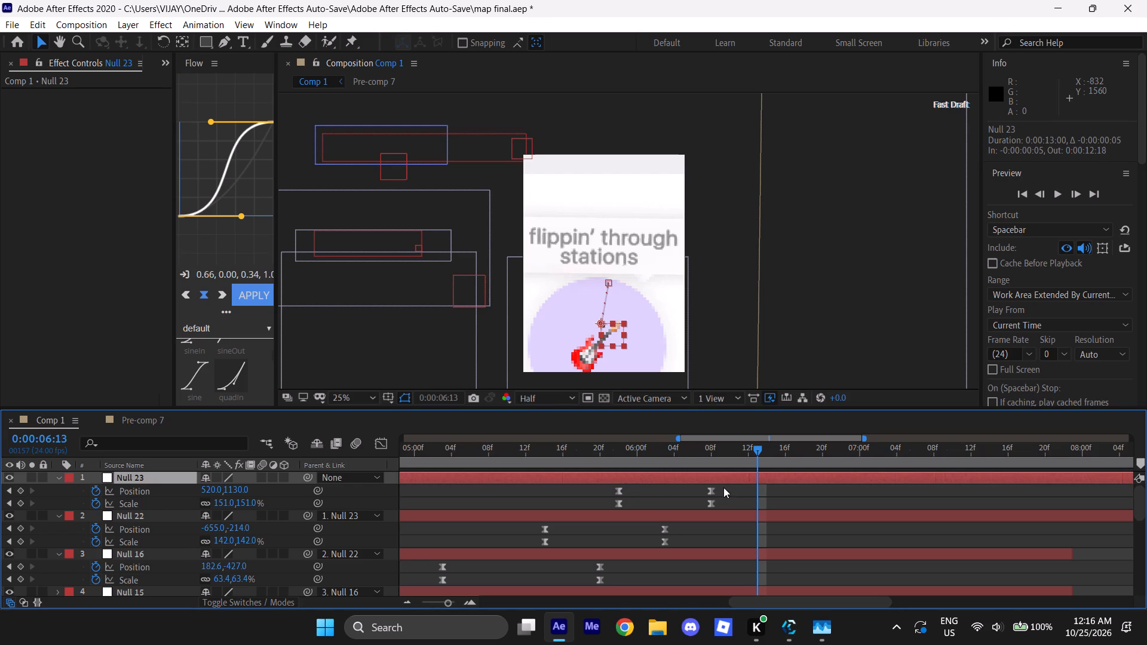
left_click_drag(723, 487, 584, 500)
left_click_drag(710, 493, 730, 493, "alt")
left_click_drag(722, 477, 716, 478)
left_click_drag(716, 478, 714, 479)
Play back the camera move onto the guitar circle and check the frames at Null 23's start and end keyframes.
left_click_drag(760, 449, 495, 446)
key("space")
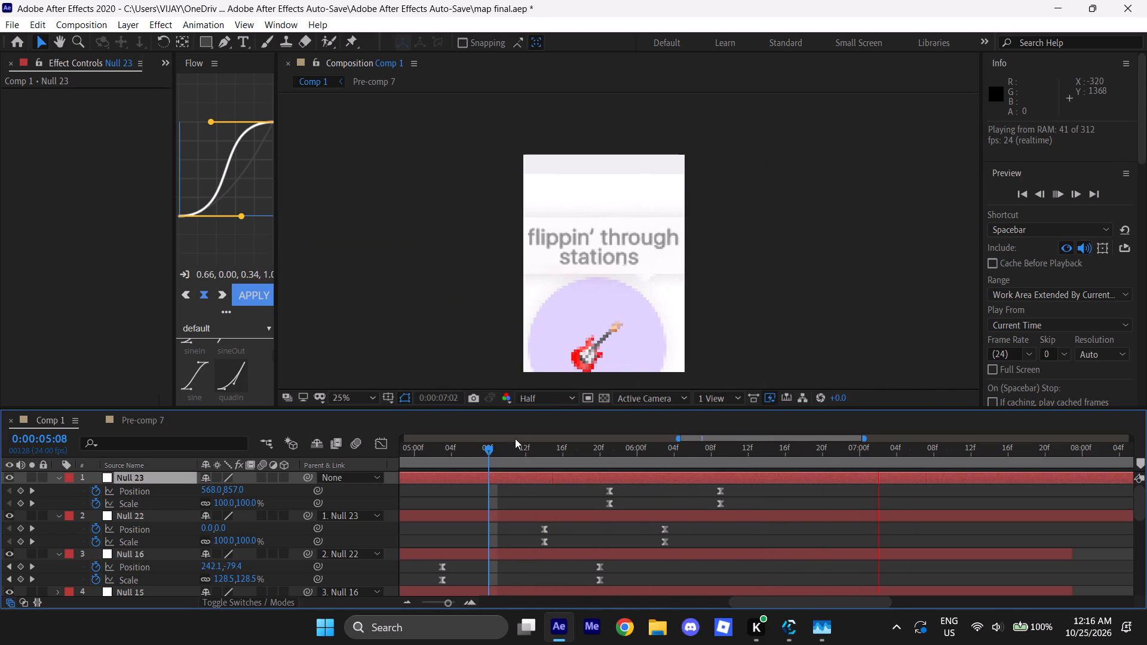
left_click_drag(490, 448, 530, 497)
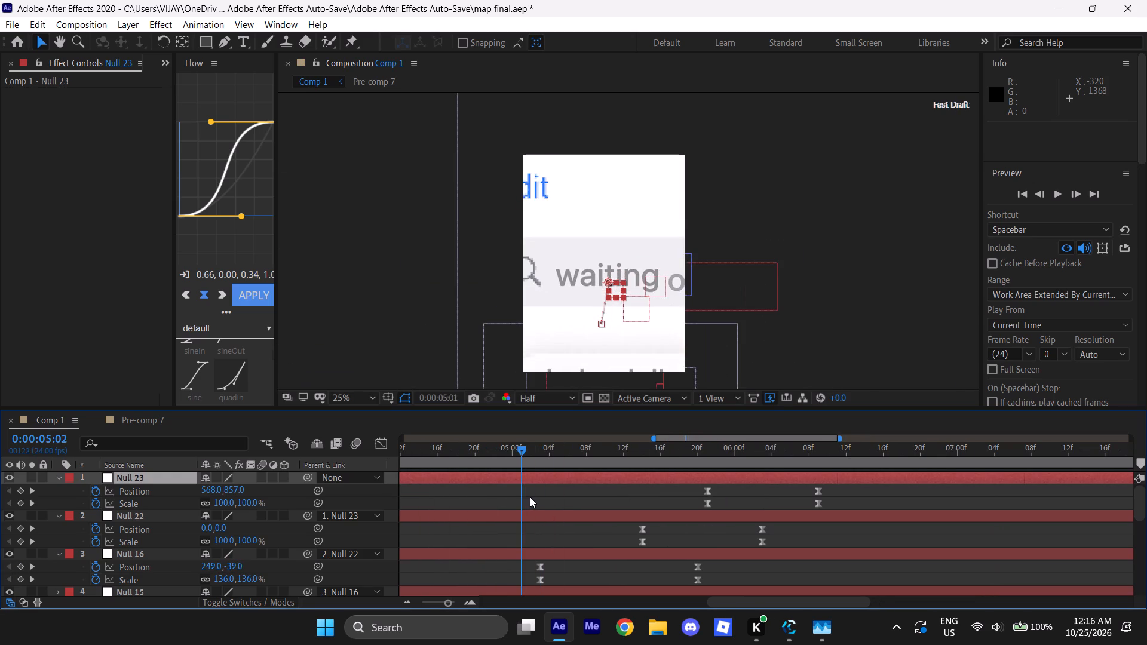
left_click_drag(530, 497, 498, 496)
key("space")
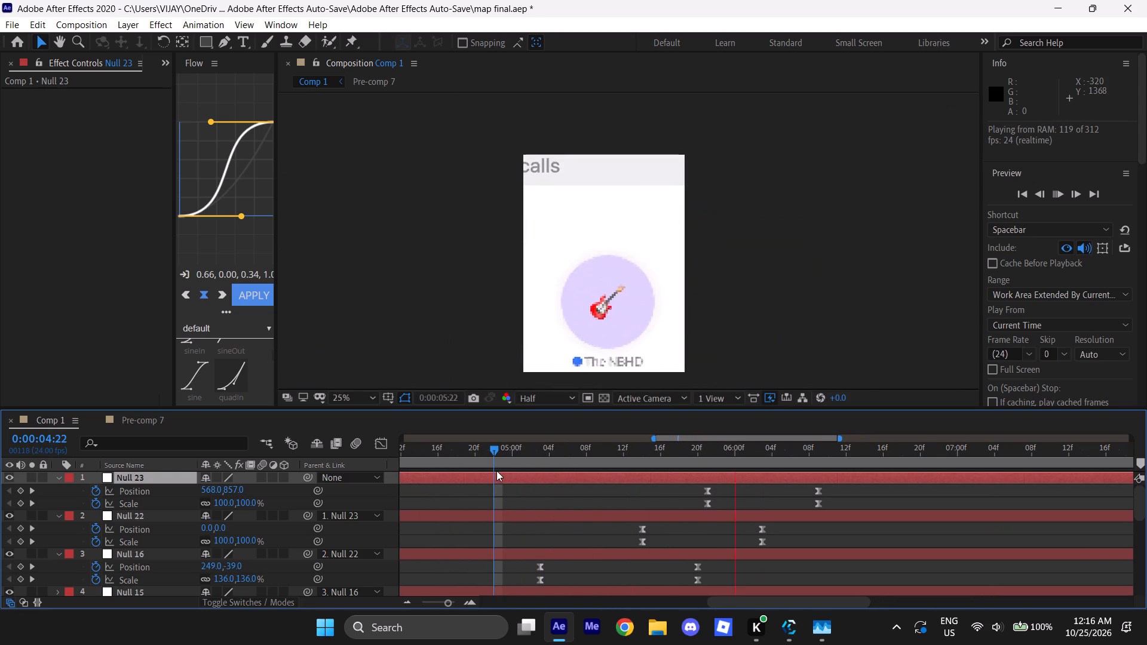
left_click_drag(496, 447, 755, 435)
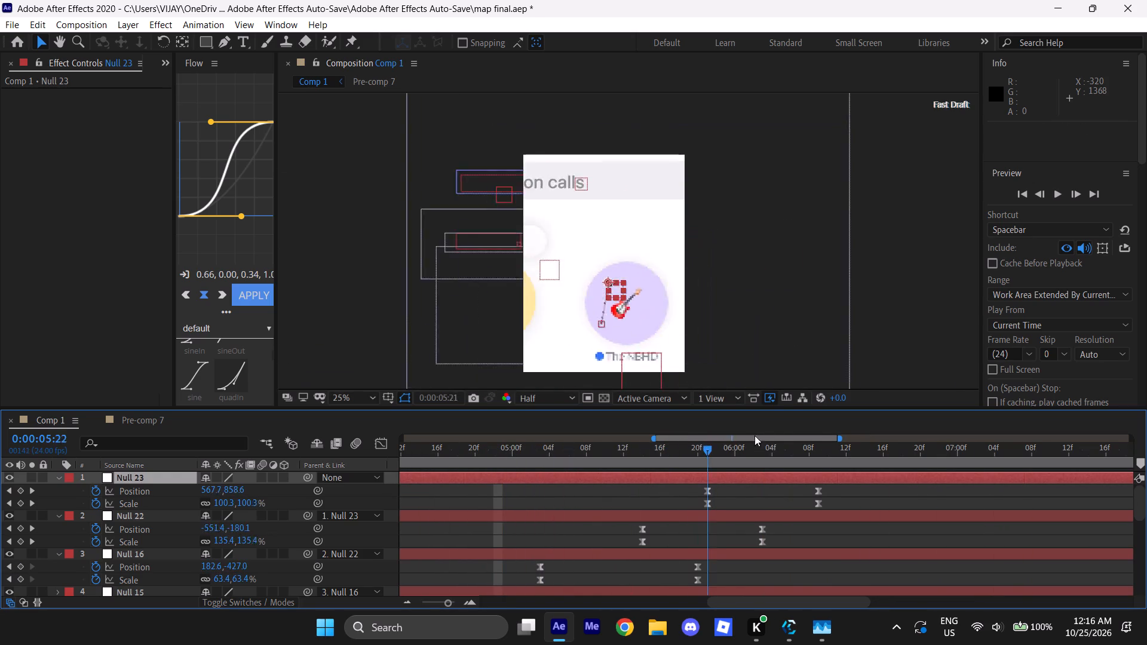
left_click_drag(755, 435, 821, 432)
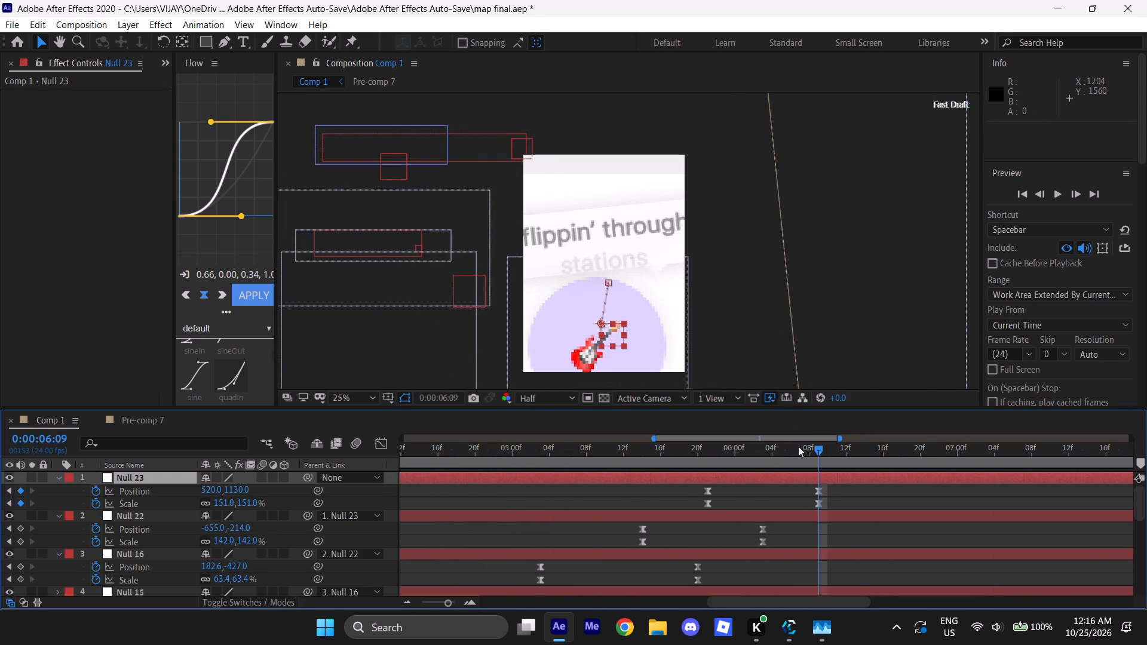
left_click_drag(827, 451, 817, 468)
left_click_drag(817, 468, 706, 472)
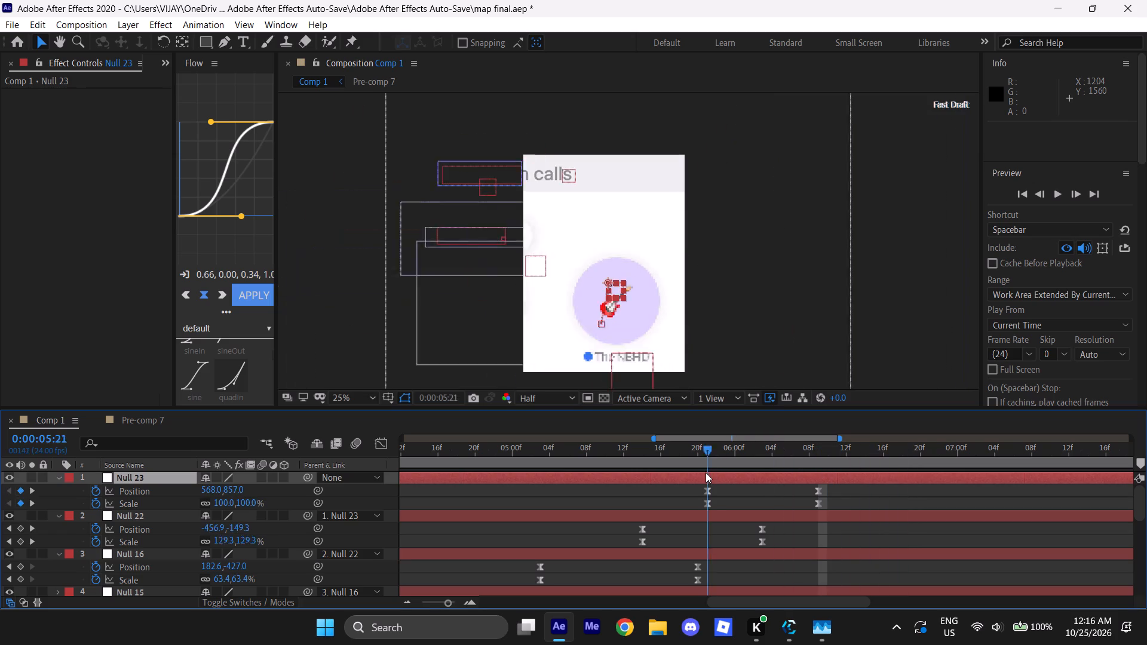
Shift the Null 23 layer later so its Position and Scale keyframes sit at 0:00:06:00 and 0:00:06:12.
left_click_drag(706, 472, 762, 481)
left_click_drag(781, 480, 817, 475)
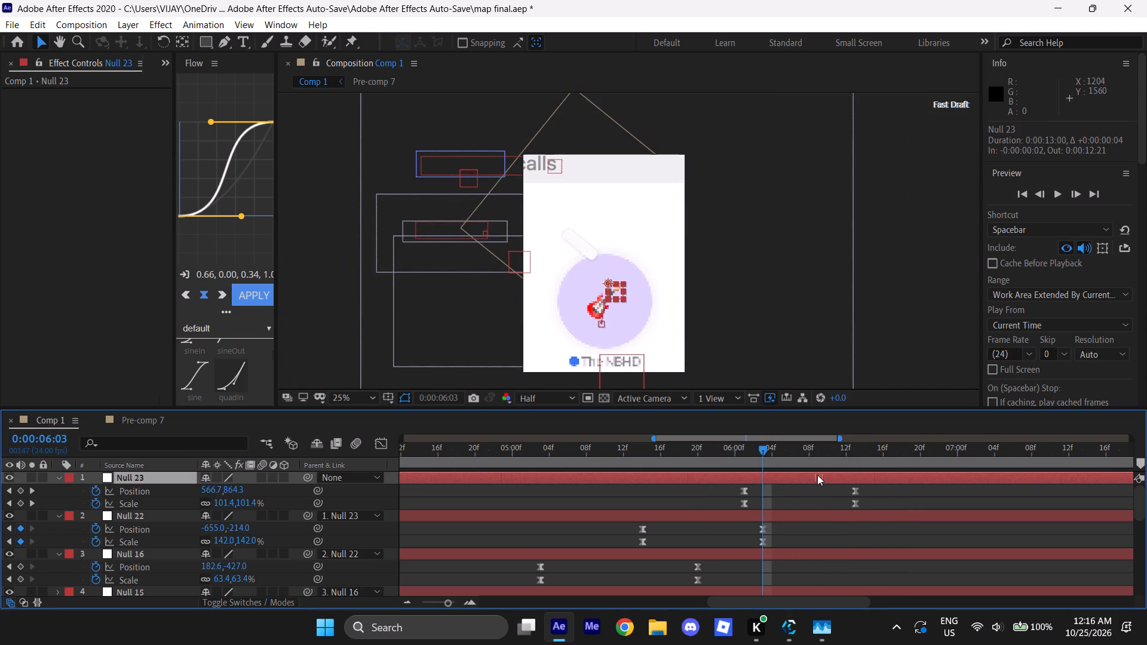
left_click_drag(817, 475, 810, 476)
Lengthen Null 22's Position and Scale move and shift the layer so it runs from 0:00:05:13 to 0:00:06:06.
left_click_drag(789, 532, 609, 538)
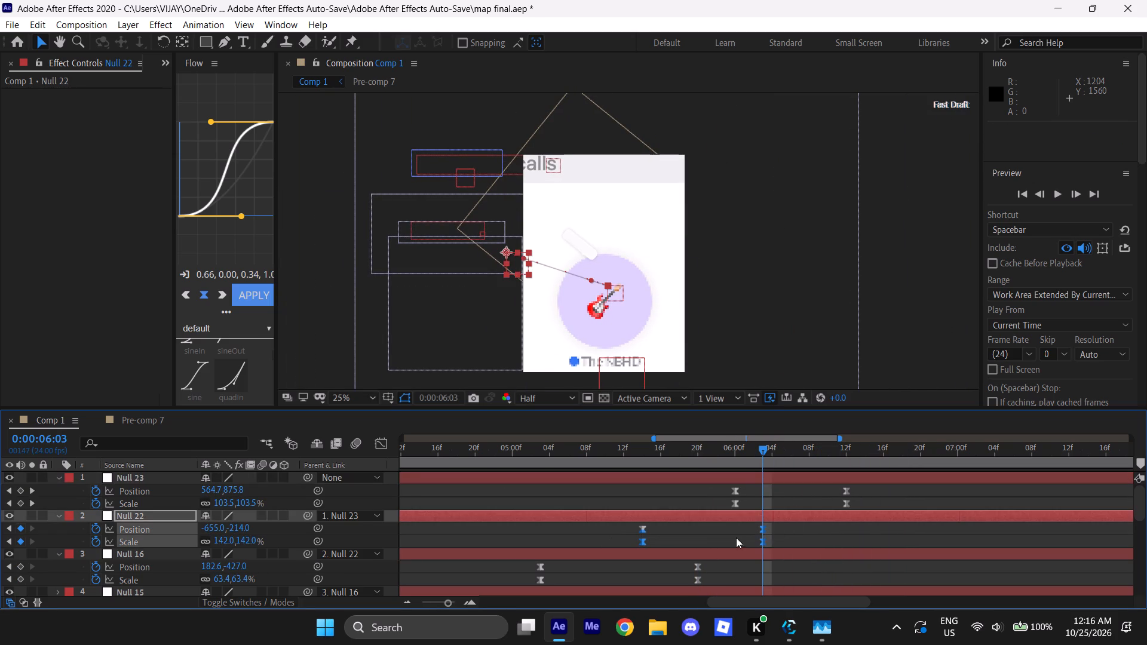
left_click_drag(763, 532, 803, 527, "alt")
left_click_drag(803, 518, 802, 518)
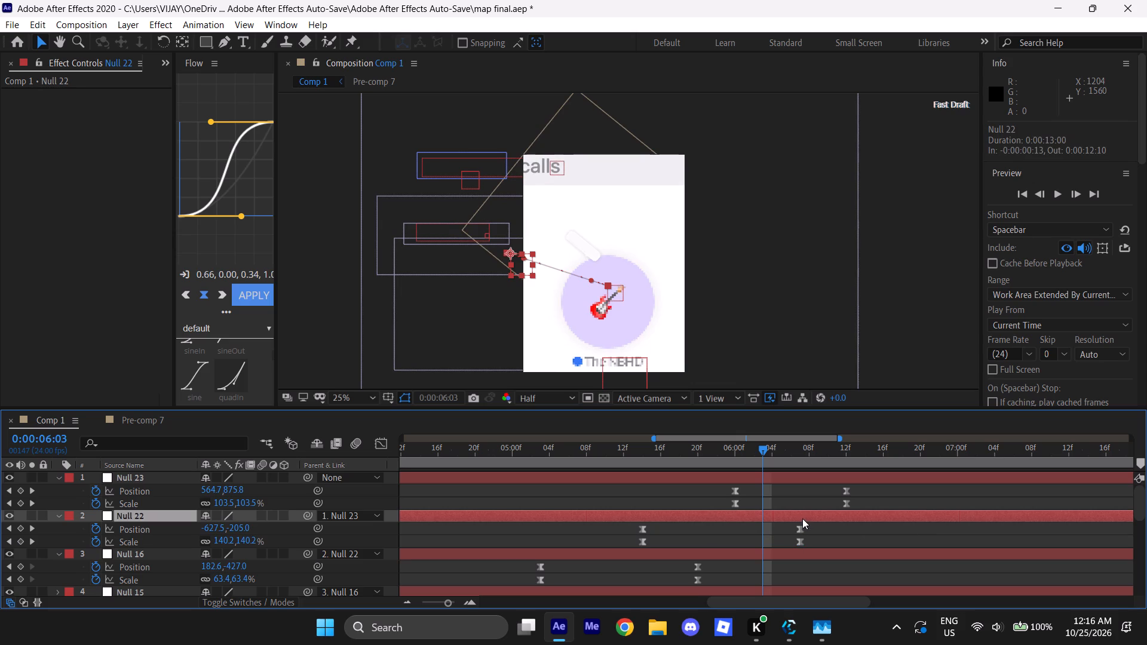
left_click_drag(802, 518, 793, 519)
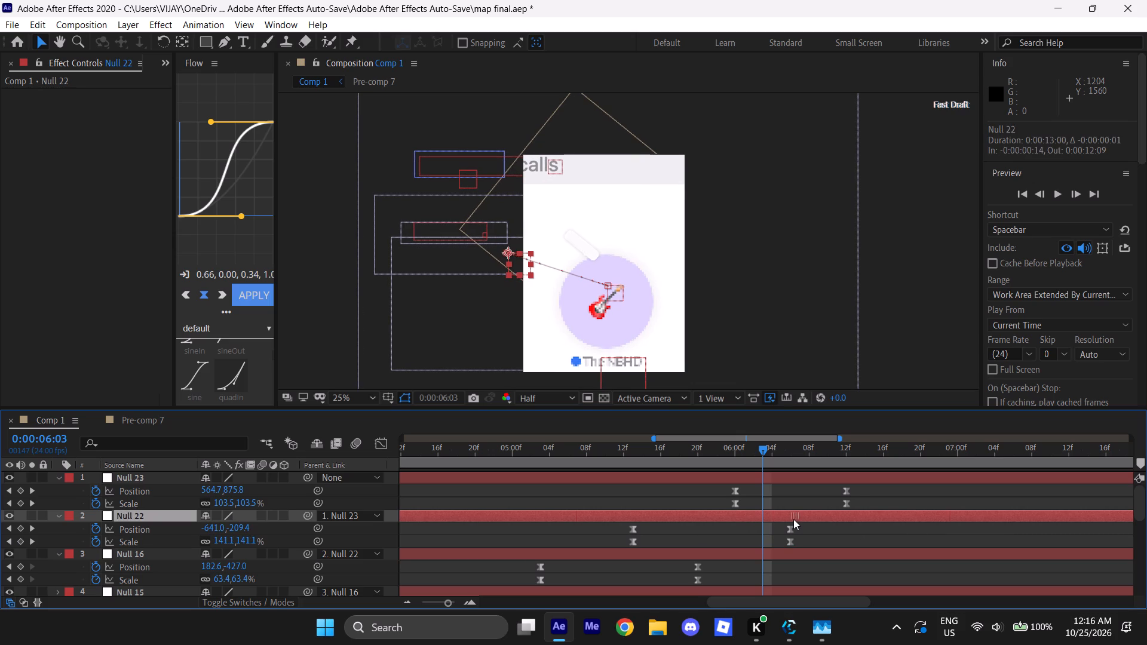
left_click_drag(793, 519, 794, 520)
Lengthen Null 23's Position and Scale move and shift the layer so it runs from 0:00:05:23 to 0:00:06:15.
left_click_drag(859, 488, 716, 502)
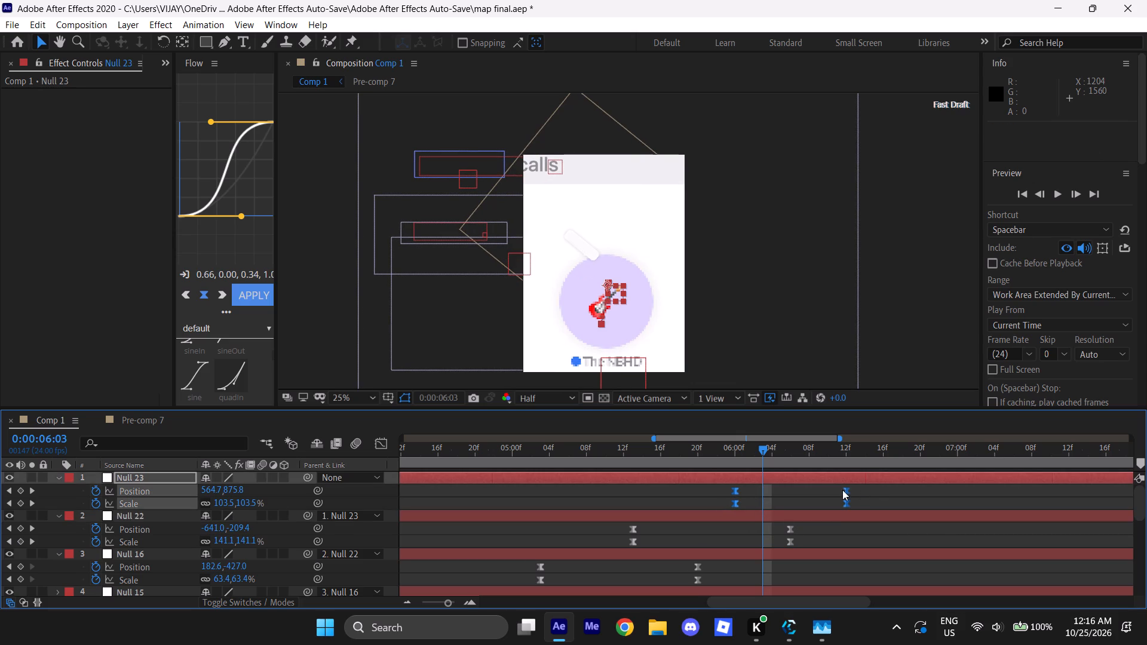
left_click_drag(844, 490, 877, 490, "alt")
left_click_drag(877, 478, 873, 478)
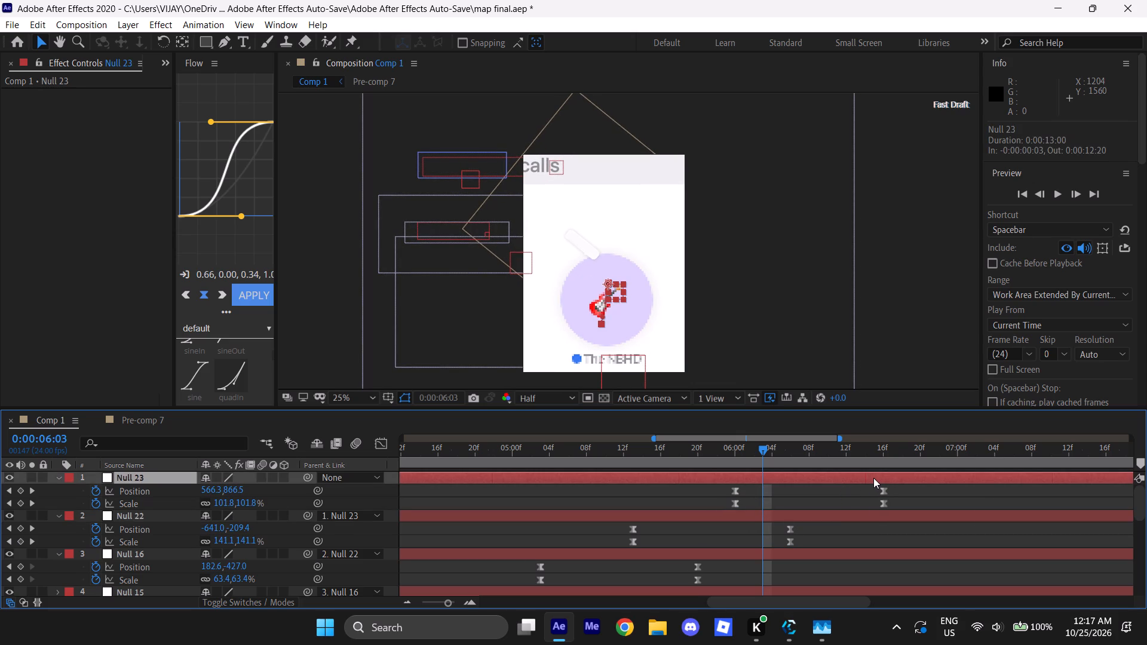
left_click_drag(873, 478, 871, 479)
Play back the retimed moves, and shift Null 23 later so its keyframes sit at 0:00:06:01 and 0:00:06:17.
left_click_drag(764, 453, 522, 480)
key("space")
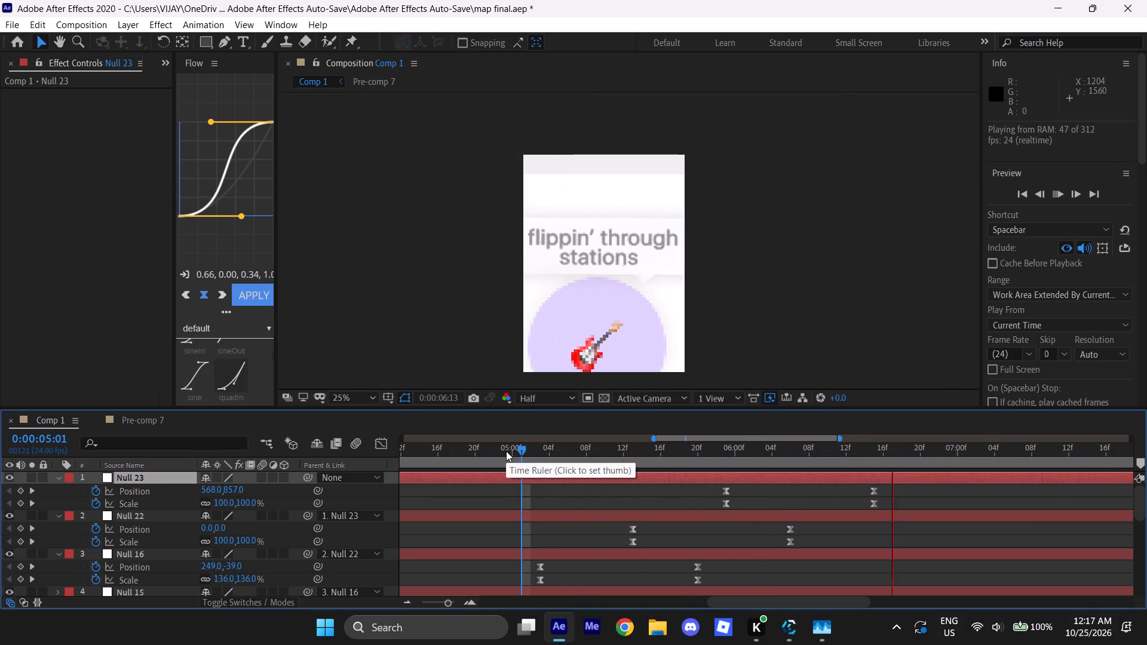
left_click_drag(522, 451, 486, 454)
key("space")
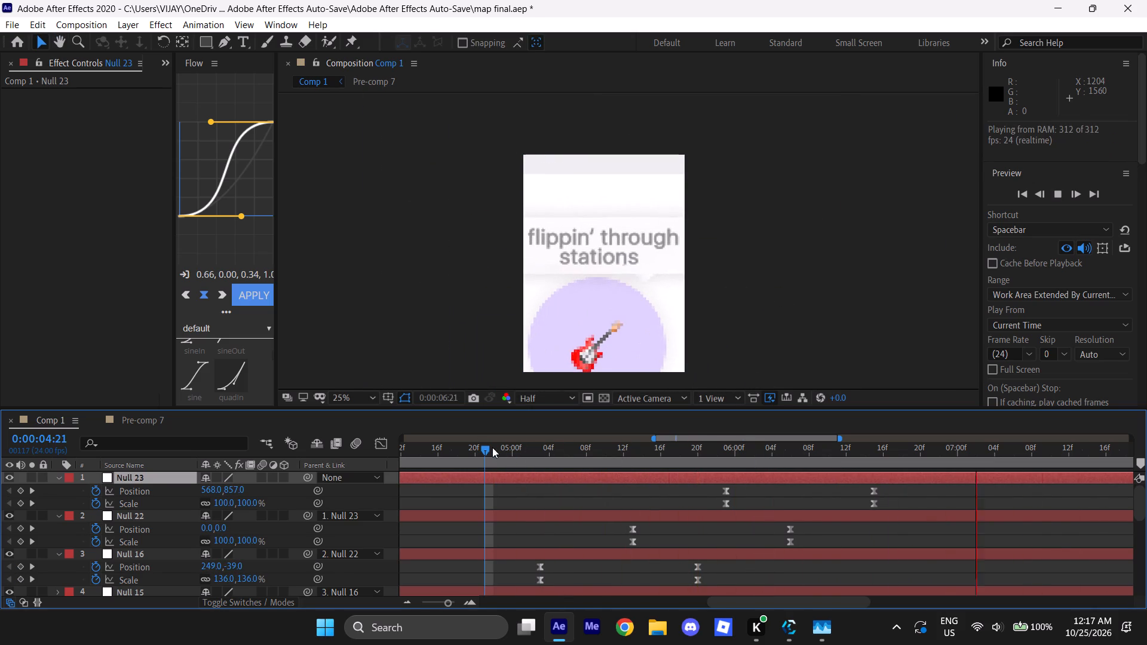
left_click_drag(480, 447, 450, 458)
key("space")
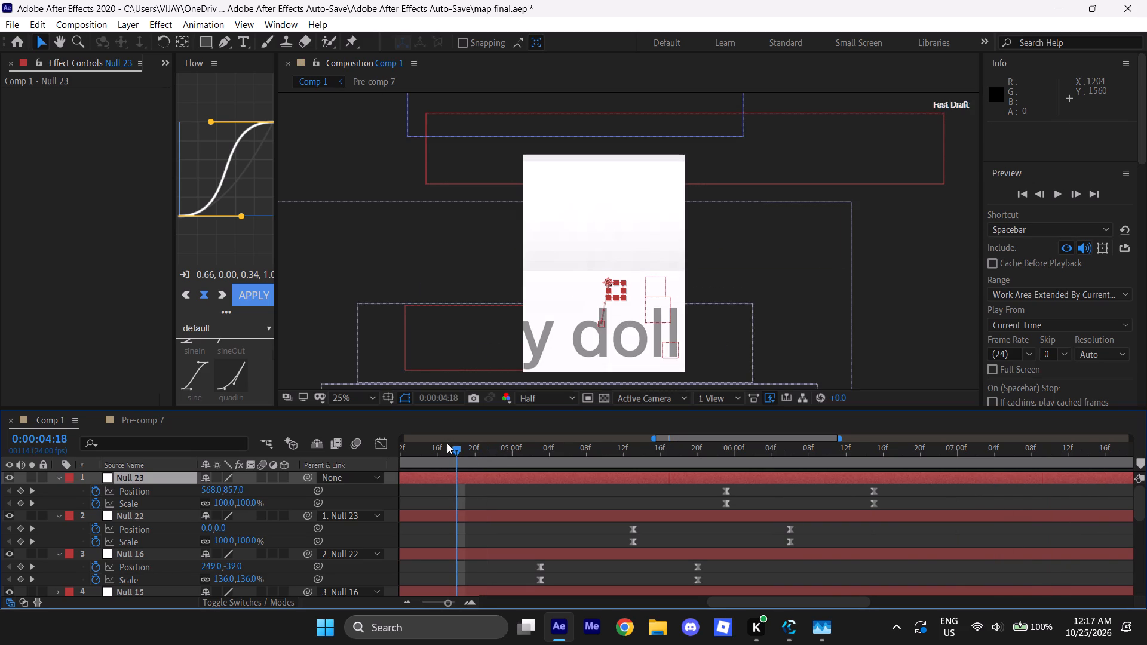
left_click_drag(458, 450, 780, 493)
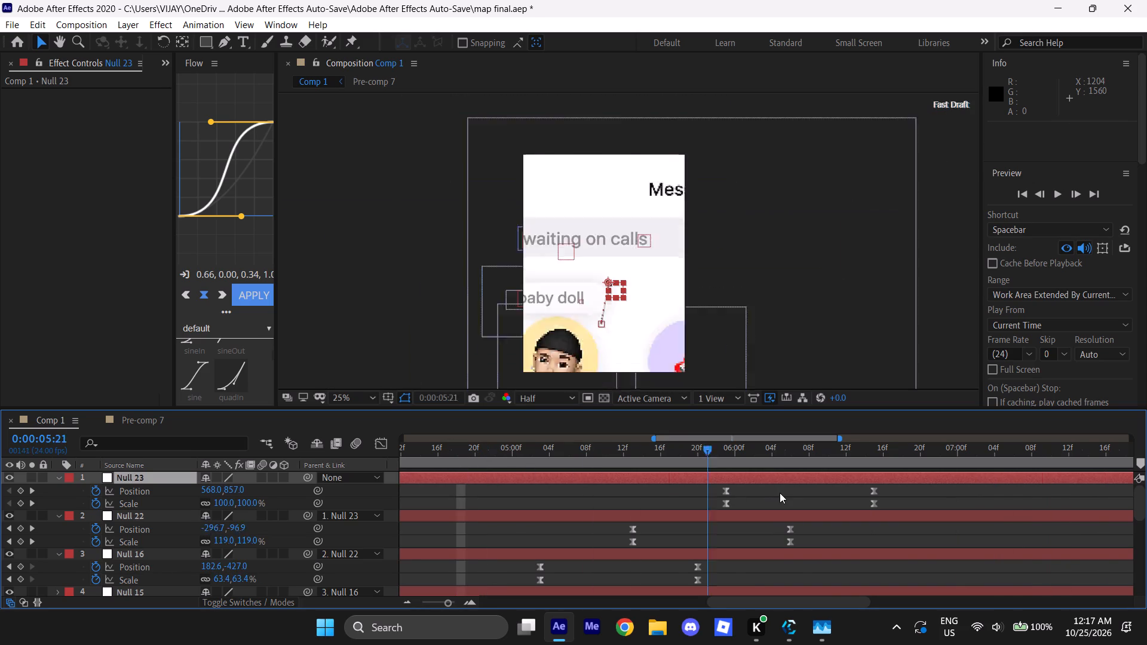
left_click_drag(780, 493, 791, 493)
left_click_drag(893, 488, 710, 506)
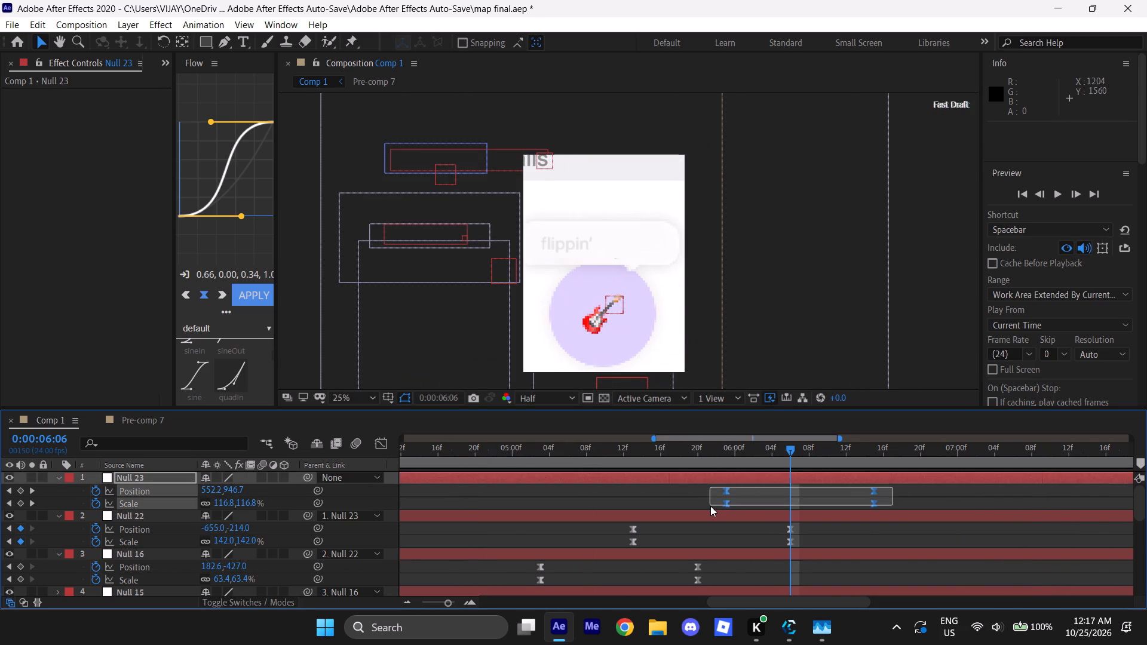
left_click_drag(710, 506, 878, 492)
left_click_drag(844, 478, 869, 479)
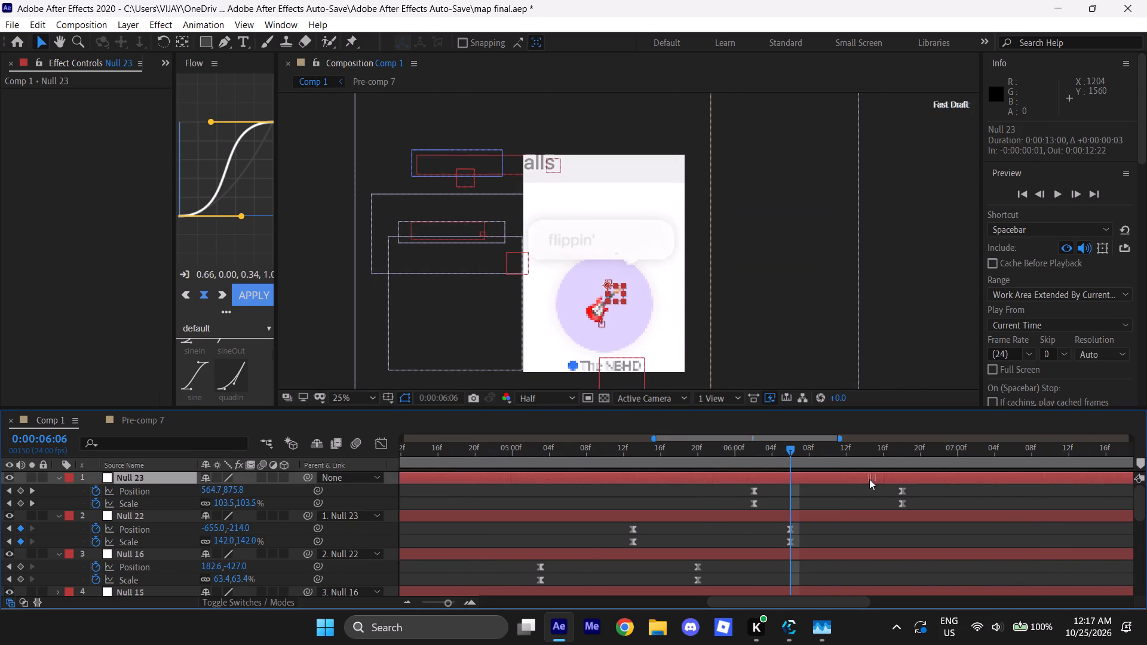
left_click_drag(869, 479, 867, 481)
Reshape Null 23's Position and Scale speed curves with 100% incoming influence and outgoing influence just over 50%, peaking earlier.
left_click_drag(908, 492, 703, 507)
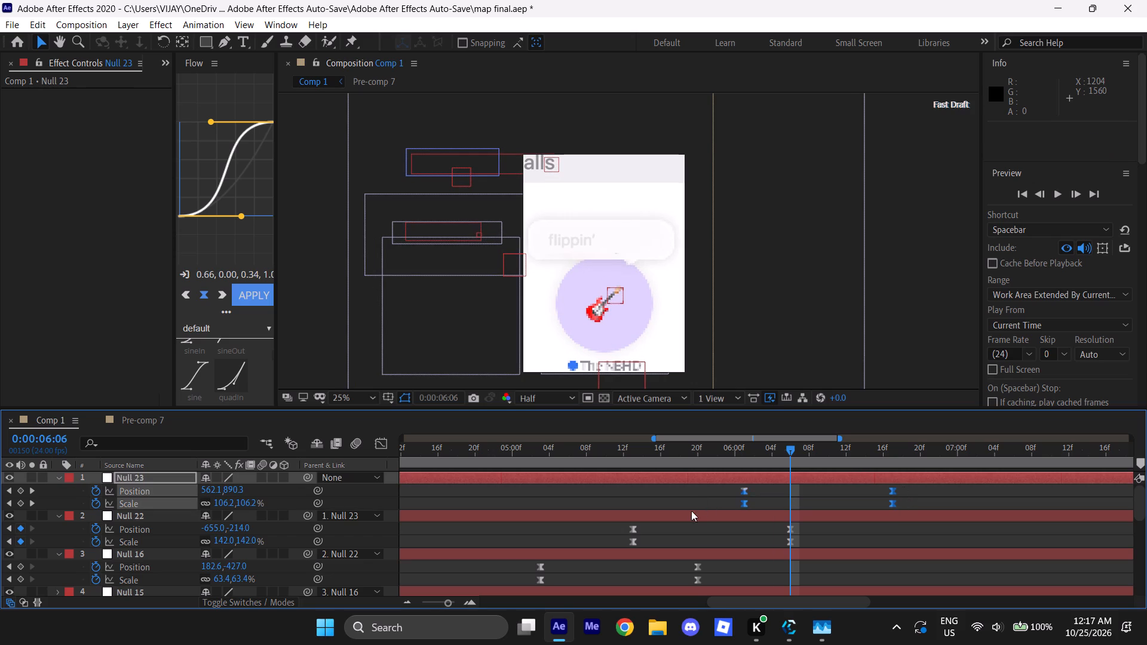
left_click(386, 443)
left_click_drag(938, 527, 712, 580)
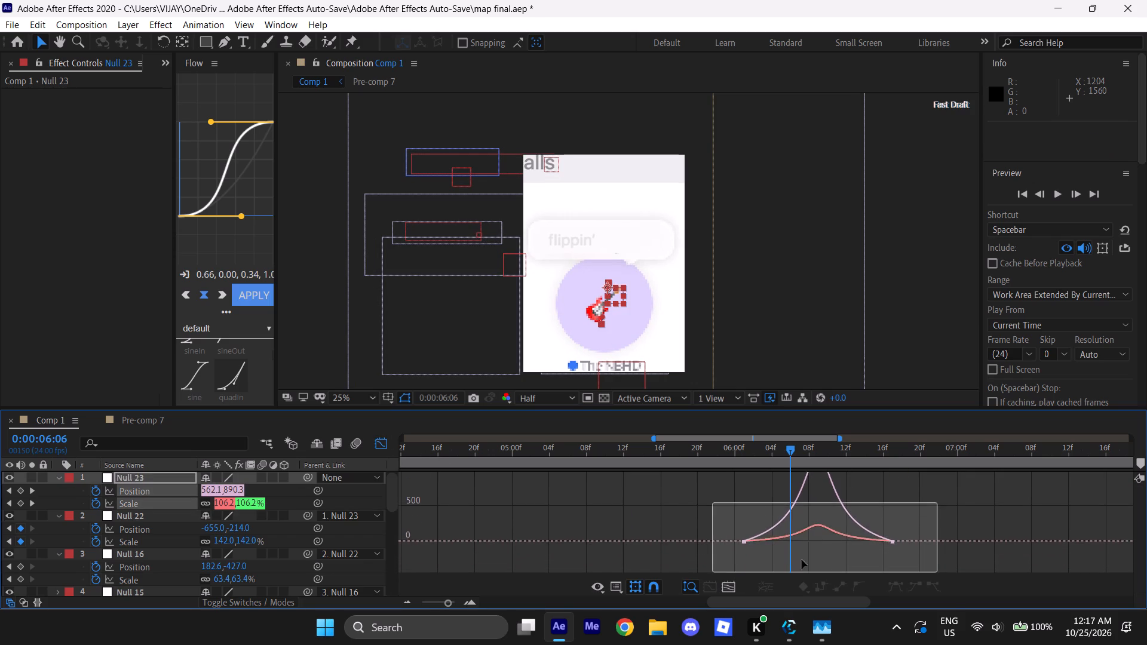
left_click_drag(841, 562, 799, 559)
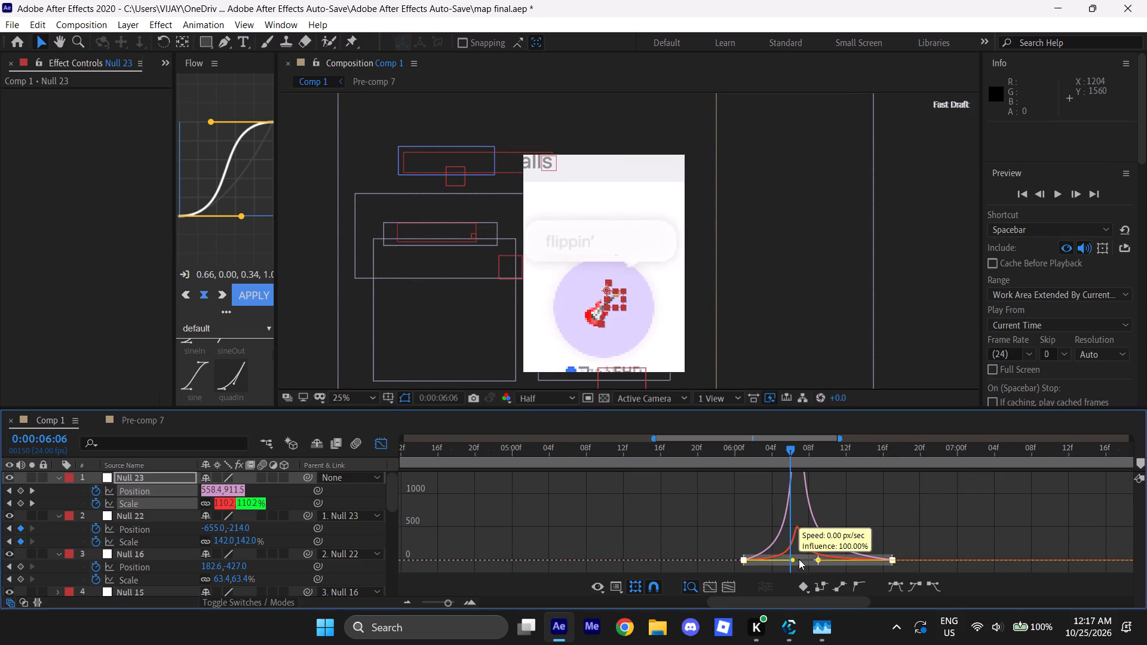
left_click_drag(799, 559, 801, 559)
left_click_drag(790, 563, 778, 564)
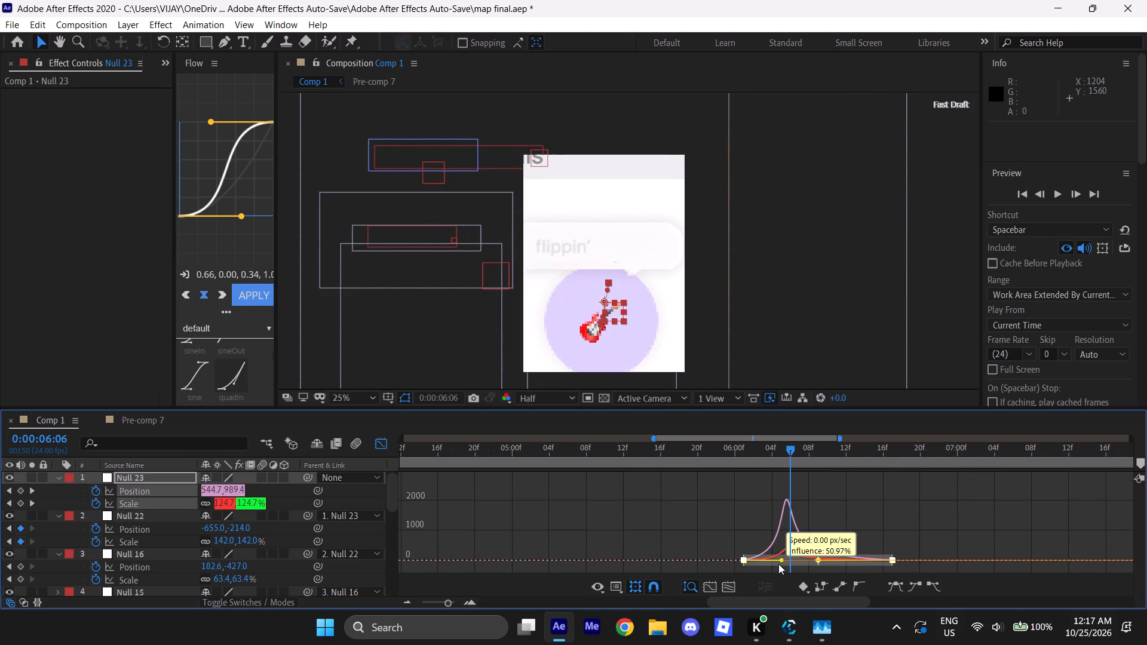
left_click_drag(778, 564, 782, 563)
left_click(382, 449)
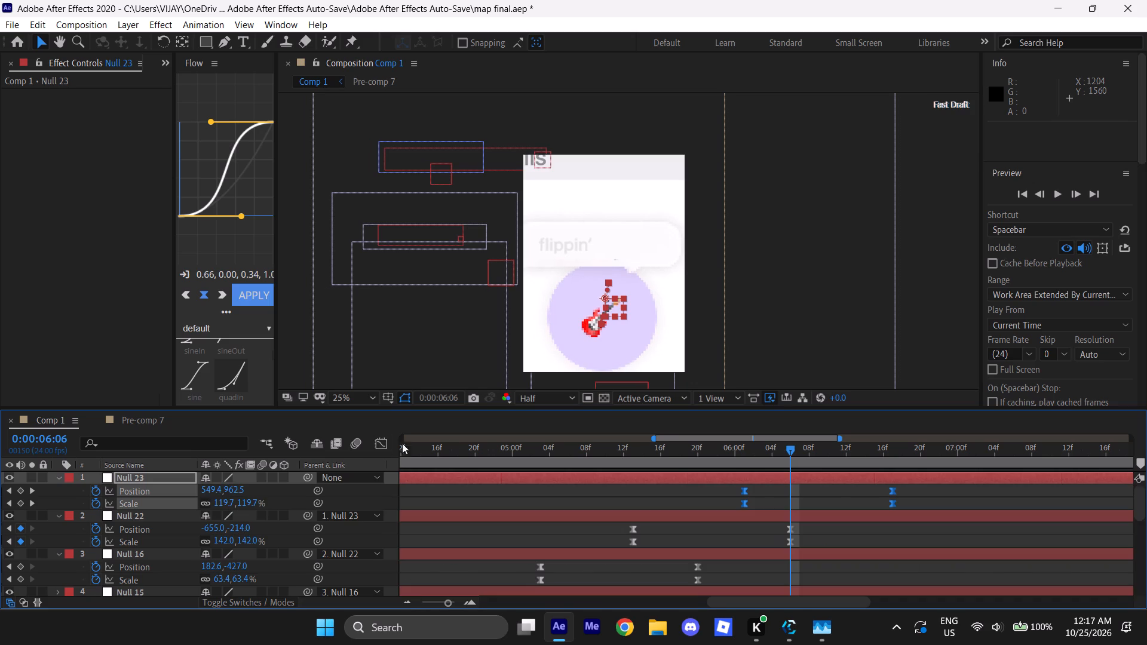
Play back the chained camera moves from several start points between 0:00:02:17 and 0:00:05:04 to judge their timing and flow.
left_click_drag(793, 450, 550, 474)
key("space")
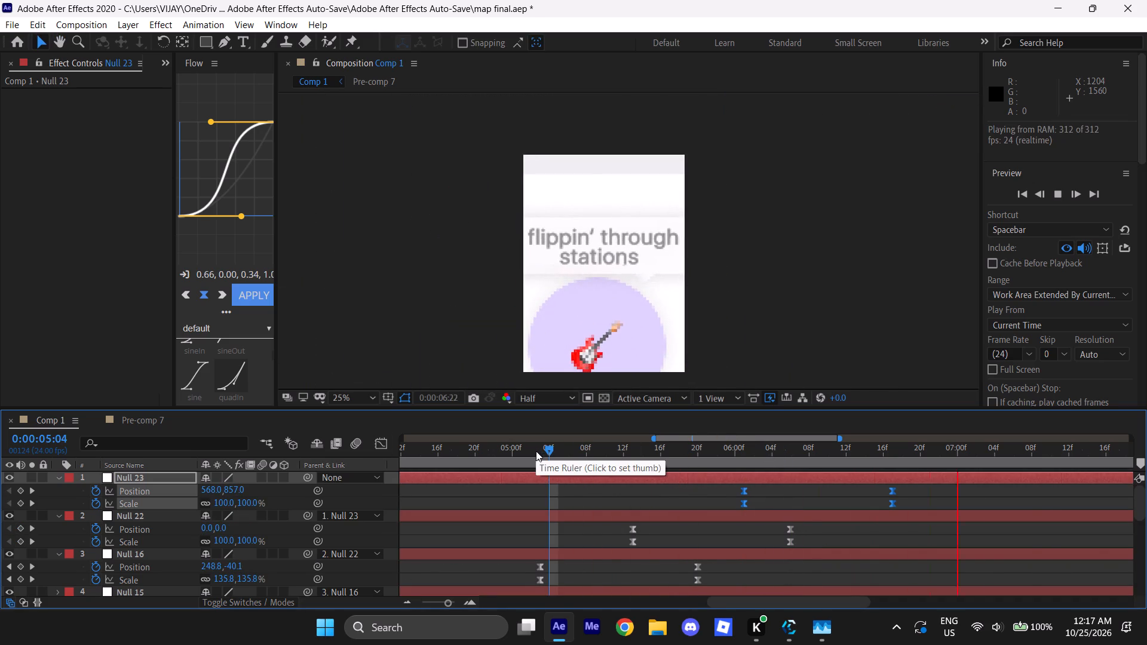
left_click_drag(550, 450, 526, 455)
key("space")
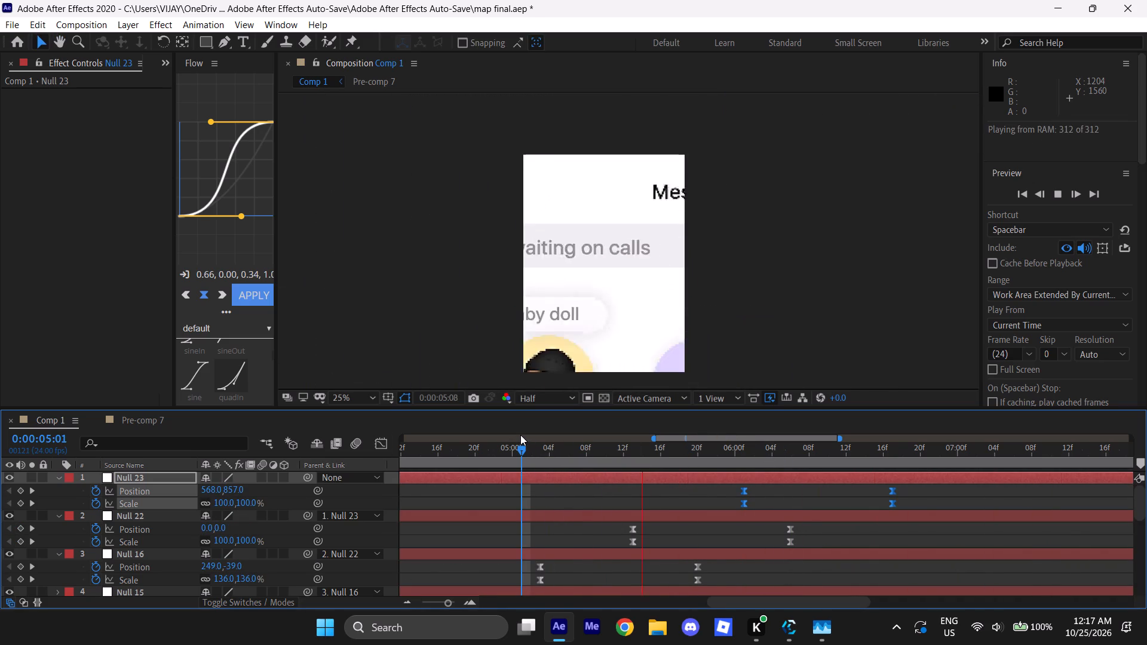
left_click_drag(520, 451, 488, 463)
key("space")
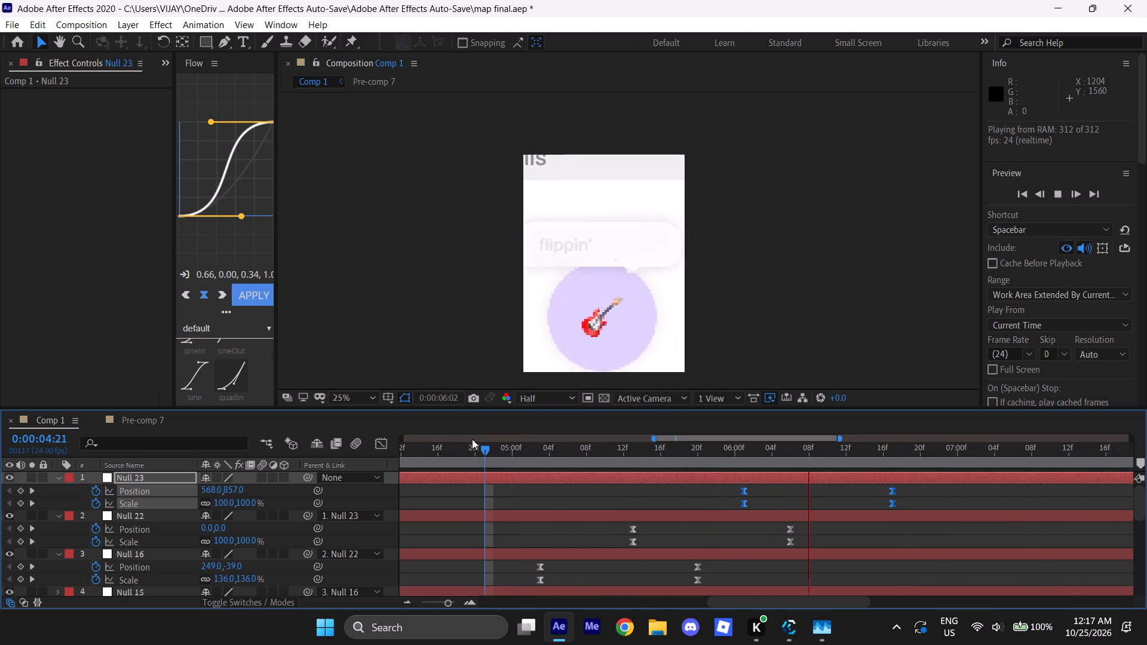
left_click_drag(482, 447, 323, 489)
key("space")
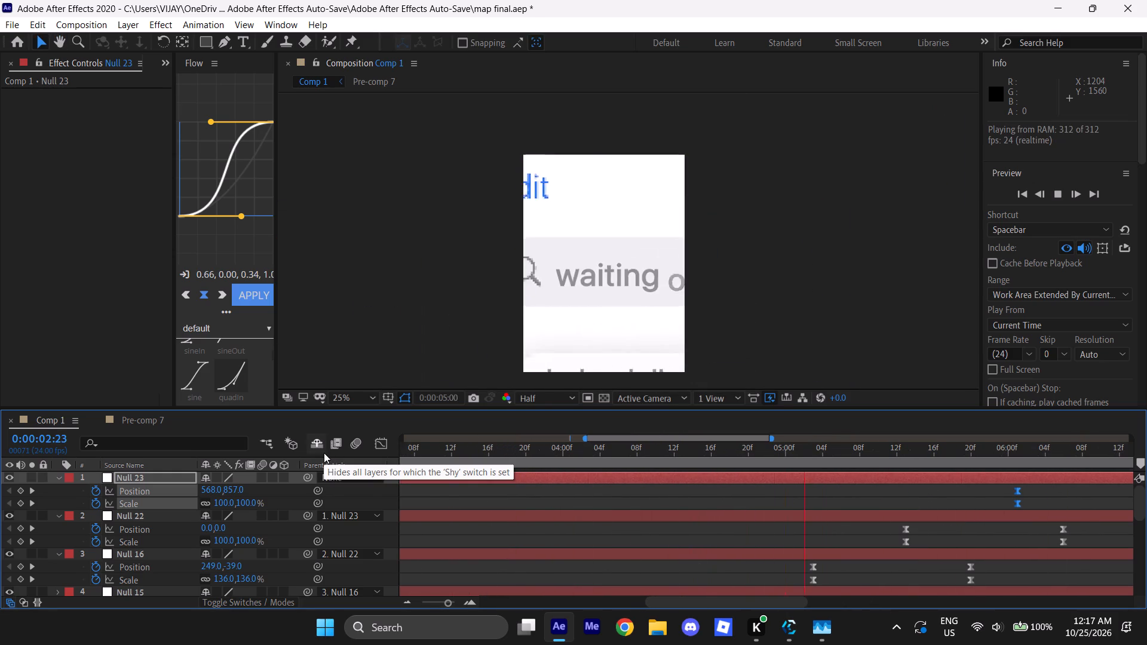
key("space")
scroll(573, 502, "down", 1, "alt")
left_click_drag(724, 451, 554, 463)
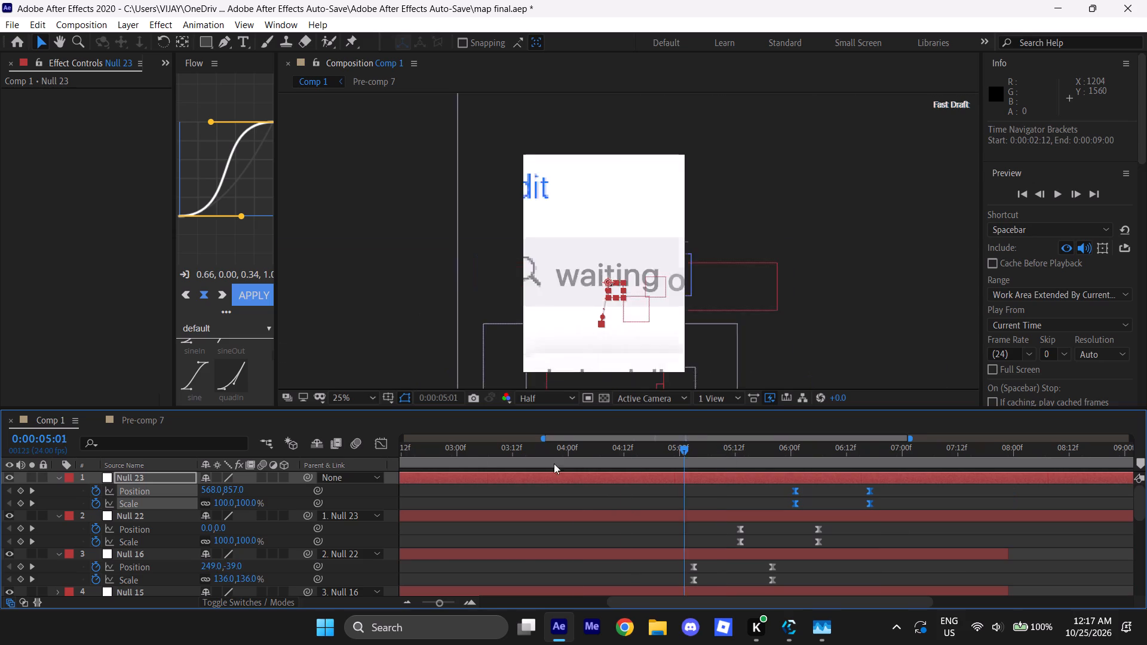
left_click_drag(554, 463, 437, 454)
key("space")
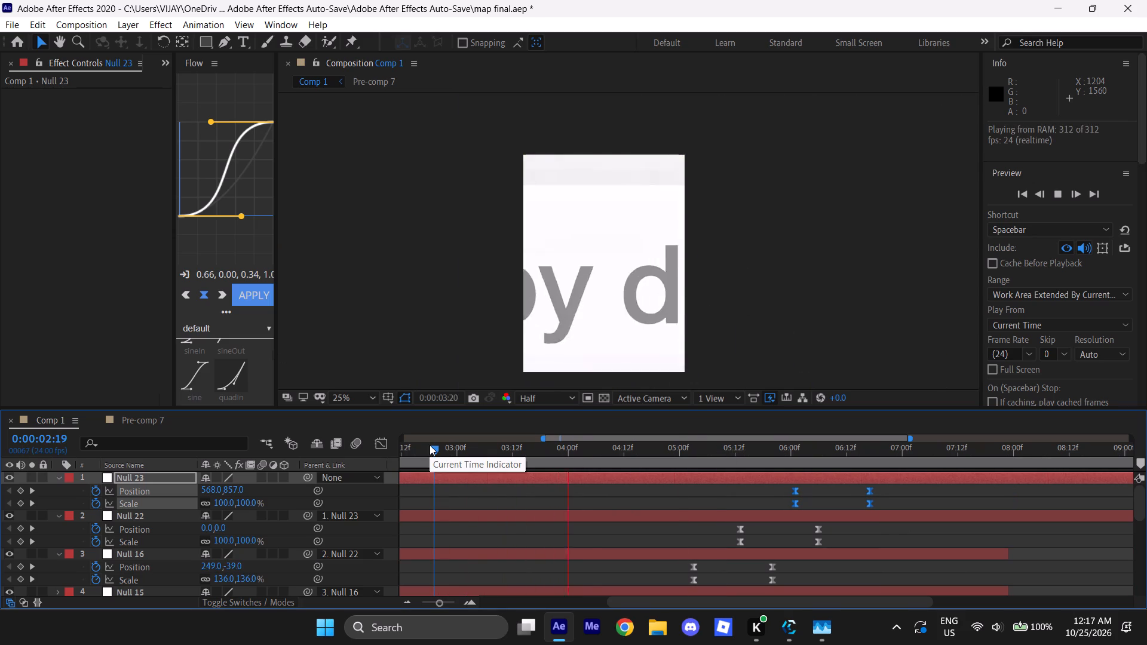
left_click_drag(431, 451, 423, 453)
key("space")
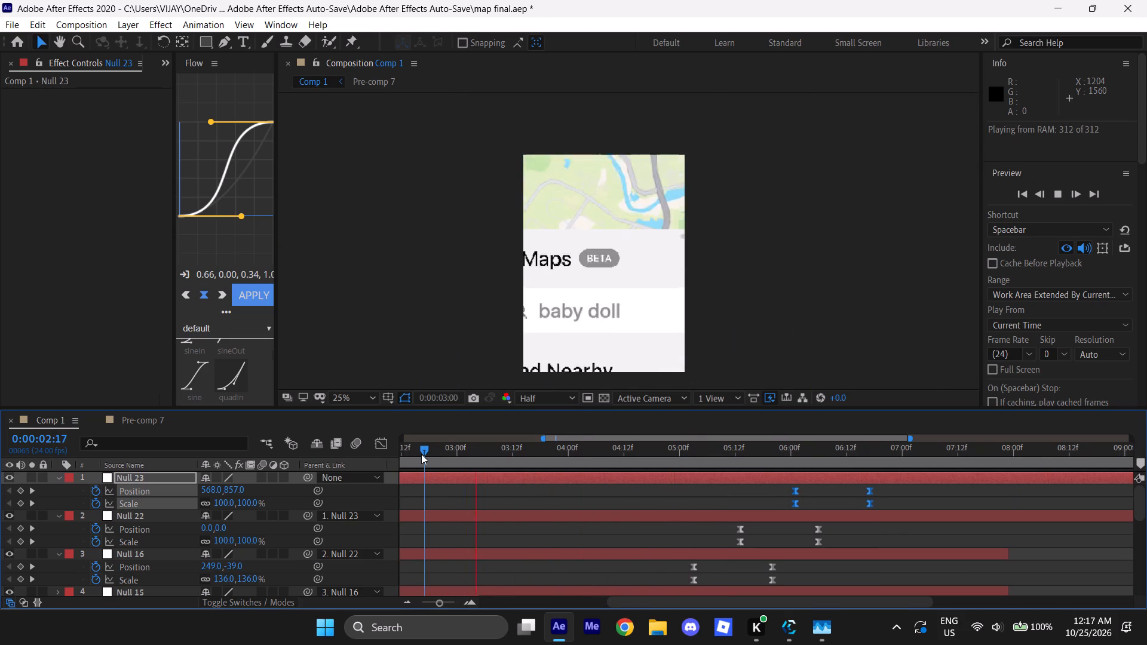
left_click_drag(420, 453, 479, 473)
scroll(526, 494, "down", 2)
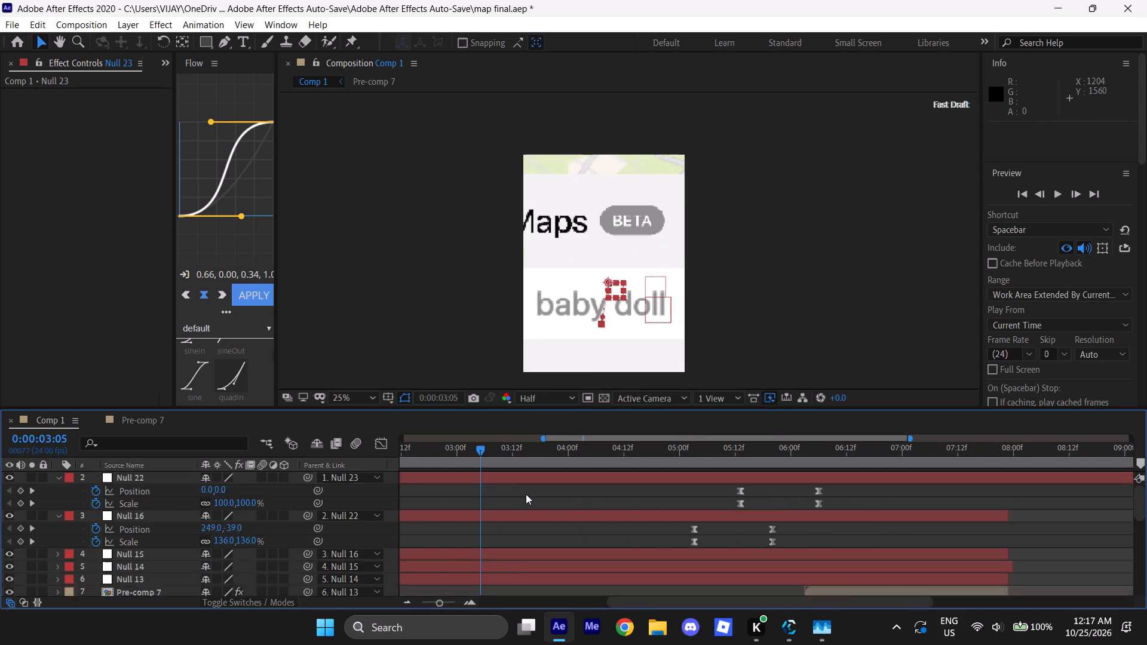
In Pre-comp 6, reshape Null 9's Position and Scale speed curves with a longer incoming influence so the move peaks earlier.
scroll(526, 494, "down", 5)
double_click(525, 579)
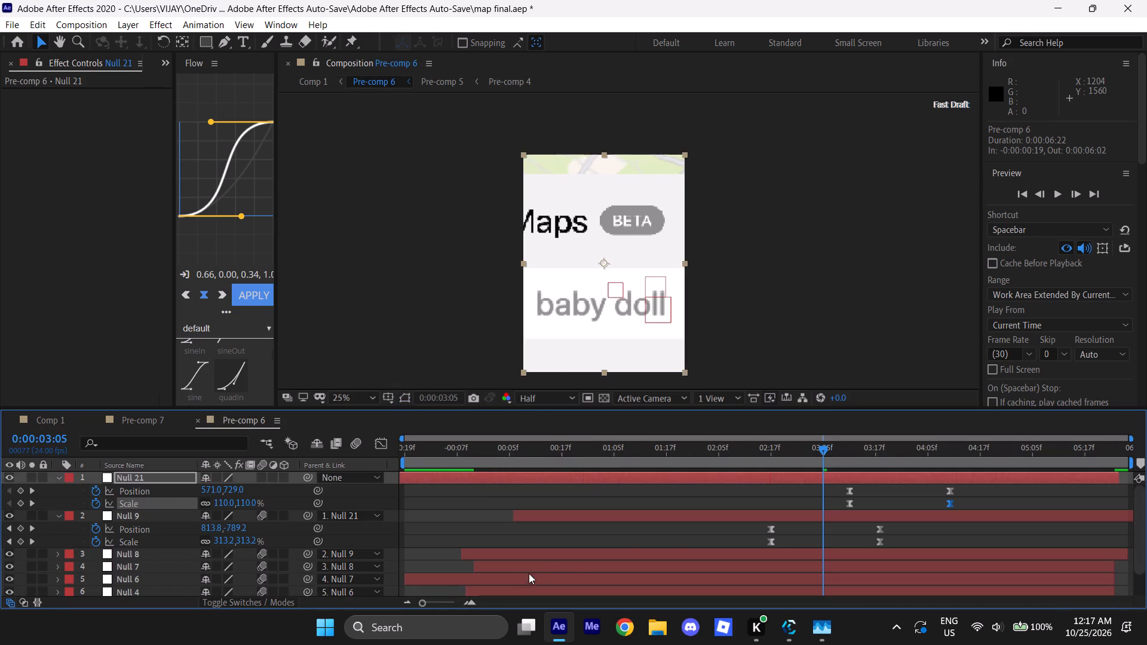
left_click_drag(824, 457, 781, 457)
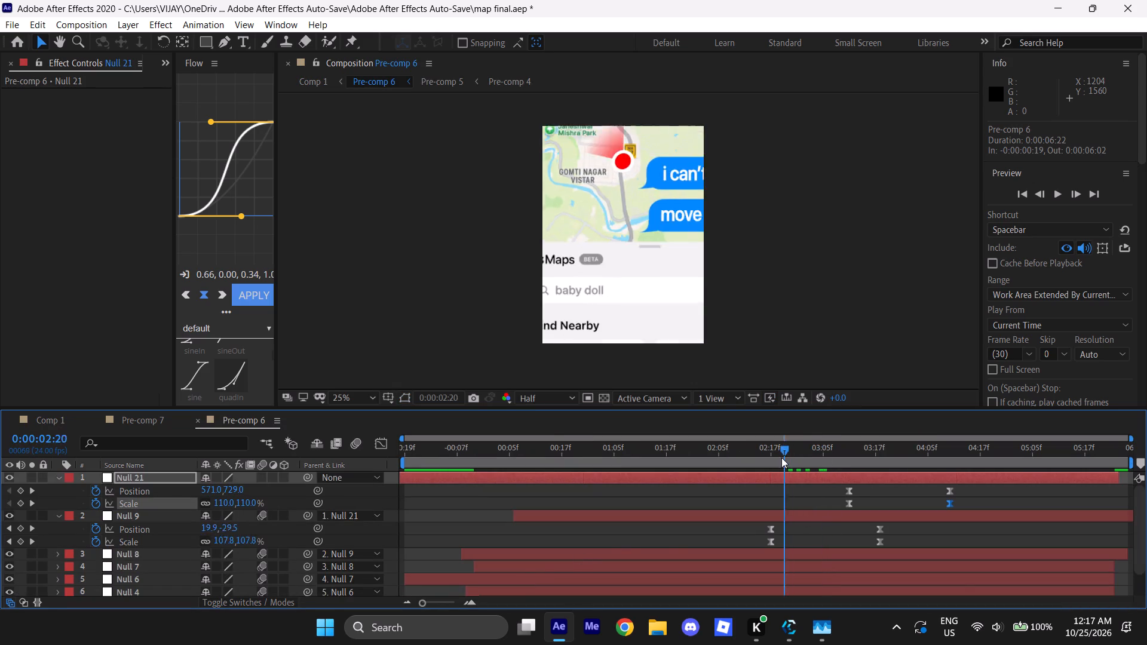
left_click_drag(781, 457, 829, 463)
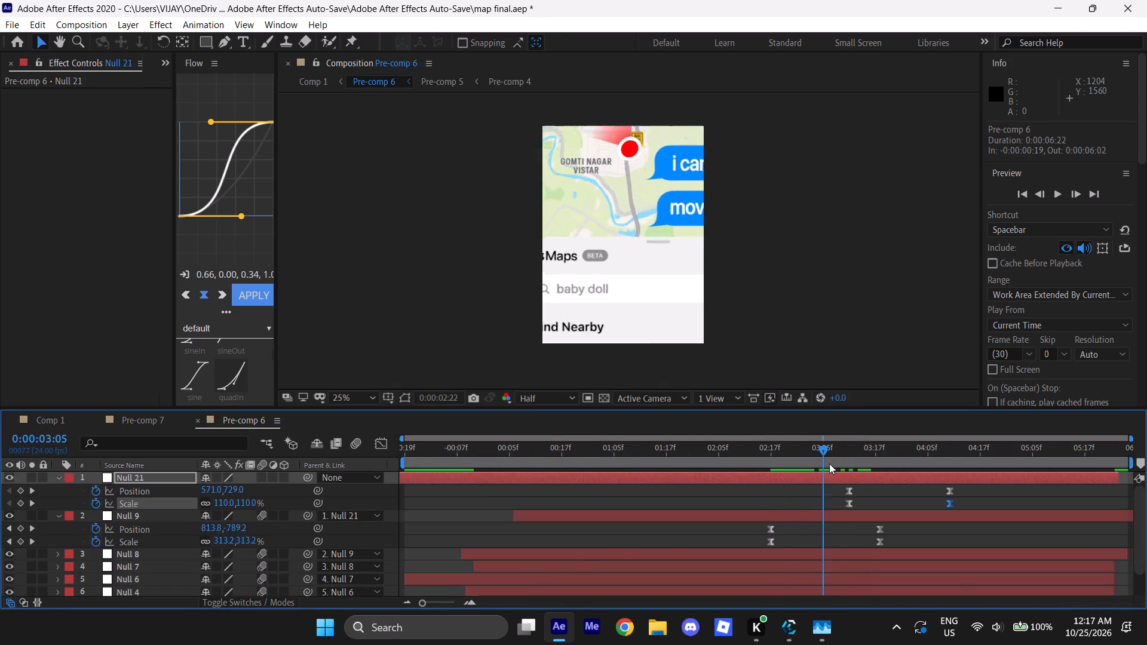
left_click_drag(829, 463, 830, 465)
left_click_drag(907, 530, 754, 547)
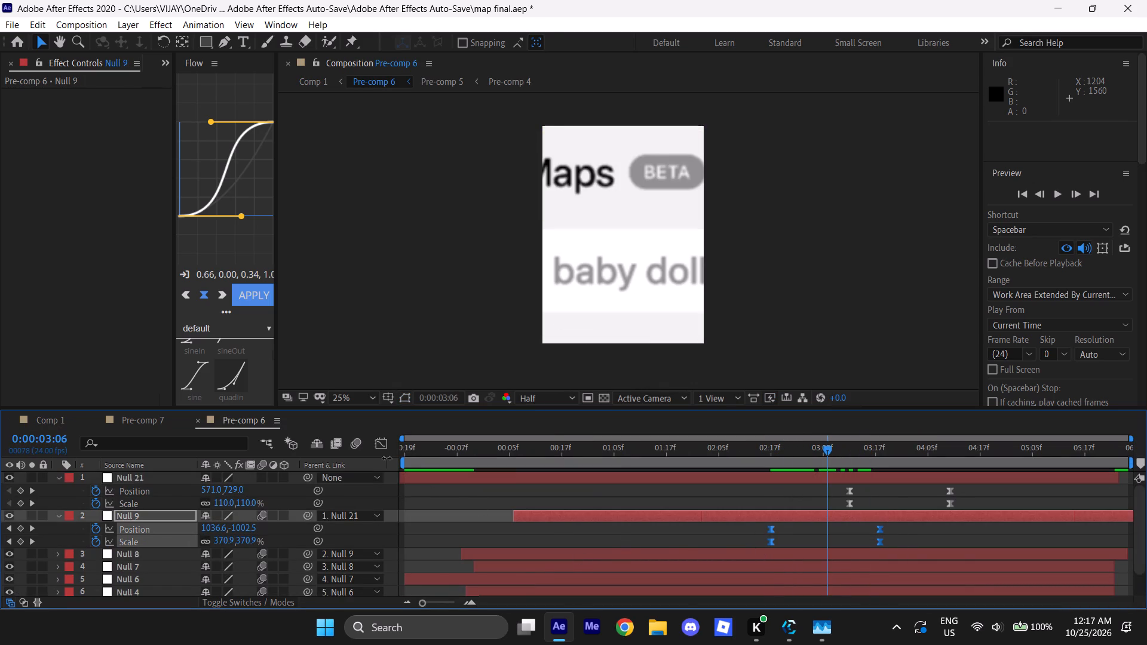
left_click(385, 455)
left_click(382, 446)
left_click_drag(919, 529, 703, 573)
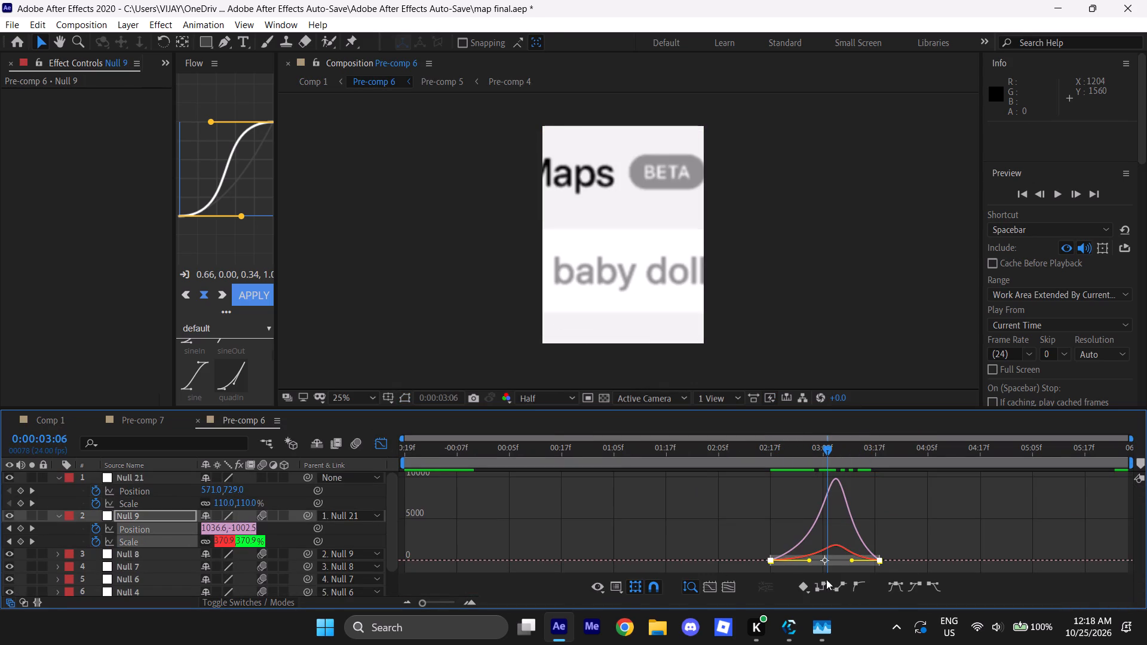
left_click_drag(852, 564, 842, 564)
left_click(378, 447)
Scrub and play back Null 9's reshaped move in Pre-comp 6 from about 0:00:02:13 to judge its easing.
left_click_drag(832, 455, 856, 454)
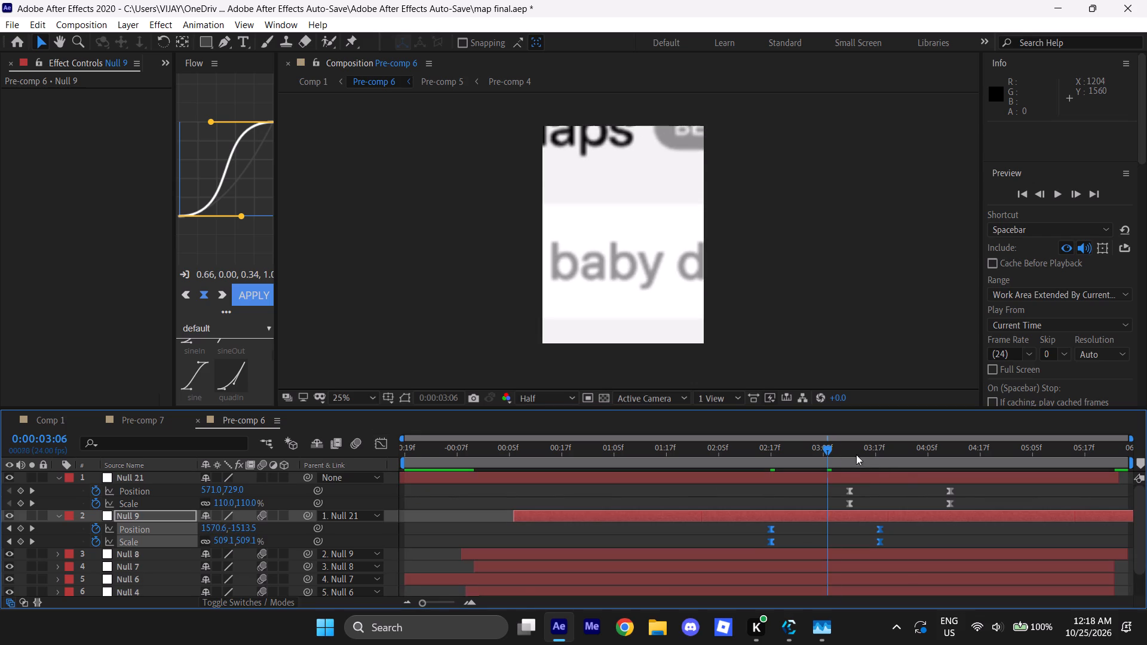
left_click_drag(856, 454, 755, 472)
key("space")
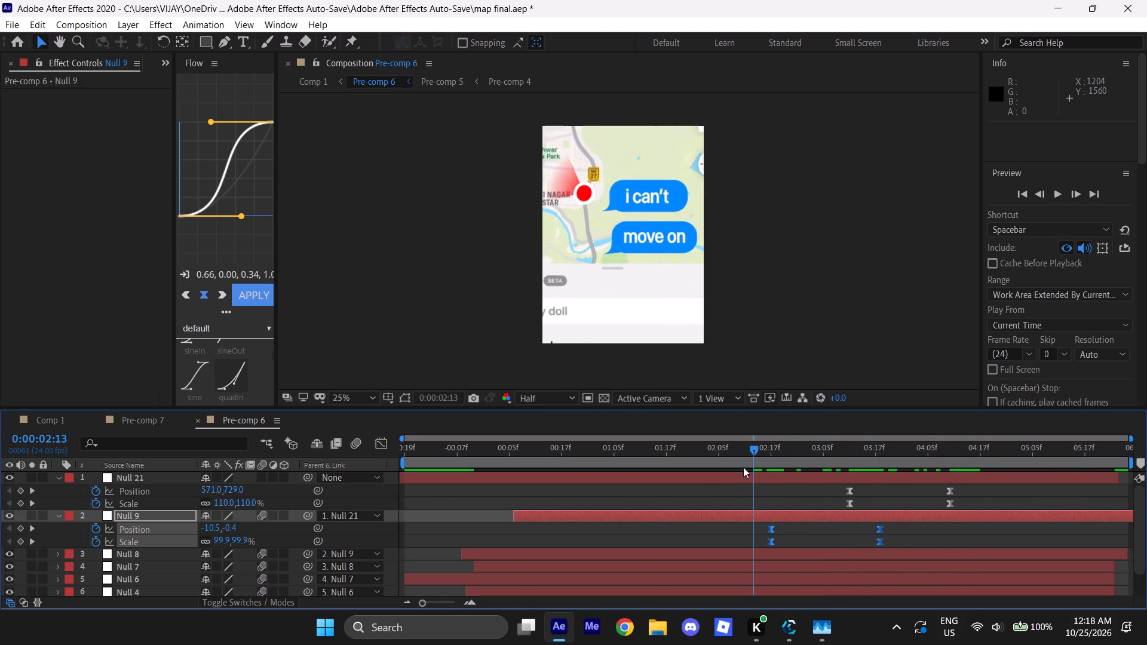
left_click_drag(753, 450, 786, 450)
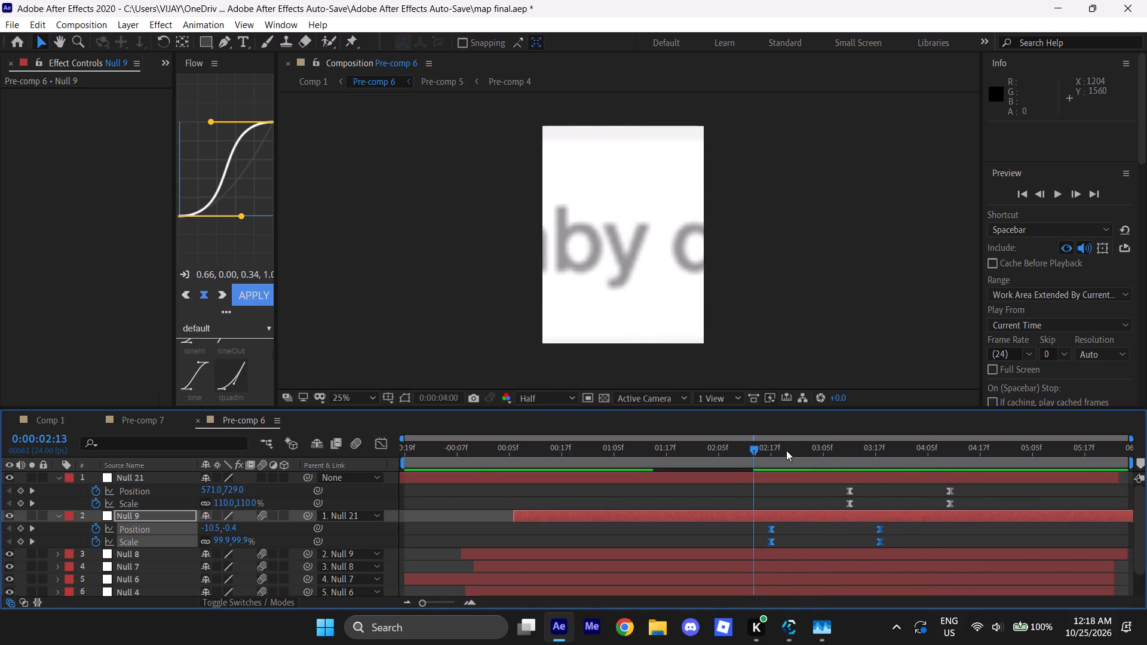
left_click_drag(786, 450, 731, 465)
Return to Comp 1, close the pre-comp timelines, play back from 0:00:02:08 and inspect the cut around 0:00:03:20.
left_click(50, 423)
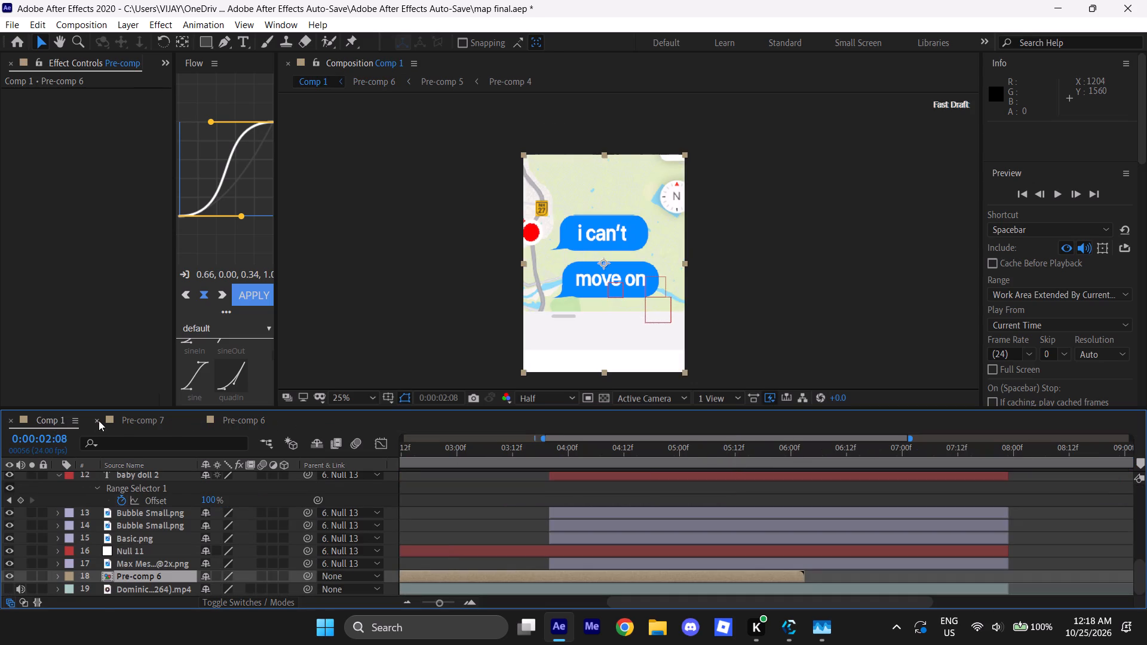
double_click(98, 420)
left_click(94, 422)
key("space")
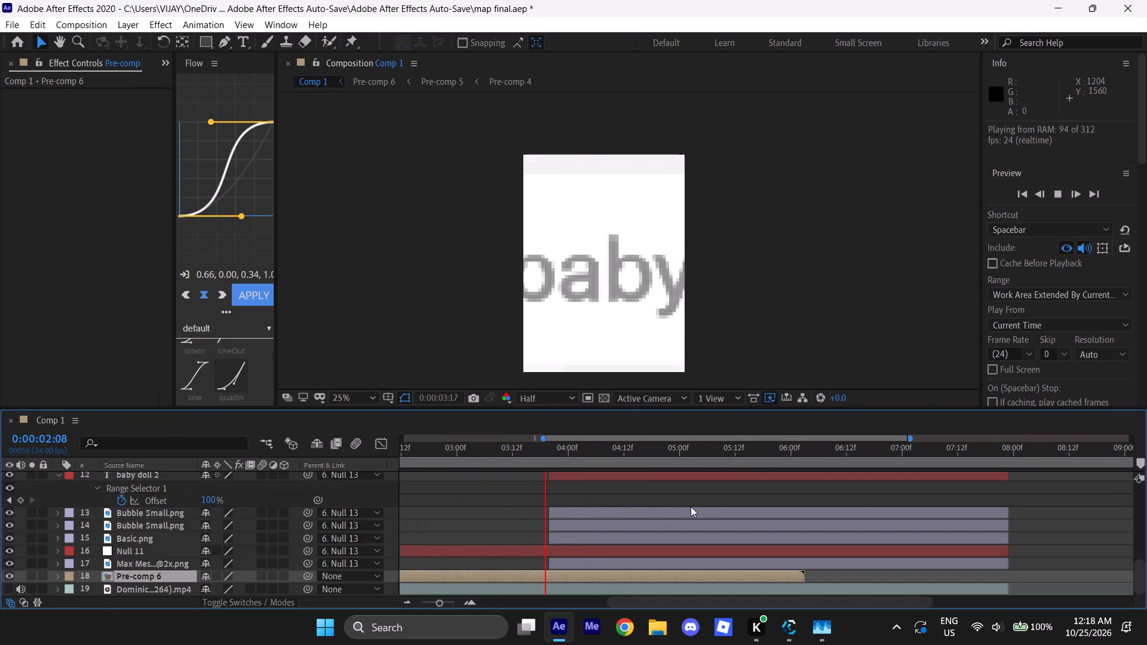
key("space")
left_click_drag(684, 449, 553, 446)
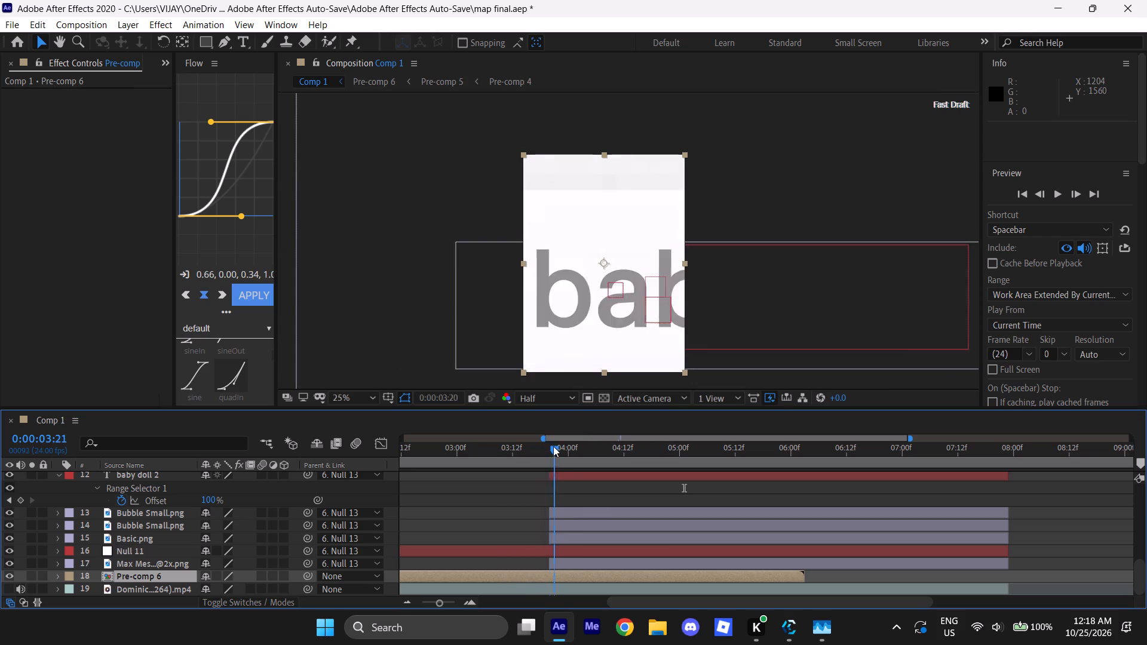
left_click_drag(553, 446, 549, 447)
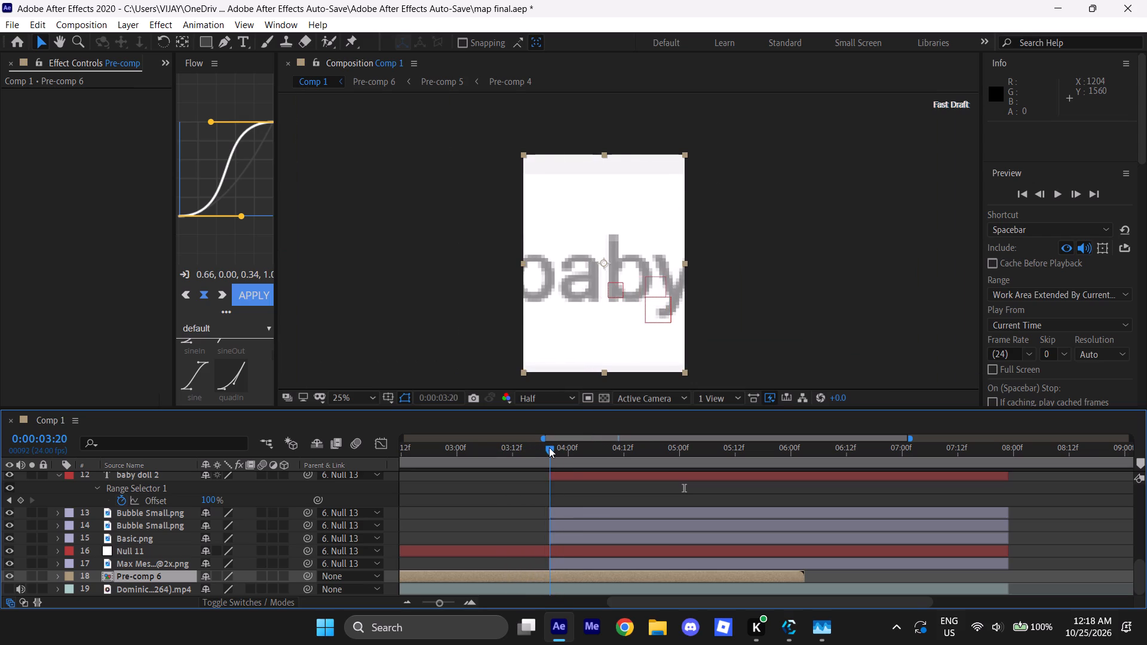
left_click_drag(549, 447, 543, 447)
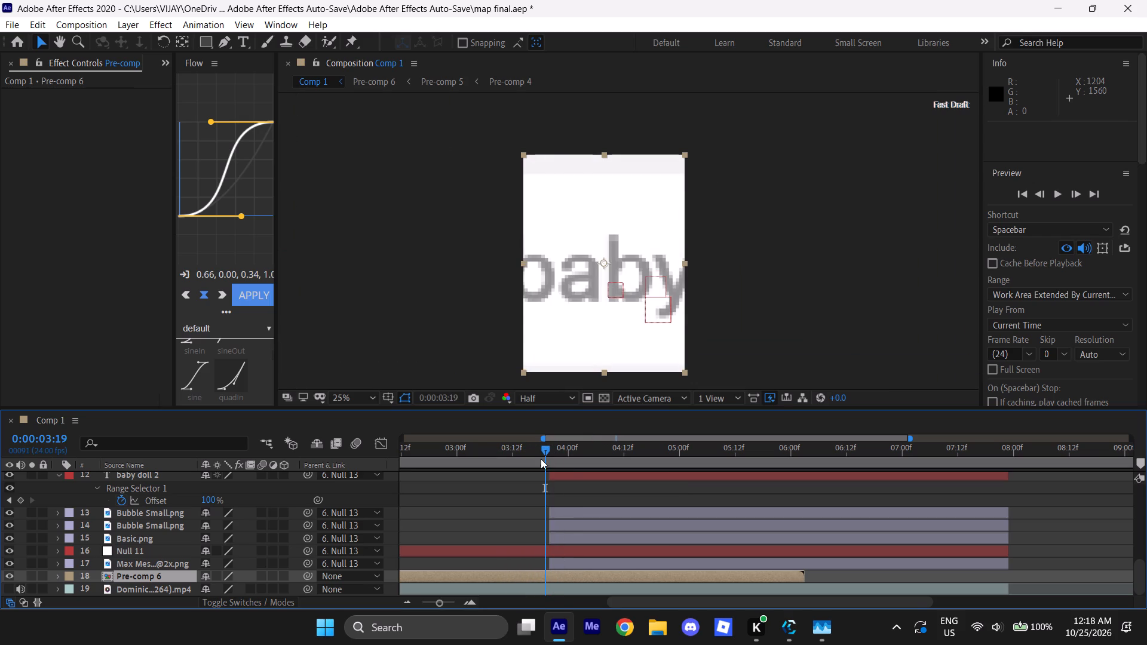
left_click_drag(543, 451, 550, 451)
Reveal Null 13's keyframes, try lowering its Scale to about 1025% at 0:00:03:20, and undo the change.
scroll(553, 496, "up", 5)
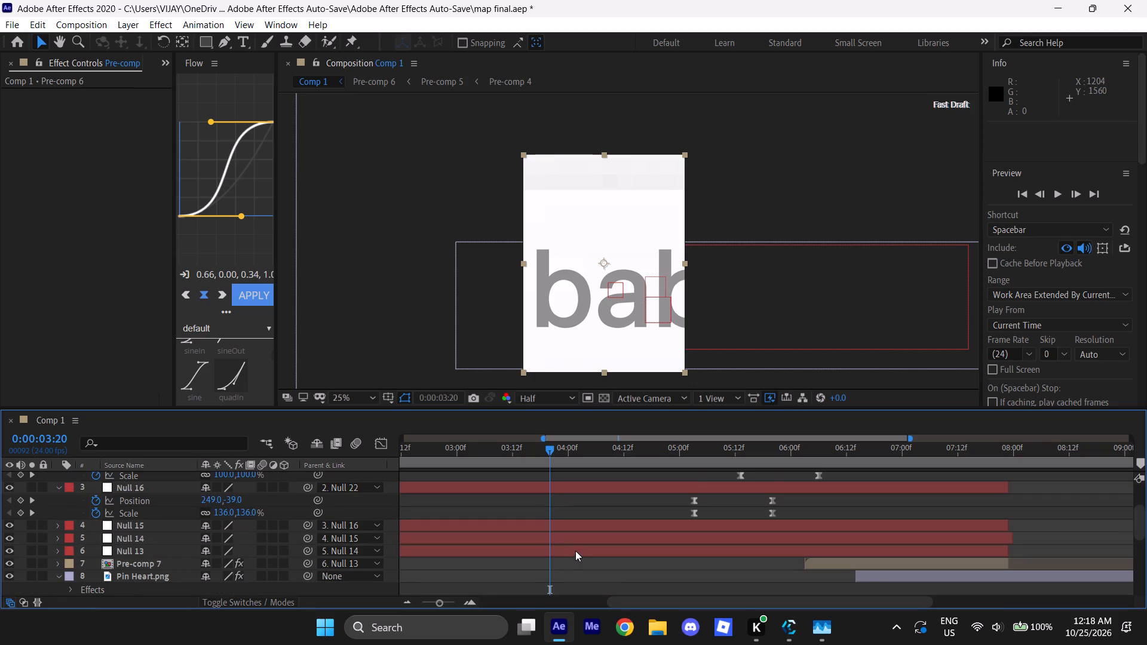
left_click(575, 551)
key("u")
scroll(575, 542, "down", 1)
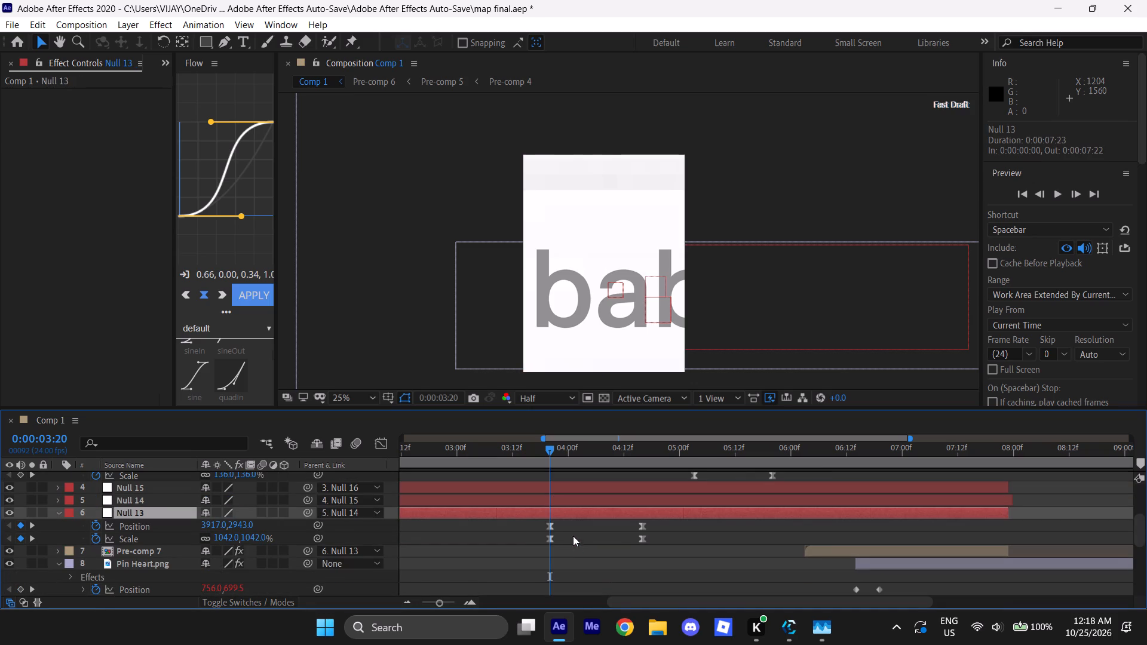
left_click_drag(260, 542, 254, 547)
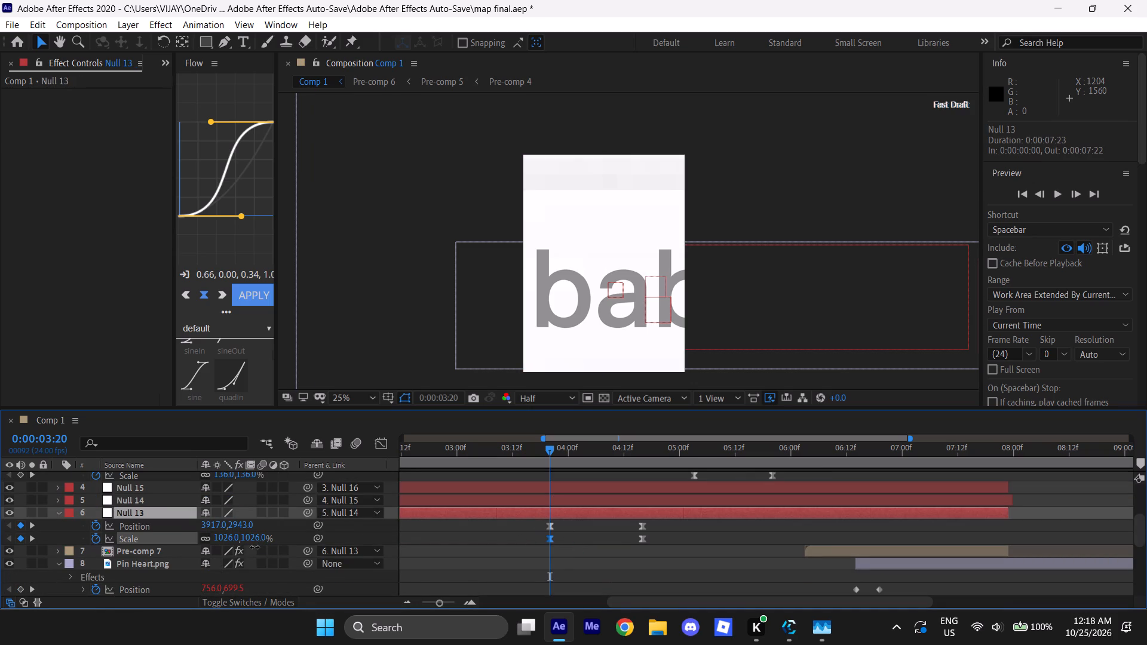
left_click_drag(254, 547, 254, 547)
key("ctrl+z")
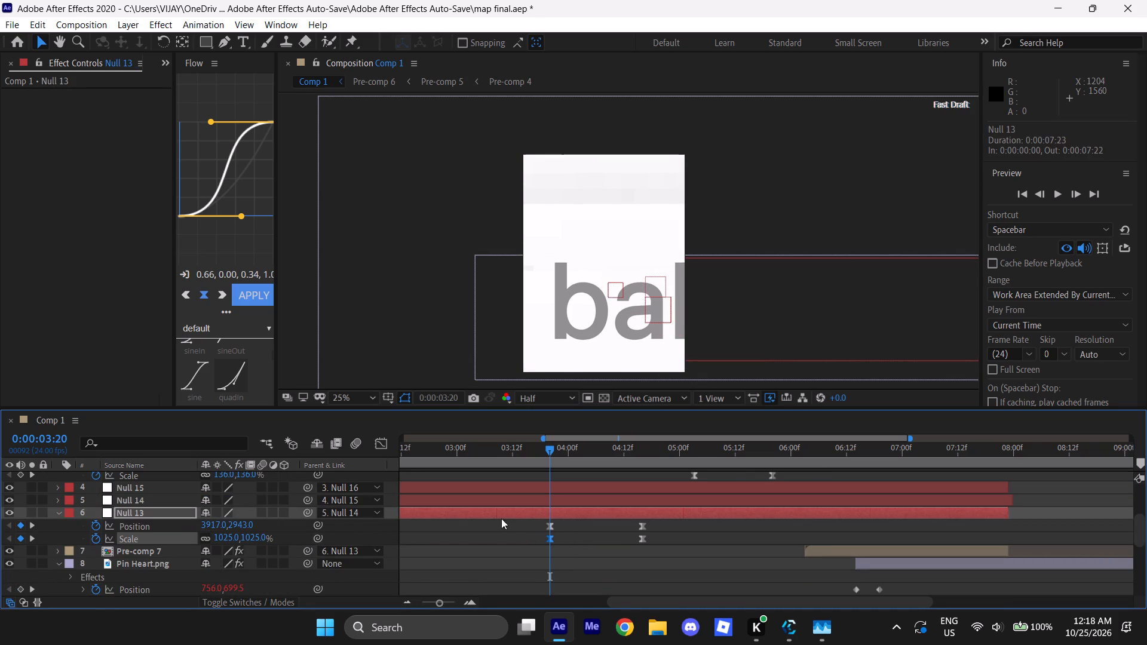
Examine the frames on both sides of Comp 1's cut at 0:00:03:20, and reopen Pre-comp 6 at Null 9's end keyframes, 0:00:03:18.
scroll(525, 510, "down", 3)
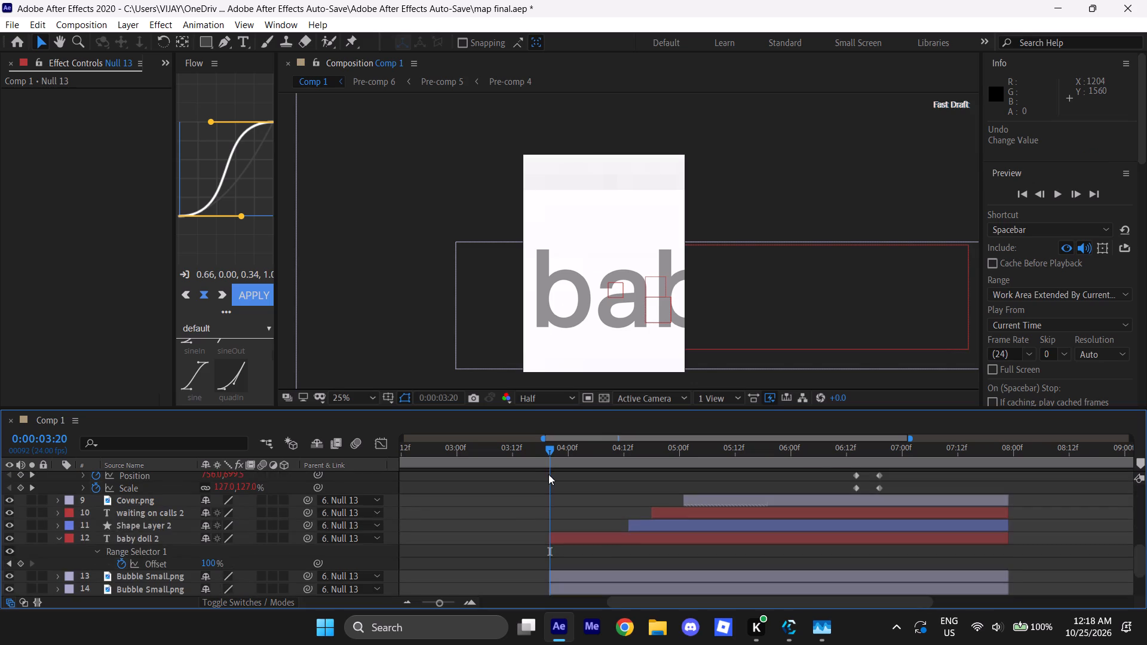
scroll(550, 474, "up", 2)
scroll(550, 474, "down", 4)
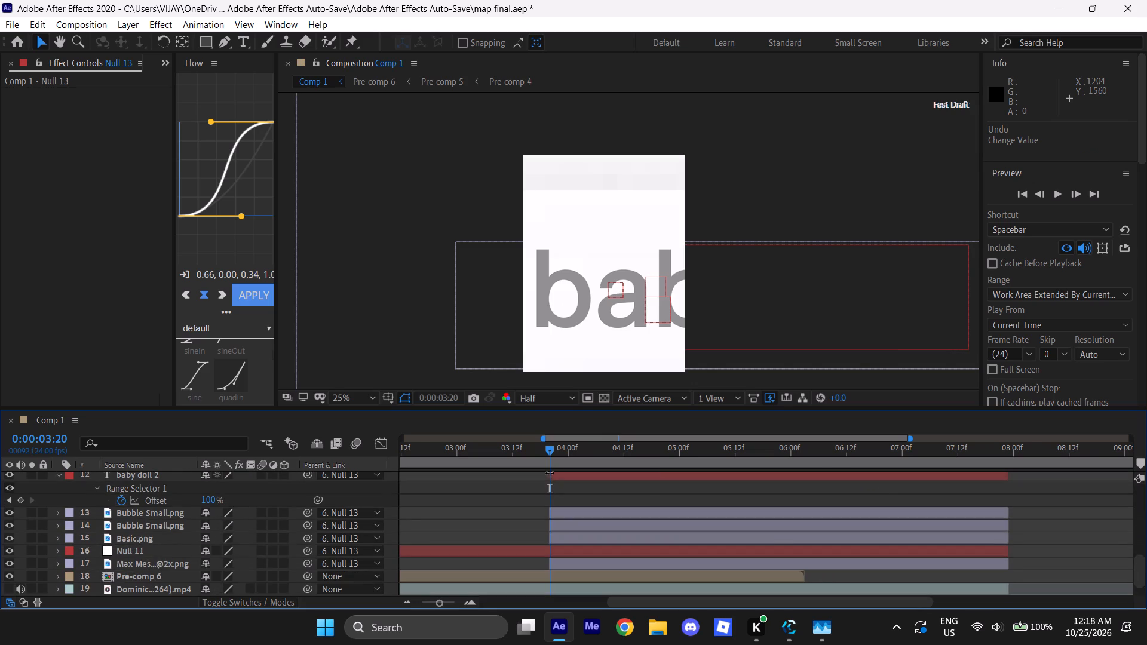
left_click(551, 453)
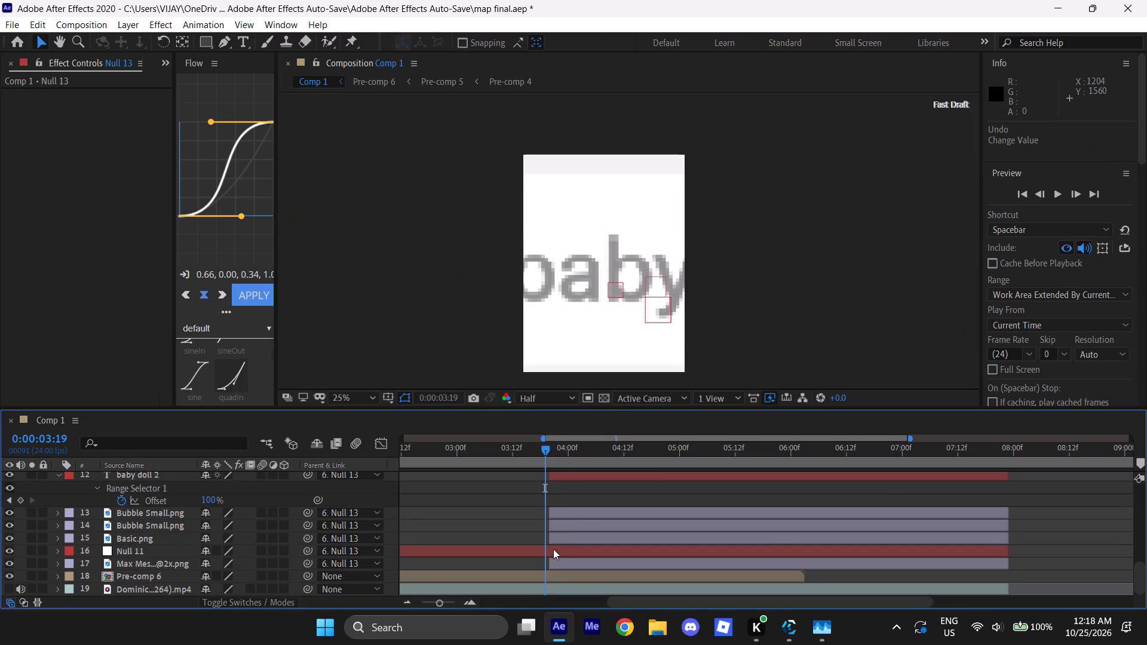
double_click(551, 553)
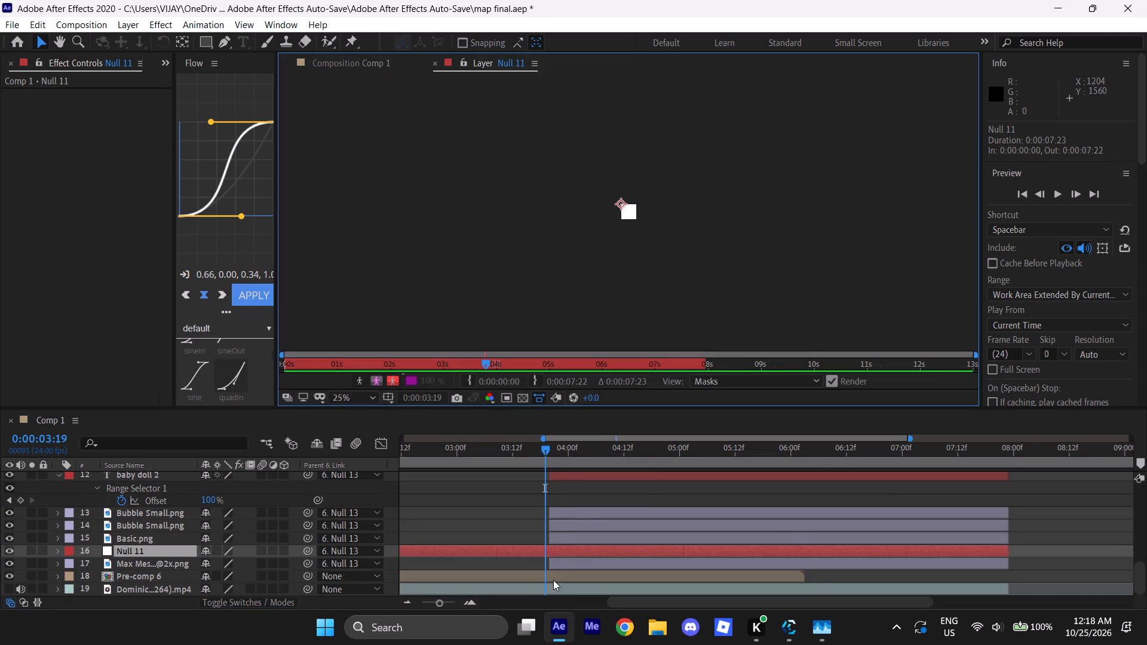
double_click(551, 575)
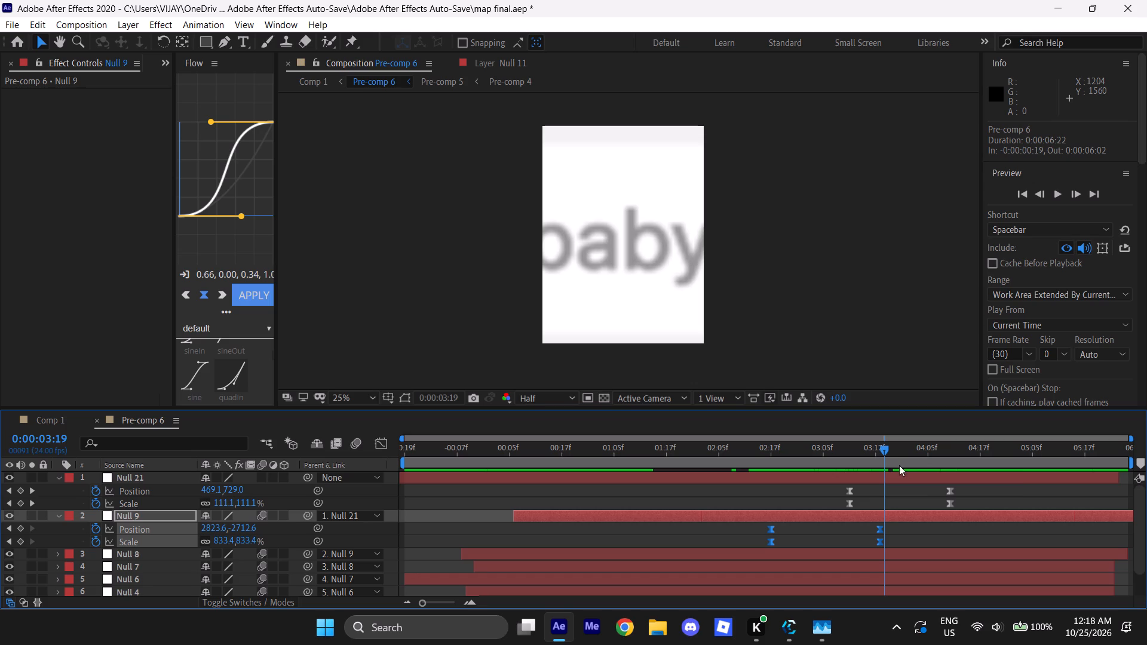
left_click(885, 453)
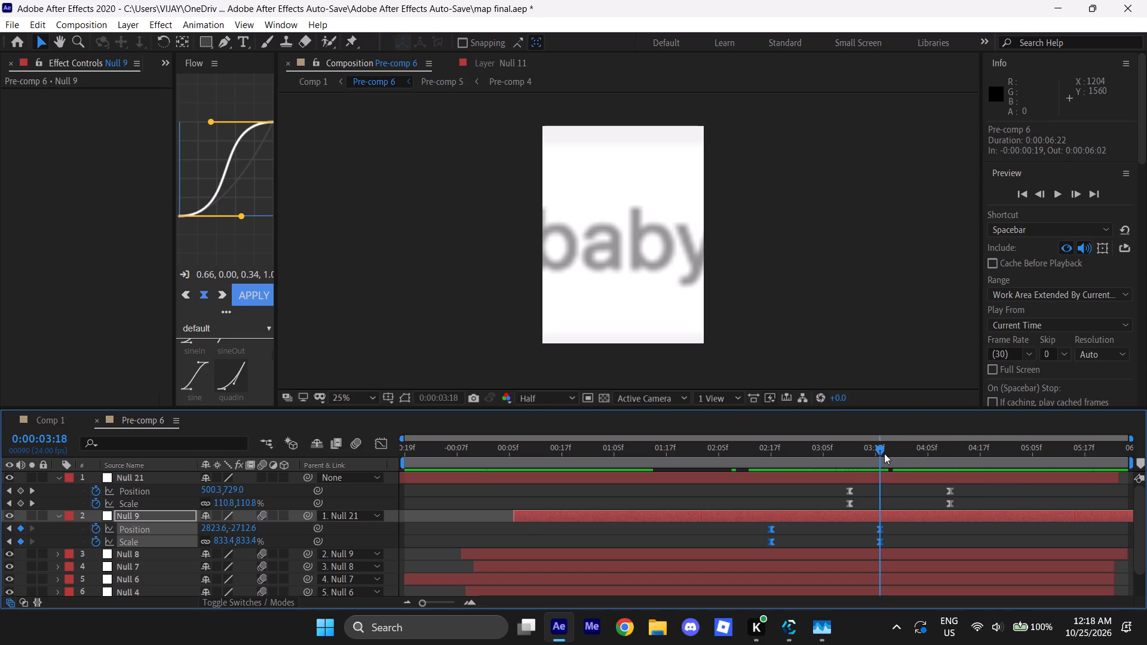
left_click_drag(884, 451, 885, 460)
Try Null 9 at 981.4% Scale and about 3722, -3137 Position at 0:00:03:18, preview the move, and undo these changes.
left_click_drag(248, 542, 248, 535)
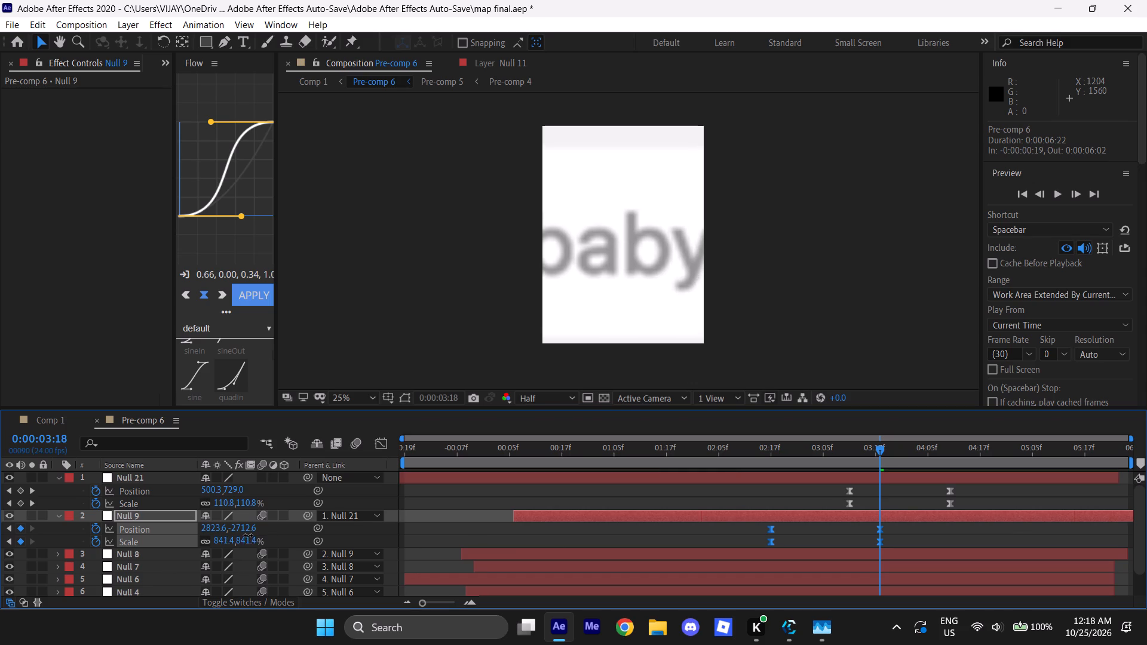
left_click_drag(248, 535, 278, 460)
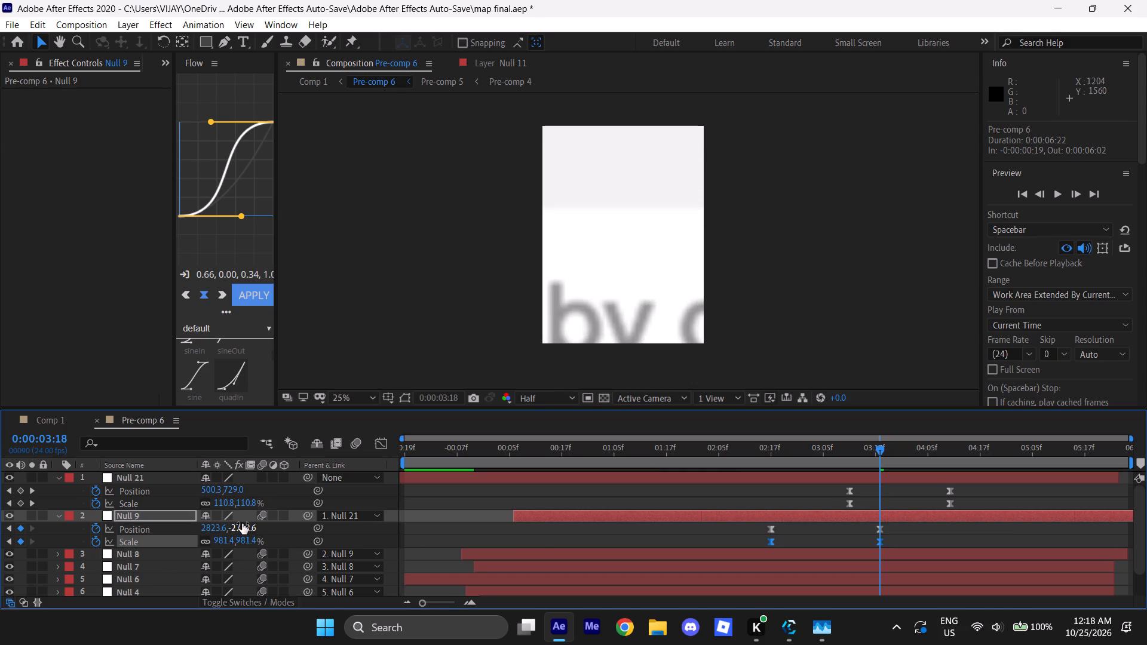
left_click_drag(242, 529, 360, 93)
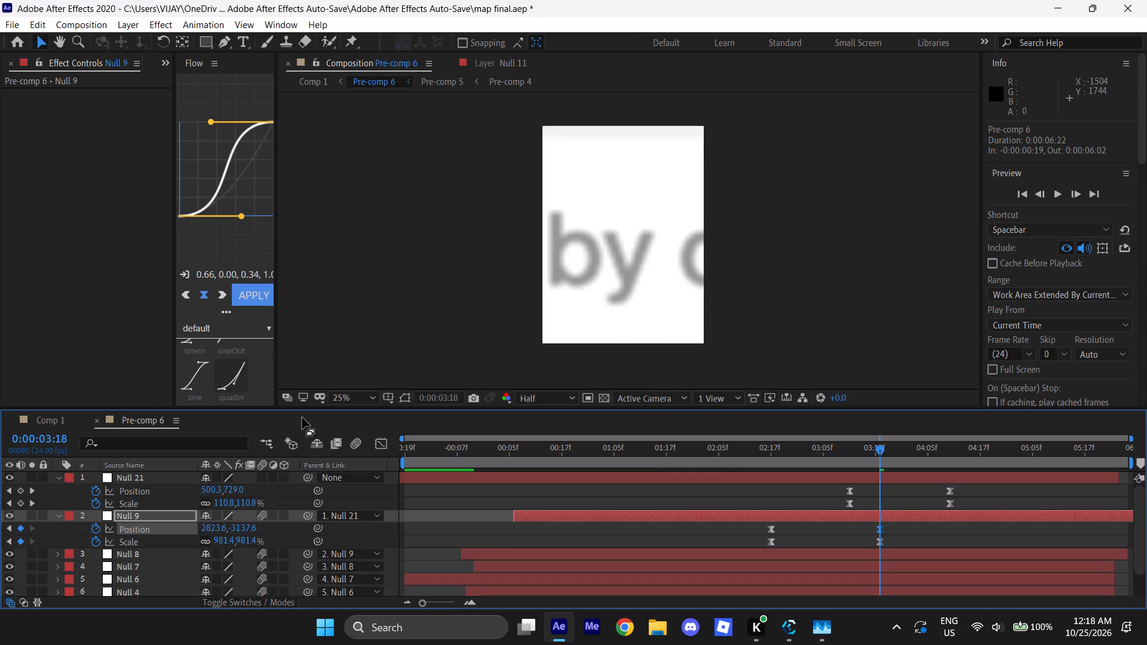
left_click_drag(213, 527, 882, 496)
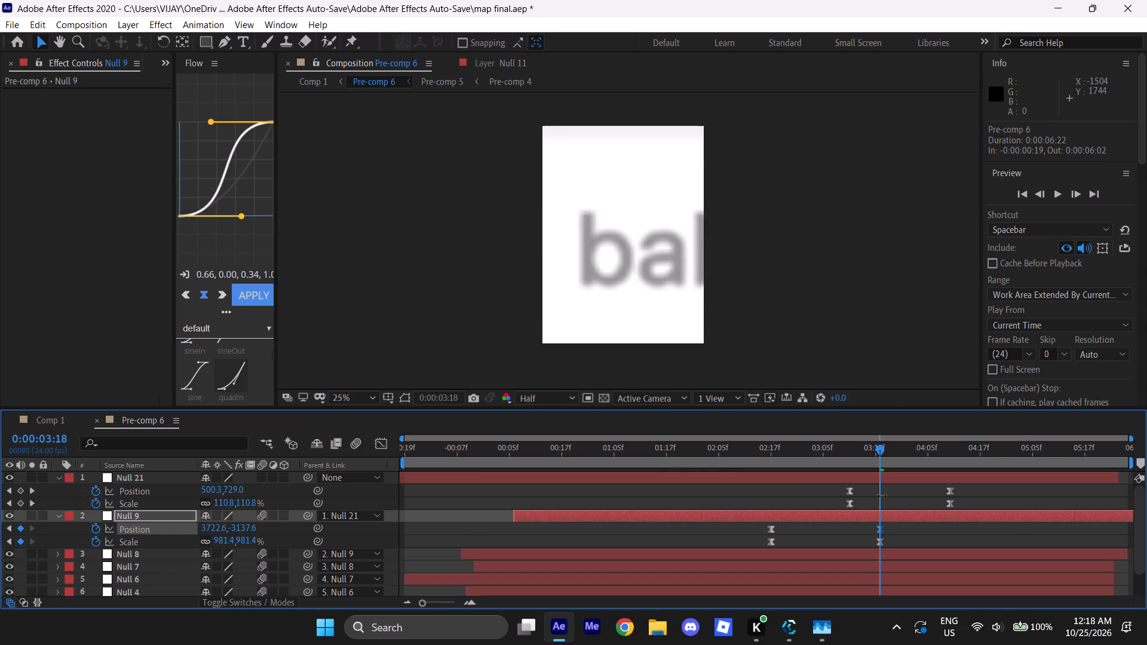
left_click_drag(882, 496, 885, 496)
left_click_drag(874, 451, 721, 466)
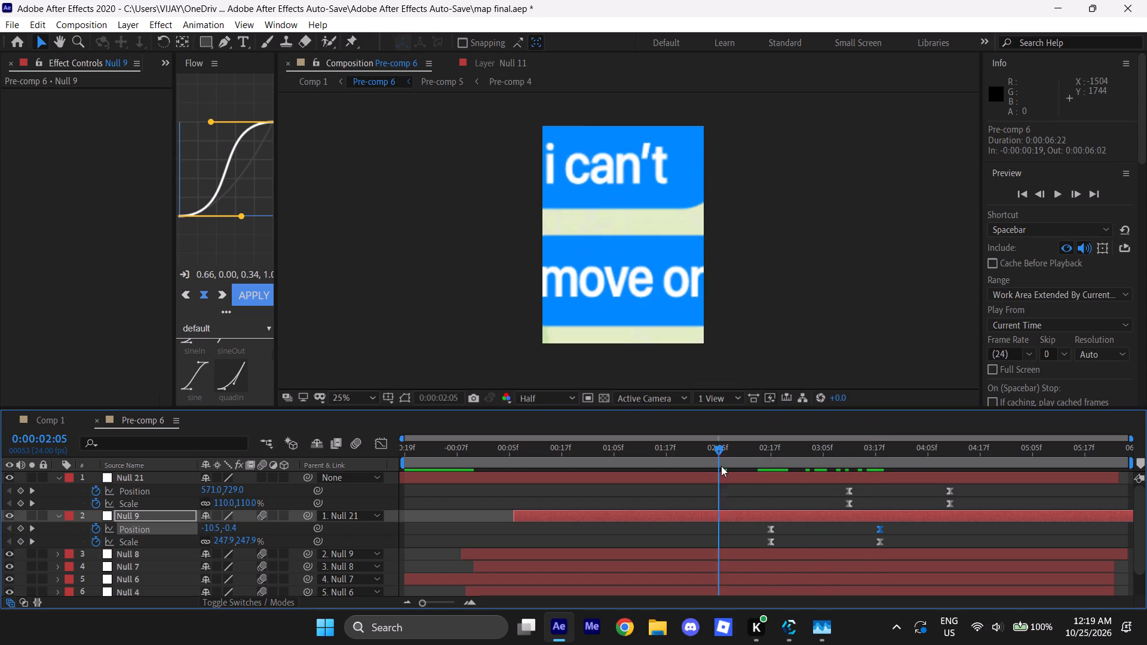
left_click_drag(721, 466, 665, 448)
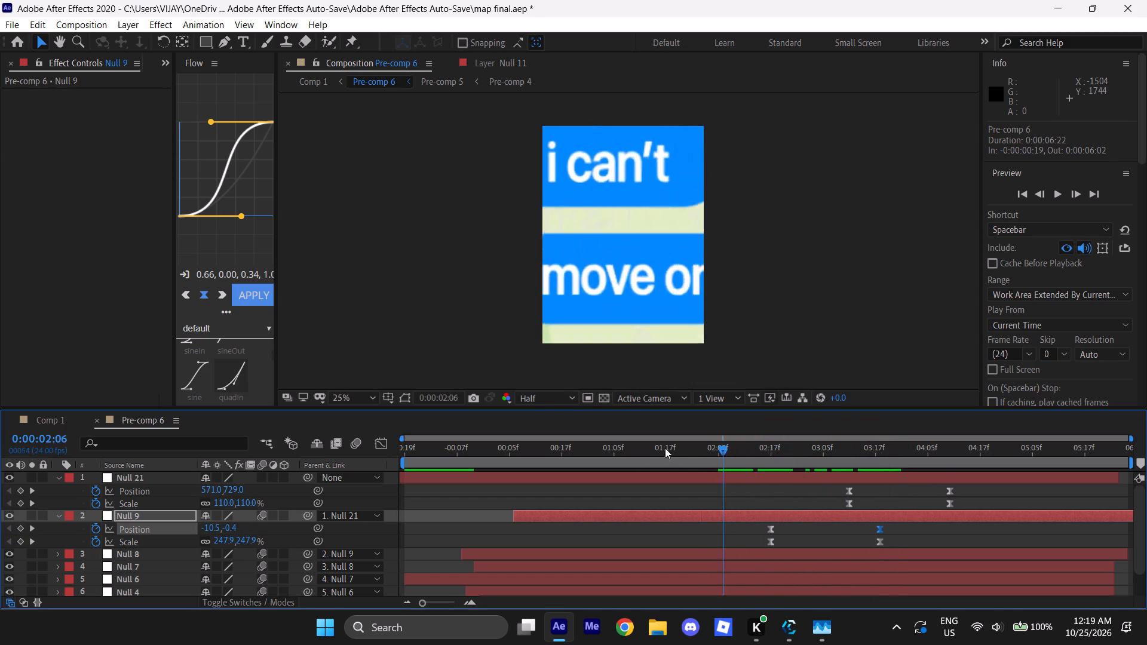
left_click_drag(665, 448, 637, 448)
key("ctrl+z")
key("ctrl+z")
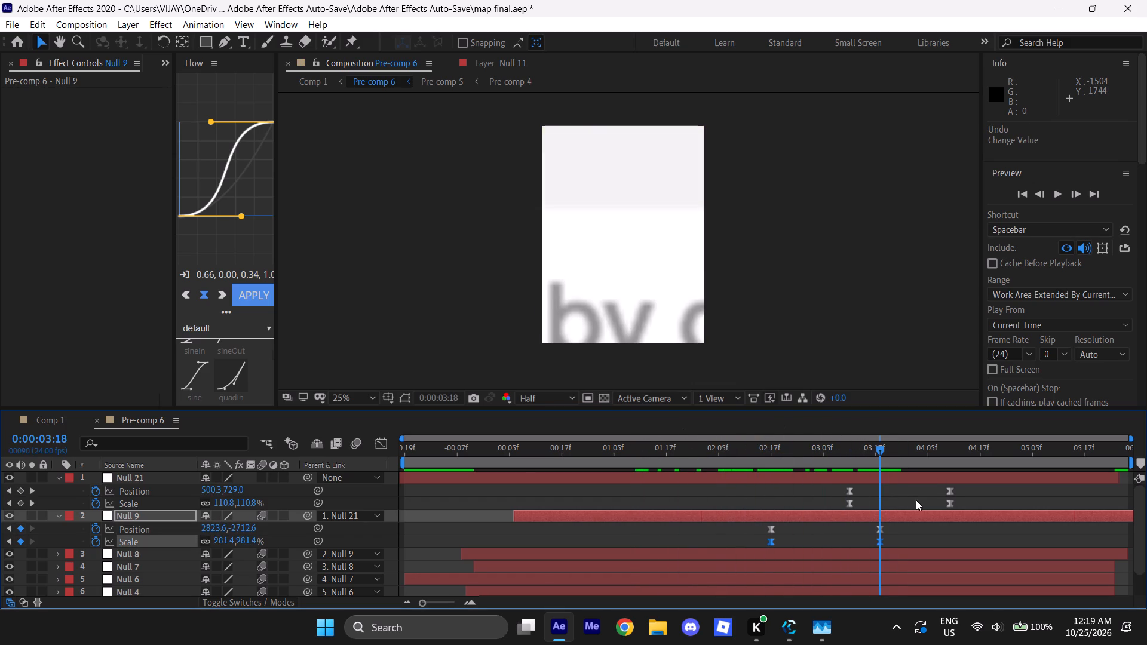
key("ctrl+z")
Shift Null 21 six frames later in Pre-comp 6 so its first Position and Scale keyframes sit at 0:00:03:17.
left_click_drag(873, 449, 800, 451)
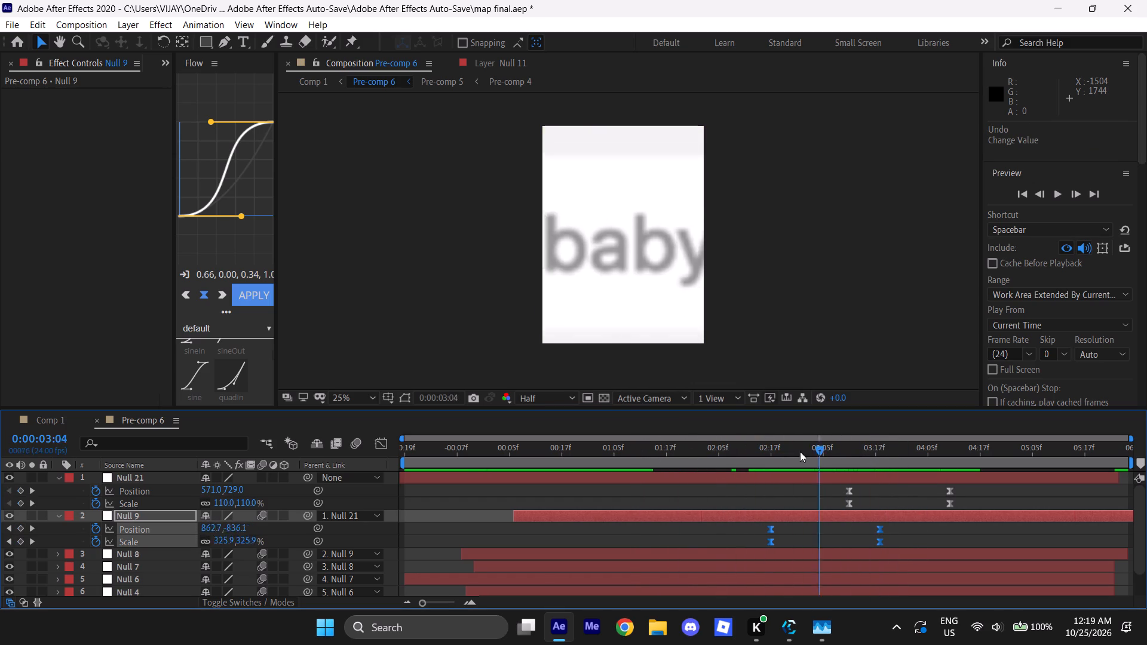
left_click_drag(800, 451, 859, 472)
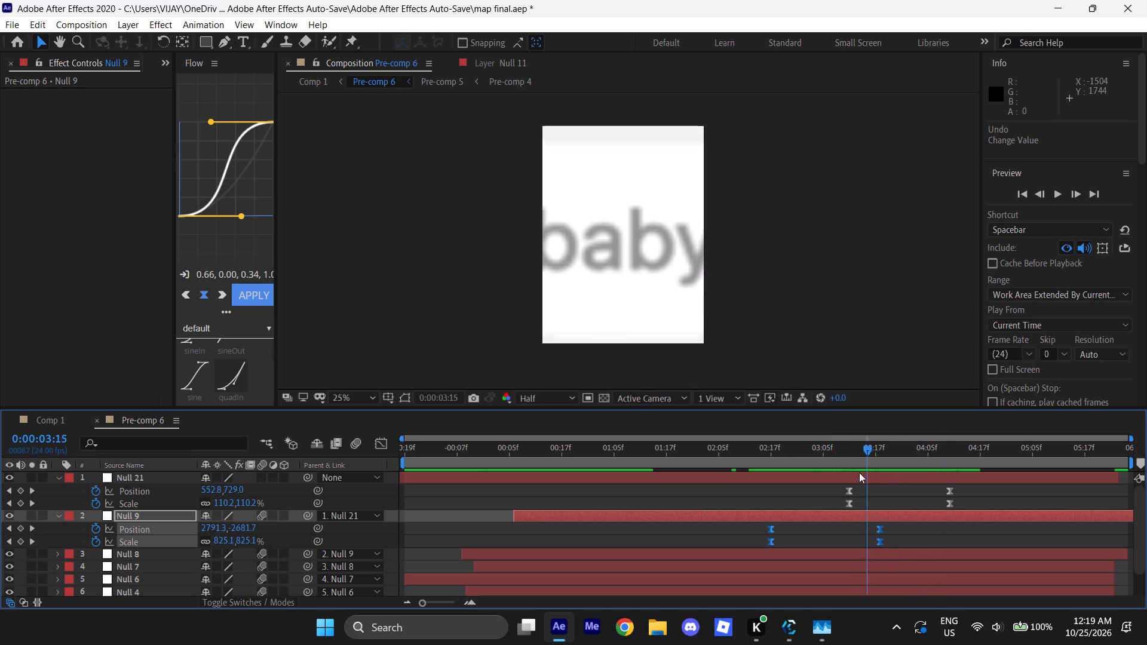
left_click_drag(859, 472, 848, 473)
left_click_drag(878, 480, 912, 478)
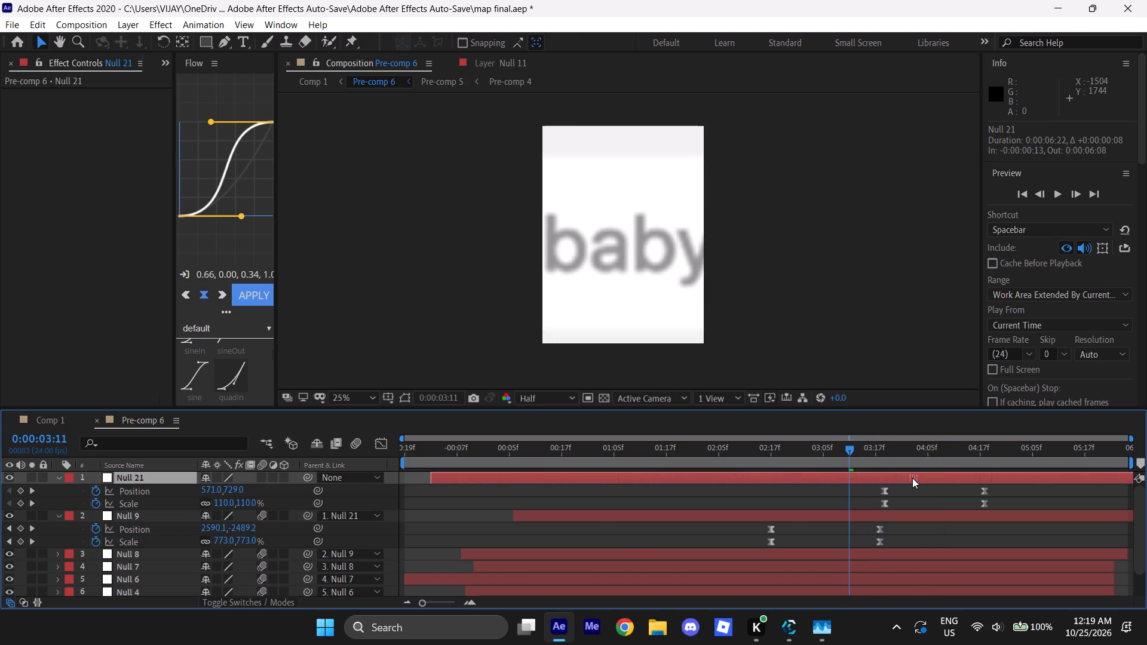
left_click_drag(912, 478, 906, 478)
left_click_drag(848, 454, 877, 459)
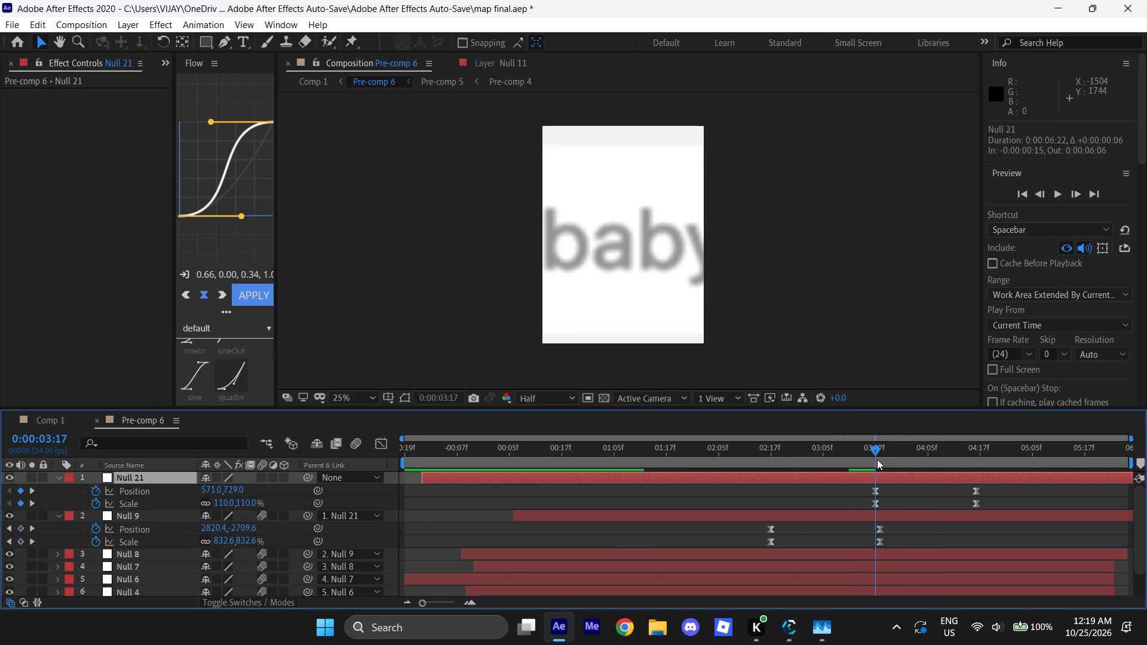
Shift Null 21 one frame later in Pre-comp 6 so its first Position and Scale keyframes sit at 0:00:03:18.
left_click_drag(877, 459, 879, 458)
left_click_drag(892, 478, 897, 478)
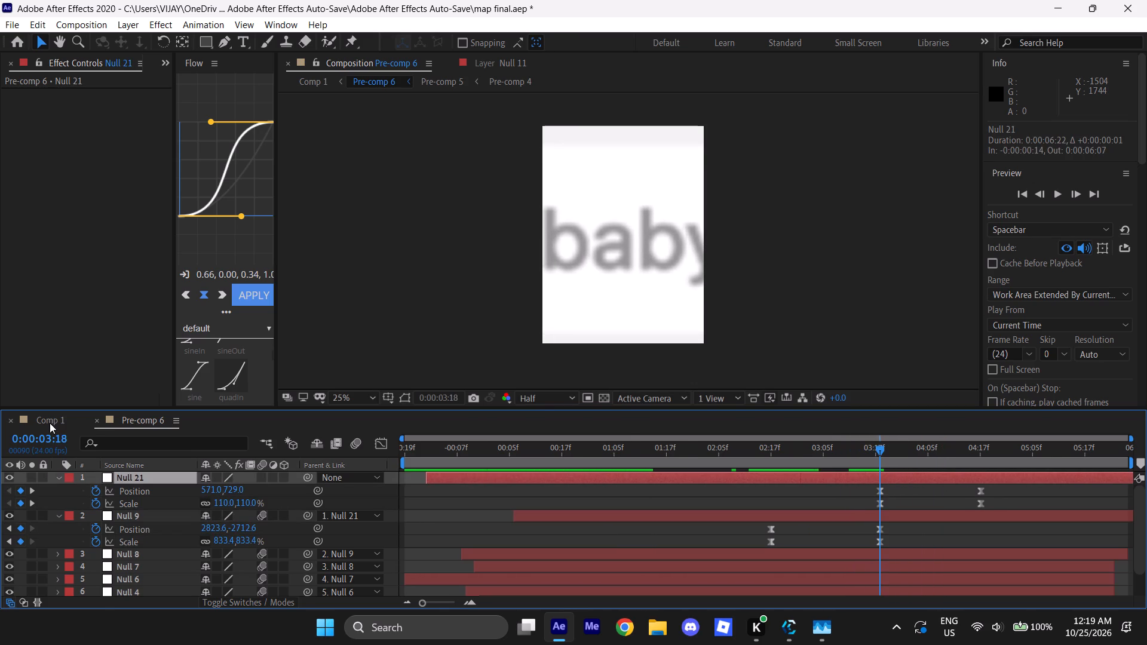
Examine the lead-in from 0:00:02:18 and compare the baby doll frames on both sides of Comp 1's cut at 0:00:03:20.
left_click(50, 423)
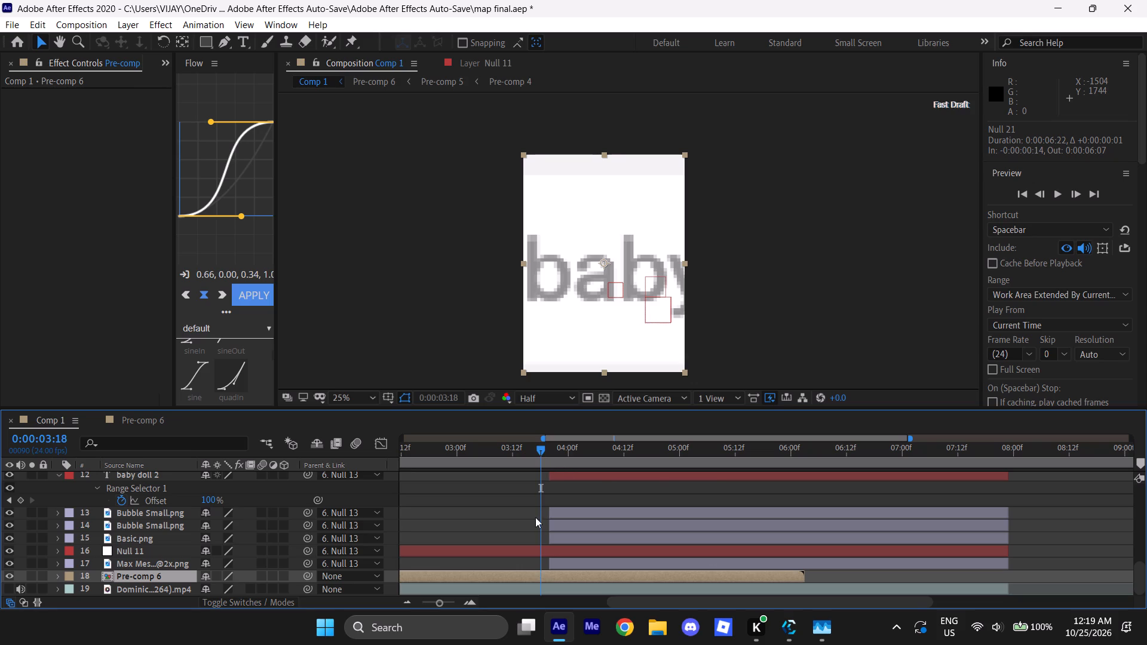
double_click(546, 576)
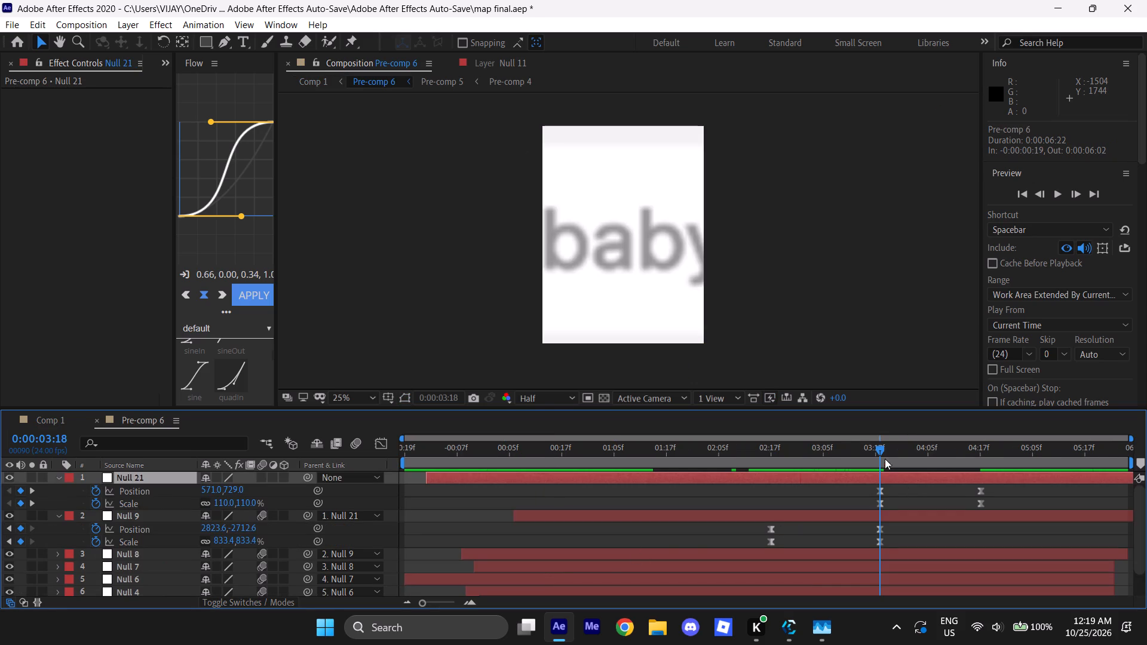
left_click_drag(880, 452, 774, 451)
left_click(49, 419)
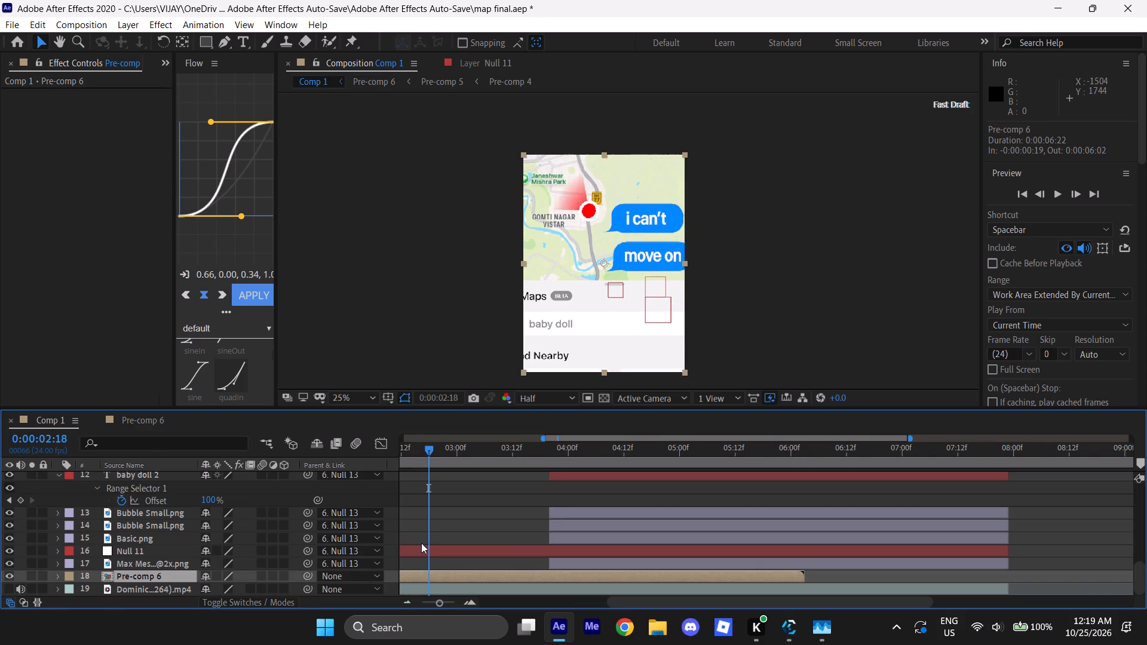
left_click_drag(431, 451, 532, 461)
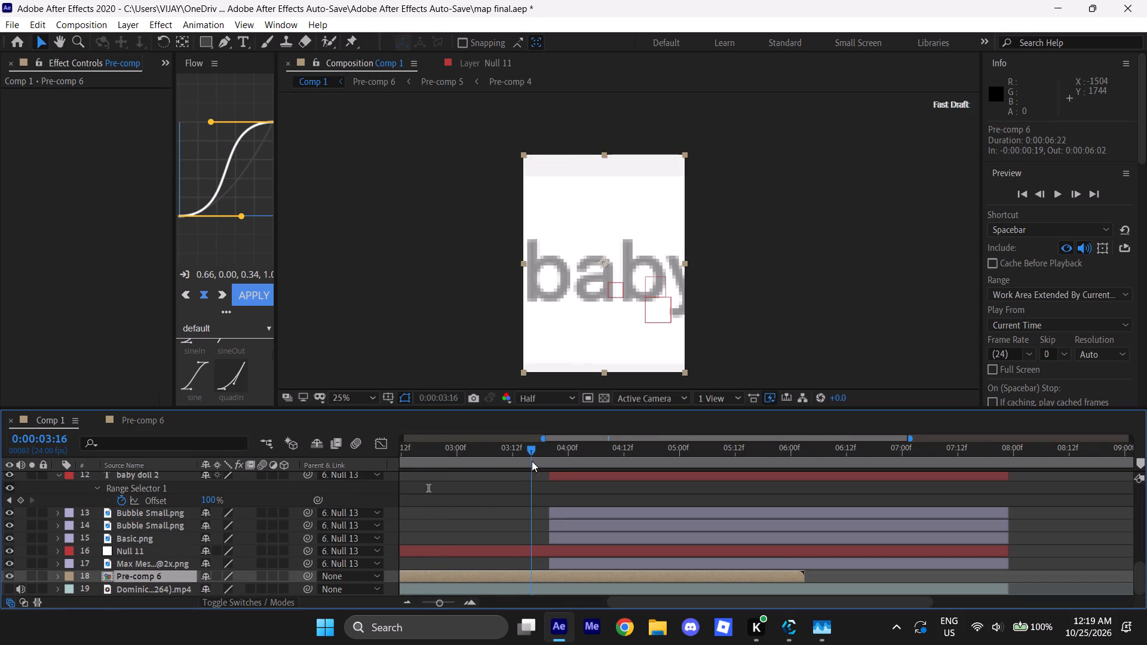
left_click_drag(532, 461, 546, 460)
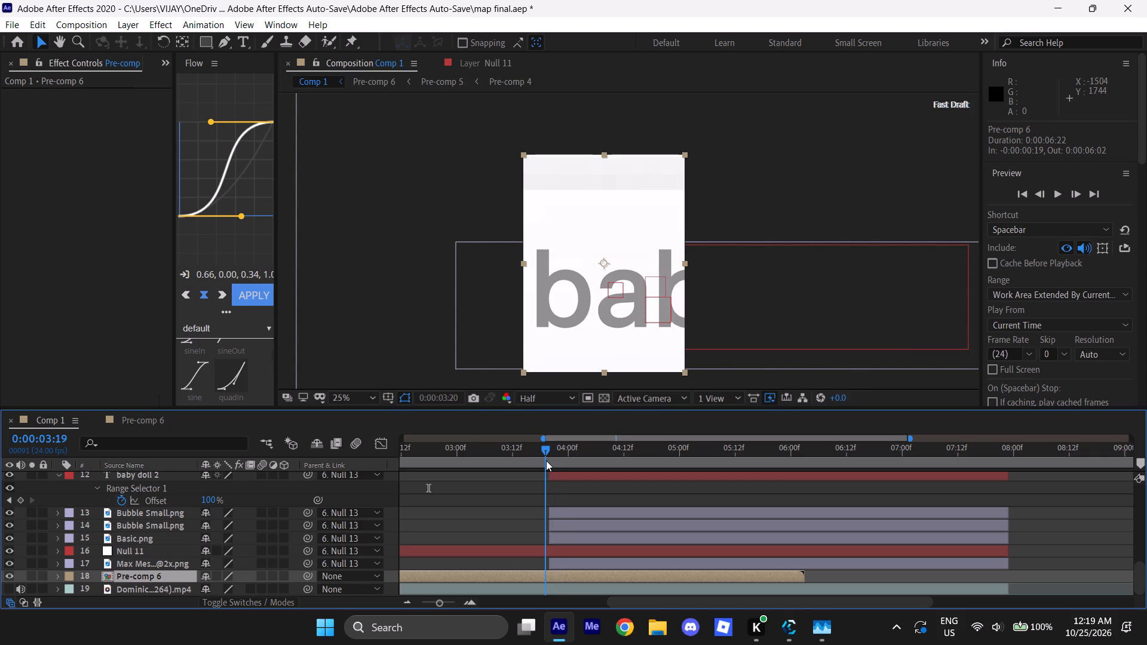
left_click_drag(546, 460, 552, 459)
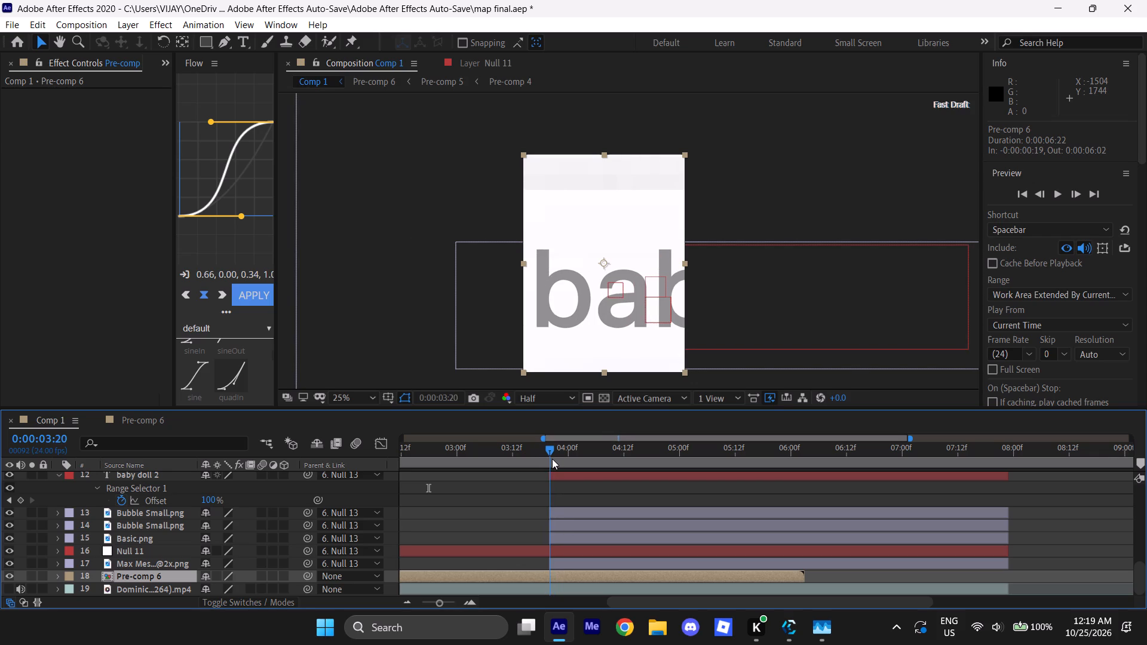
left_click_drag(552, 459, 548, 458)
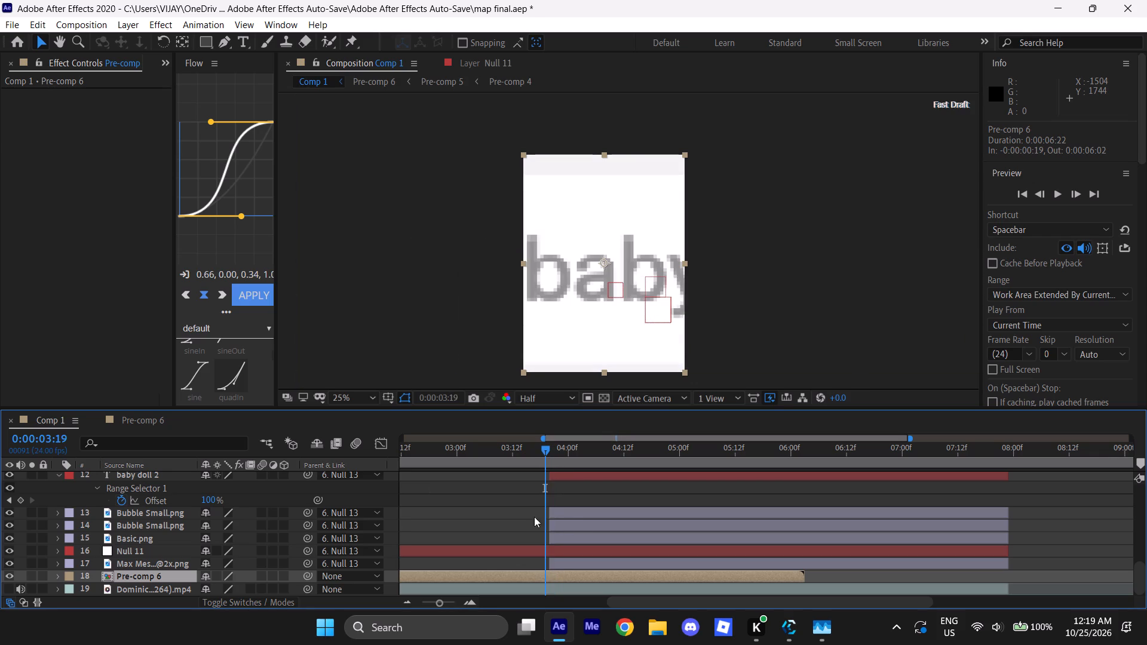
left_click_drag(547, 455, 553, 453)
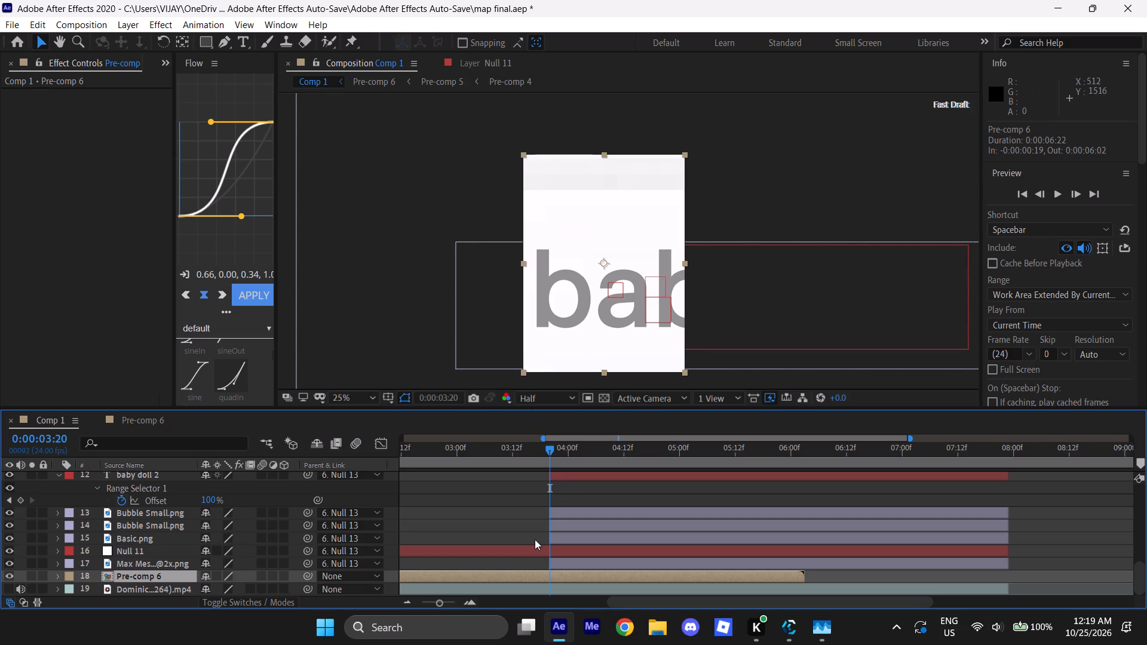
left_click_drag(554, 449, 548, 451)
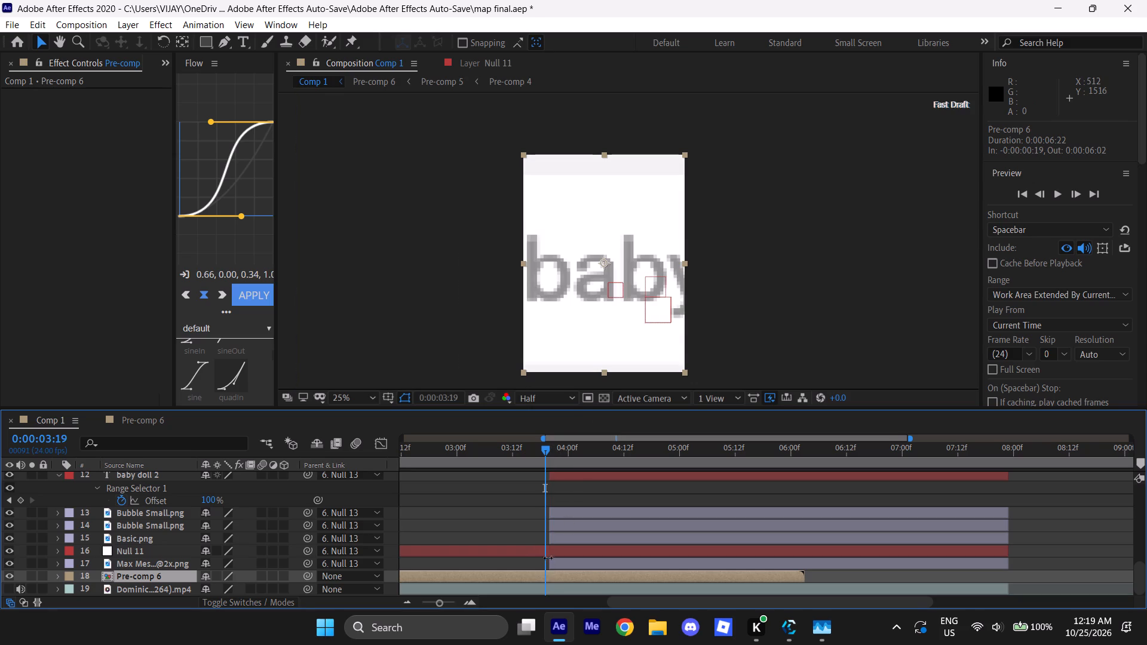
In Pre-comp 6, move Null 9's end Position and Scale keyframes and Null 21's first keyframes one frame later, to 0:00:03:19.
double_click(550, 578)
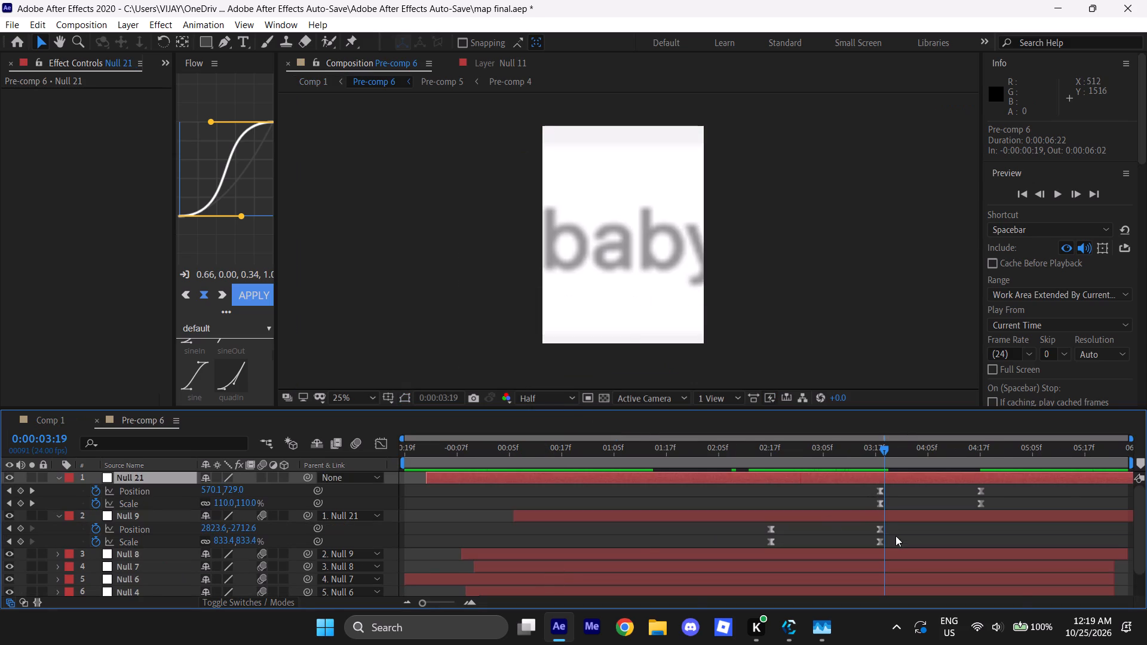
scroll(895, 536, "up", 1, "alt")
left_click_drag(891, 526, 838, 540)
left_click_drag(864, 528, 875, 527)
left_click_drag(900, 480, 907, 480)
Reframe Null 9's end keyframes at 0:00:03:19 to Position 3574.6, -3103.6 and Scale 1002.4%.
left_click(873, 532)
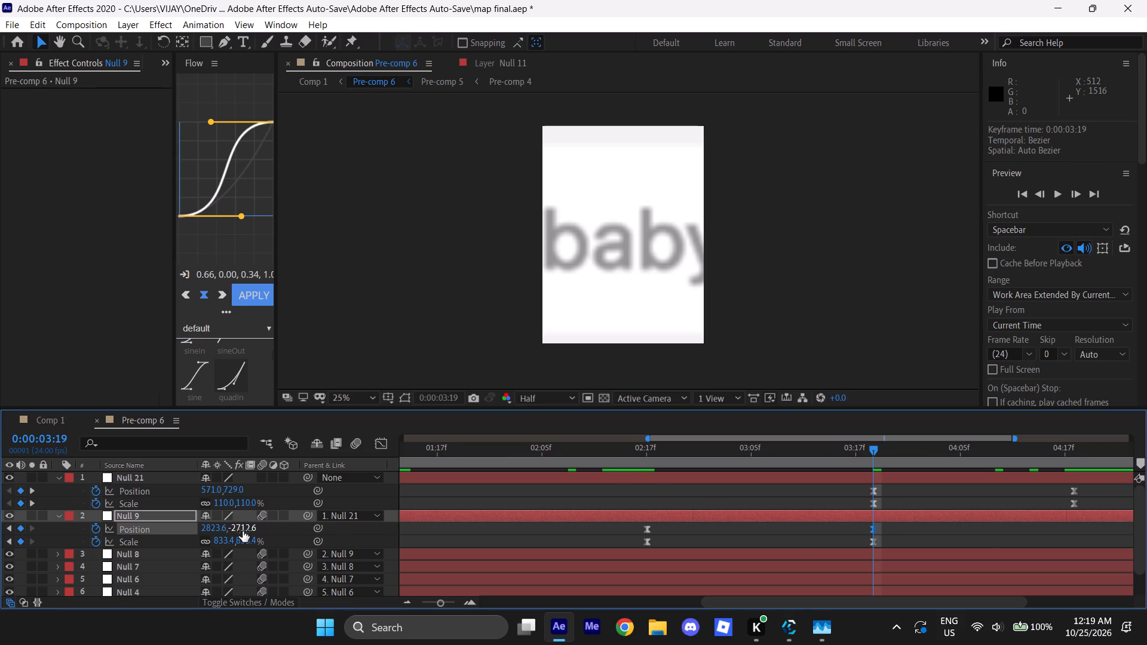
left_click_drag(247, 529, 246, 582)
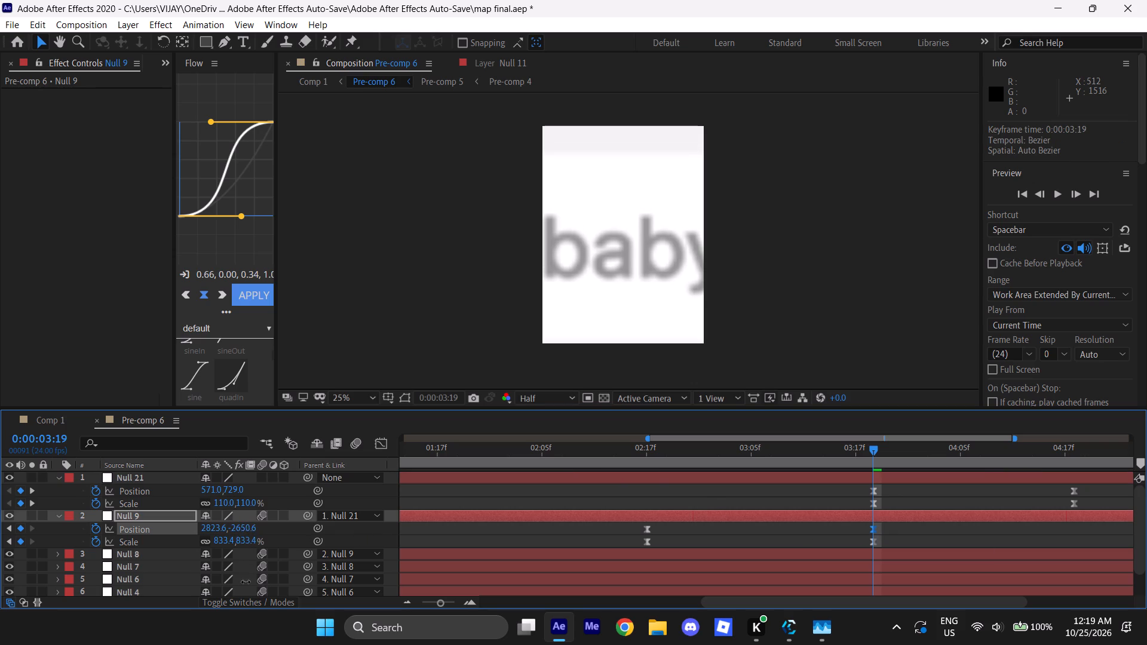
left_click_drag(246, 582, 244, 606)
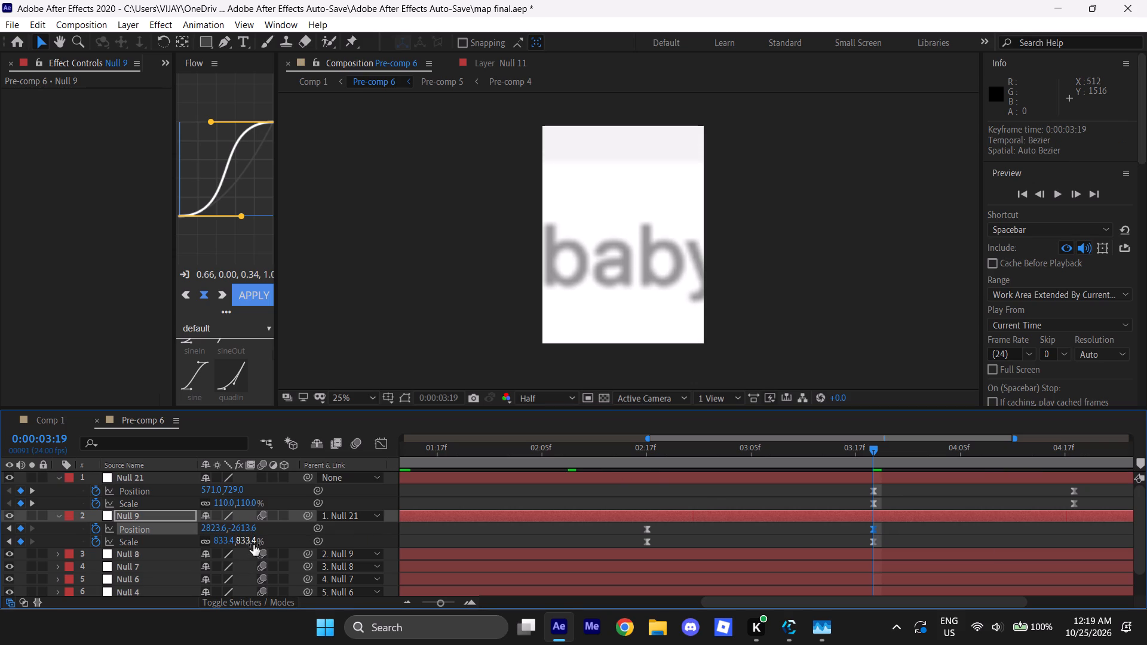
left_click_drag(250, 546, 277, 511)
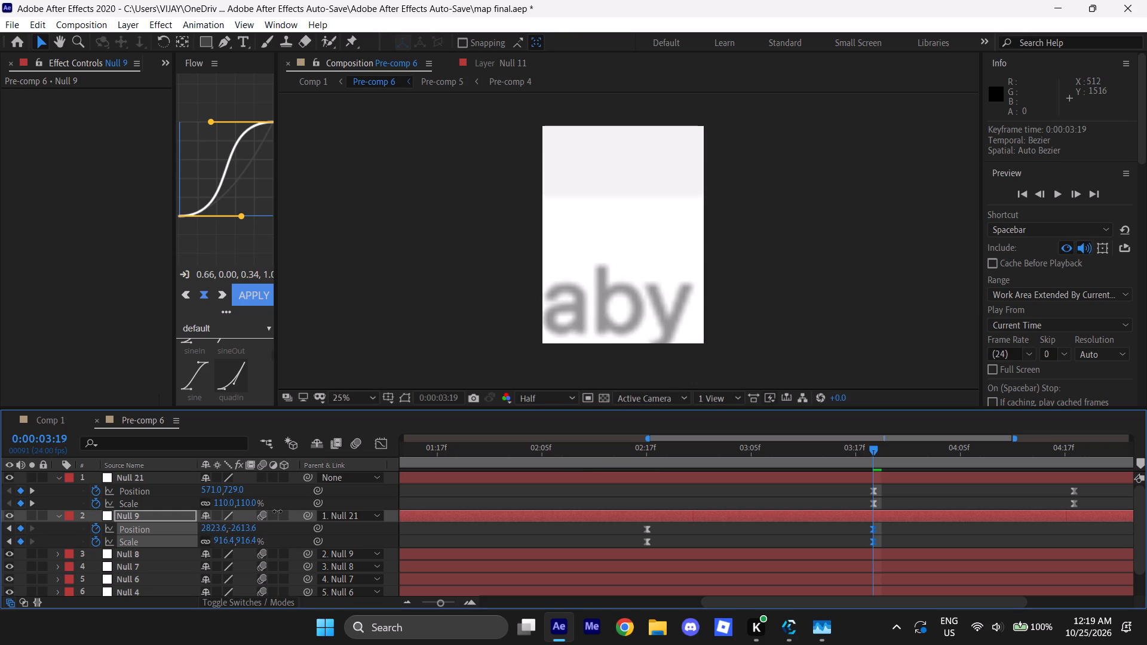
left_click_drag(277, 511, 279, 507)
left_click_drag(243, 532, 245, 471)
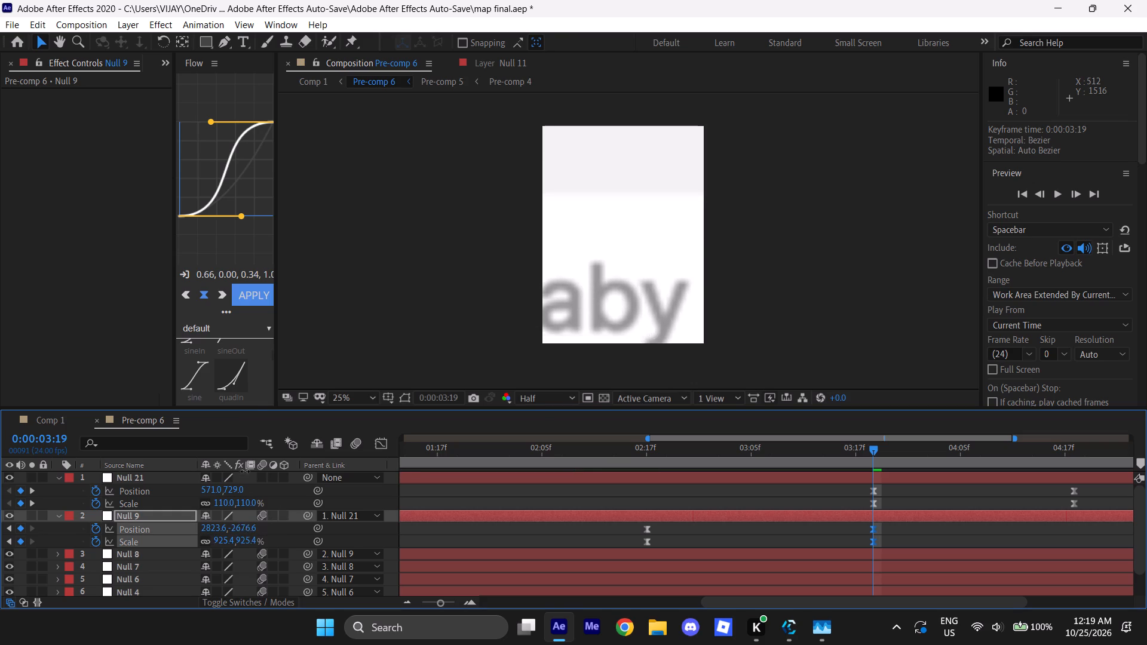
left_click_drag(245, 471, 337, 262)
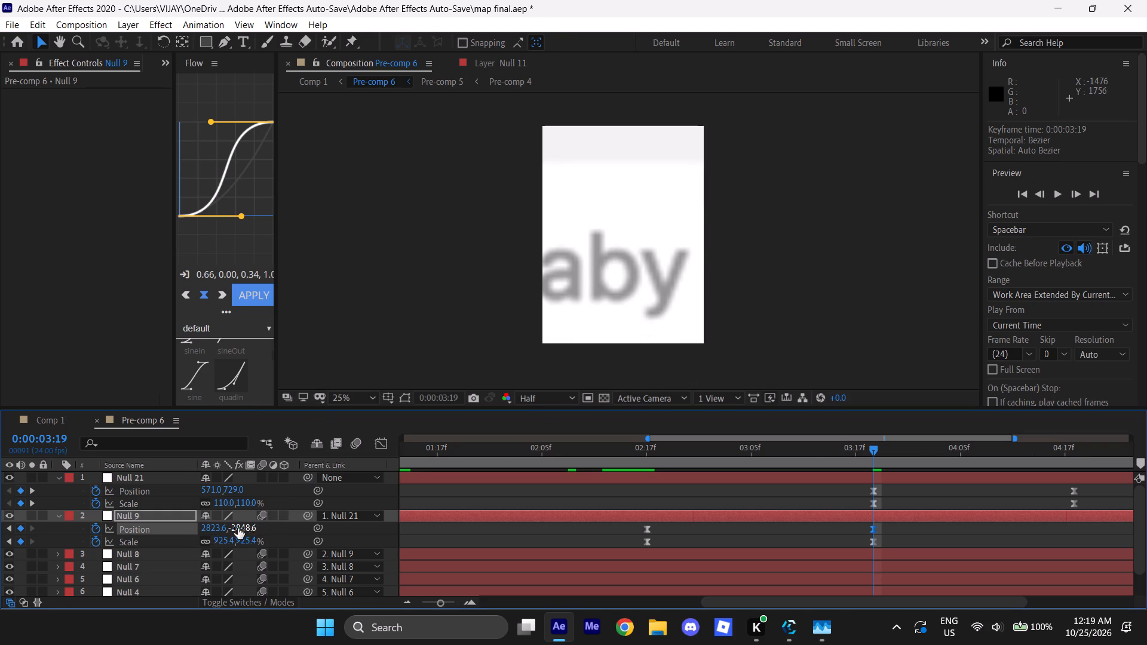
left_click_drag(210, 529, 557, 478)
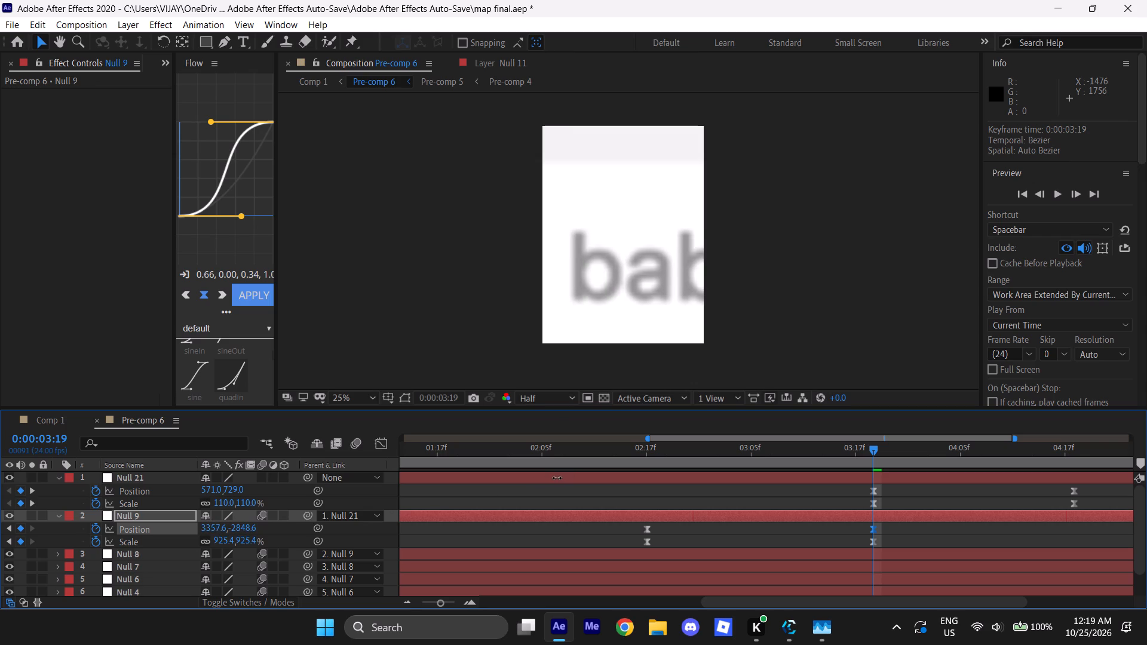
left_click_drag(557, 478, 525, 486)
left_click_drag(253, 540, 256, 533)
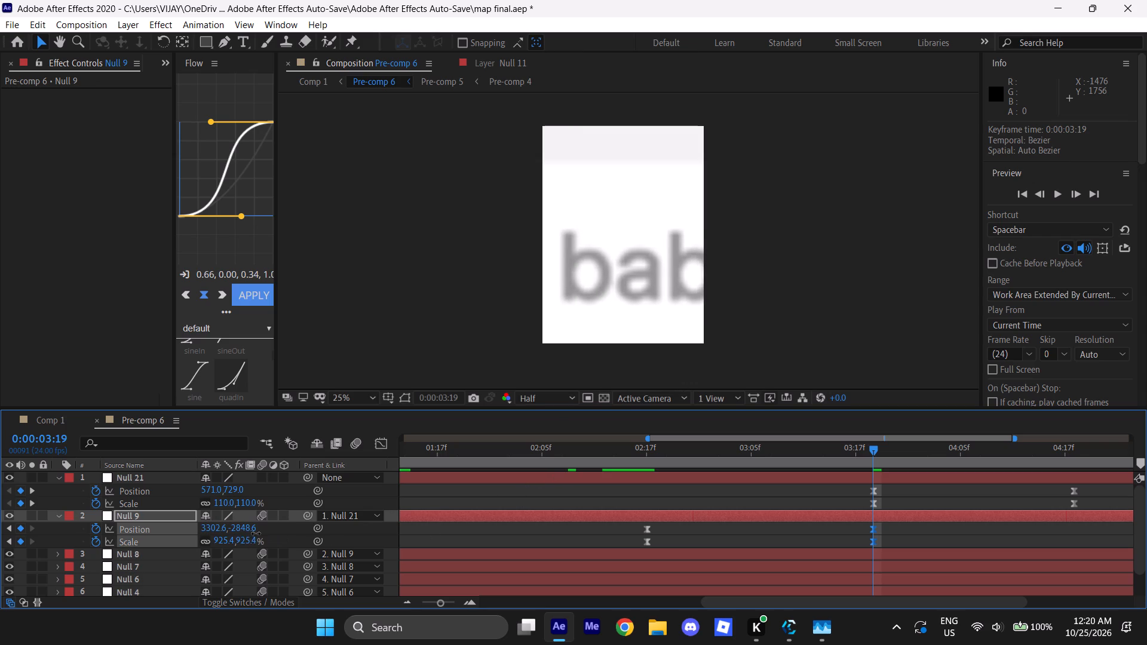
left_click_drag(256, 533, 274, 505)
left_click_drag(244, 531, 278, 408)
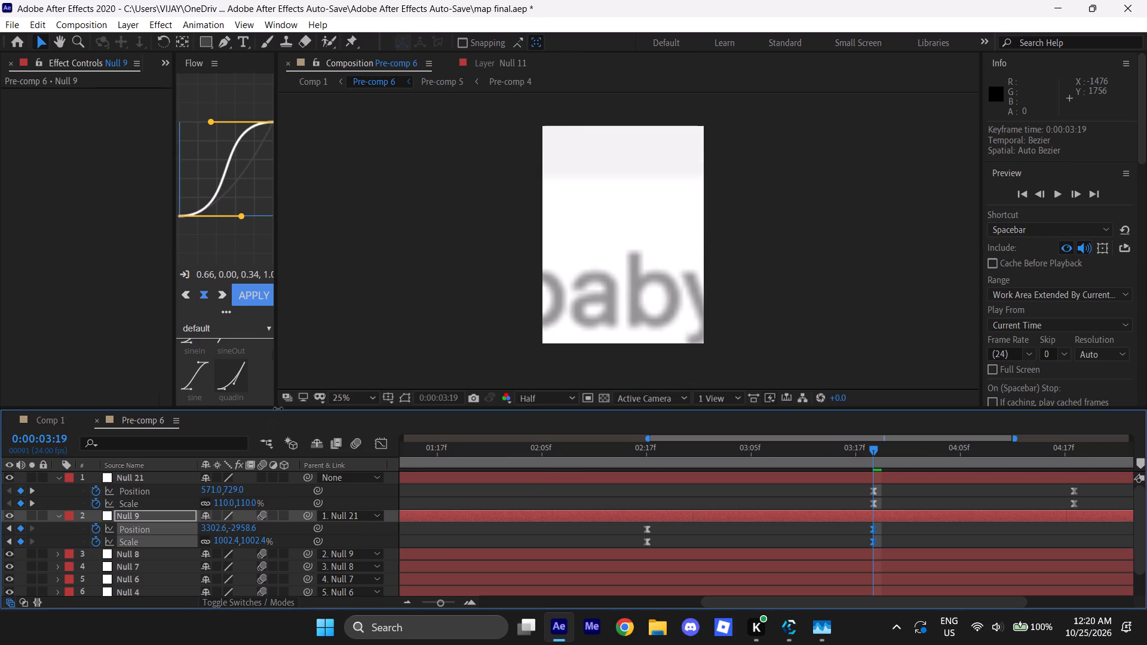
left_click_drag(278, 408, 370, 214)
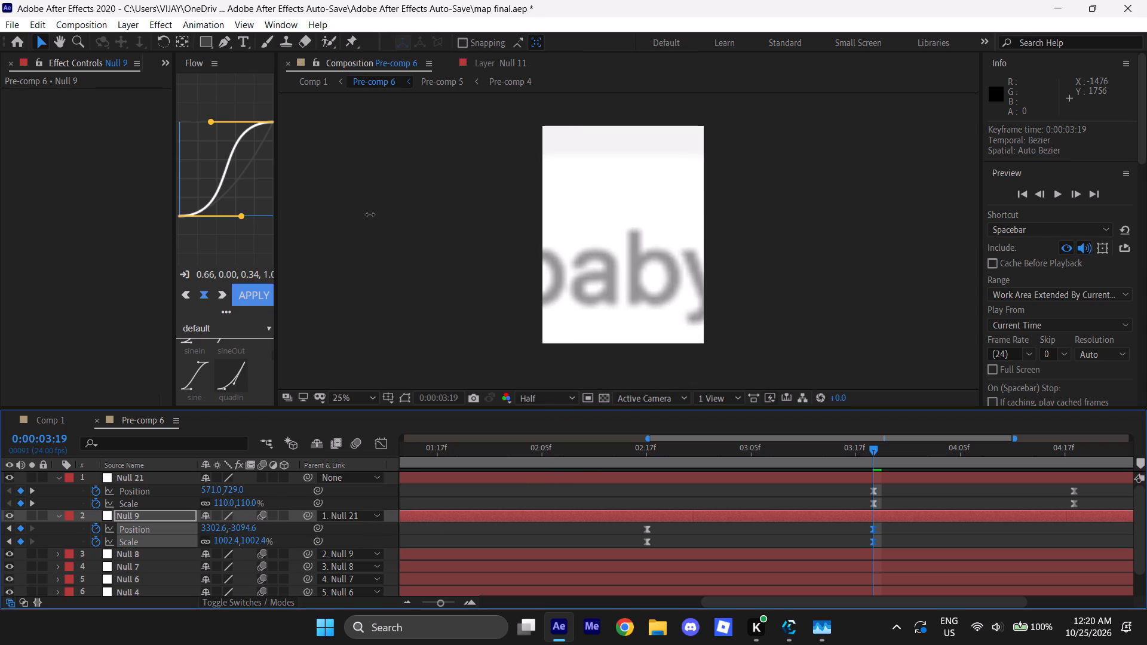
left_click_drag(370, 214, 370, 214)
left_click_drag(208, 527, 363, 512)
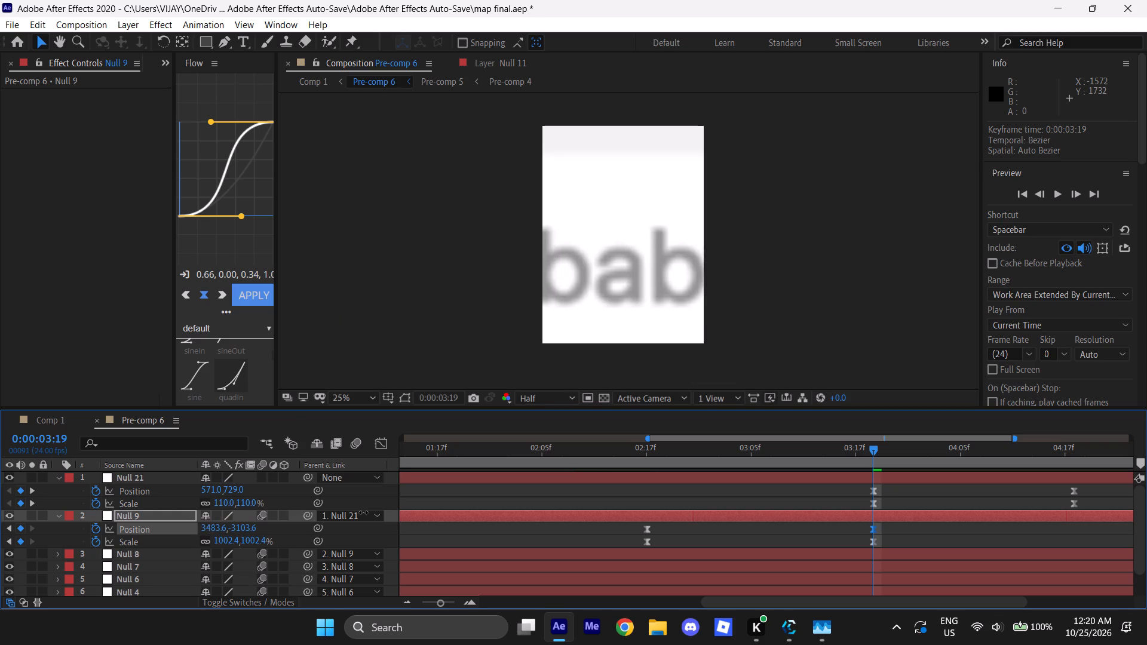
left_click_drag(363, 512, 395, 512)
Compare the size and placement of the baby doll text across Comp 1's cut between 0:00:03:16 and 0:00:03:20.
left_click(56, 420)
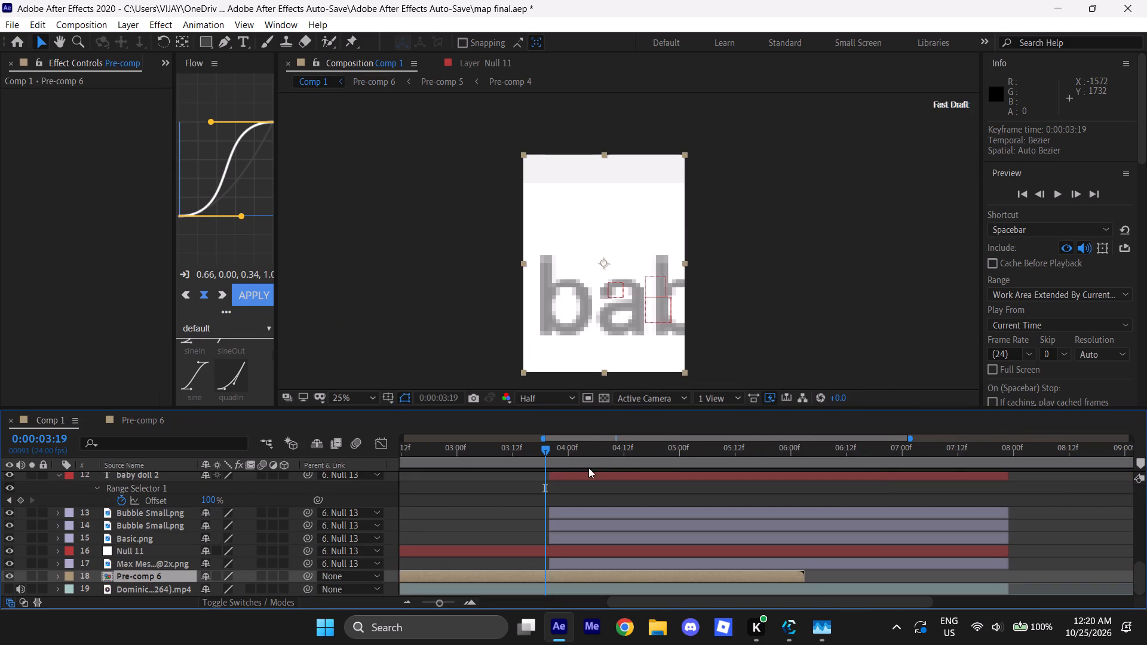
left_click_drag(547, 455, 533, 454)
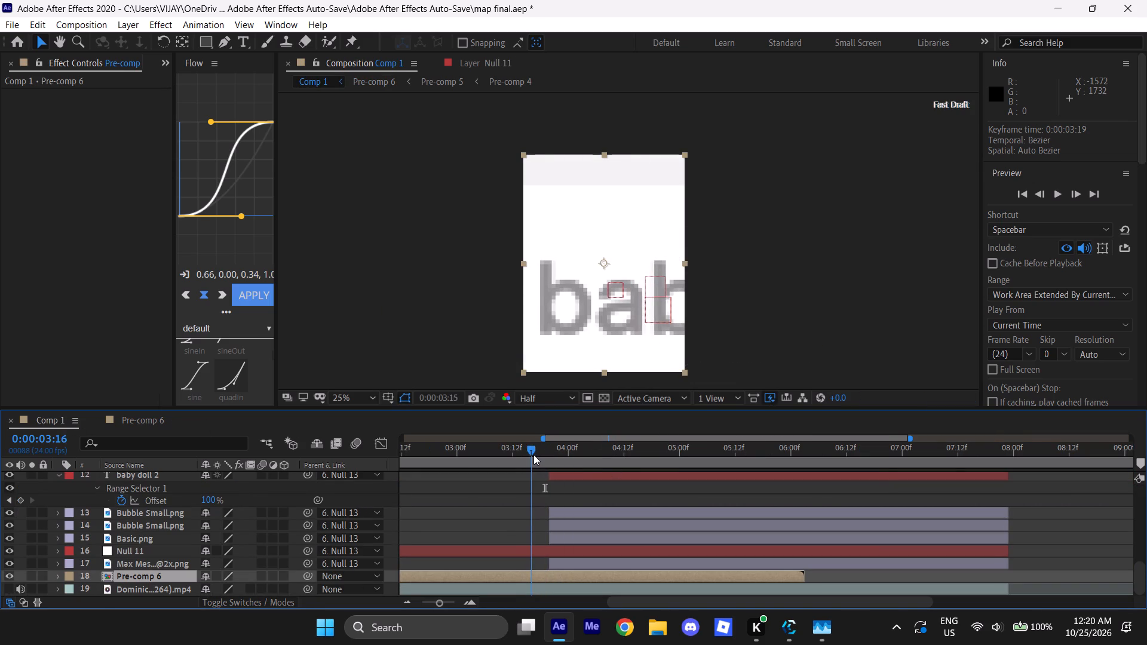
left_click_drag(533, 454, 539, 444)
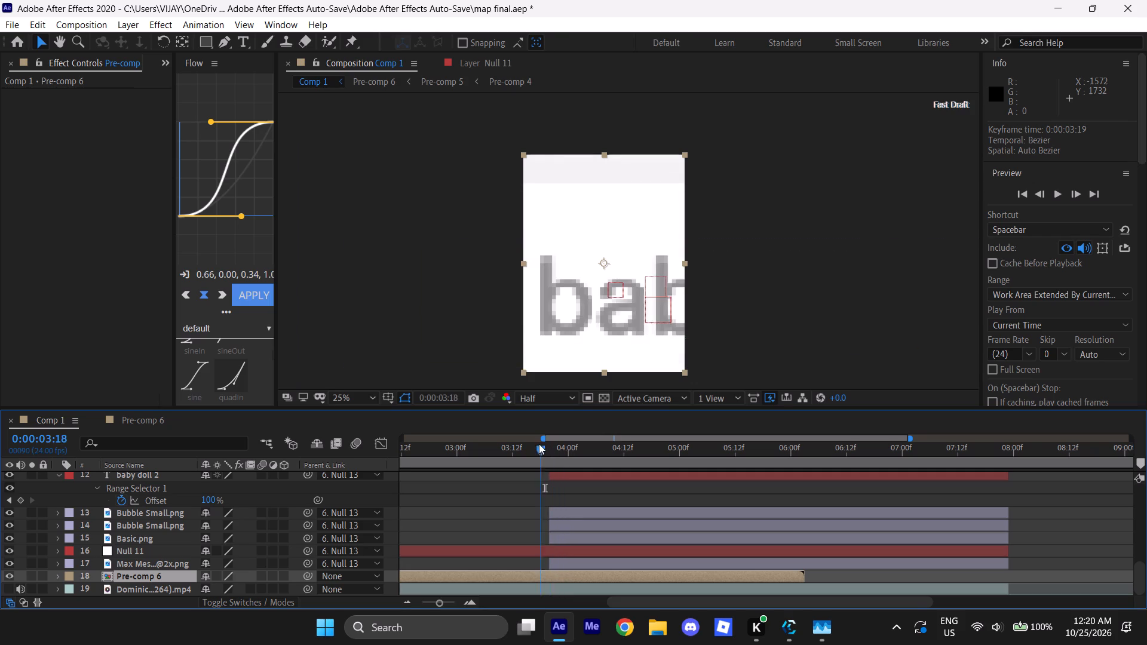
left_click_drag(539, 444, 542, 440)
left_click_drag(542, 440, 551, 438)
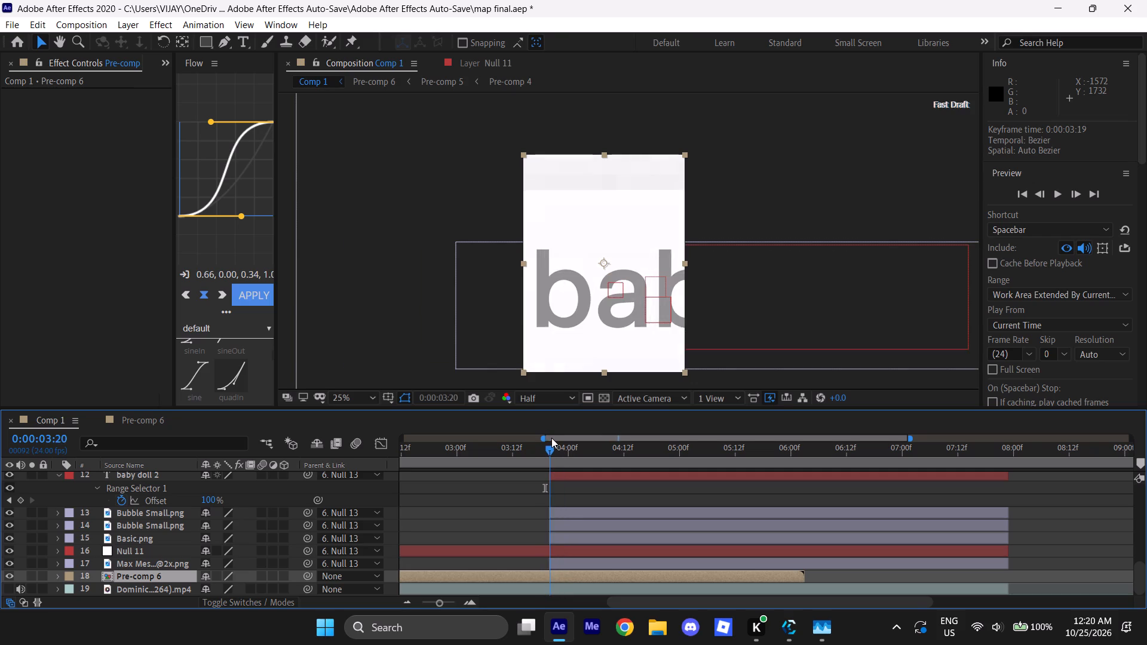
left_click_drag(551, 438, 544, 437)
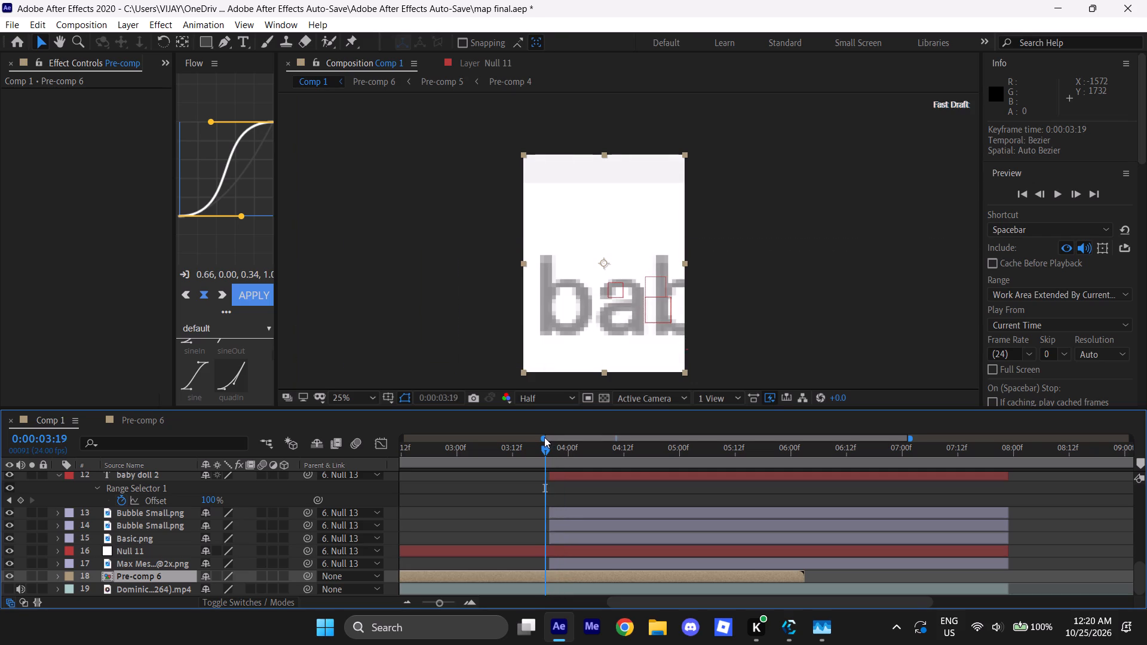
left_click_drag(544, 437, 545, 438)
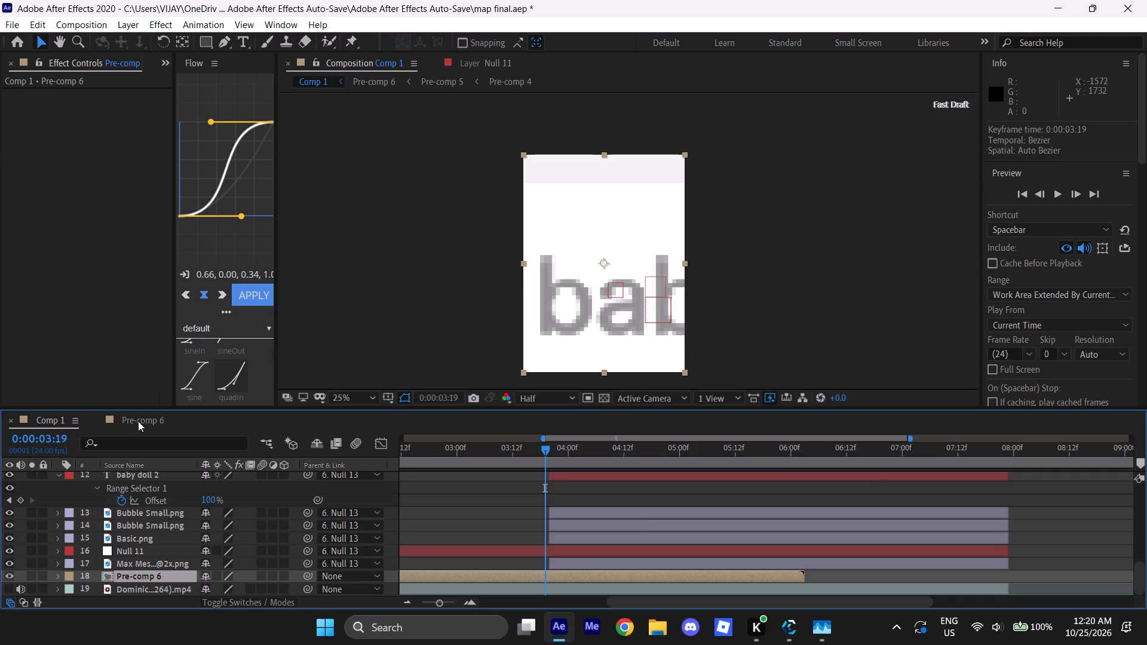
Fine-tune Null 9 in Pre-comp 6 at 0:00:03:19 to Position 3594.6, -3120.6 and Scale 1009.4%, and check the match in Comp 1.
left_click(139, 419)
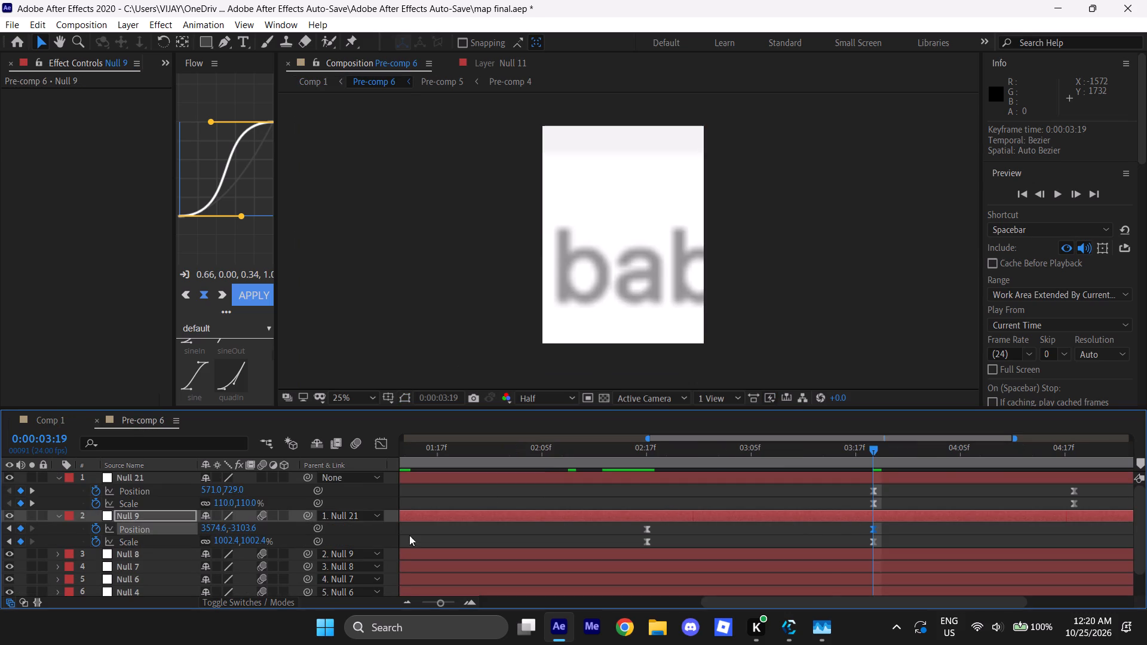
left_click_drag(247, 529, 247, 523)
left_click(250, 538)
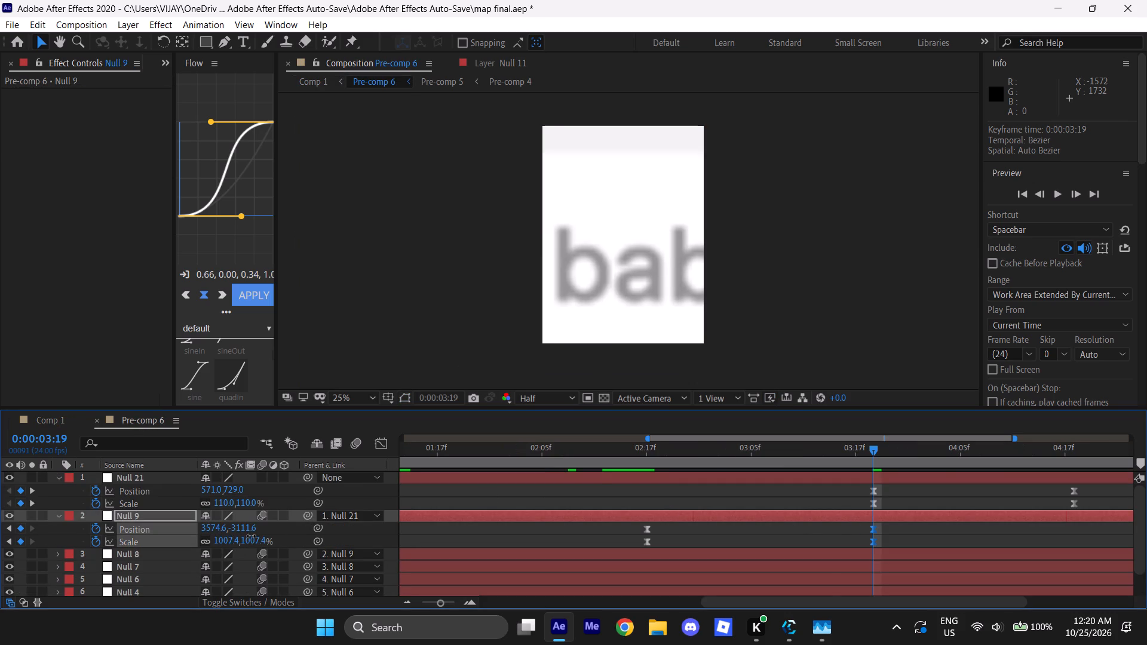
left_click_drag(210, 532, 223, 529)
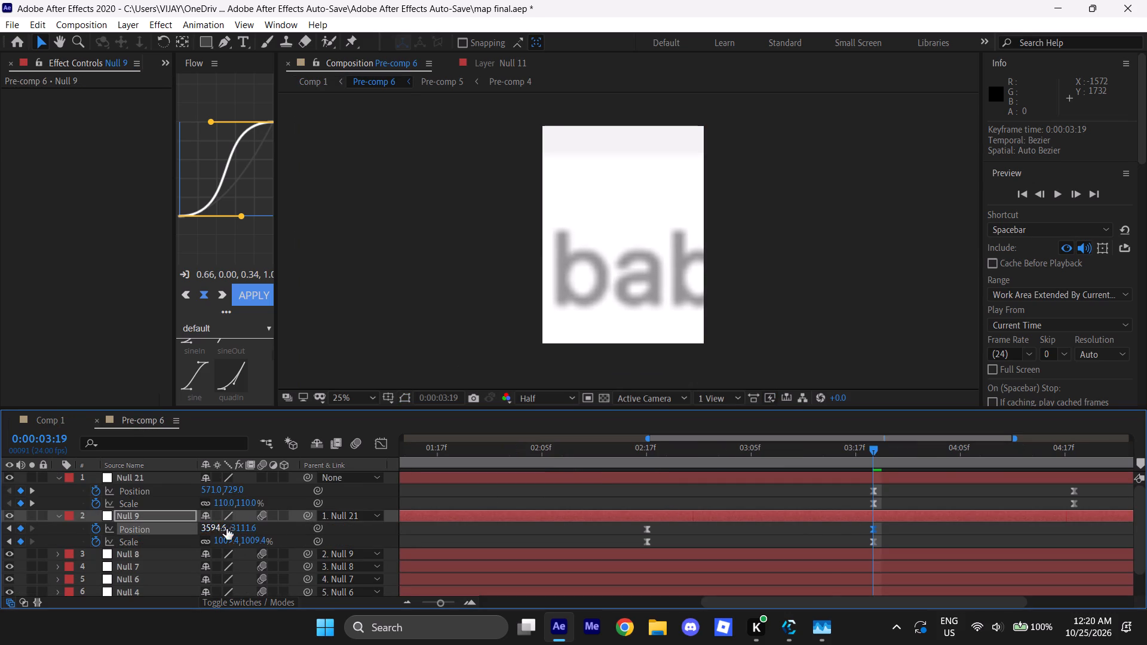
left_click_drag(239, 527, 241, 517)
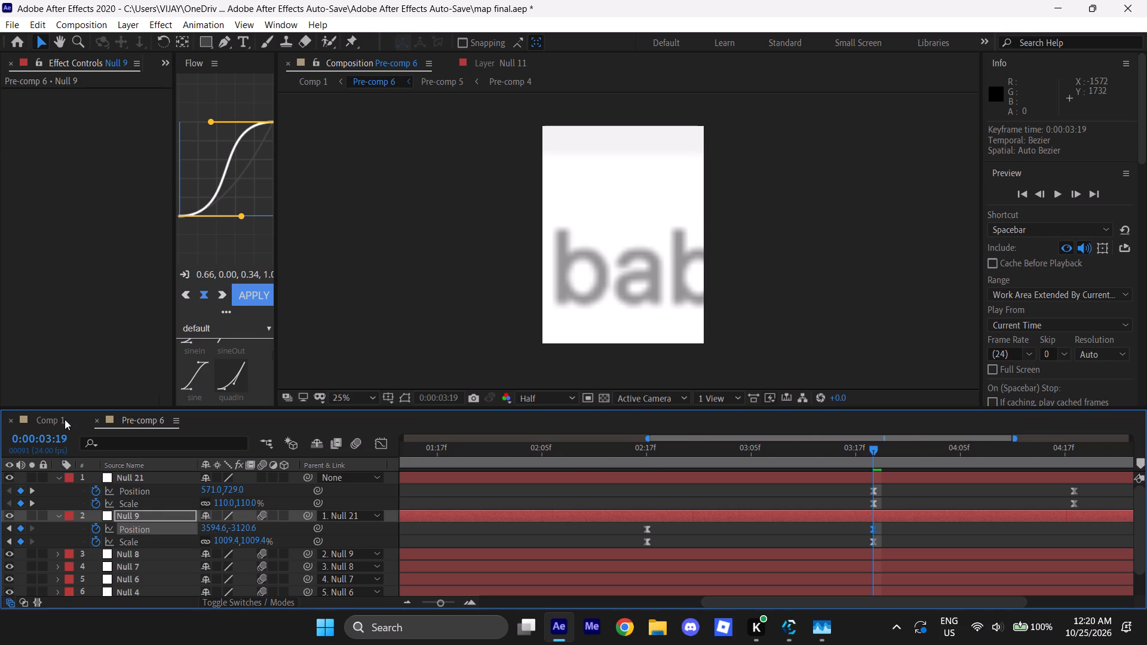
left_click(59, 416)
left_click(542, 454)
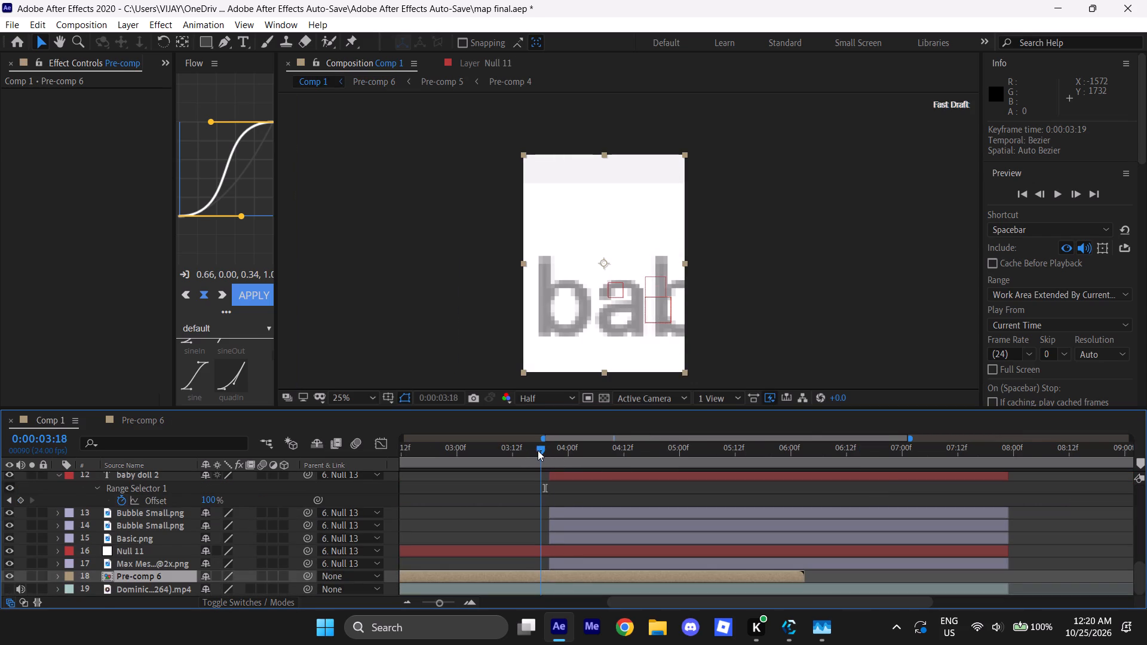
left_click(130, 423)
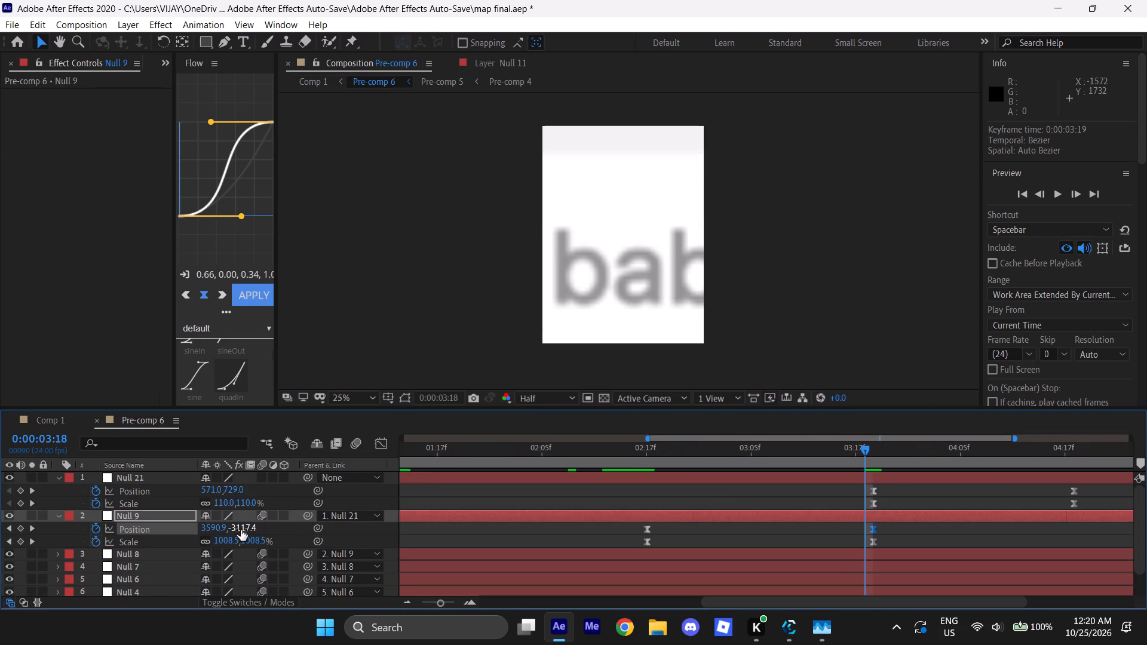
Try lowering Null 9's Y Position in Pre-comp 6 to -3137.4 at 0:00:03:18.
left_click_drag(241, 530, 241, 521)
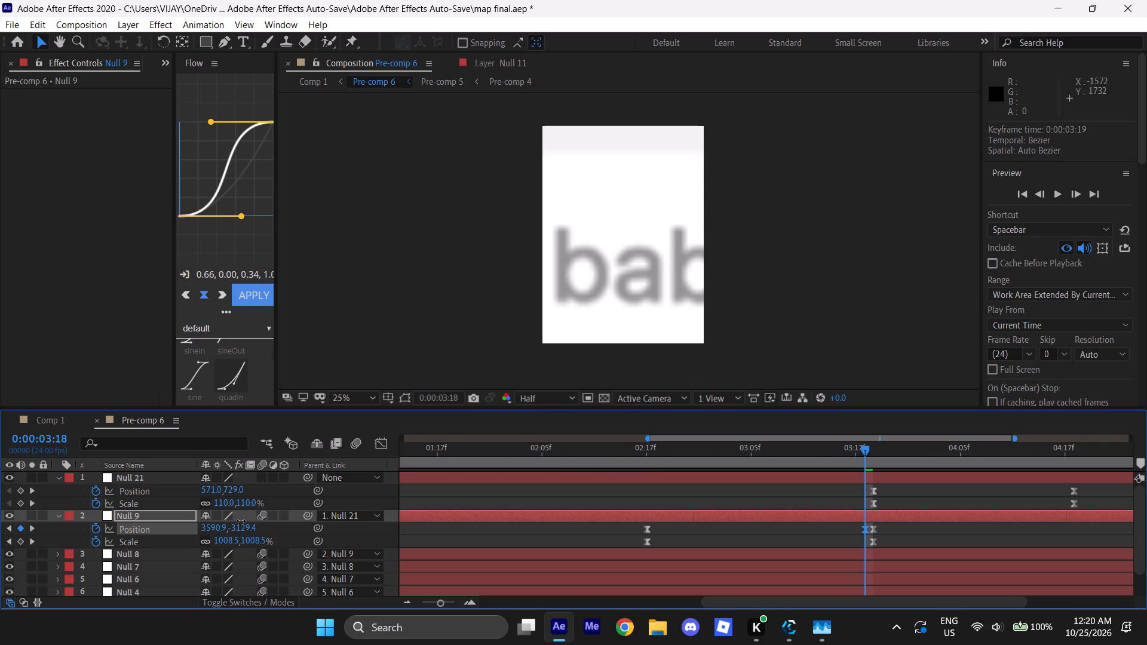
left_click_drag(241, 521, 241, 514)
Scrub and play back Comp 1 across the cut near 0:00:03:20 to check the baby doll text match.
left_click(47, 420)
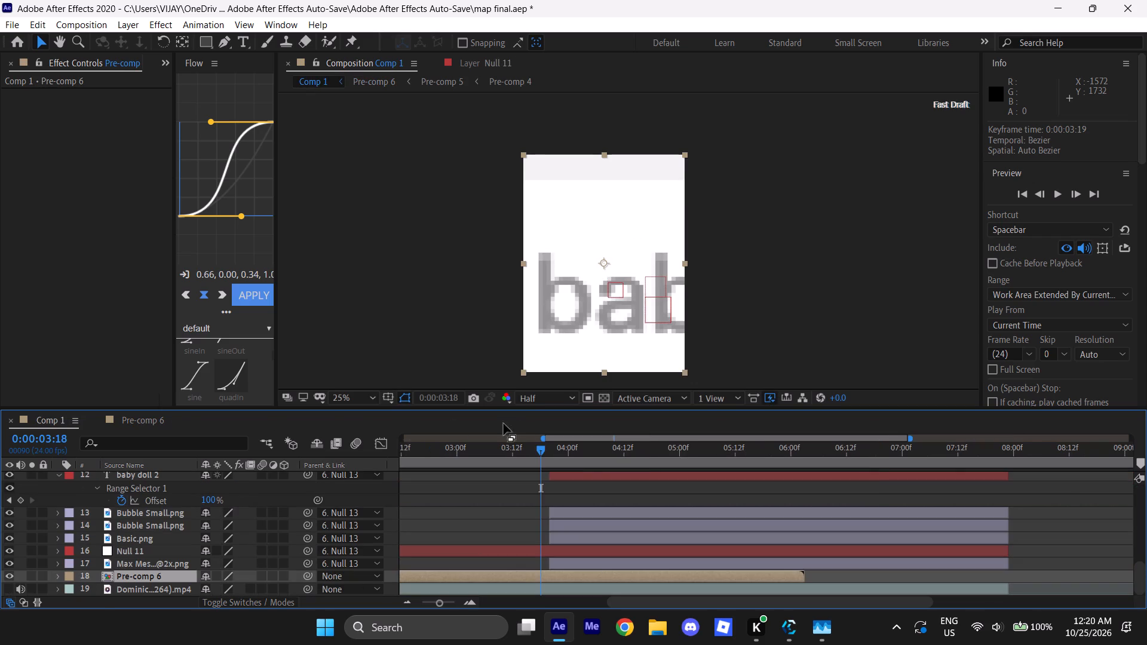
left_click_drag(541, 452, 548, 452)
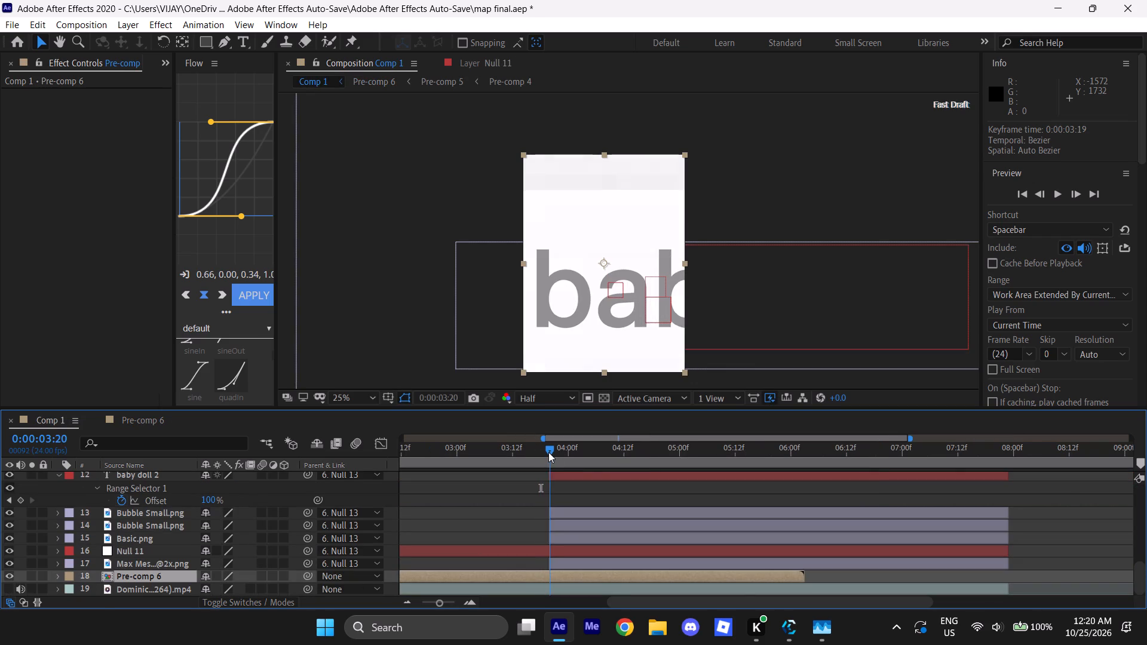
left_click_drag(548, 452, 533, 450)
left_click_drag(533, 450, 460, 451)
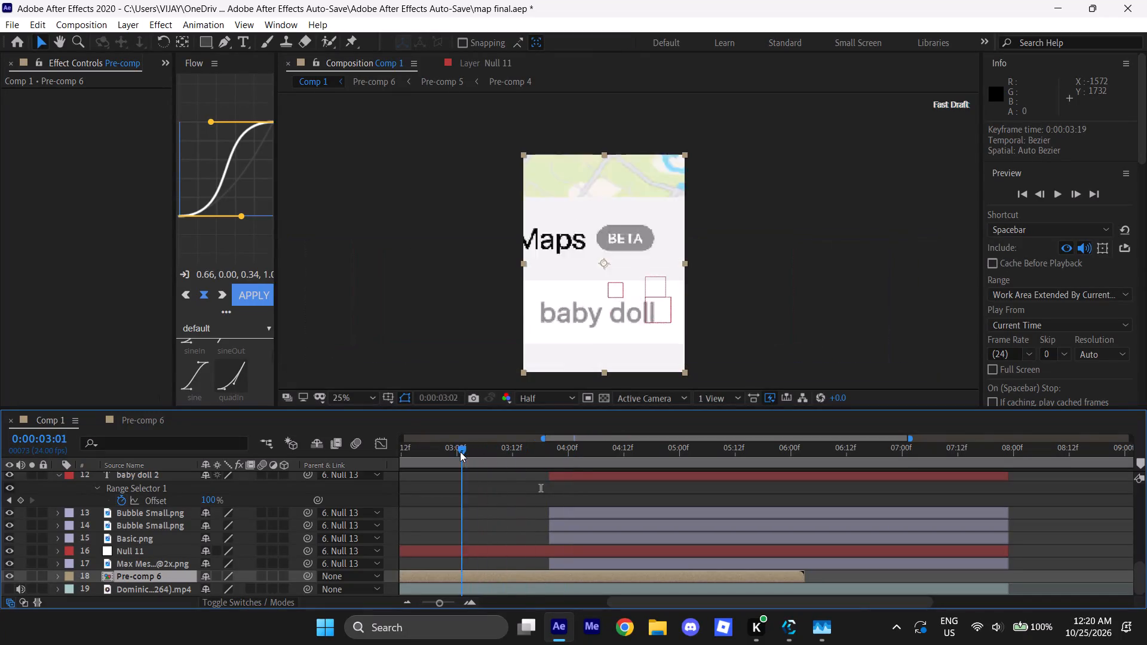
left_click_drag(460, 451, 436, 463)
key("space")
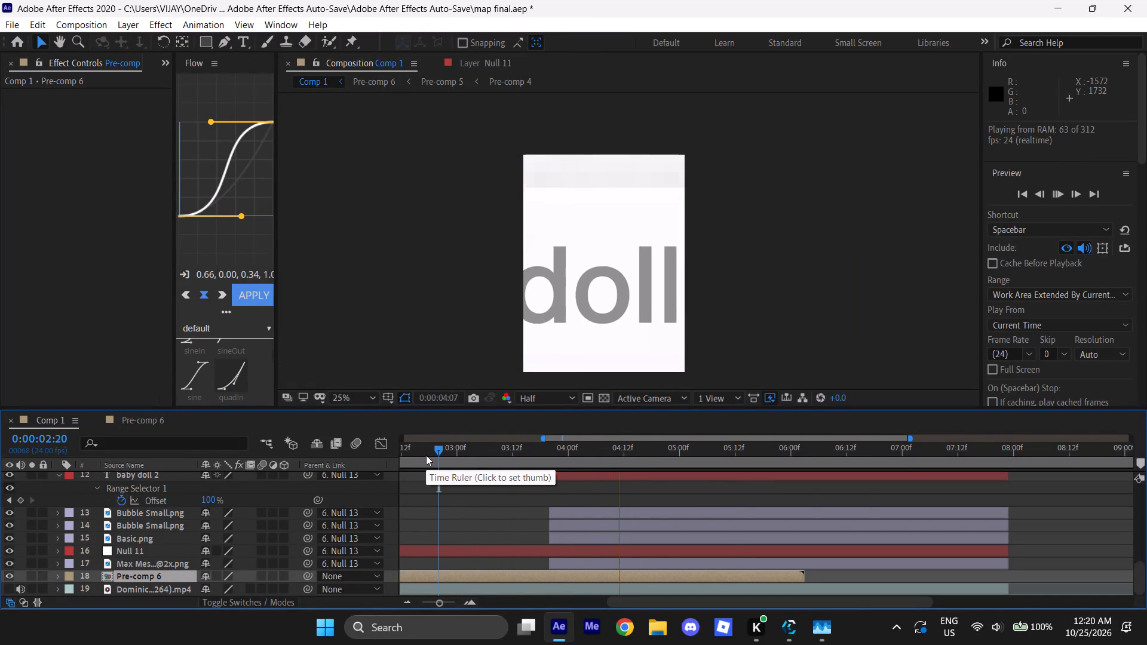
left_click_drag(440, 450, 418, 450)
key("space")
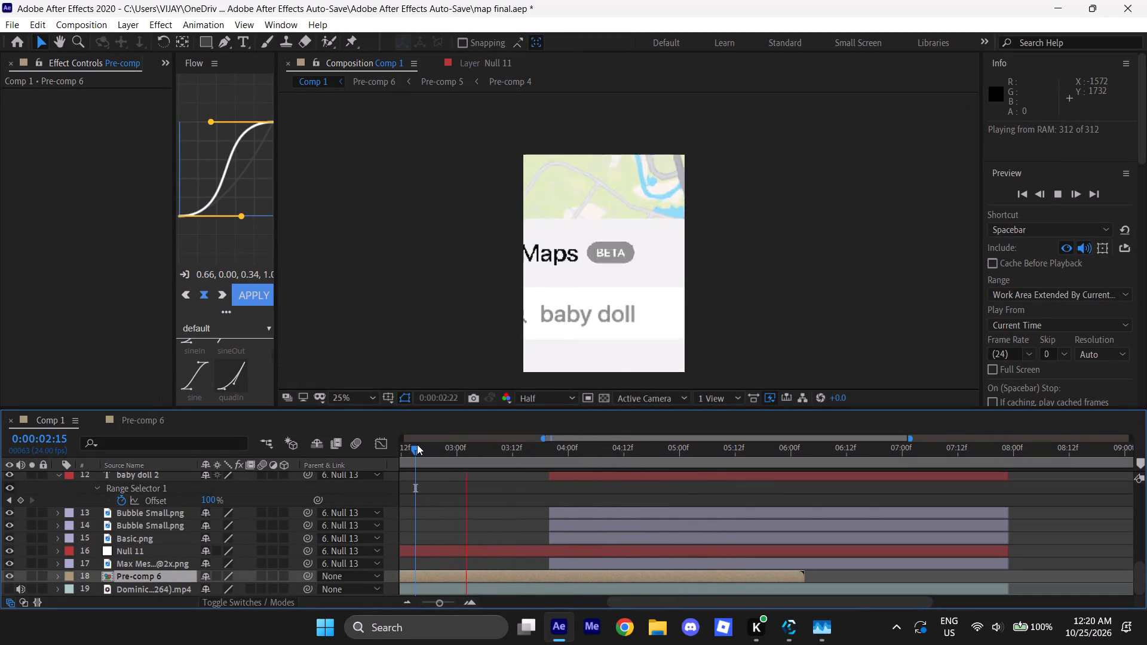
left_click_drag(417, 449, 515, 463)
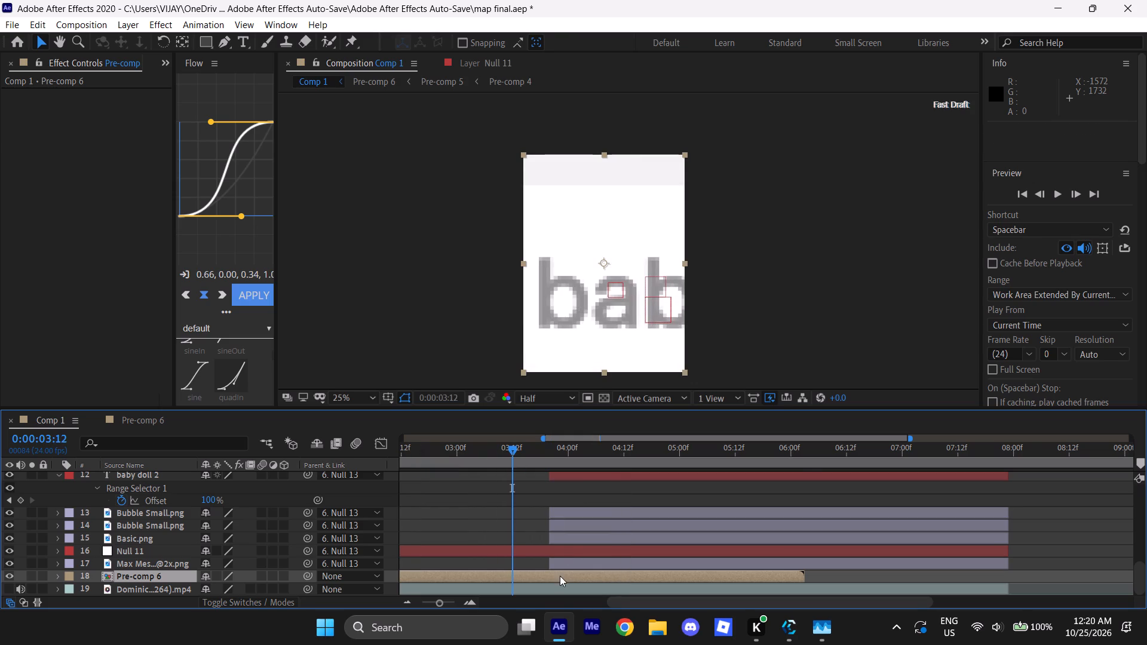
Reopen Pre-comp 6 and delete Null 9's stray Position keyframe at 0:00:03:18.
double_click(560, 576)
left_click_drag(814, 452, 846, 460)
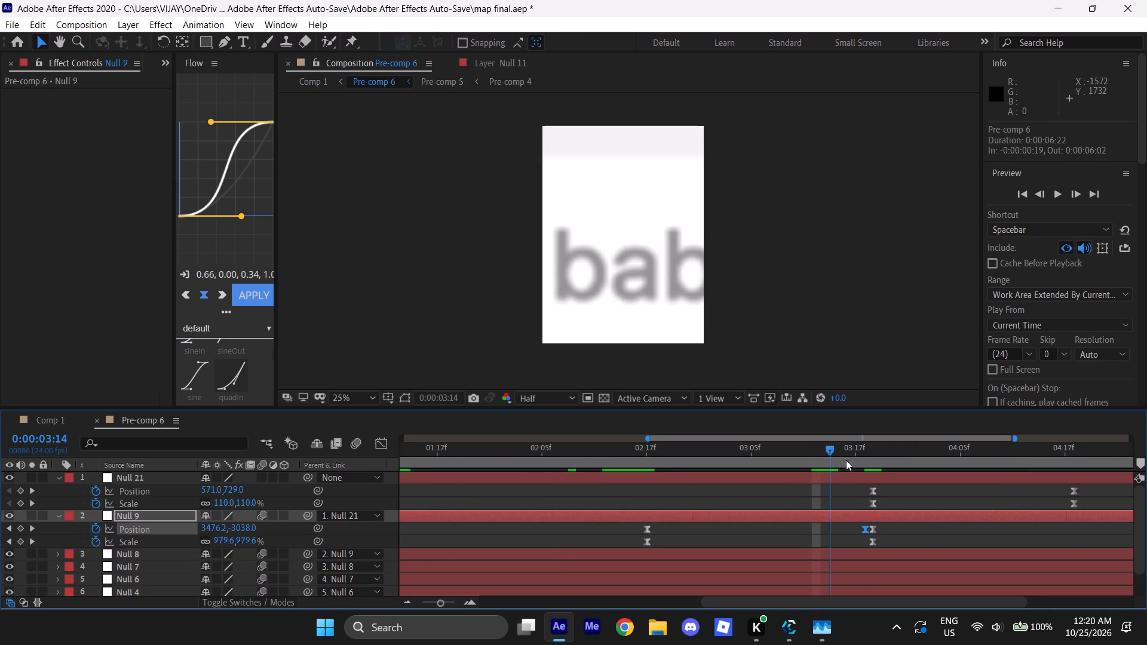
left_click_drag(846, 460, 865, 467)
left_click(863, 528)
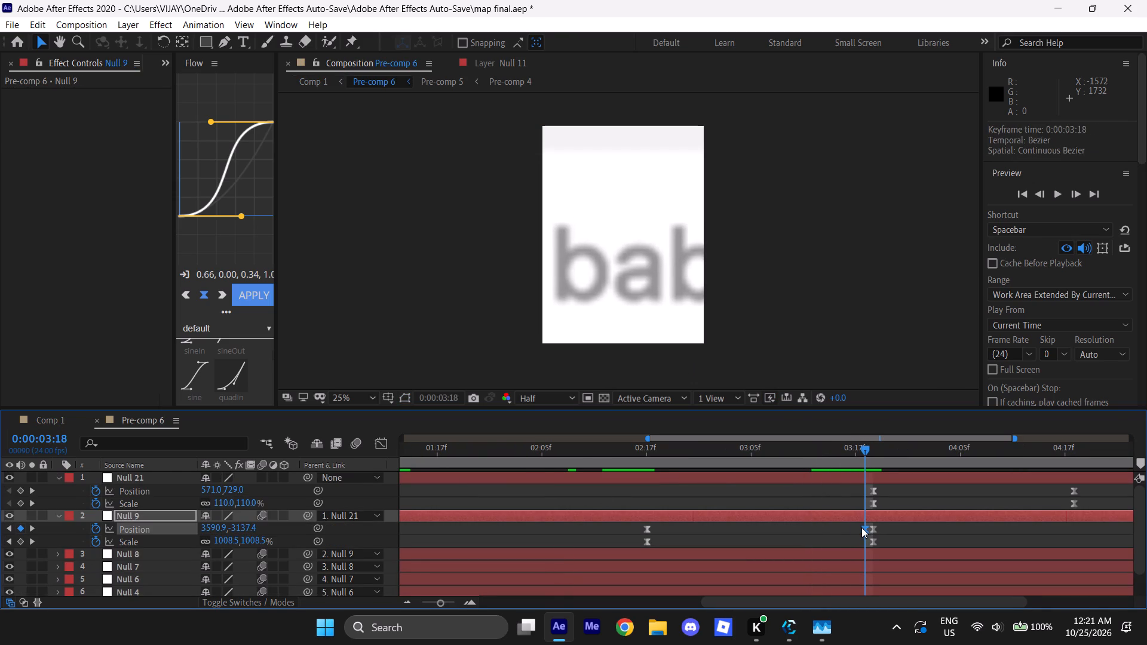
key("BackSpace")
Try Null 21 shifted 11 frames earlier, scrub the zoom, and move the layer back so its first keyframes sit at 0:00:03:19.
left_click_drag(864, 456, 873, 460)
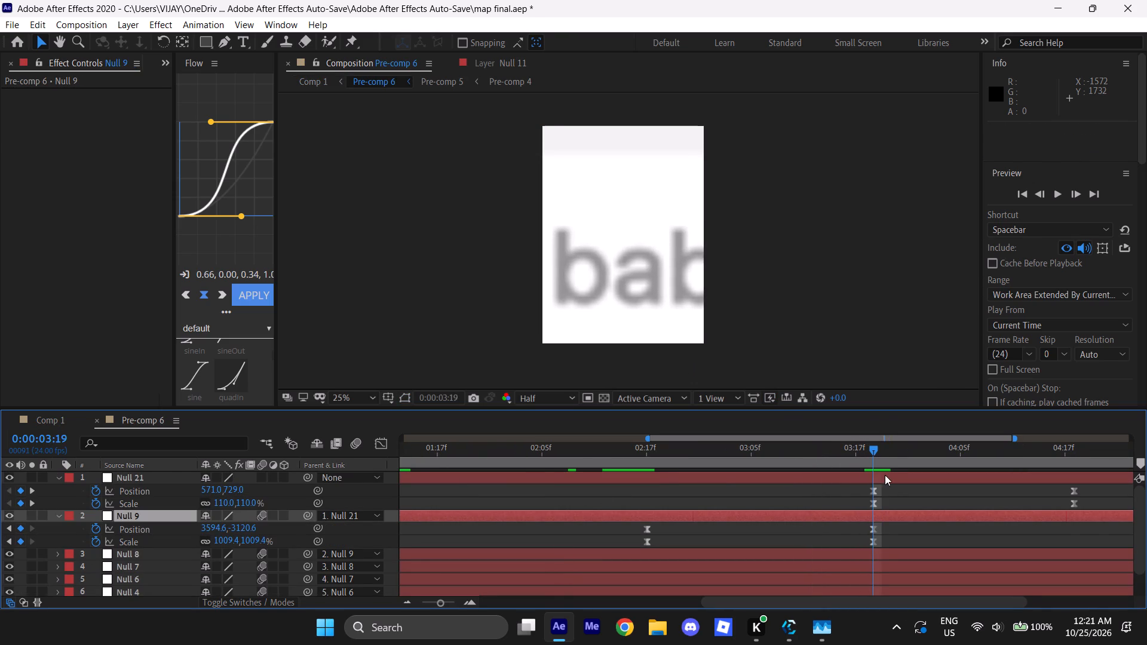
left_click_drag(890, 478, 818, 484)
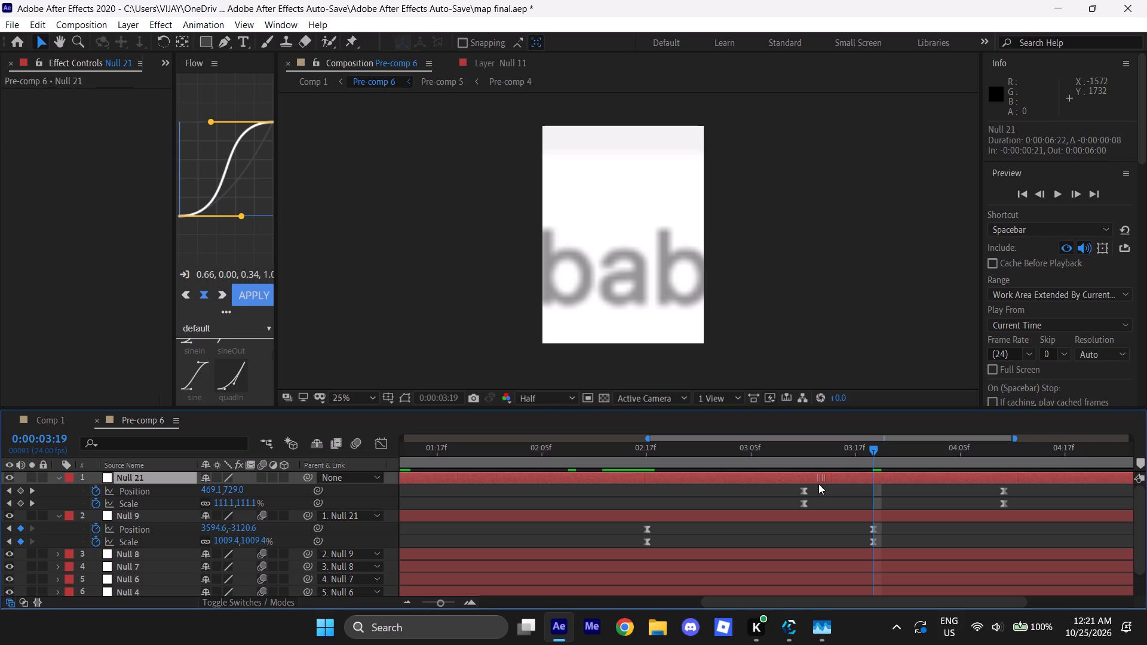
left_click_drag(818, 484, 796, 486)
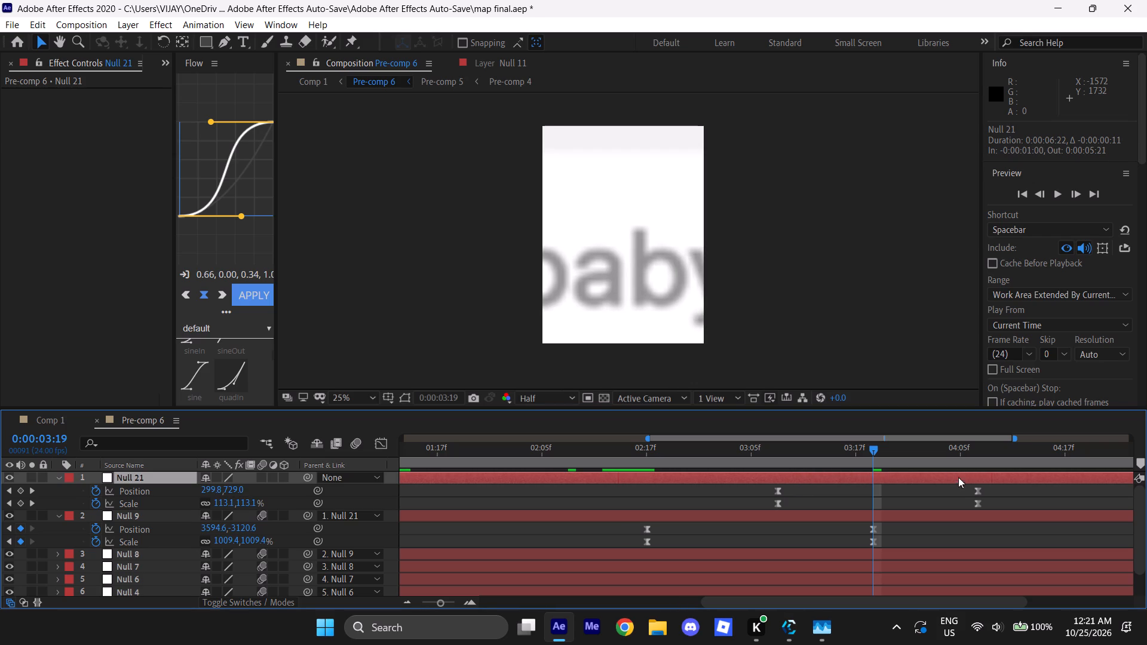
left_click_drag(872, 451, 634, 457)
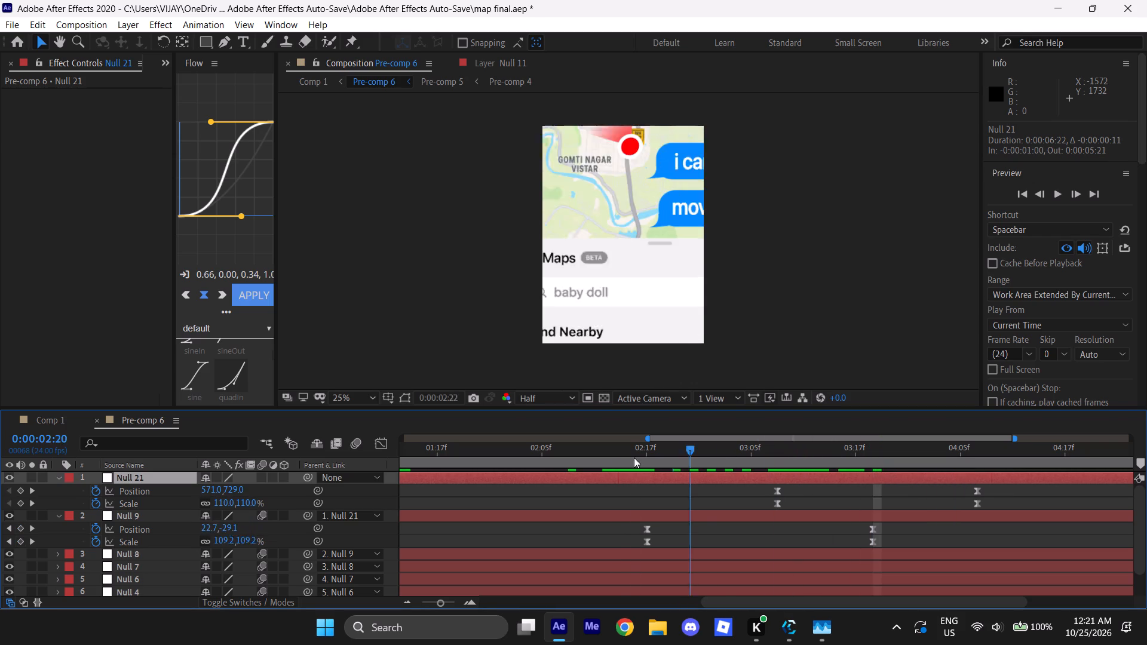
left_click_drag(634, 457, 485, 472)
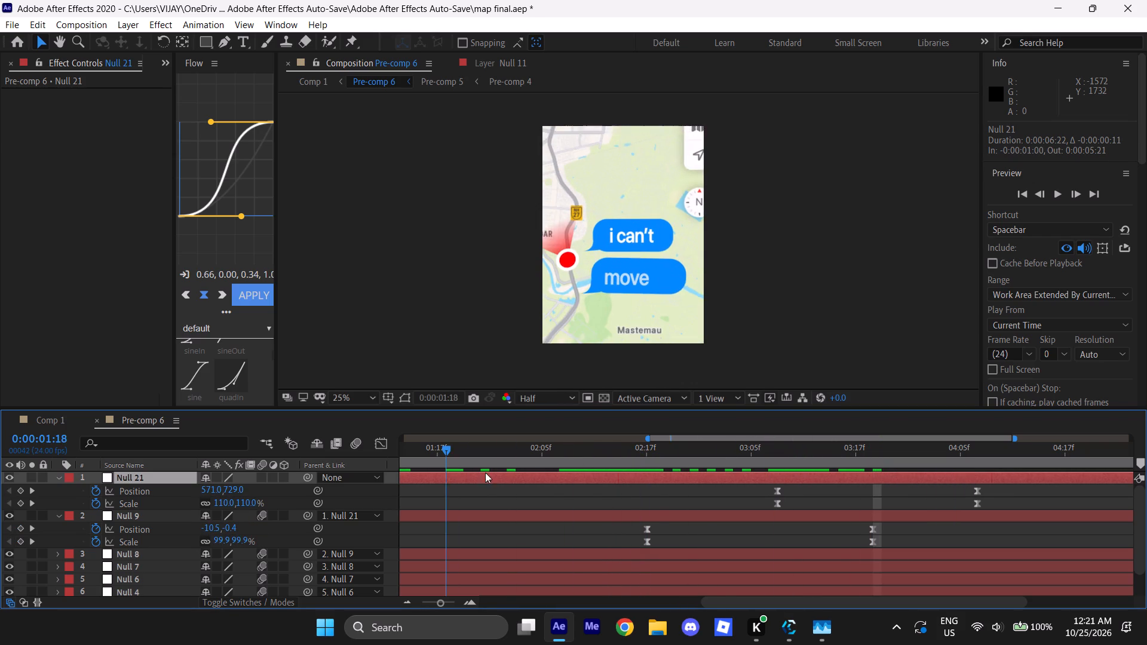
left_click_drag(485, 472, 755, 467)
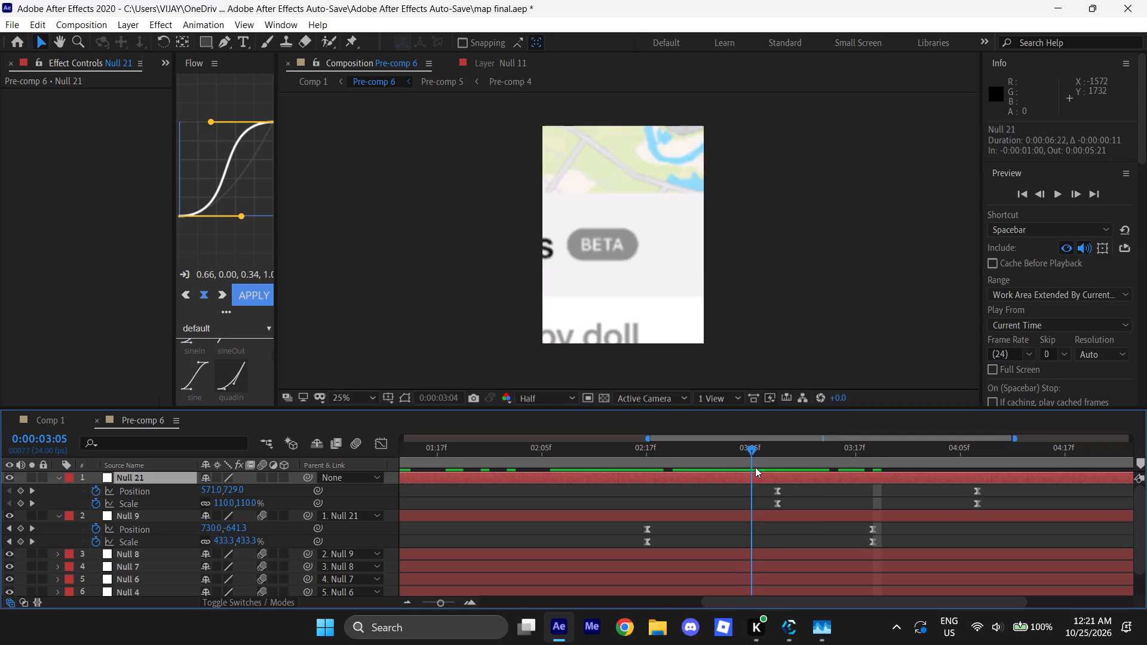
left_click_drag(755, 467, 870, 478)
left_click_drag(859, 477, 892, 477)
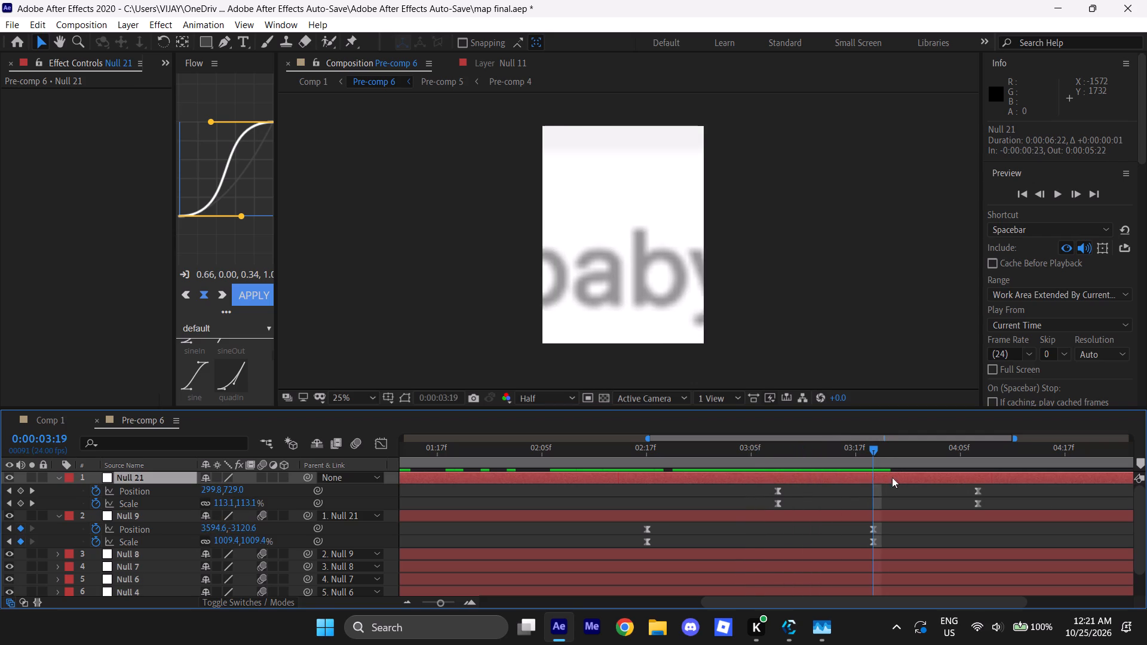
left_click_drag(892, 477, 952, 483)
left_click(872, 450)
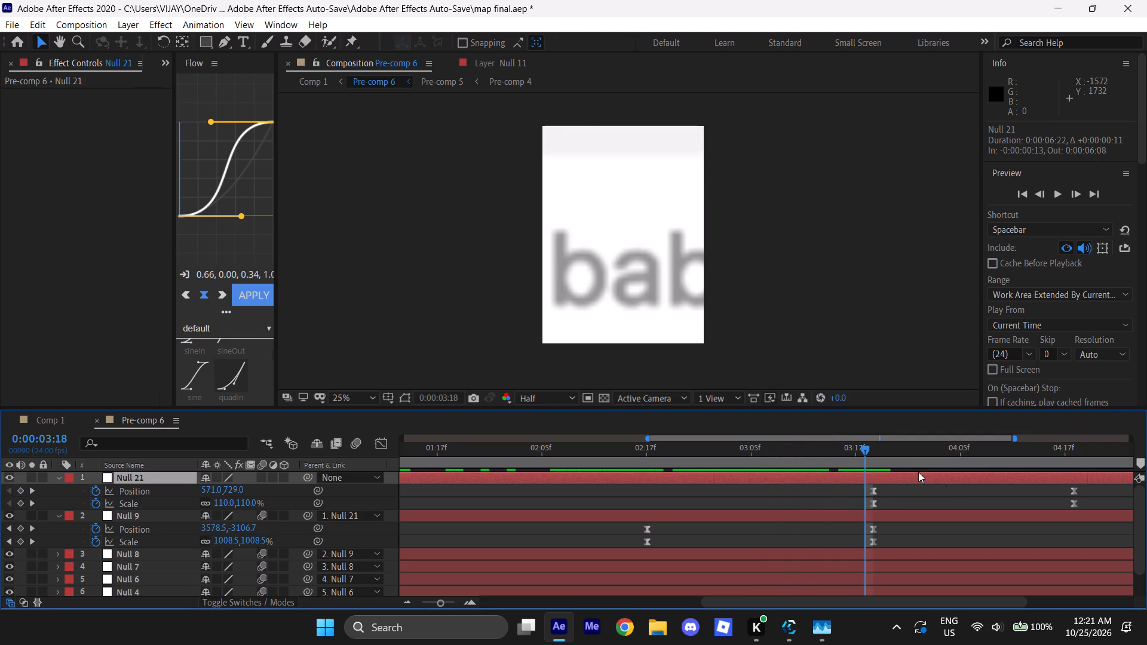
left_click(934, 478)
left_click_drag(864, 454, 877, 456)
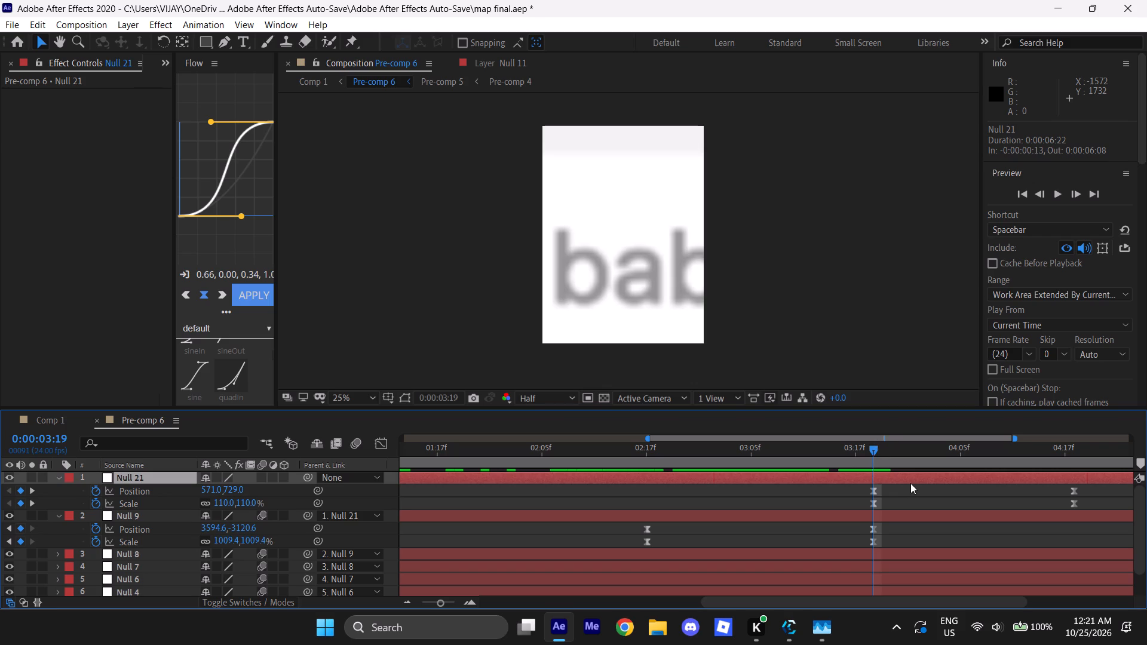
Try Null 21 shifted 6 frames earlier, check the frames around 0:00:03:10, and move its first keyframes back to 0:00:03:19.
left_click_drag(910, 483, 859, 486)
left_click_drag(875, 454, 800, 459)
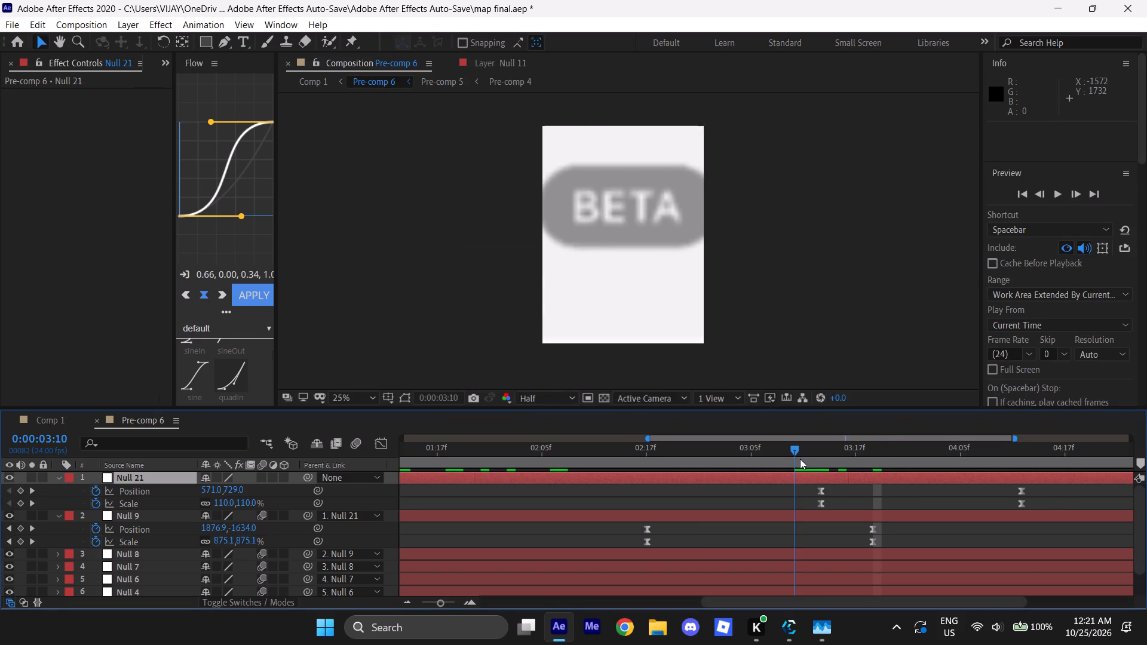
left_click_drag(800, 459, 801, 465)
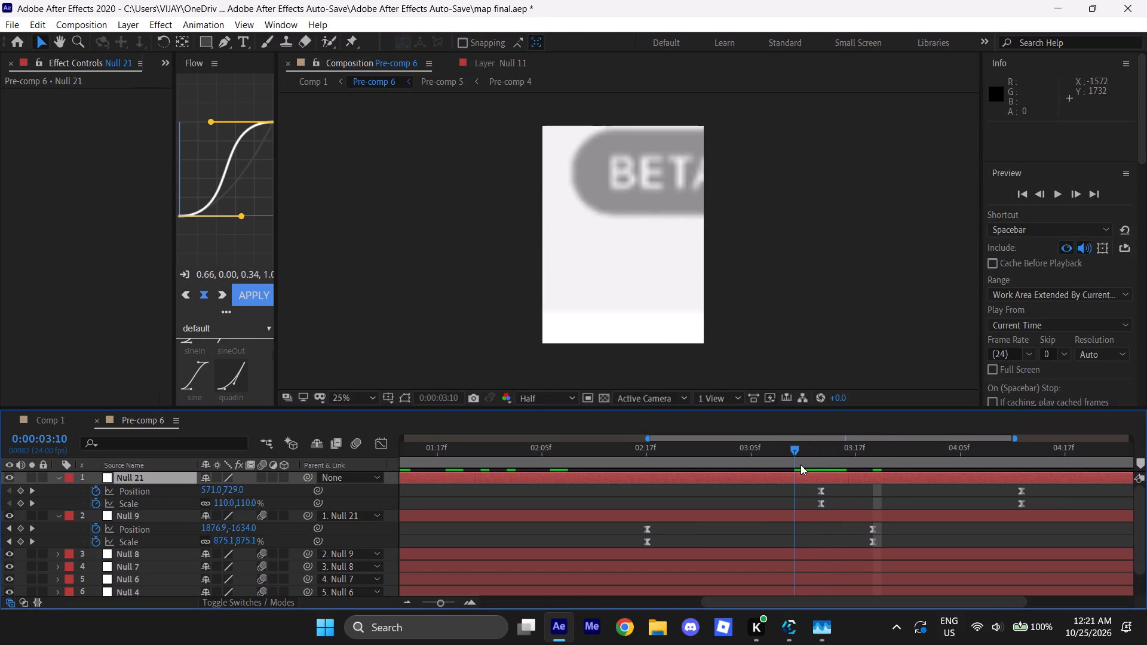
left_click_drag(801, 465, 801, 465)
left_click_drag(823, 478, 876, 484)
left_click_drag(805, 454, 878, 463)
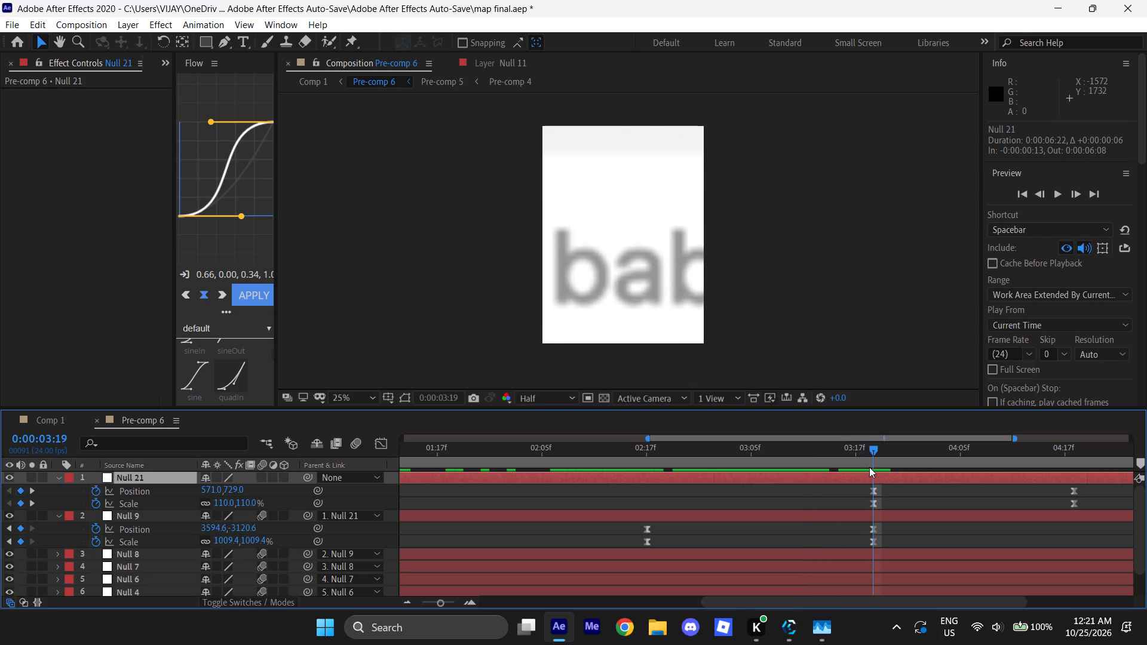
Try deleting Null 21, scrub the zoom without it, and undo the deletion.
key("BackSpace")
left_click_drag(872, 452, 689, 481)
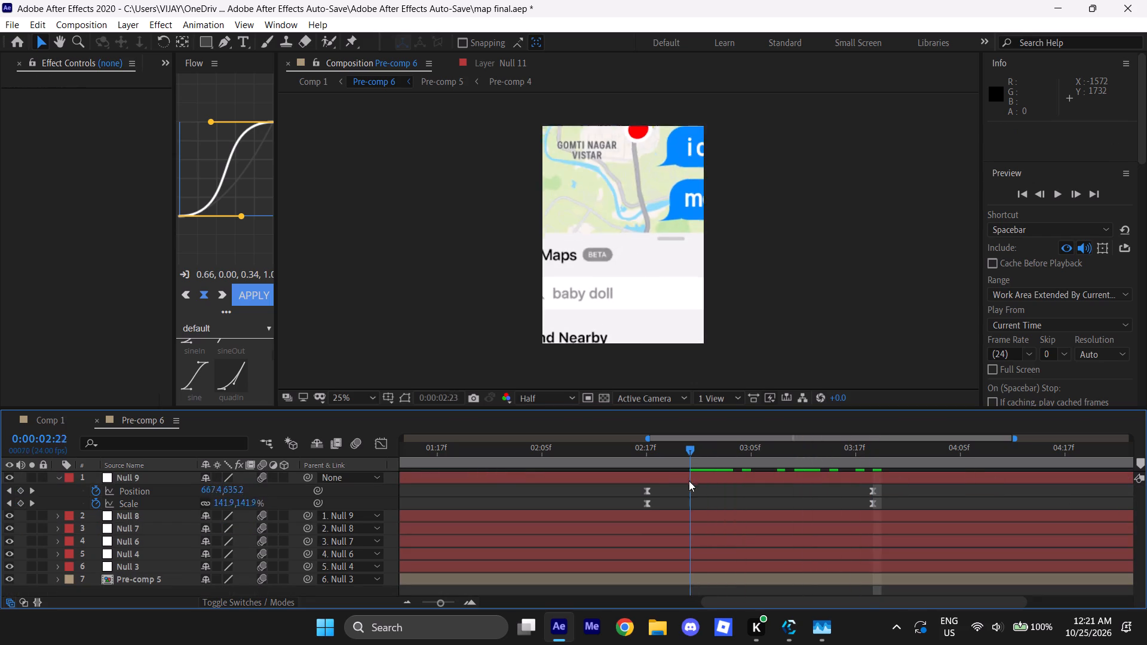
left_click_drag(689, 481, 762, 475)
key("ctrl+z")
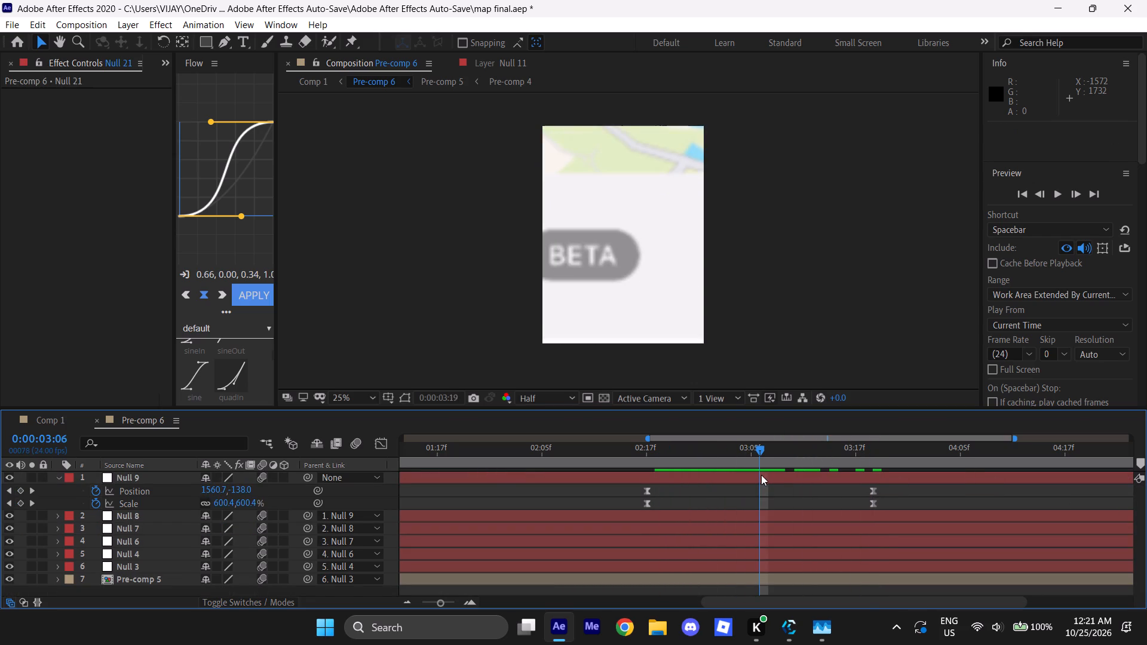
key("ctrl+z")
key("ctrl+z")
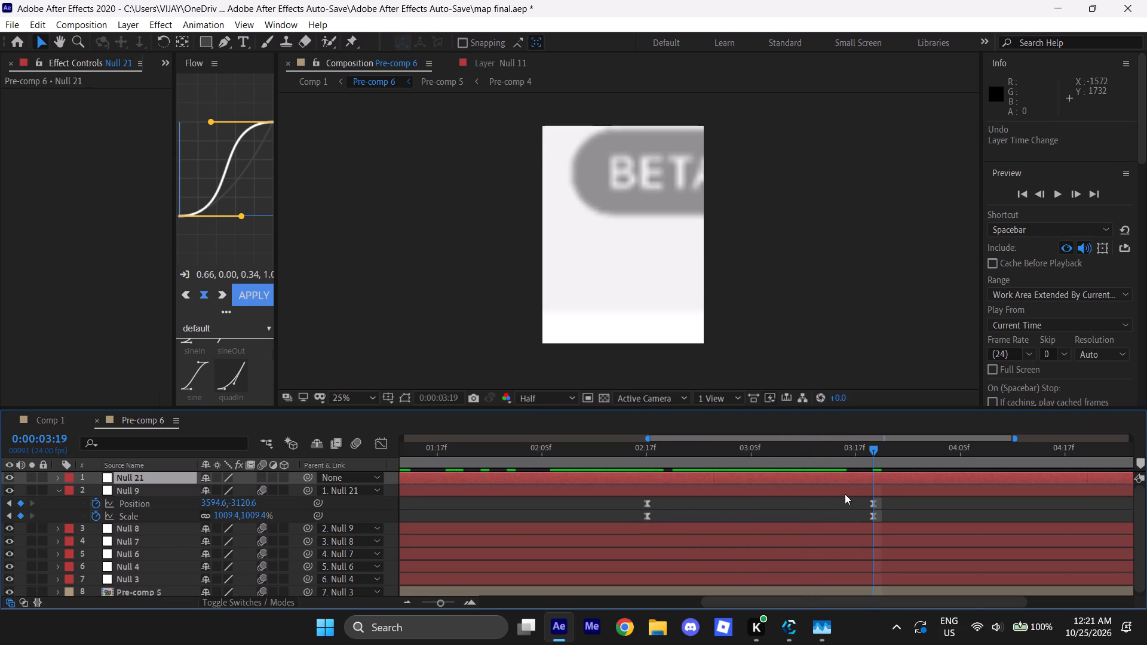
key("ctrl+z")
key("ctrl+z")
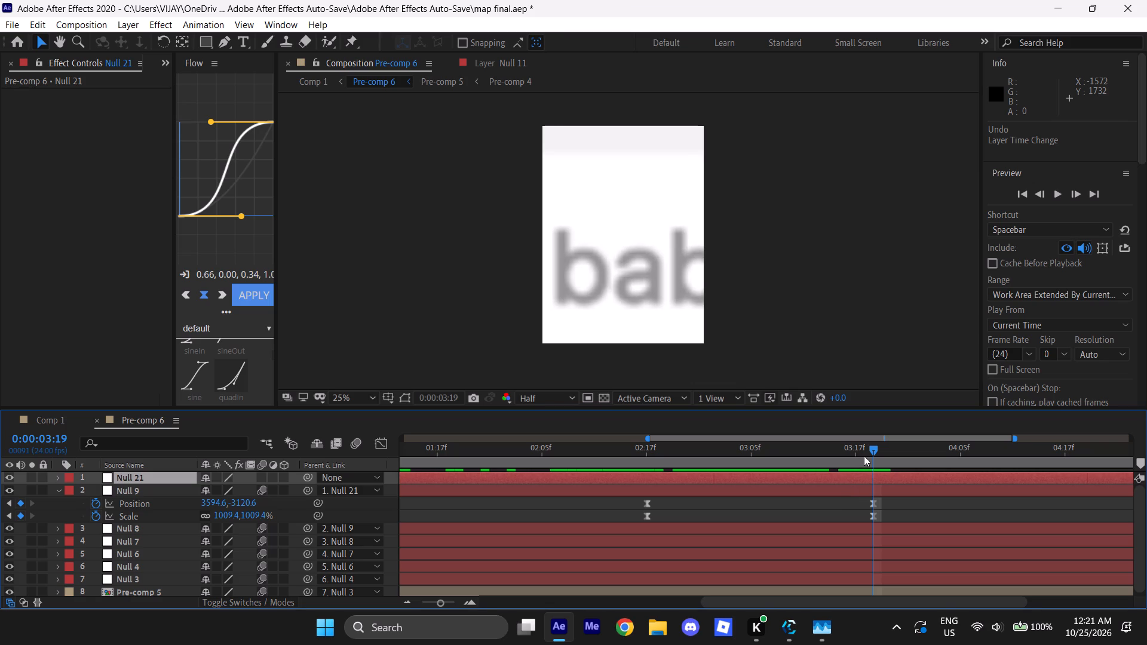
Reveal the keyframes of Null 21 and Null 8, and examine the zoom motion between 0:00:02:21 and 0:00:03:19.
left_click_drag(869, 452, 769, 454)
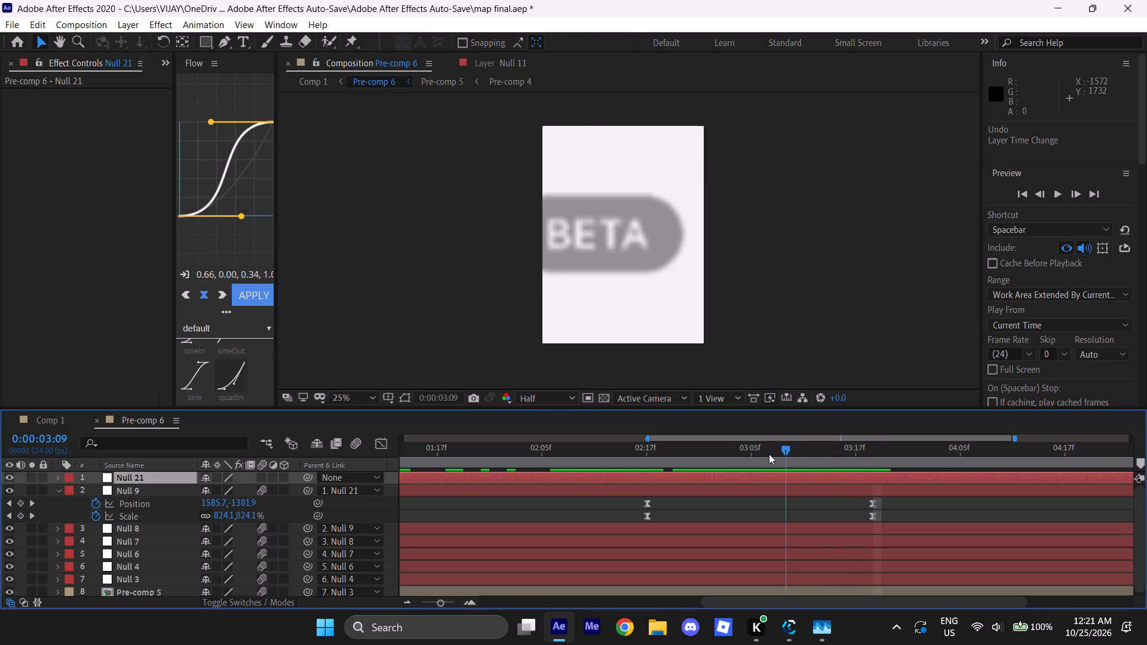
left_click_drag(769, 454, 722, 441)
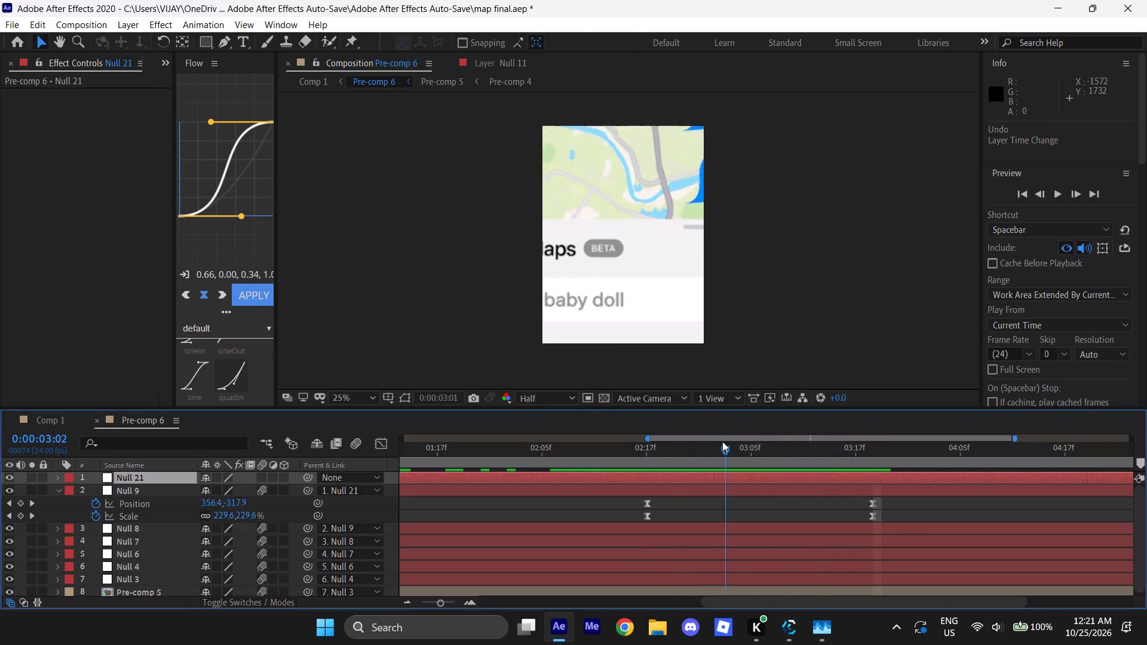
left_click_drag(722, 441, 772, 438)
key("u")
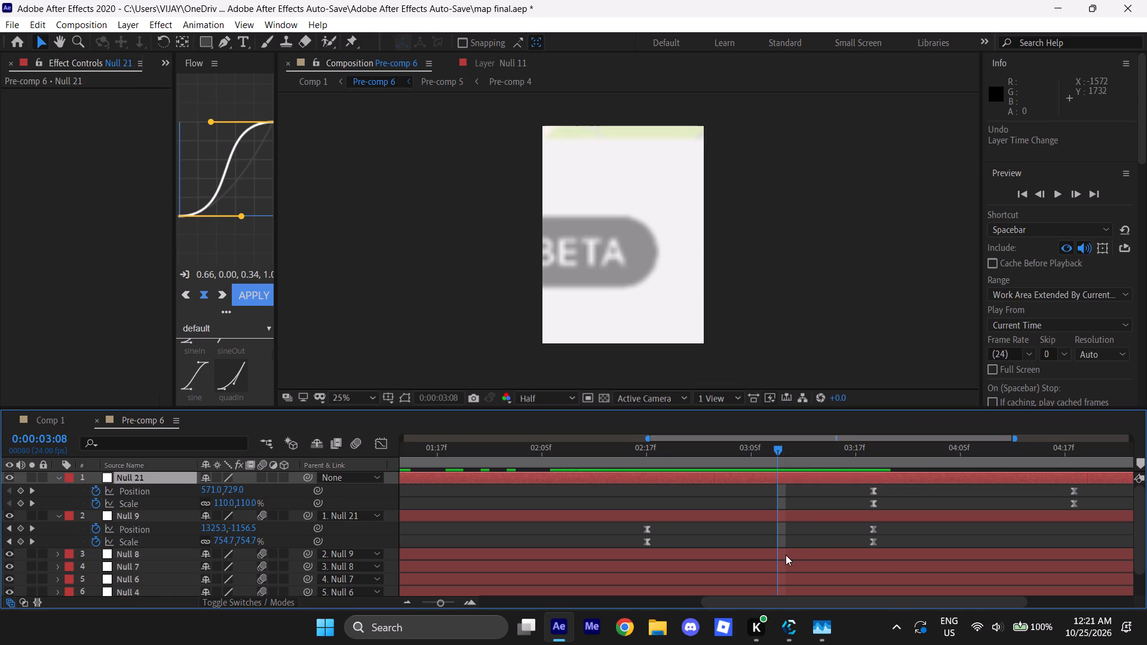
left_click(786, 555)
key("u")
scroll(786, 553, "down", 1)
scroll(786, 552, "up", 1)
left_click(797, 511)
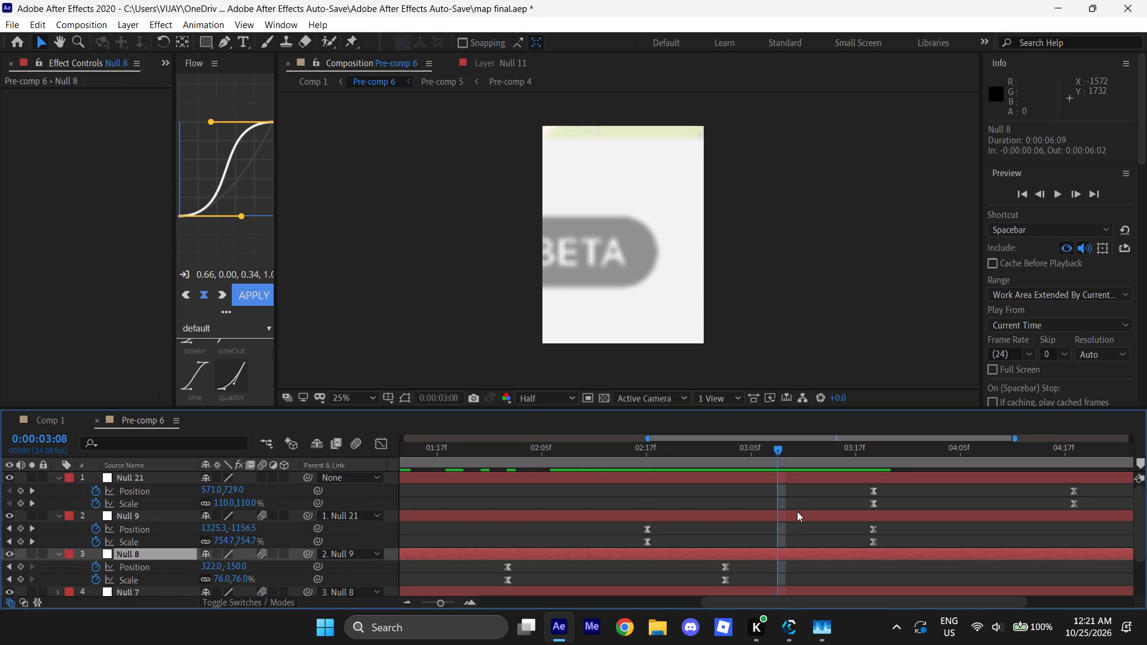
left_click_drag(779, 453, 693, 459)
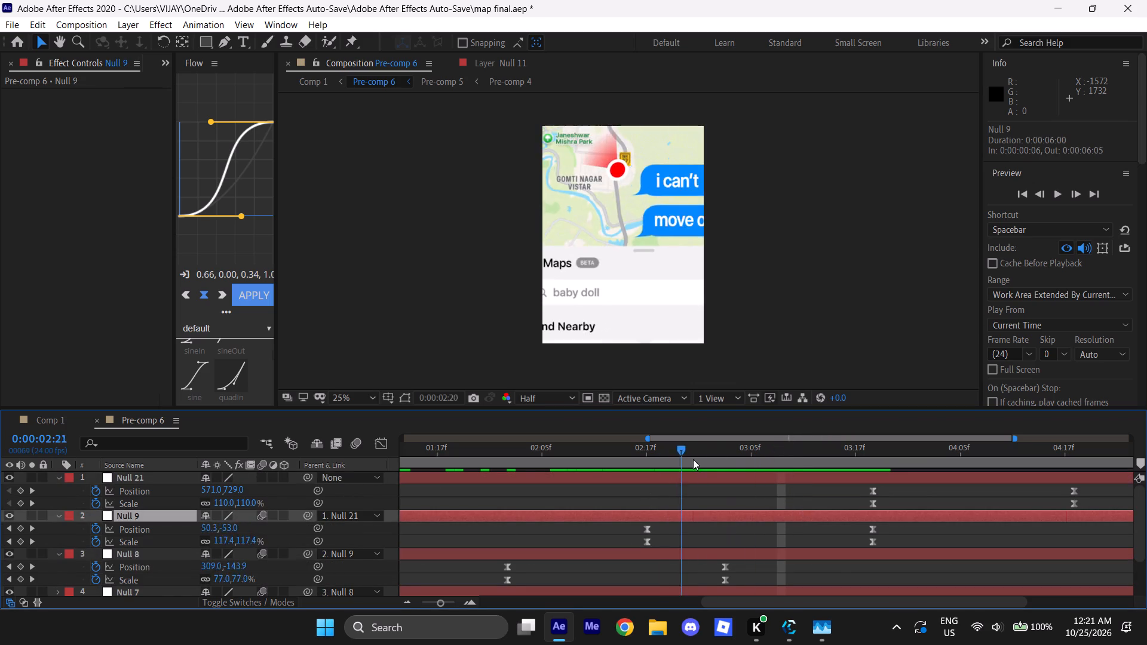
left_click_drag(693, 459, 809, 459)
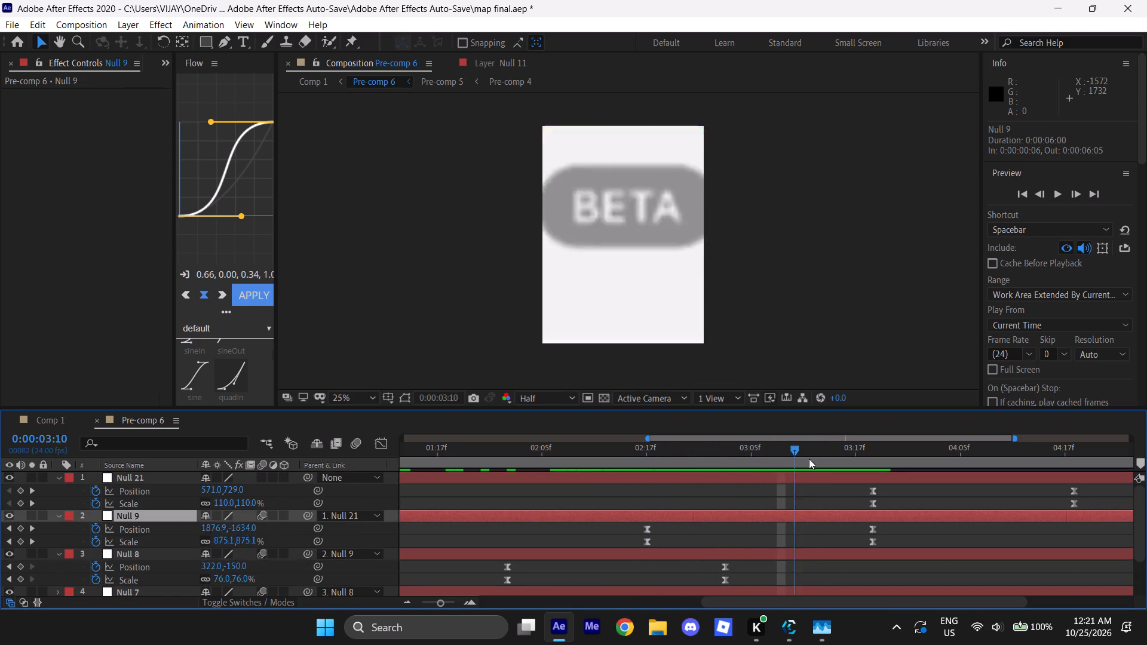
left_click_drag(809, 459, 876, 459)
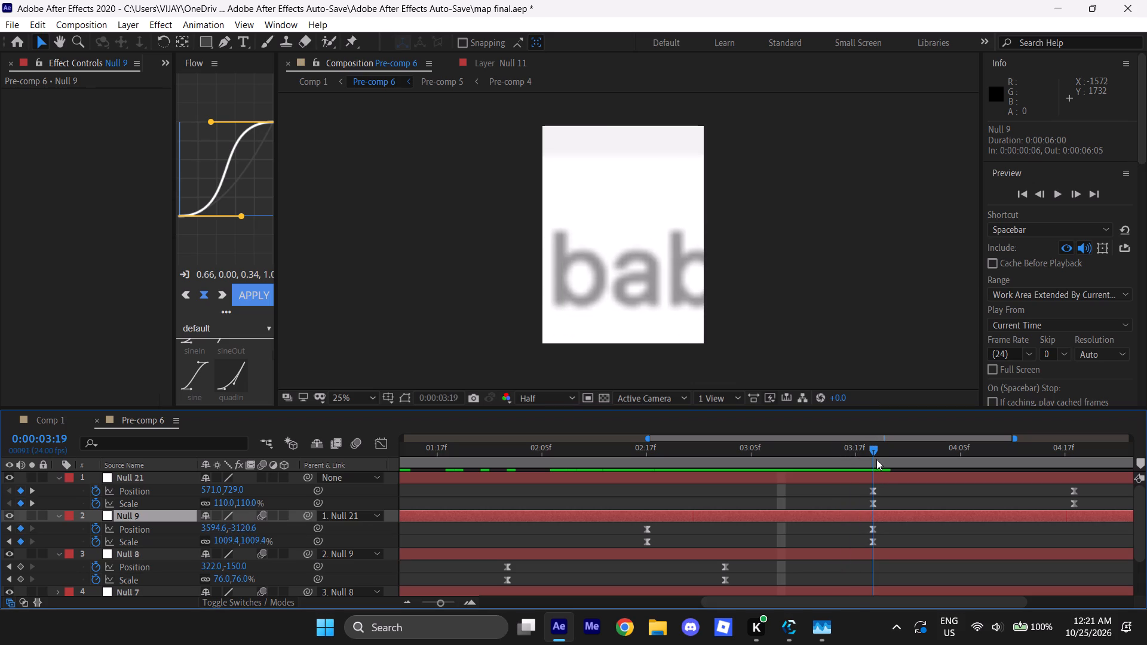
left_click_drag(876, 459, 878, 459)
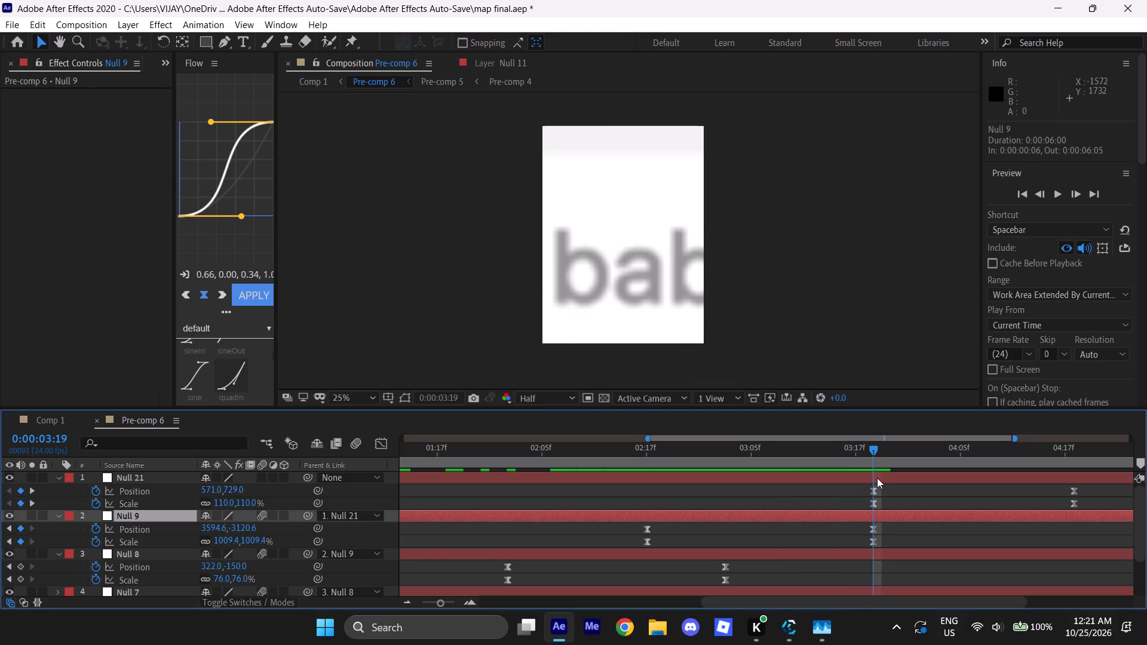
Delete the Null 21 layer from Pre-comp 6 with the current time at 0:00:03:19.
left_click(712, 474)
key("BackSpace")
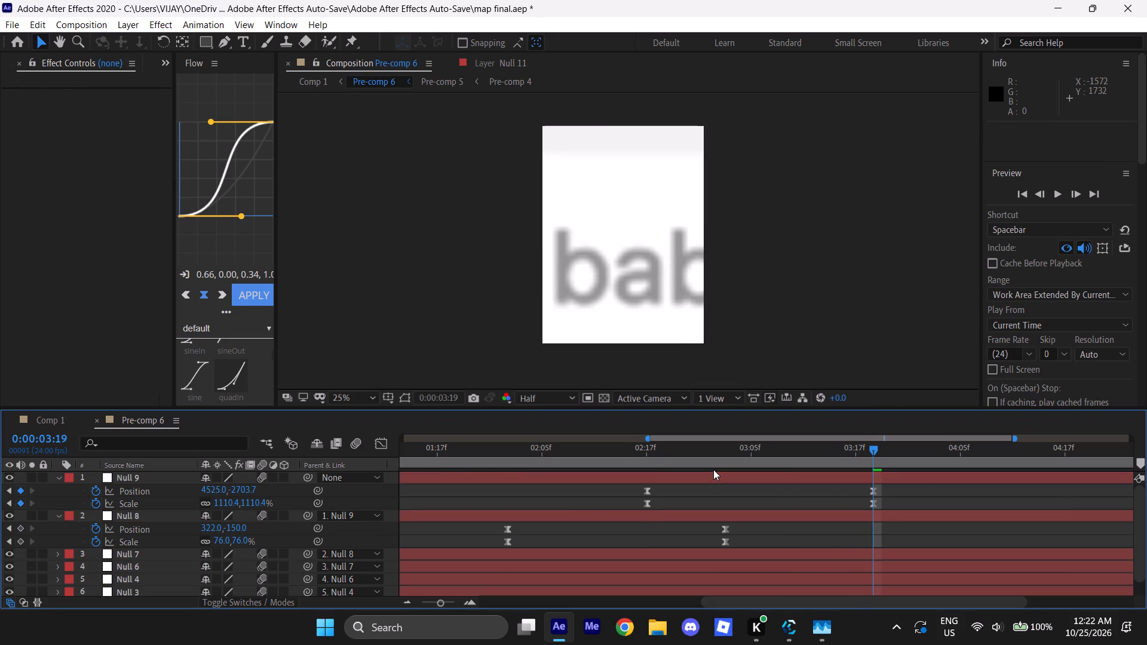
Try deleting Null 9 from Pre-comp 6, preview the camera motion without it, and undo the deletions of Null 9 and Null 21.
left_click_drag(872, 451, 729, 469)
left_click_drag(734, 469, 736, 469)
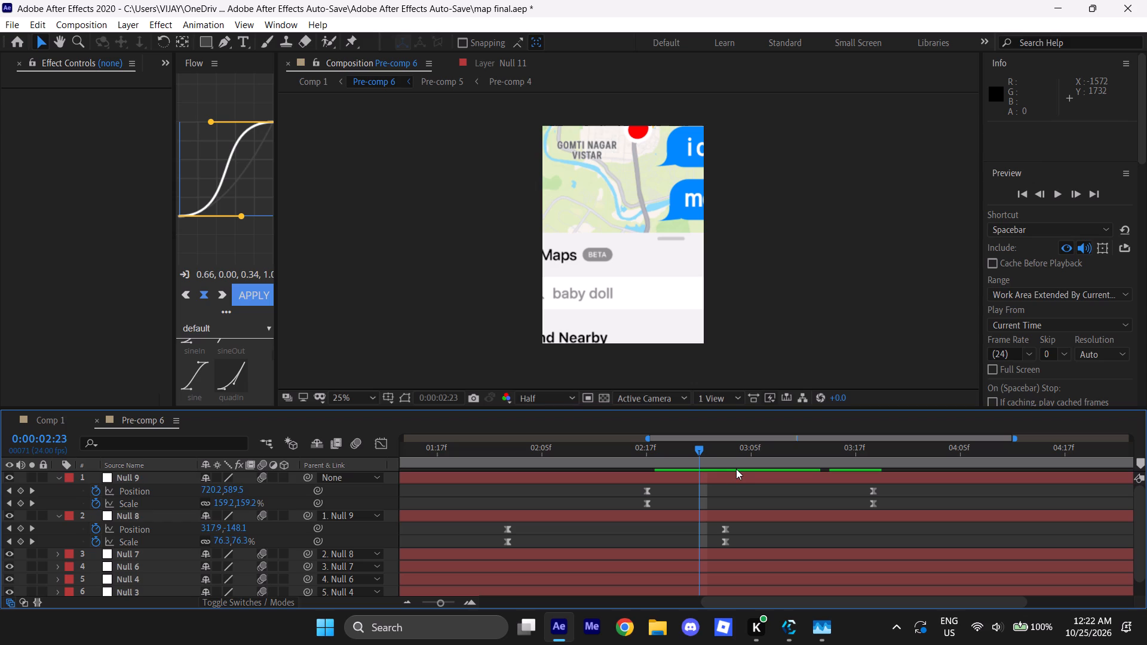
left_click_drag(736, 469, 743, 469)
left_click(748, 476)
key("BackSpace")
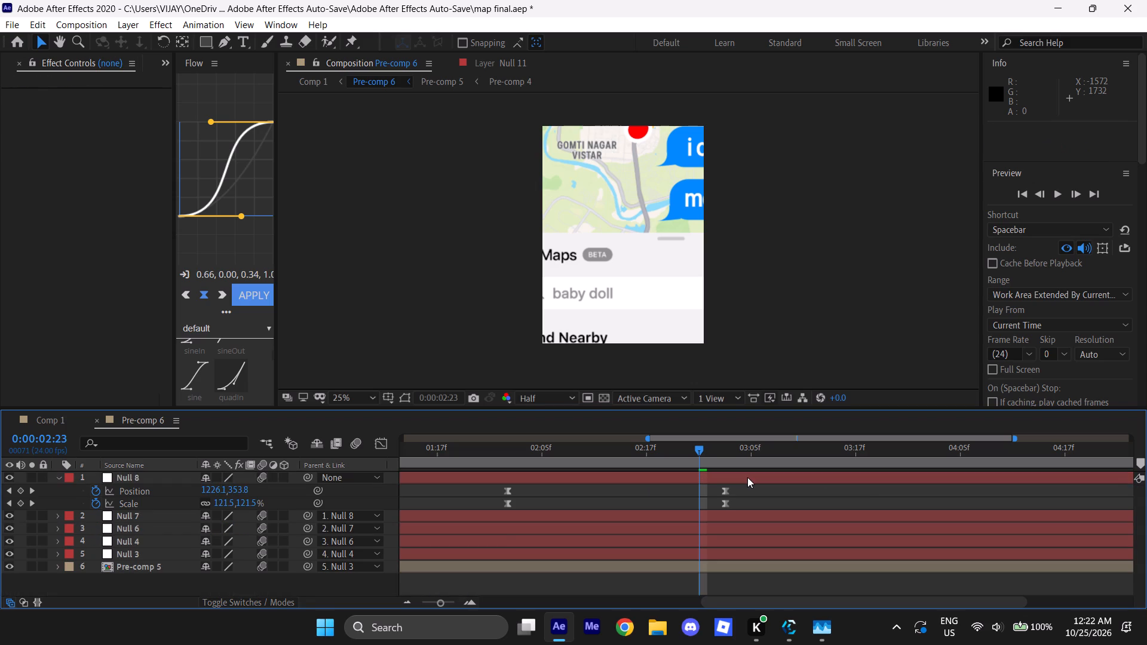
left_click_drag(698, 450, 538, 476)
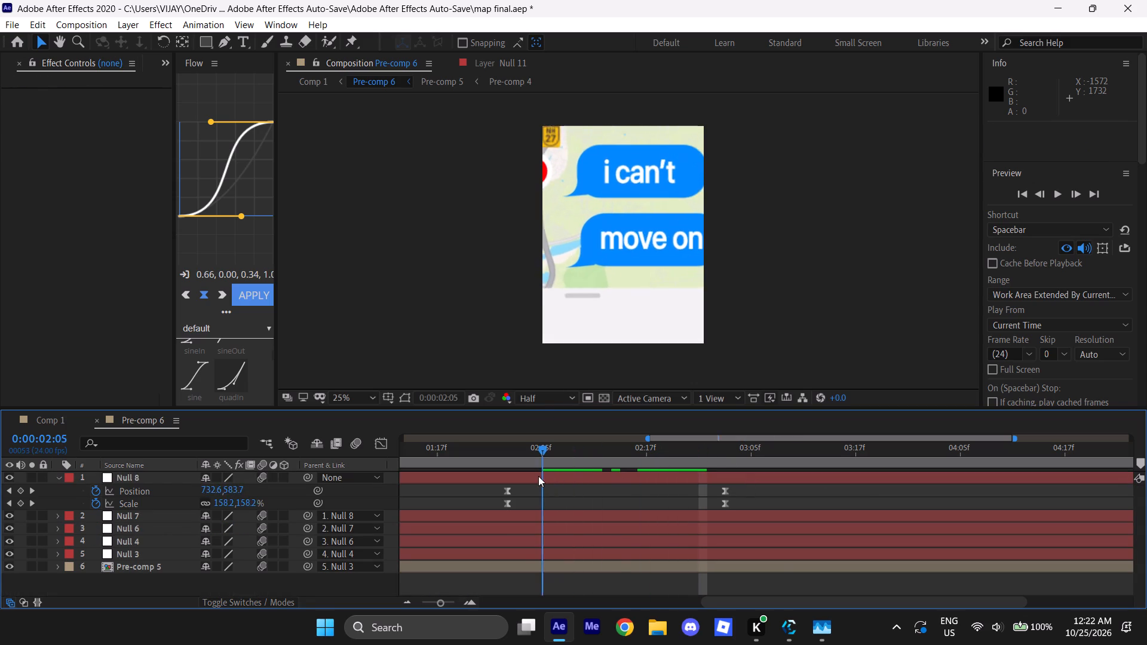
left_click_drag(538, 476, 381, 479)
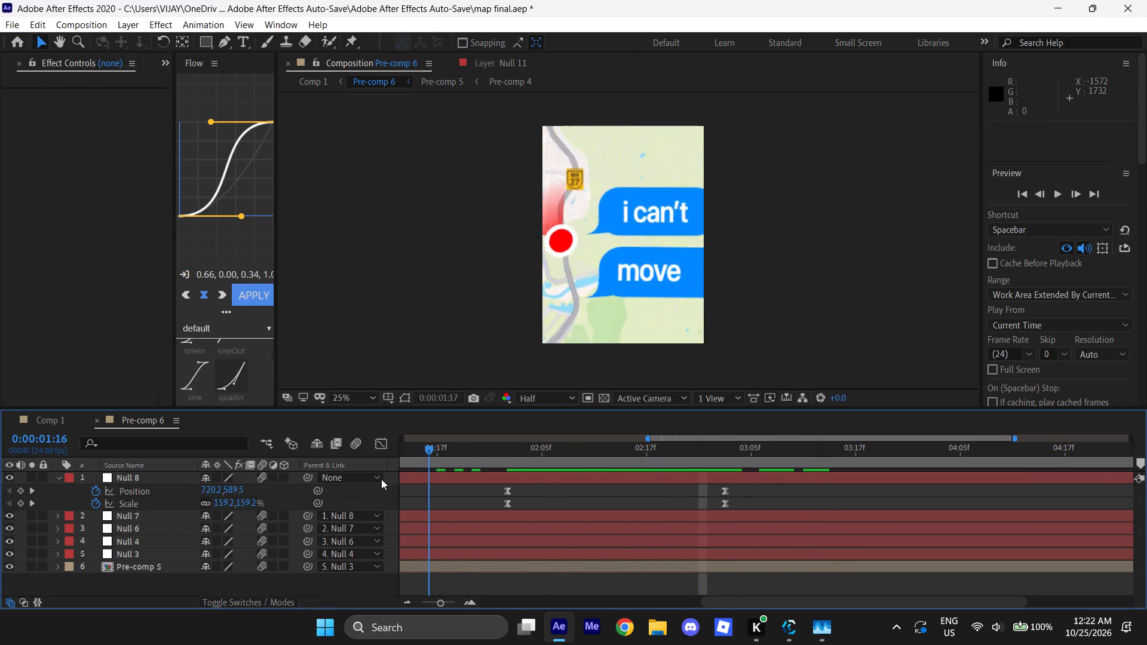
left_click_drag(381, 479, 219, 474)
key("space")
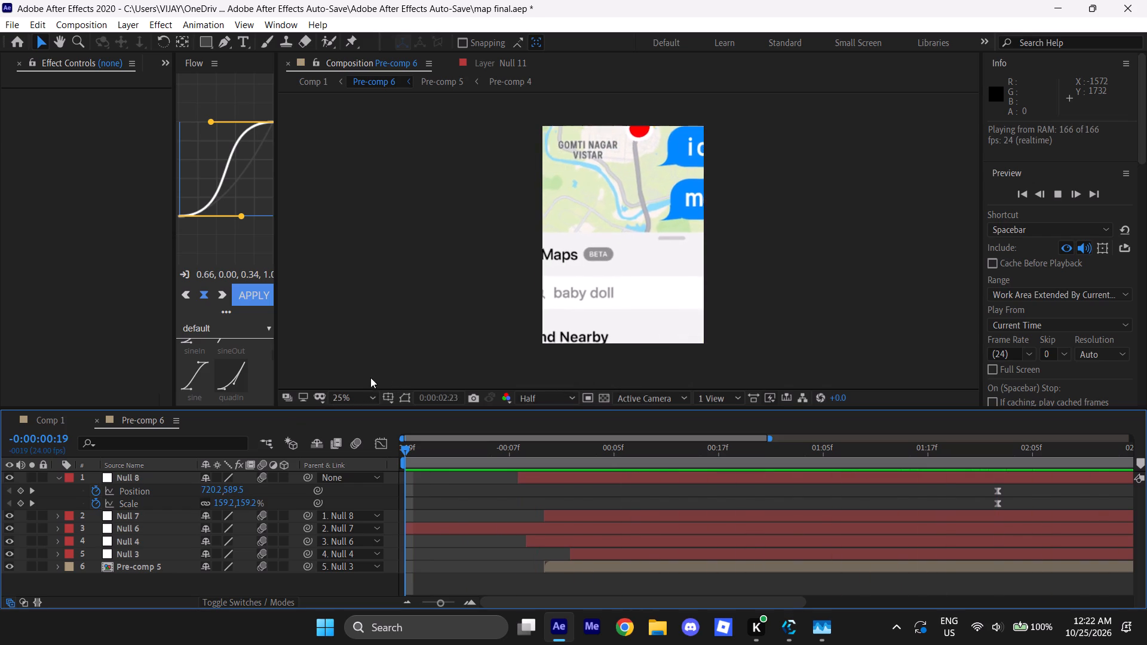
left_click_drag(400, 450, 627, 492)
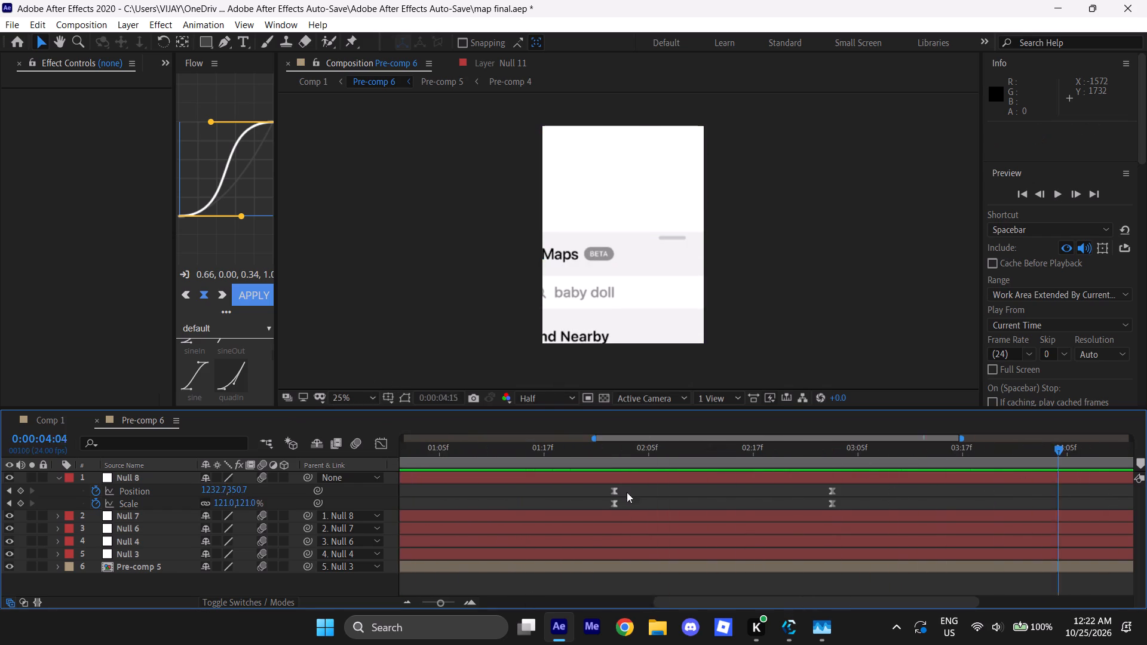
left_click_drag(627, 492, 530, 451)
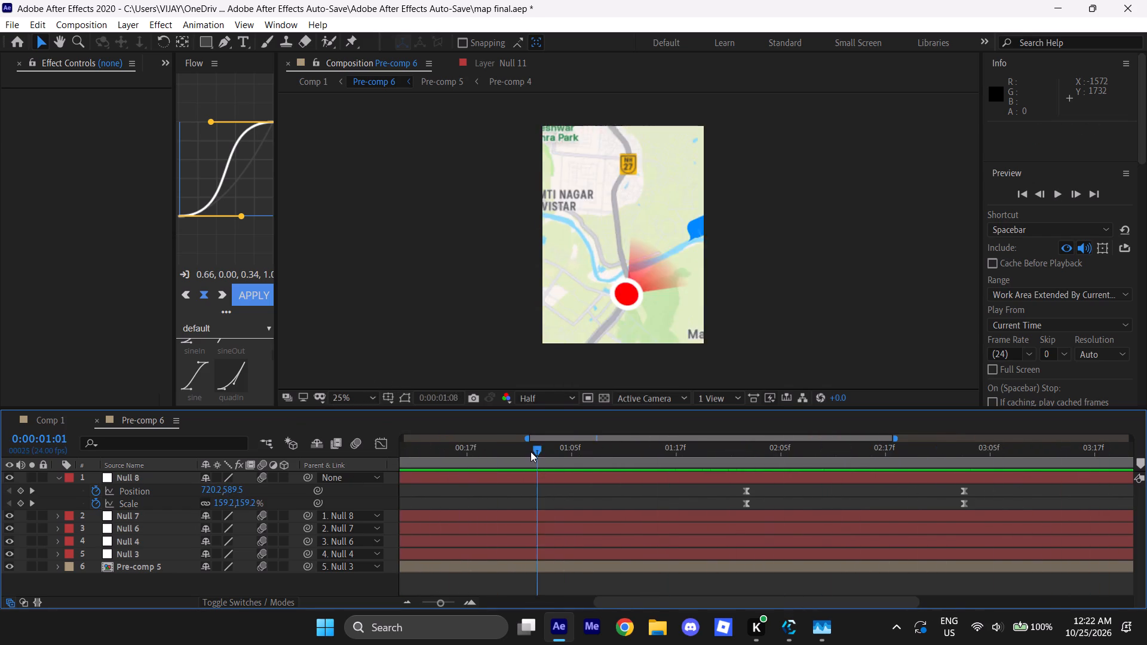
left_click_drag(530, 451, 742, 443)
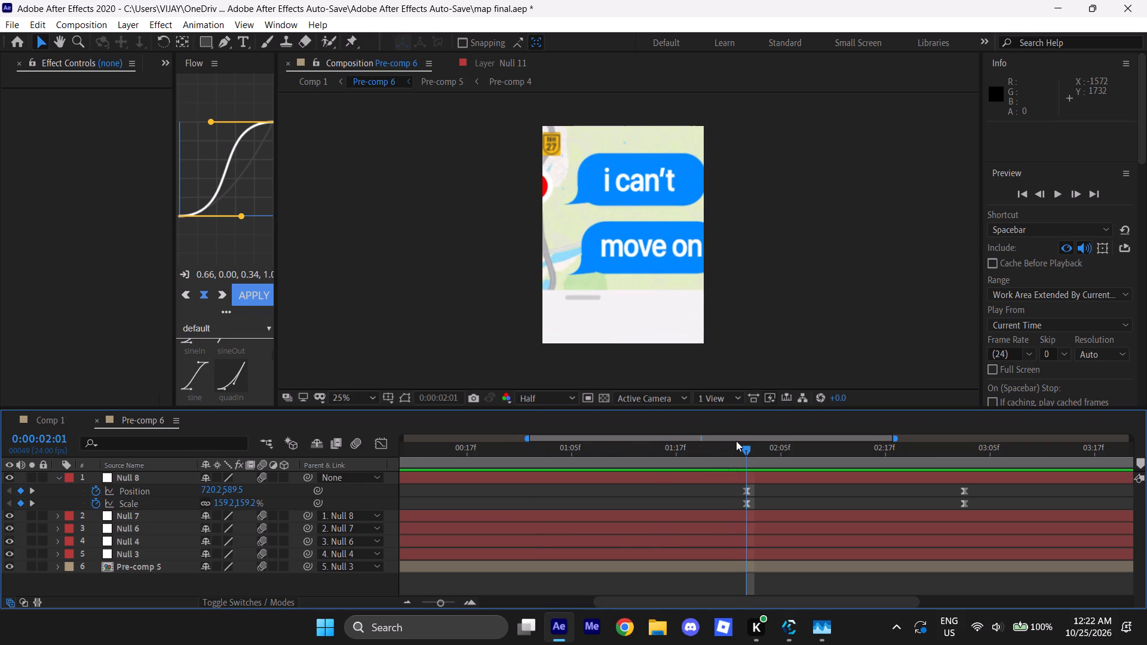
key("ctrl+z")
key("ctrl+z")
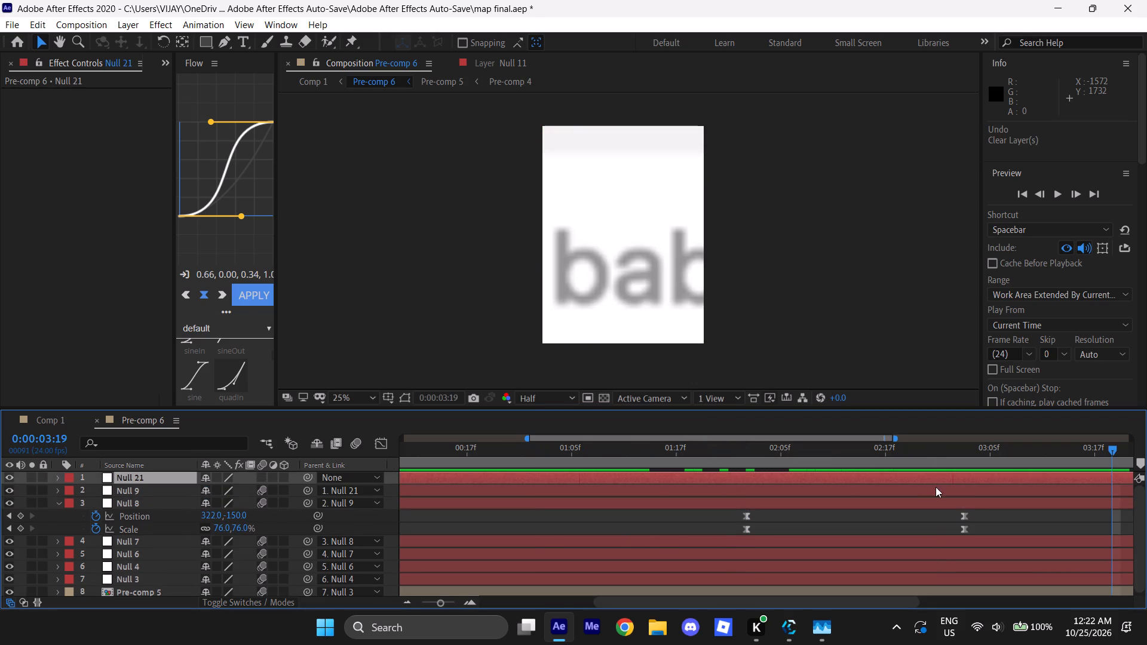
Compare the motion with Null 21 in place, delete Null 21 and Null 9 from Pre-comp 6, and check Null 8's move.
left_click_drag(1110, 446, 642, 466)
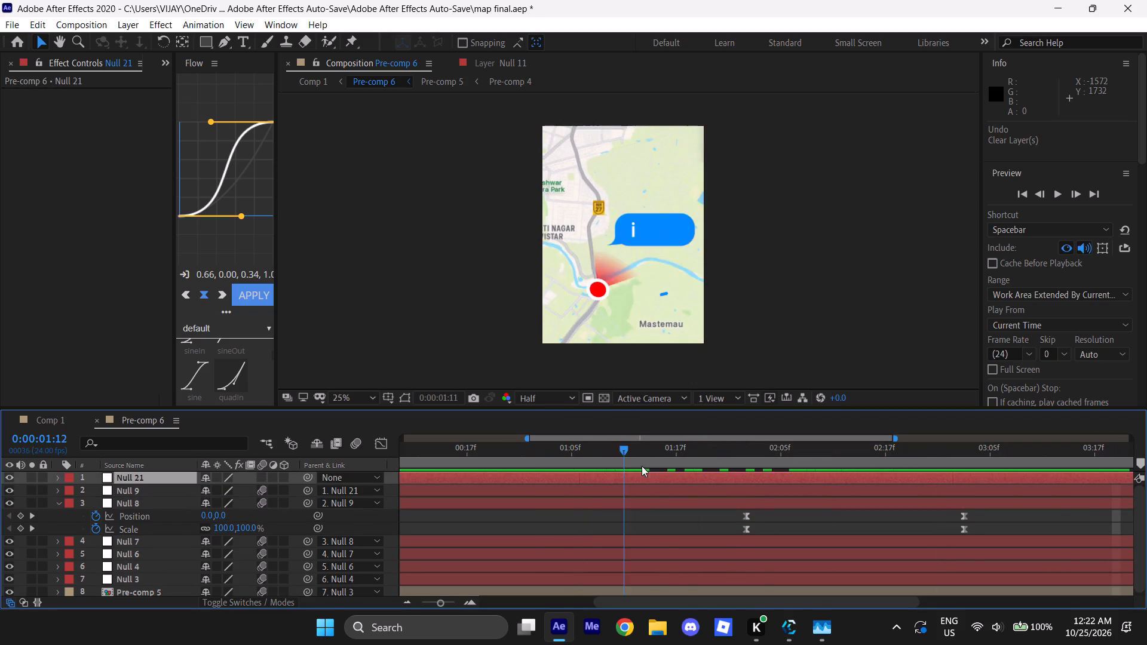
left_click_drag(642, 466, 999, 436)
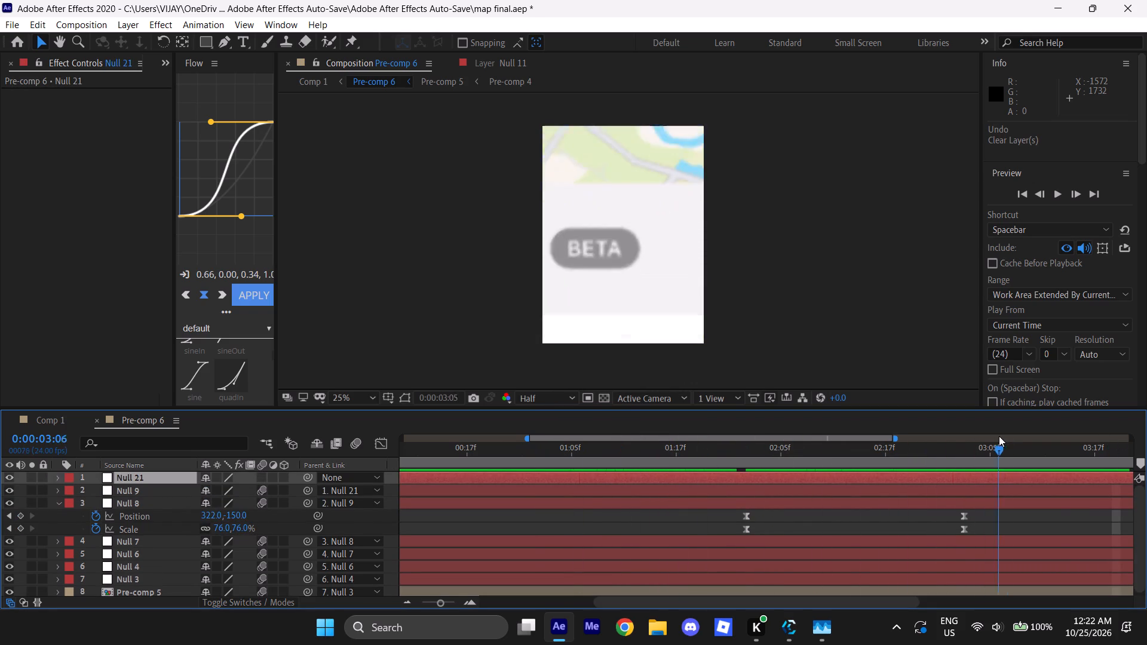
left_click_drag(999, 436, 590, 455)
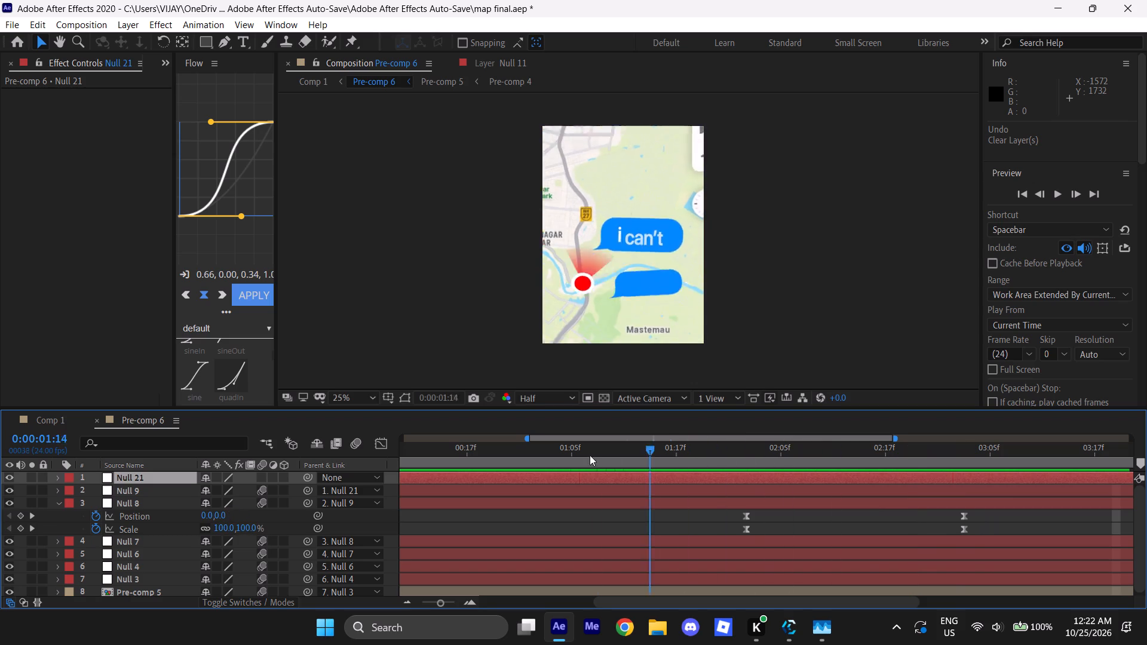
left_click_drag(590, 455, 654, 451)
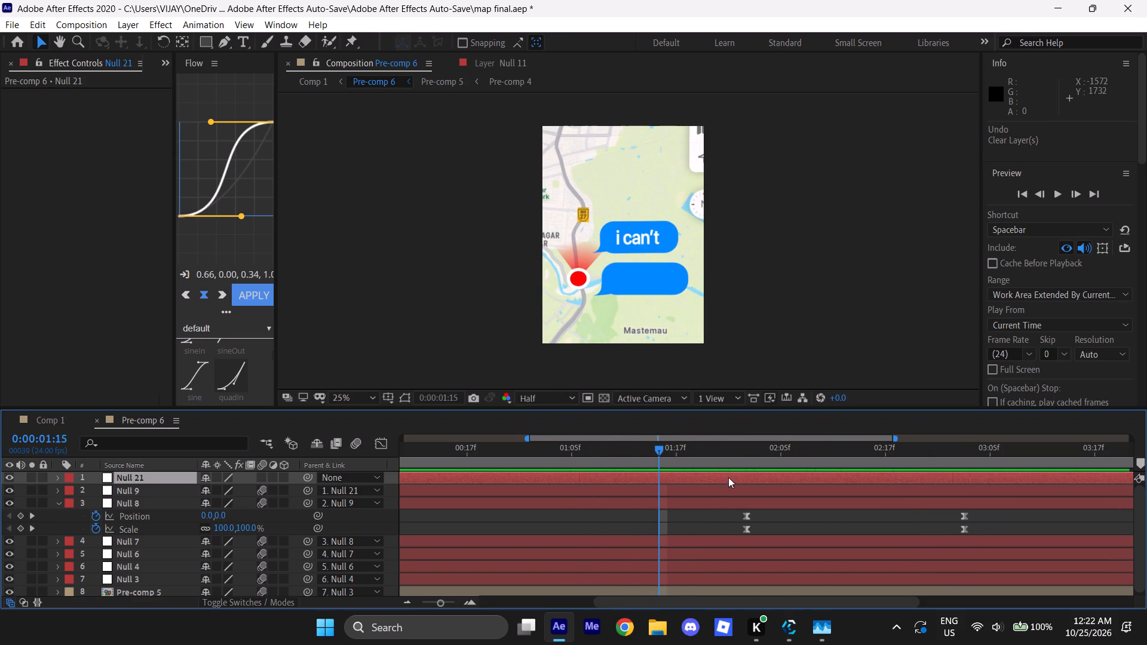
left_click(728, 477)
key("BackSpace")
left_click(726, 475)
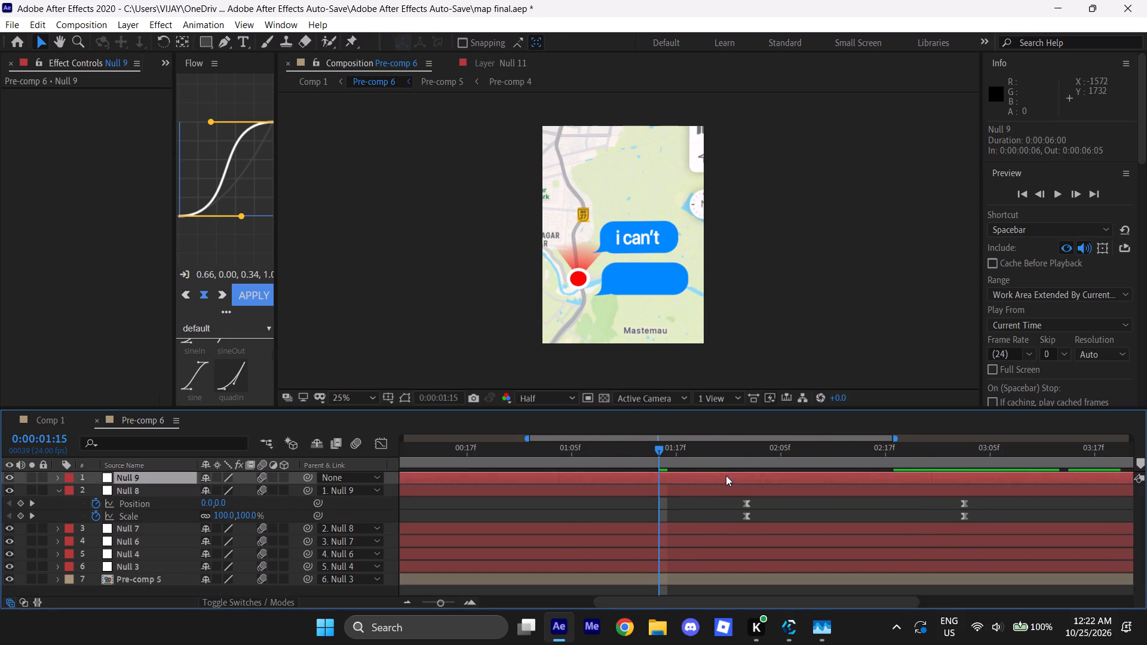
key("BackSpace")
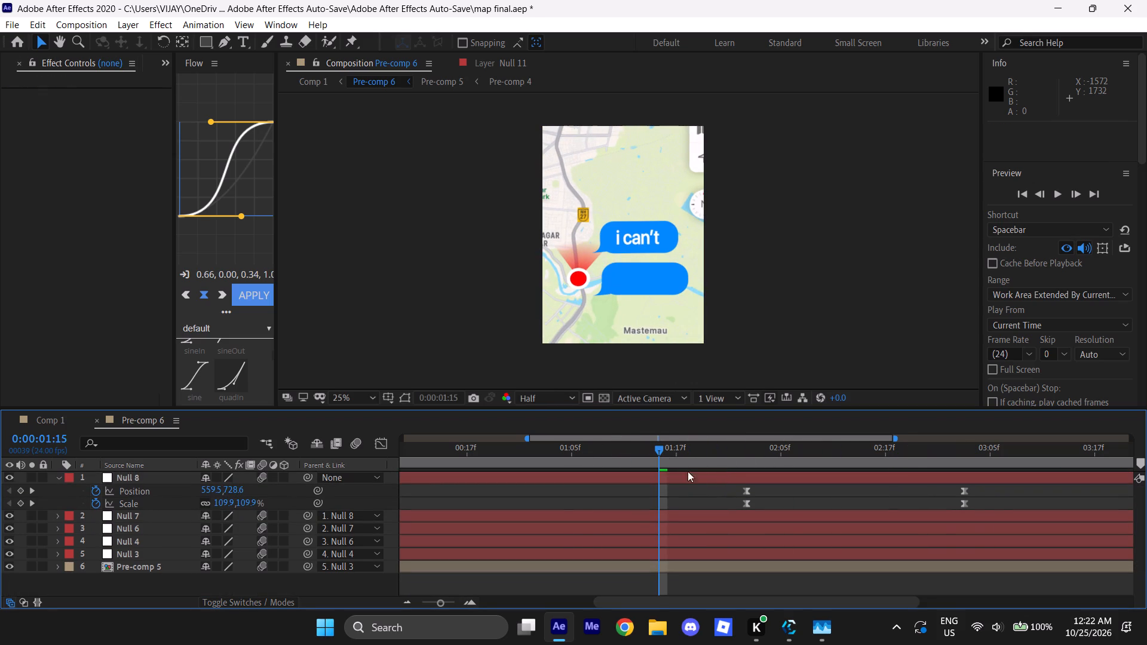
left_click_drag(660, 451, 878, 440)
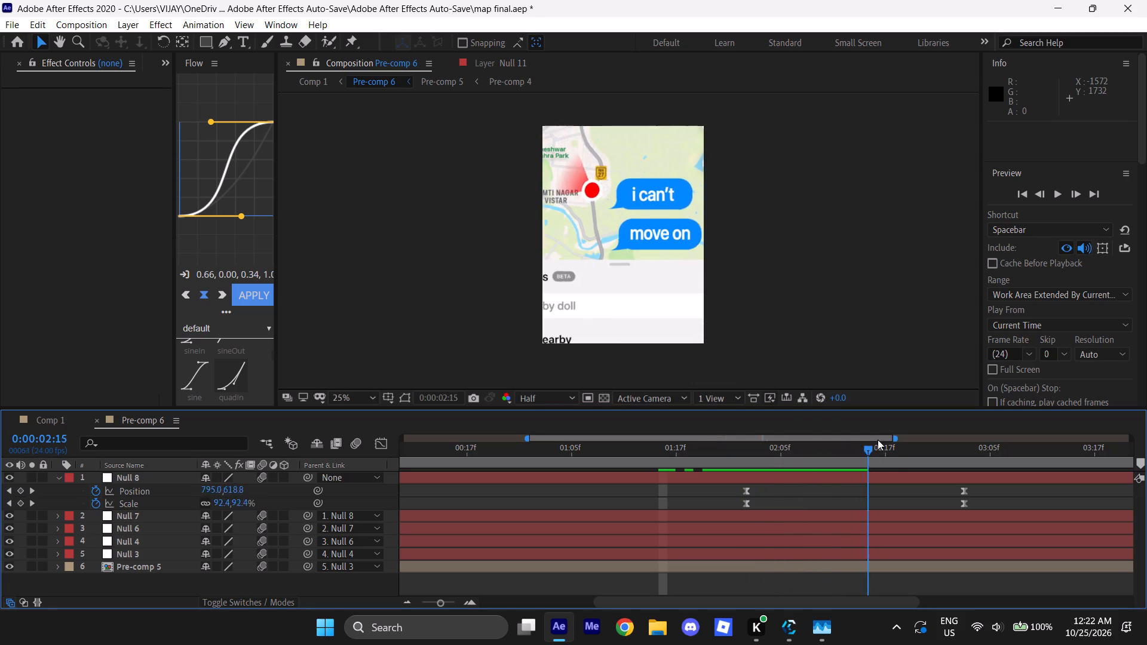
left_click_drag(878, 440, 892, 451)
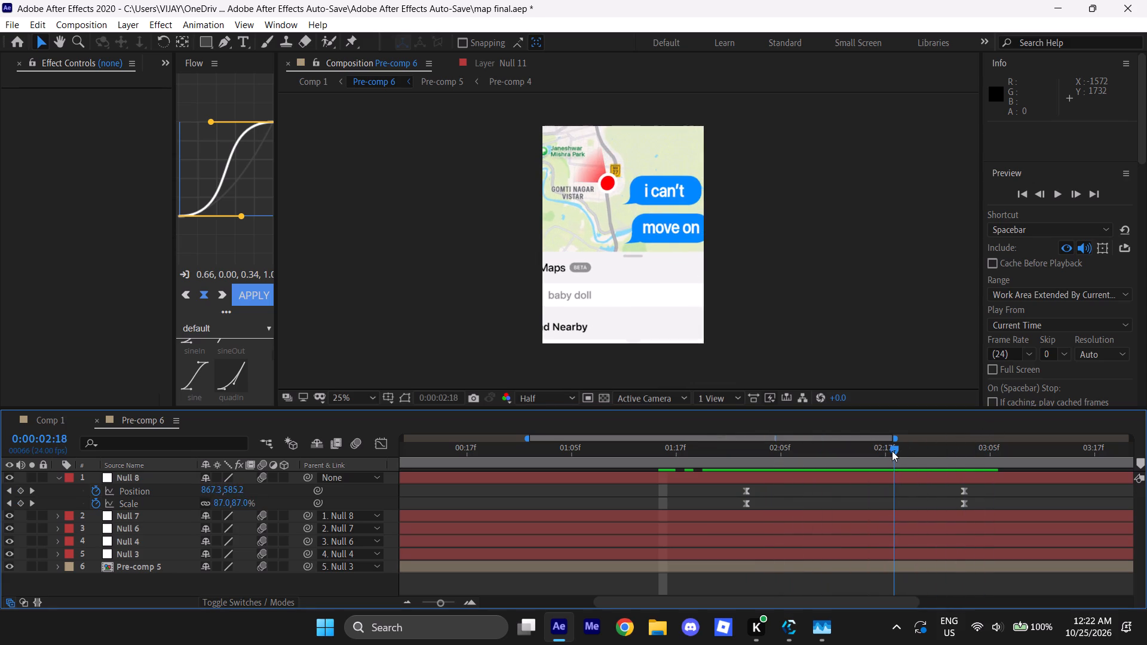
left_click_drag(892, 451, 835, 467)
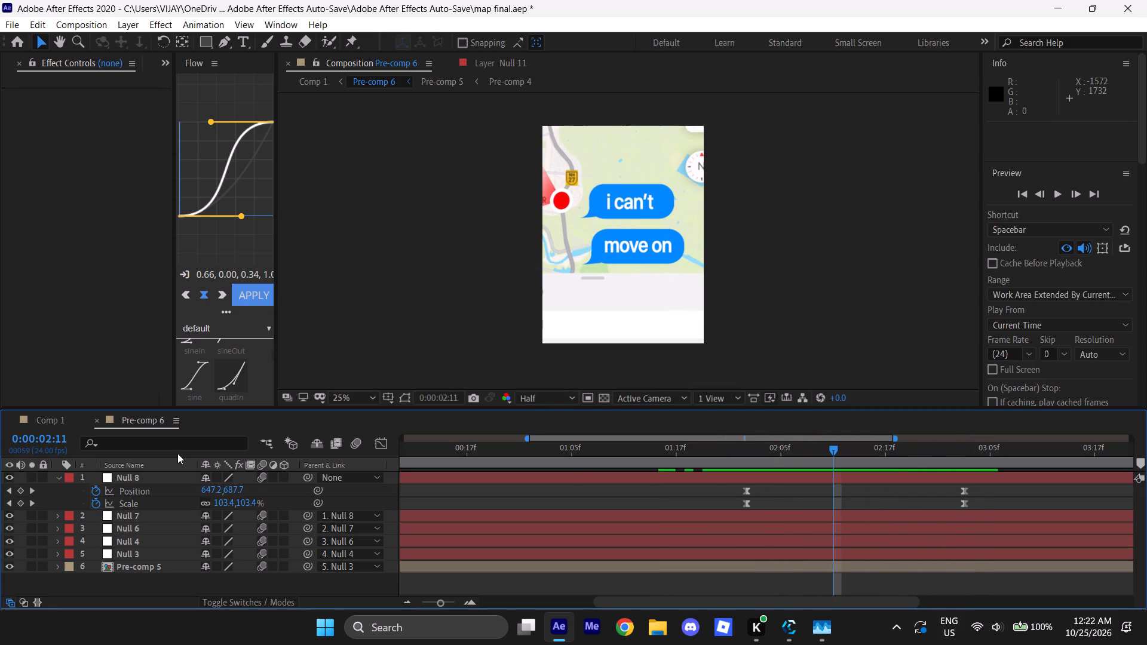
Locate the start of the baby doll layers in Comp 1 at 0:00:03:19 and add a composition marker there in Pre-comp 6.
left_click(47, 424)
key("space")
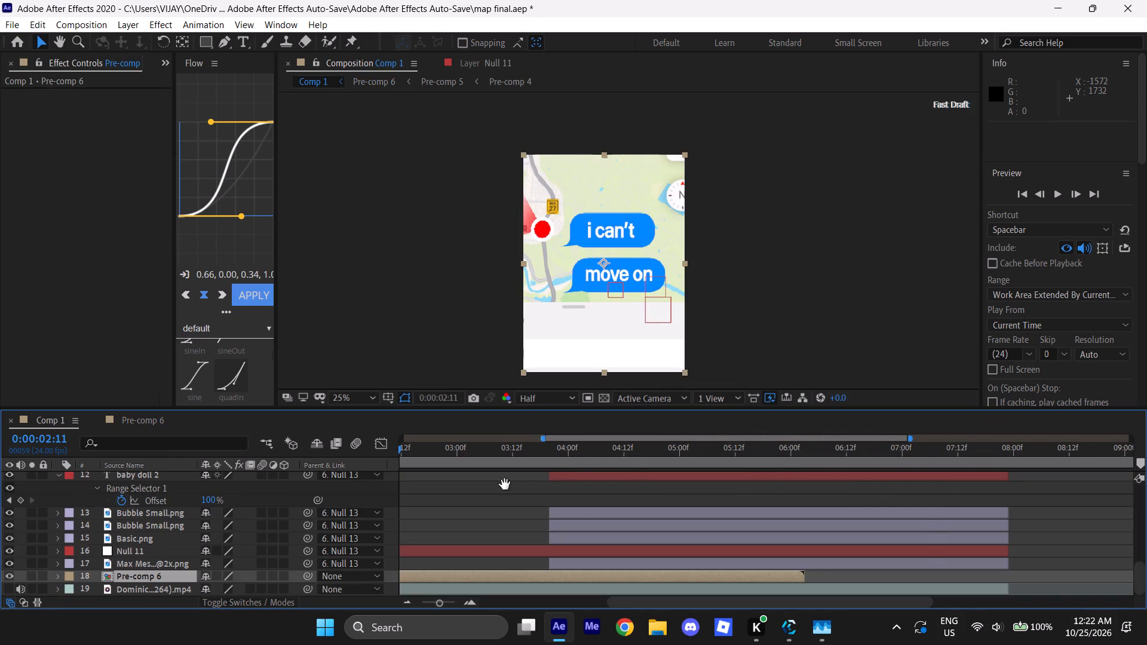
key("space")
left_click_drag(674, 461, 768, 457)
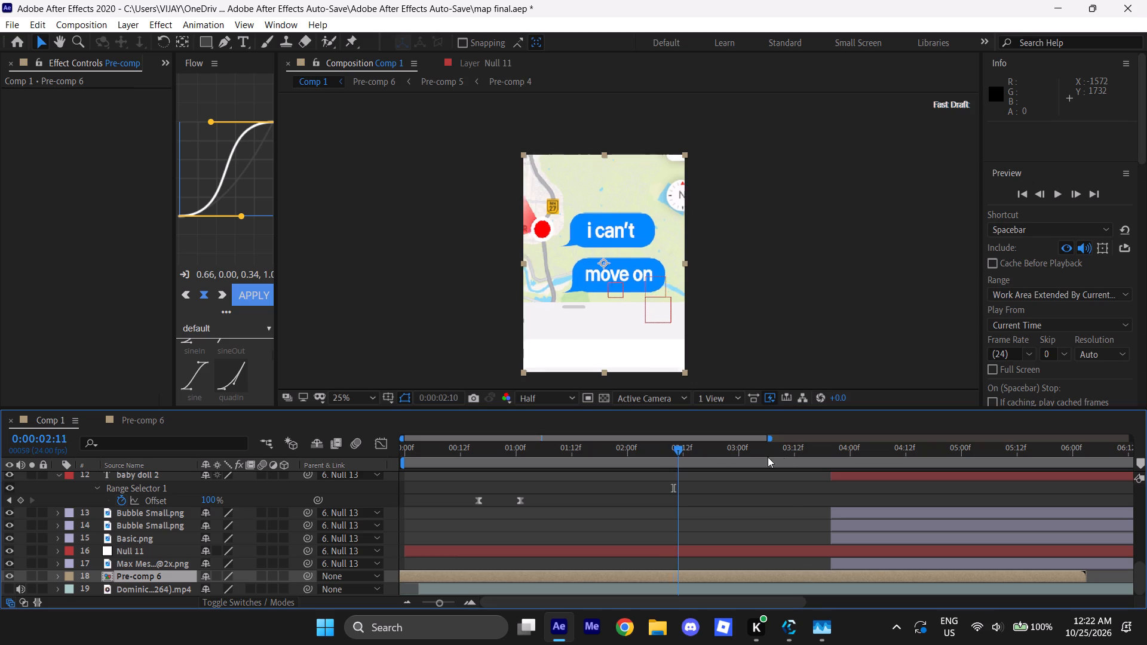
left_click_drag(768, 457, 827, 457)
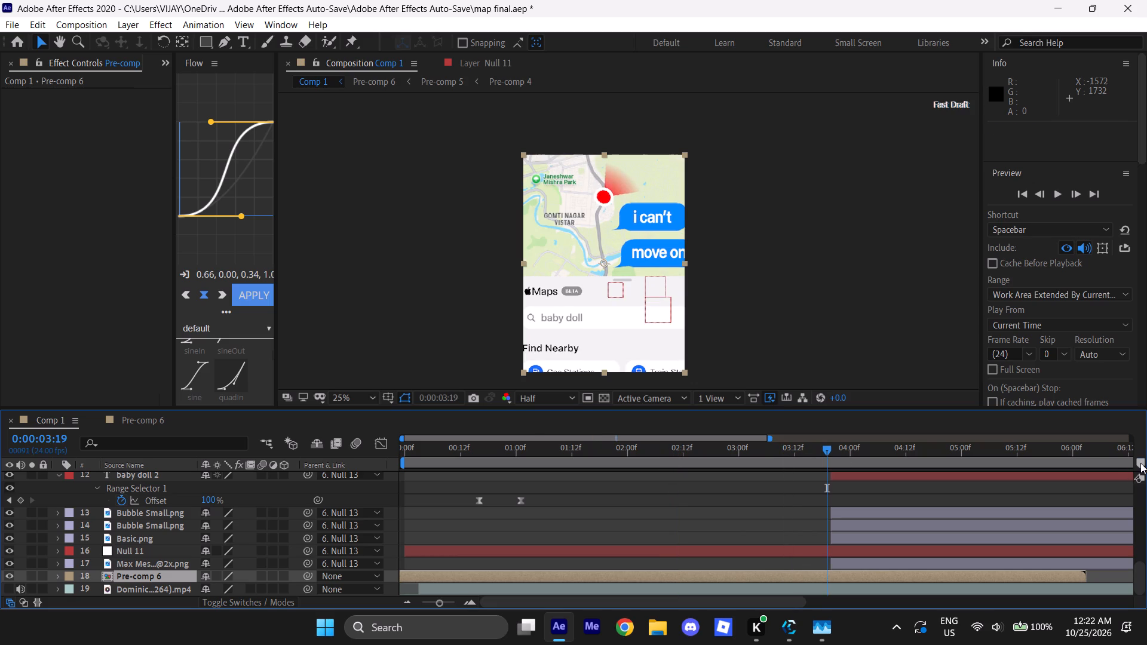
left_click(1140, 463)
left_click(140, 426)
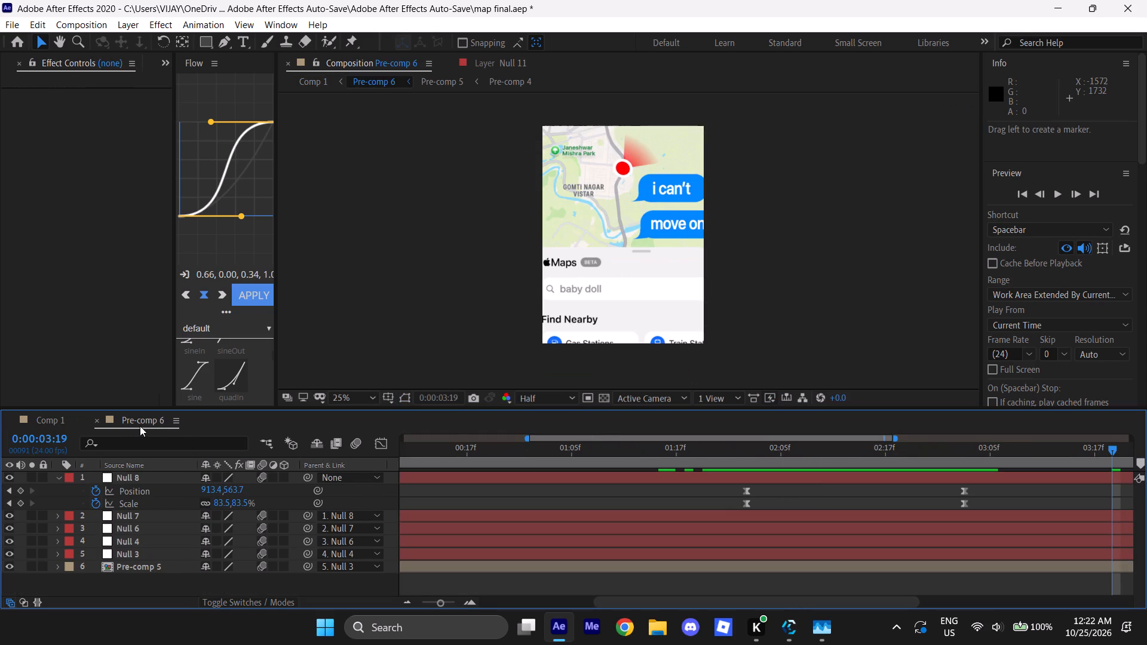
left_click(1138, 463)
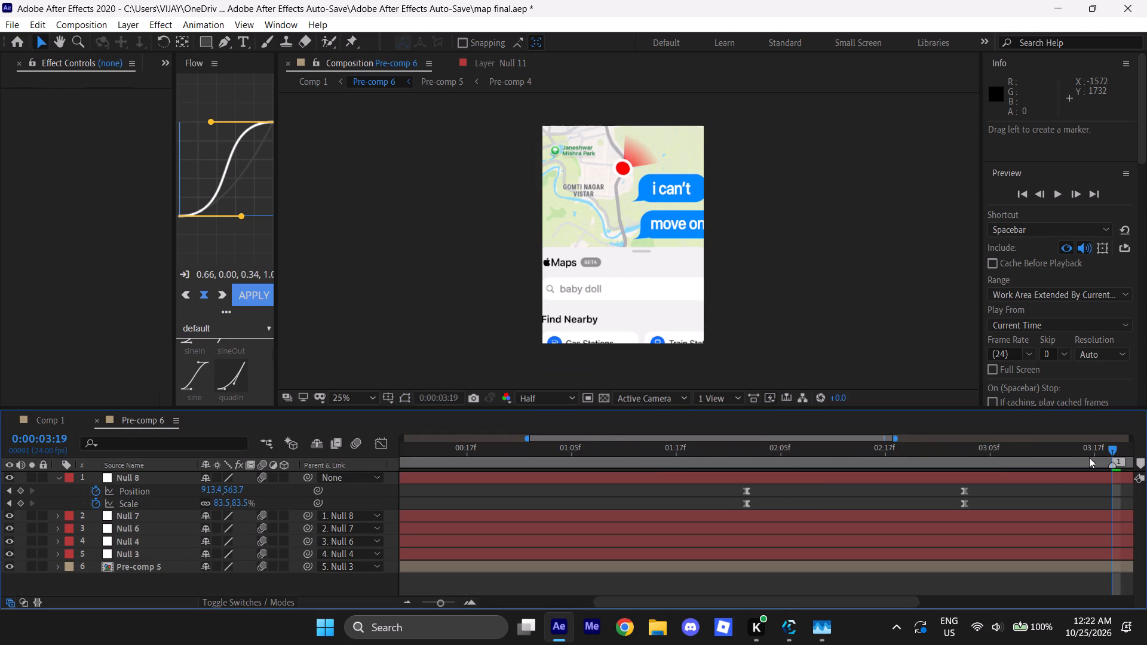
Add a new null object to Pre-comp 6 with the current time at Null 8's last keyframes, 0:00:03:02.
left_click_drag(1108, 450, 956, 463)
left_click(968, 477)
scroll(925, 502, "up", 3)
right_click(812, 296)
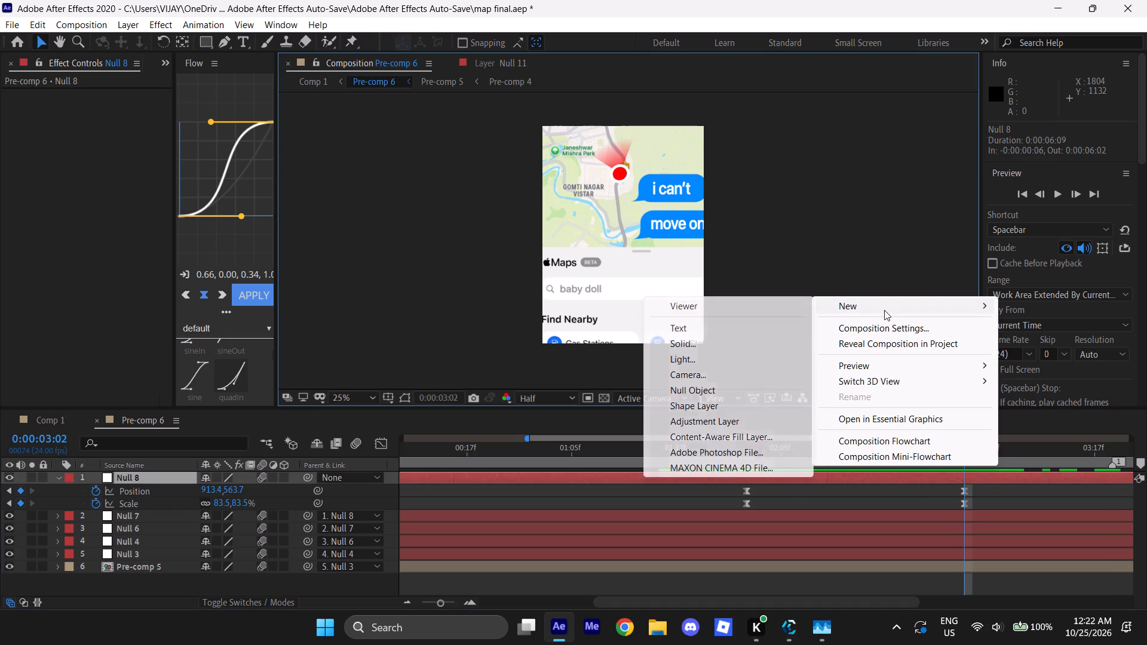
left_click(884, 310)
left_click(839, 306)
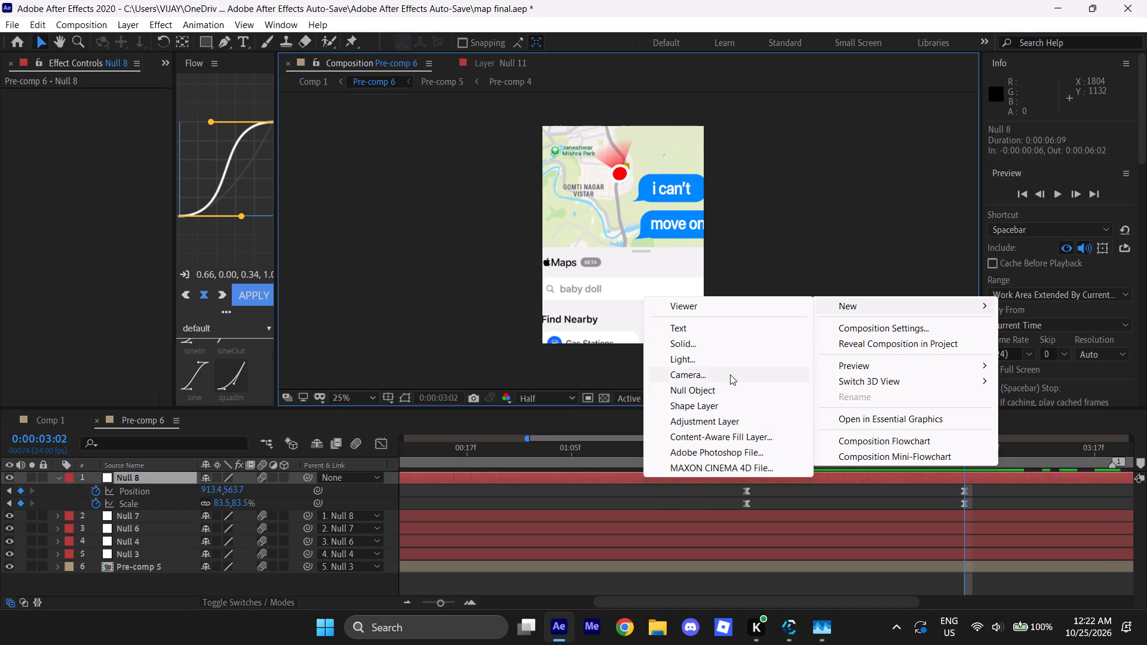
left_click(710, 395)
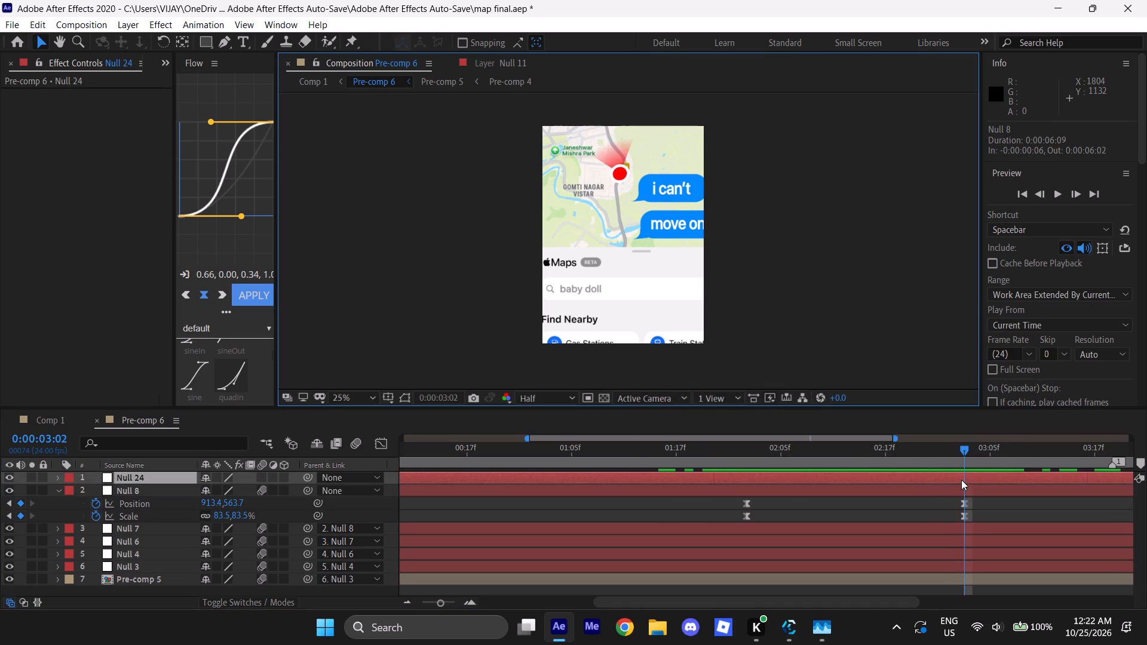
Add Position and Scale keyframes to Null 24 at 0:00:03:02 and reveal both animated properties.
key("p")
left_click(88, 489)
left_click(98, 492)
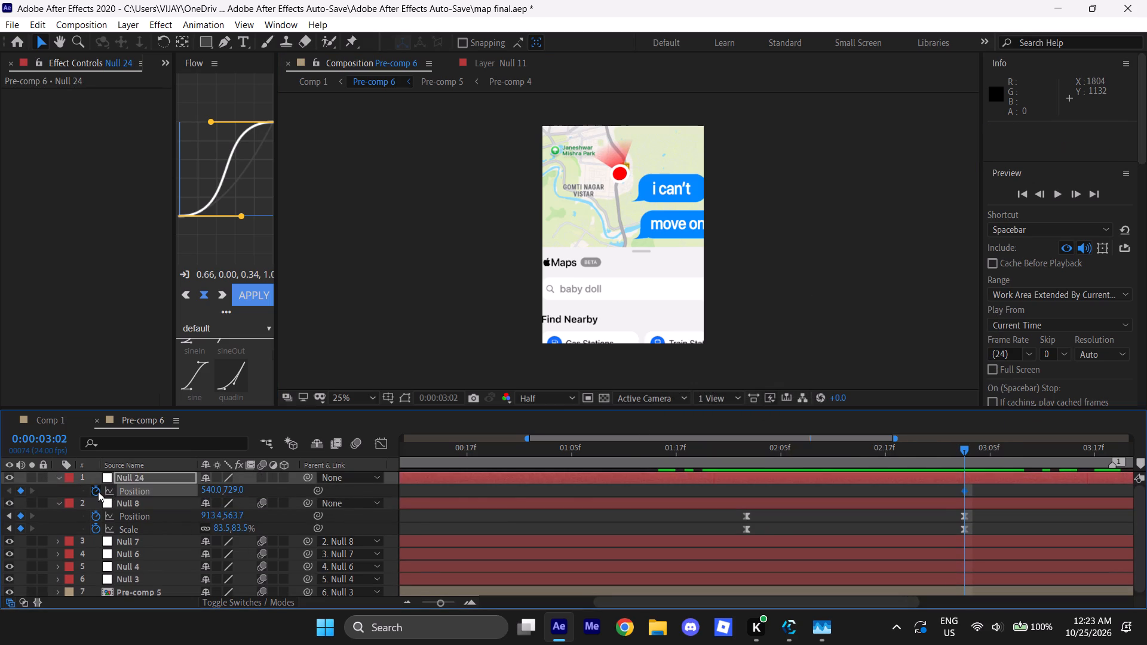
key("s")
left_click(94, 492)
key("u")
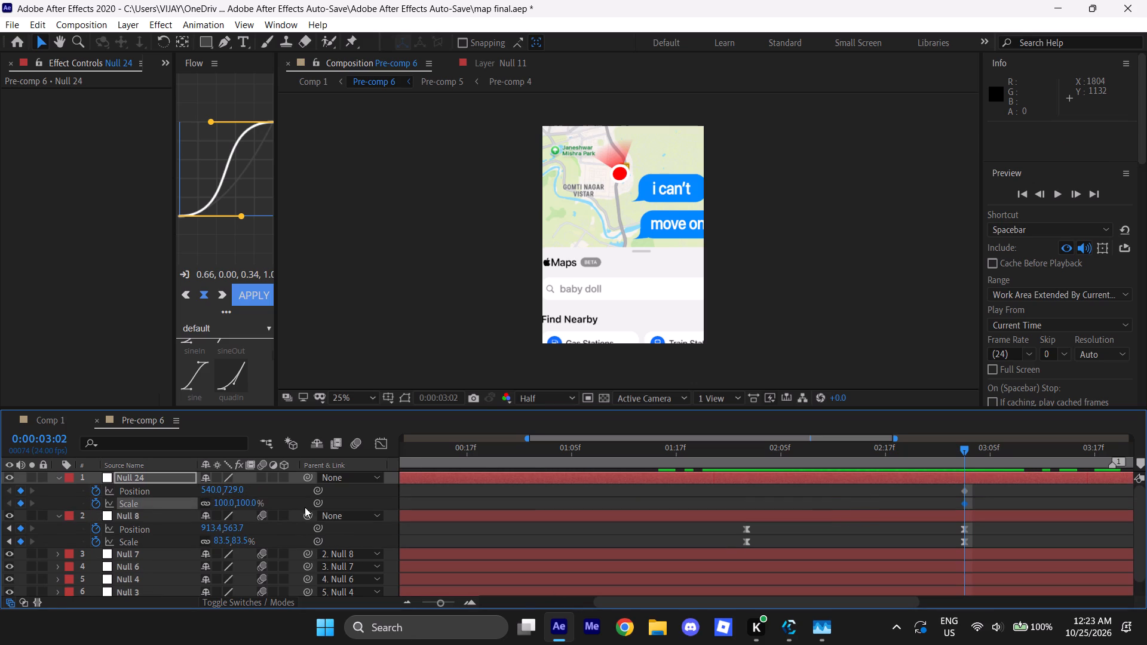
Parent Null 8 to Null 24.
left_click_drag(308, 515, 149, 478)
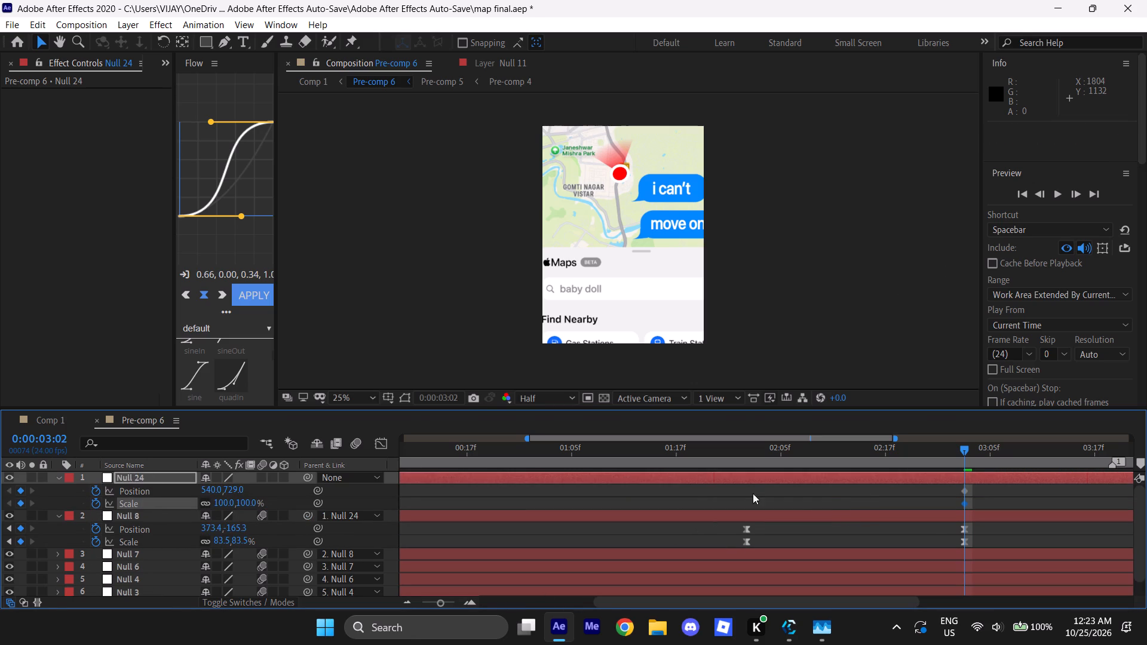
At the 0:00:03:19 marker, keyframe Null 24's Scale at 361% and Position at 1885, -466, framing the baby doll search bar.
left_click_drag(970, 450, 1146, 448)
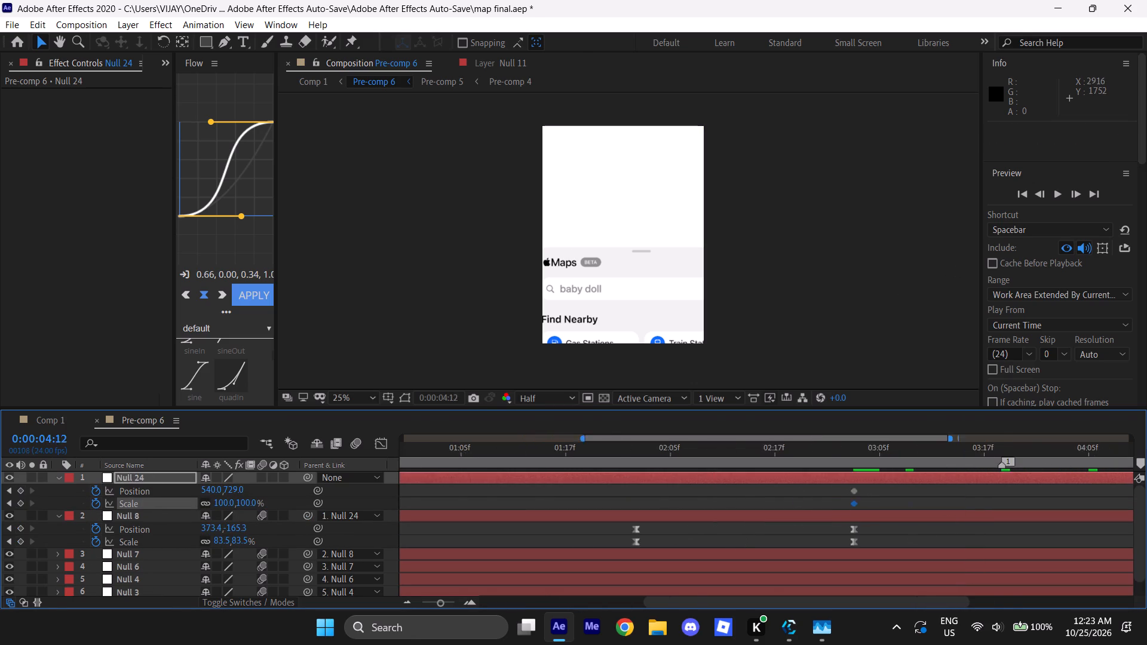
left_click_drag(1146, 448, 890, 481)
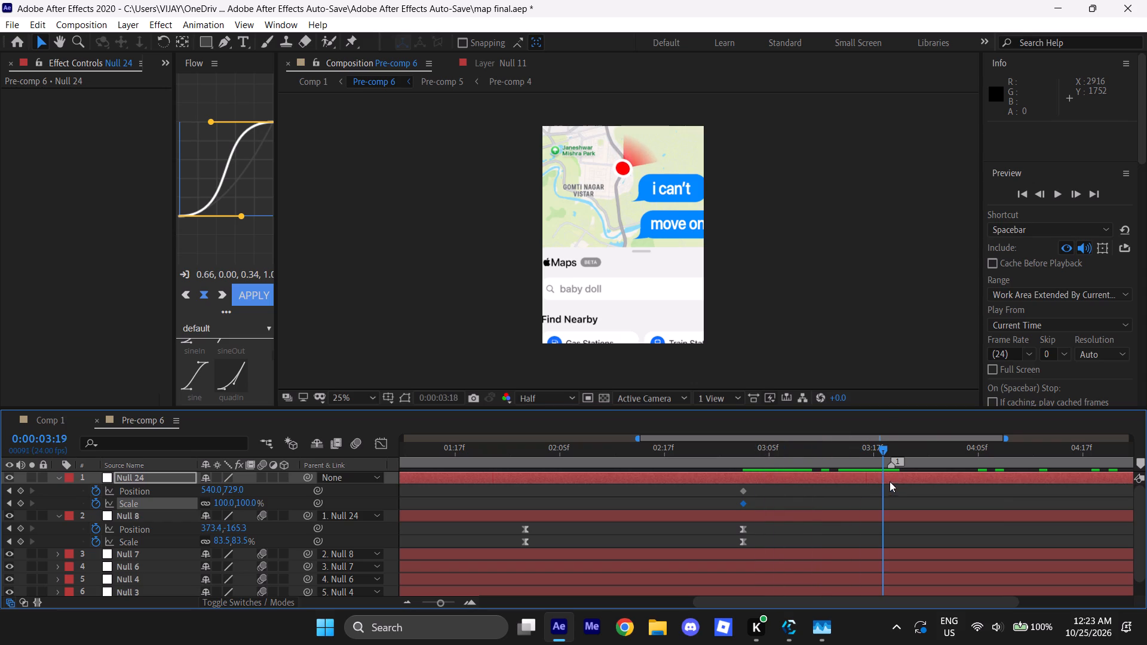
left_click_drag(890, 481, 888, 482)
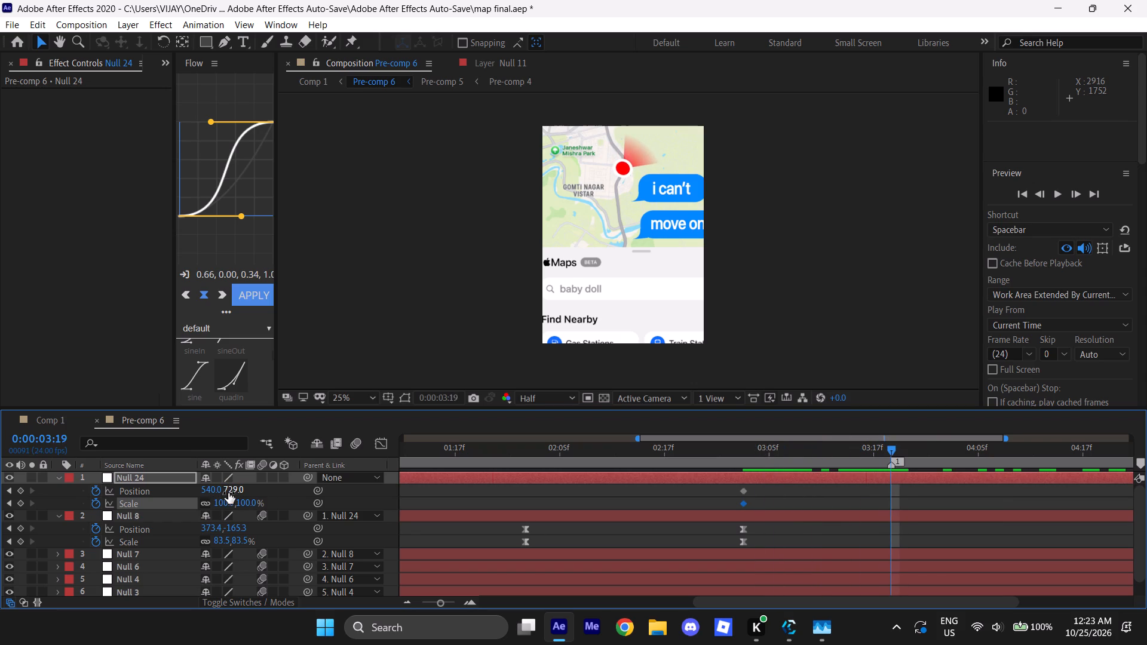
left_click_drag(232, 489, 320, 268)
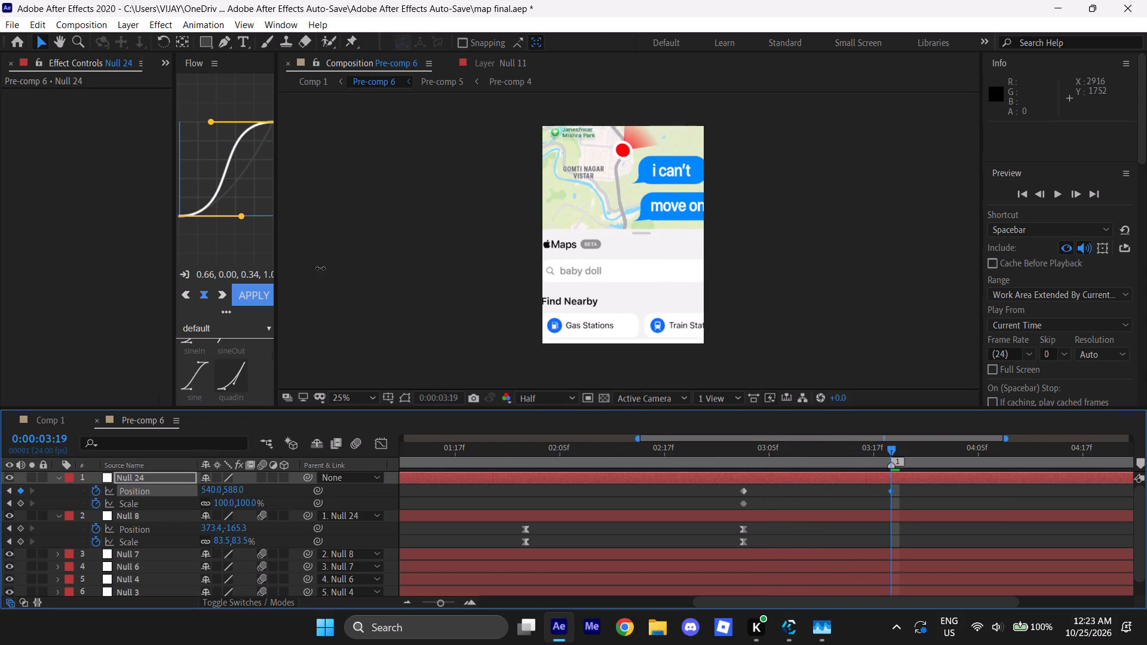
left_click_drag(320, 268, 323, 259)
left_click_drag(209, 492, 363, 486)
left_click_drag(249, 504, 316, 376)
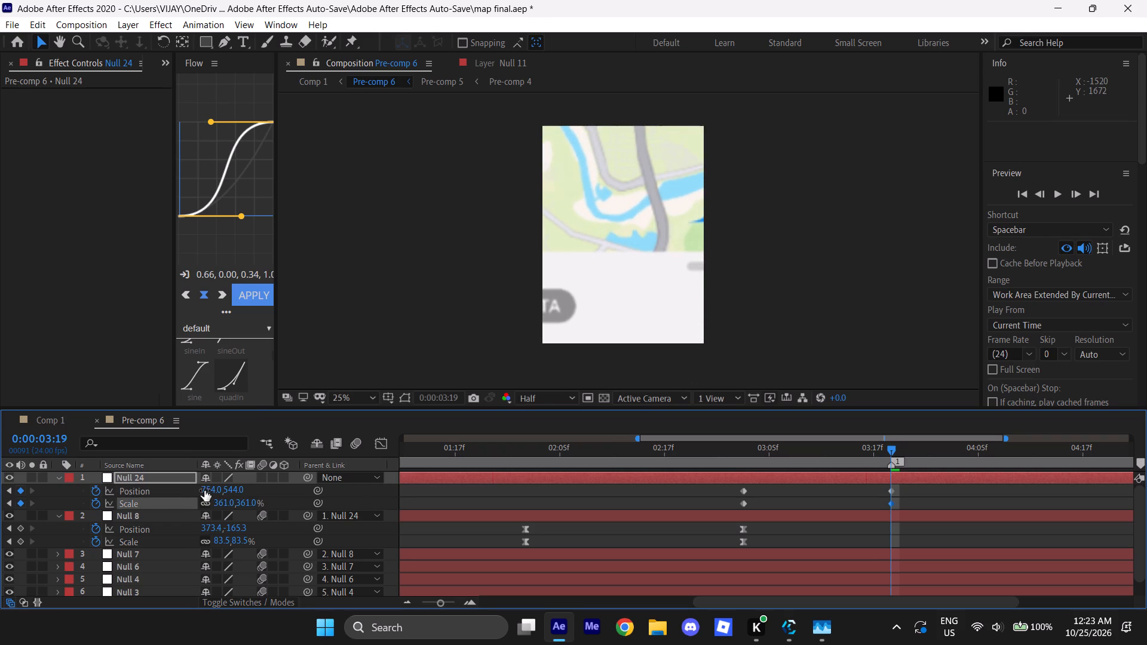
left_click_drag(213, 490, 345, 27)
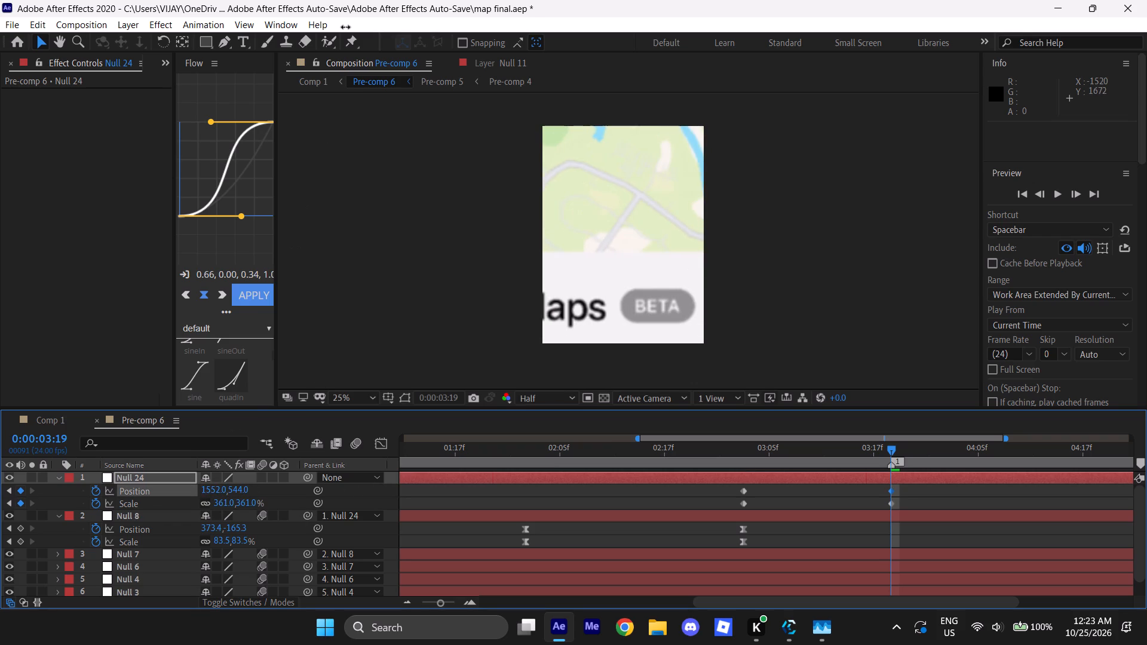
left_click_drag(345, 27, 568, 0)
left_click_drag(237, 490, 237, 489)
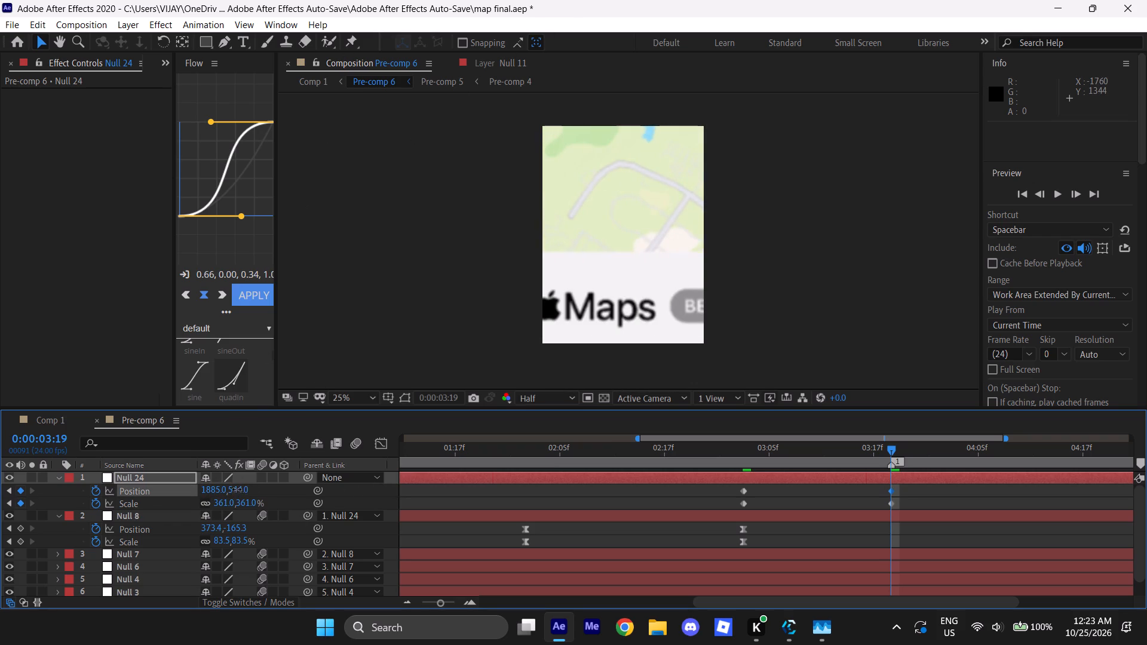
left_click_drag(237, 489, 358, 1)
left_click_drag(237, 490, 272, 229)
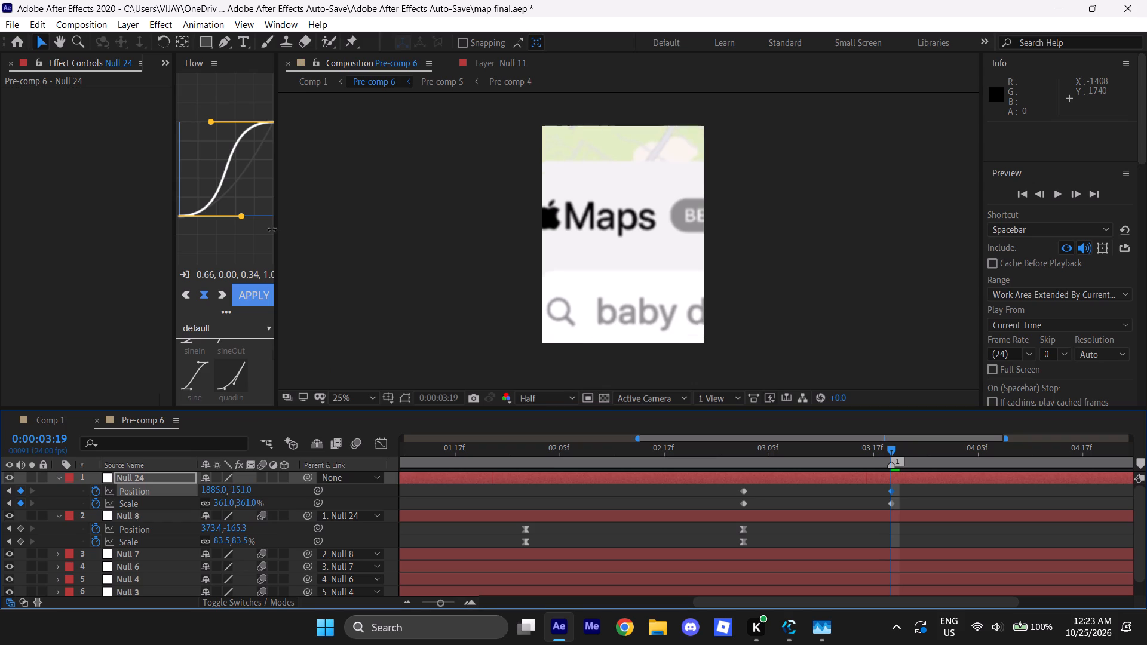
left_click_drag(272, 229, 315, 24)
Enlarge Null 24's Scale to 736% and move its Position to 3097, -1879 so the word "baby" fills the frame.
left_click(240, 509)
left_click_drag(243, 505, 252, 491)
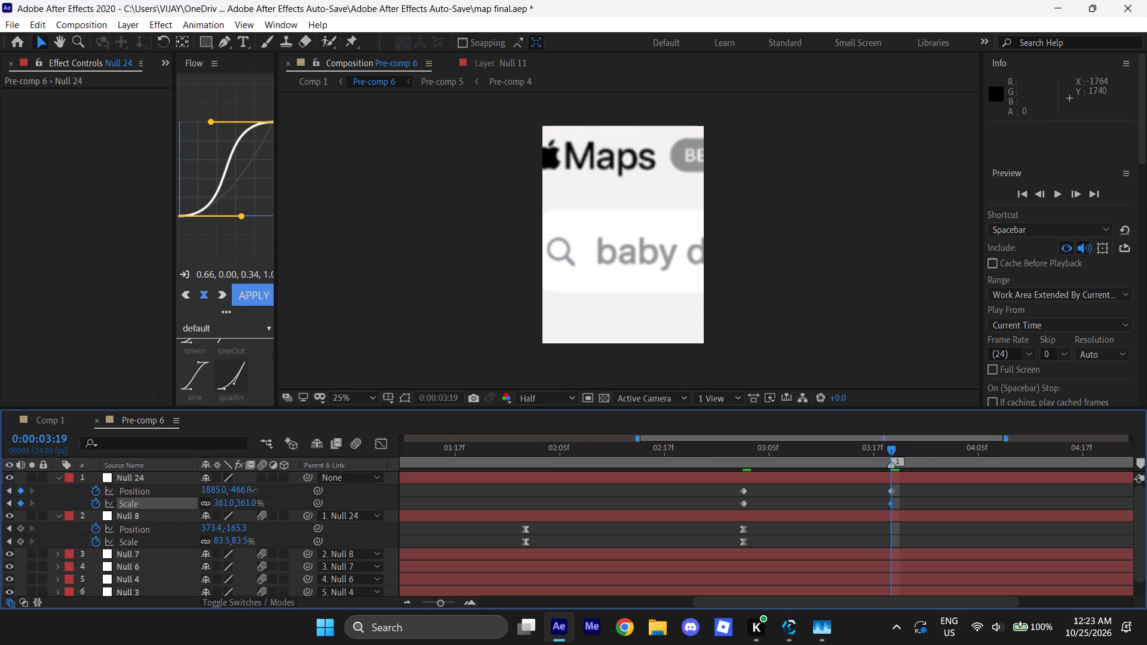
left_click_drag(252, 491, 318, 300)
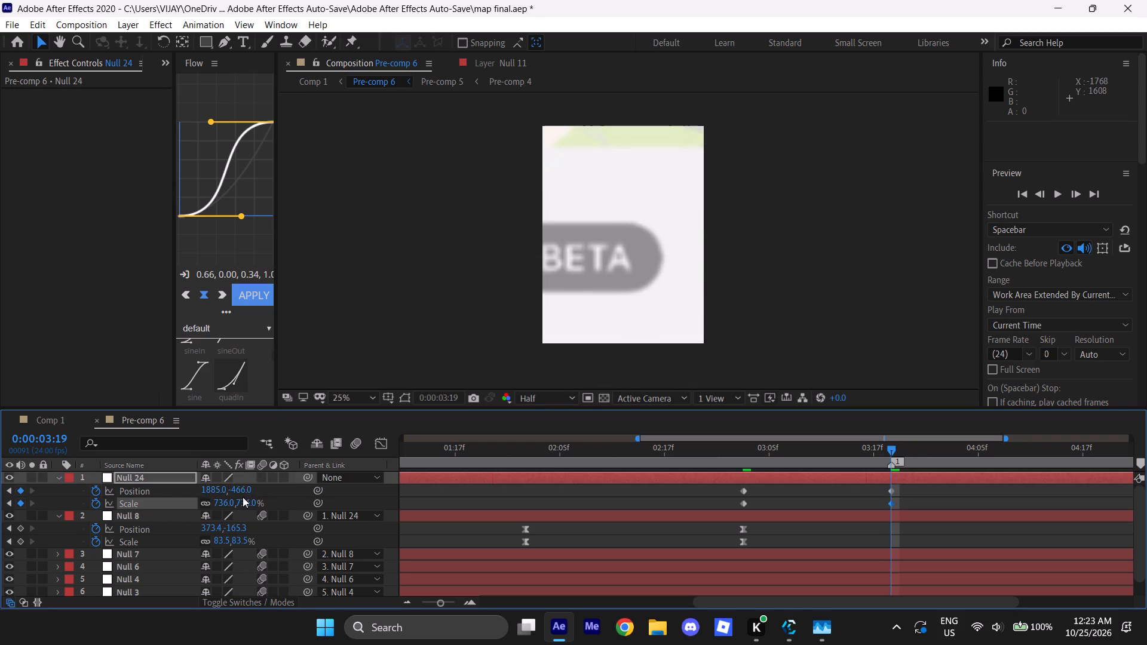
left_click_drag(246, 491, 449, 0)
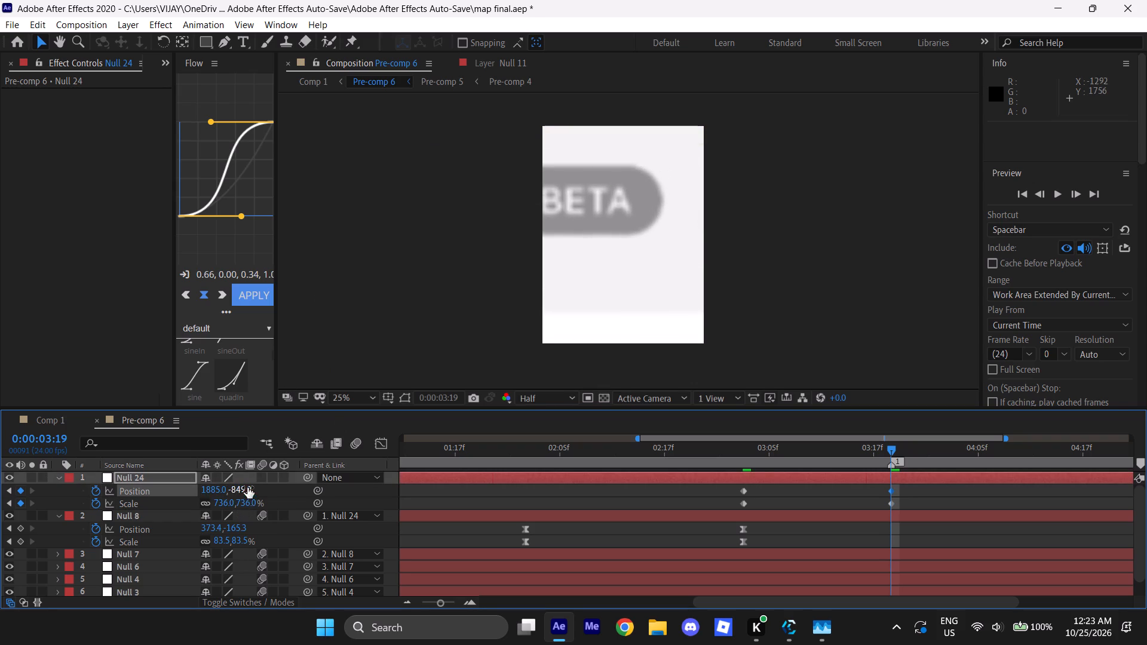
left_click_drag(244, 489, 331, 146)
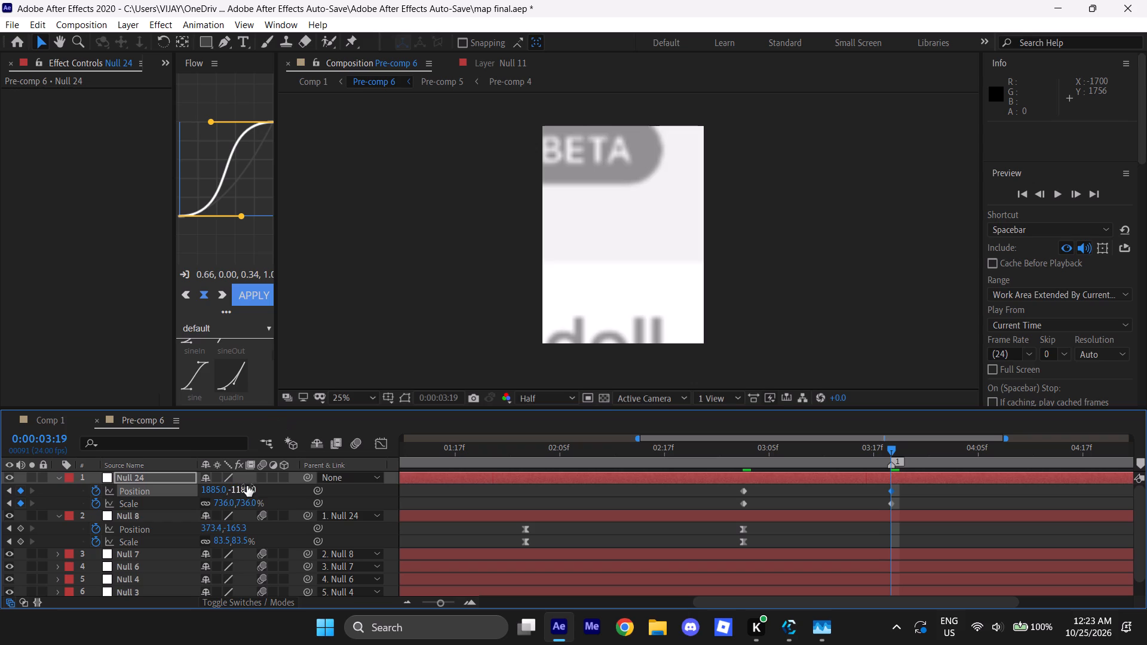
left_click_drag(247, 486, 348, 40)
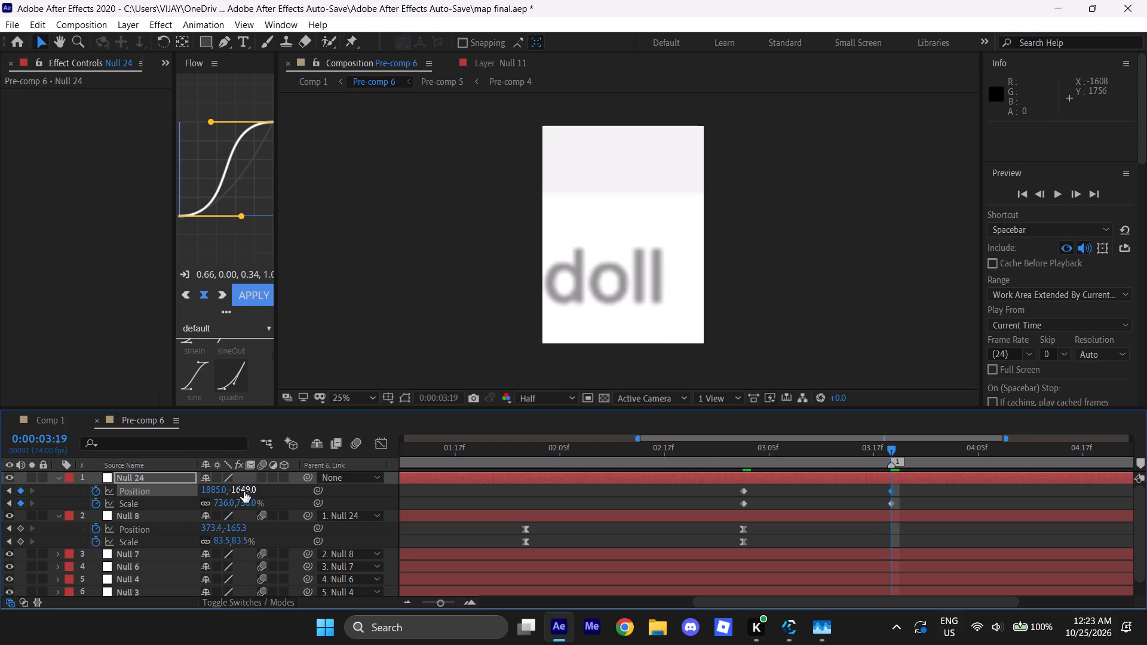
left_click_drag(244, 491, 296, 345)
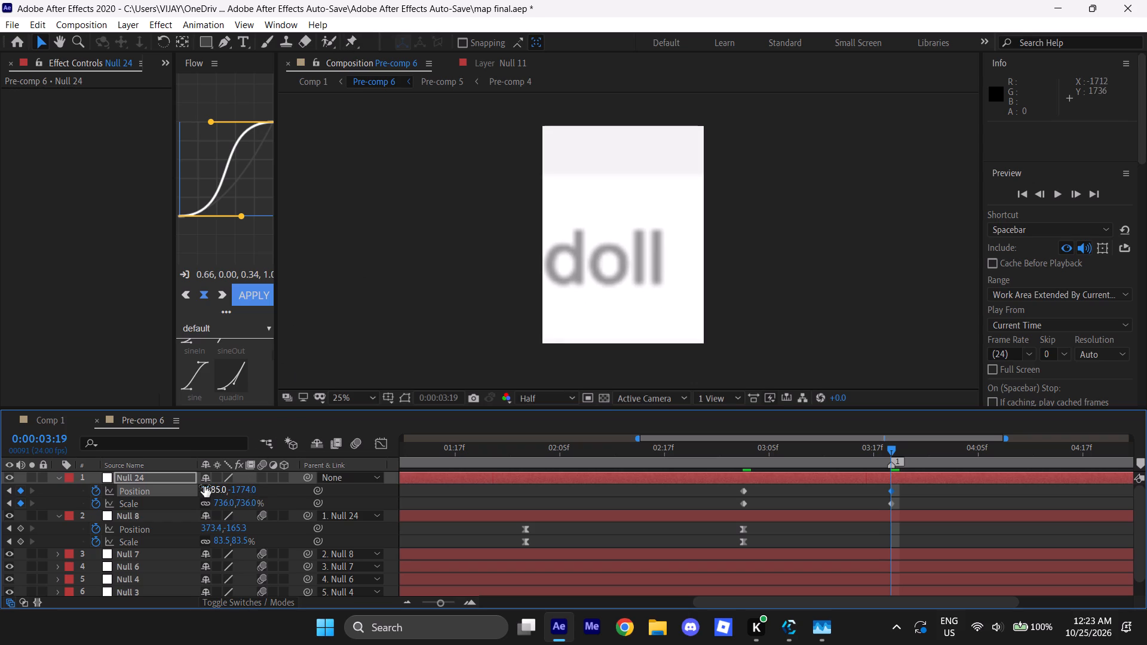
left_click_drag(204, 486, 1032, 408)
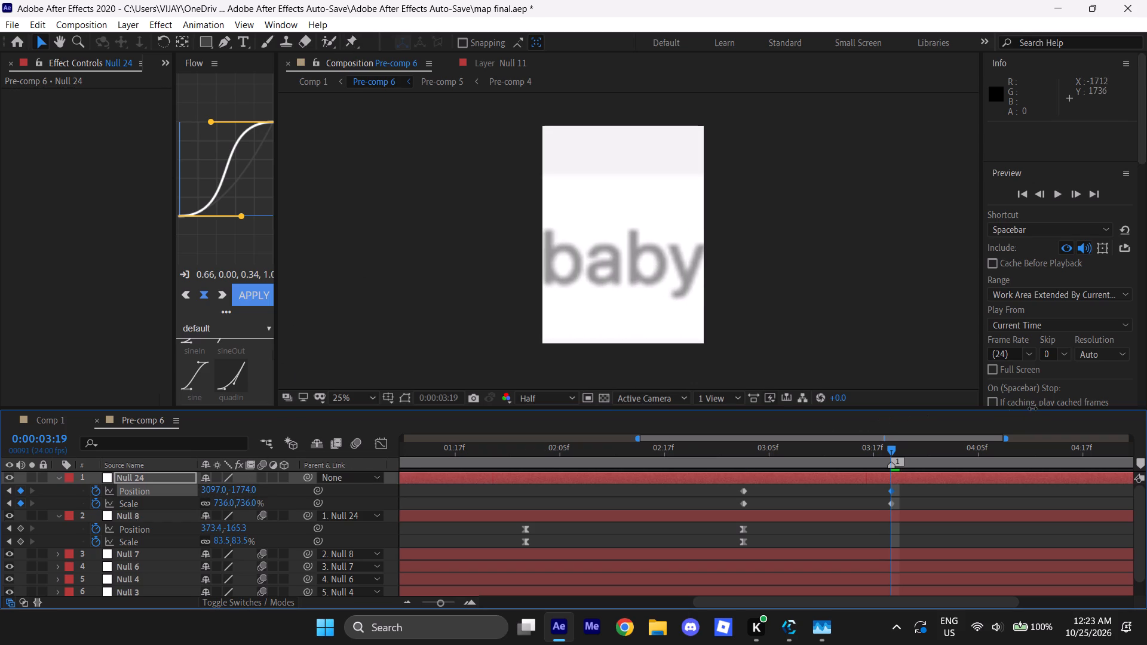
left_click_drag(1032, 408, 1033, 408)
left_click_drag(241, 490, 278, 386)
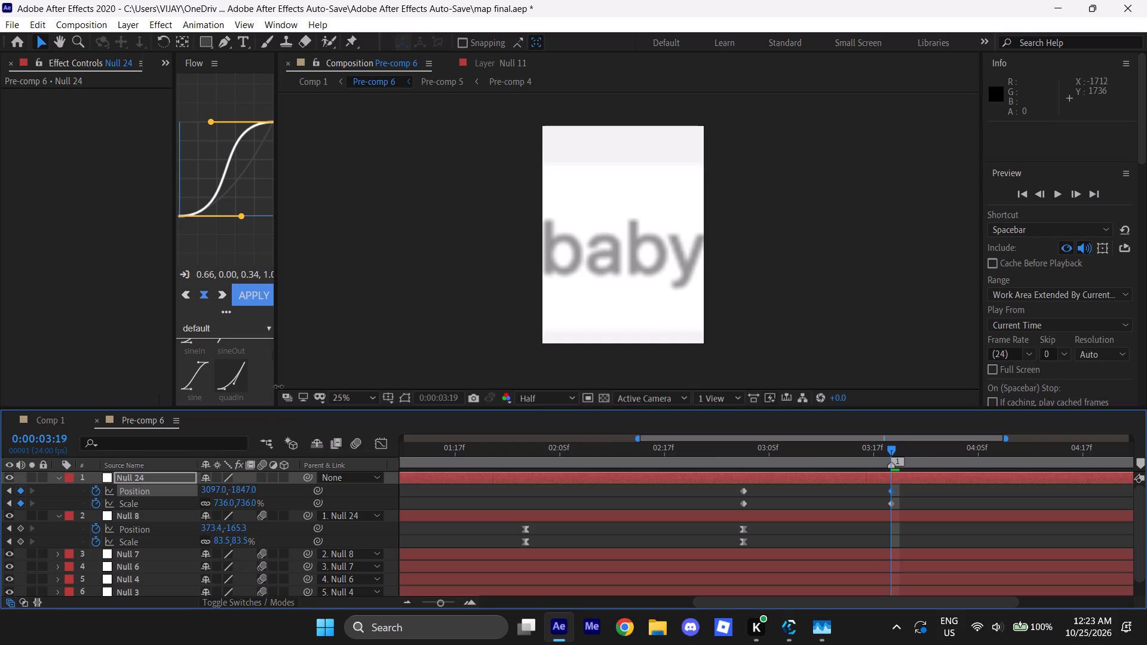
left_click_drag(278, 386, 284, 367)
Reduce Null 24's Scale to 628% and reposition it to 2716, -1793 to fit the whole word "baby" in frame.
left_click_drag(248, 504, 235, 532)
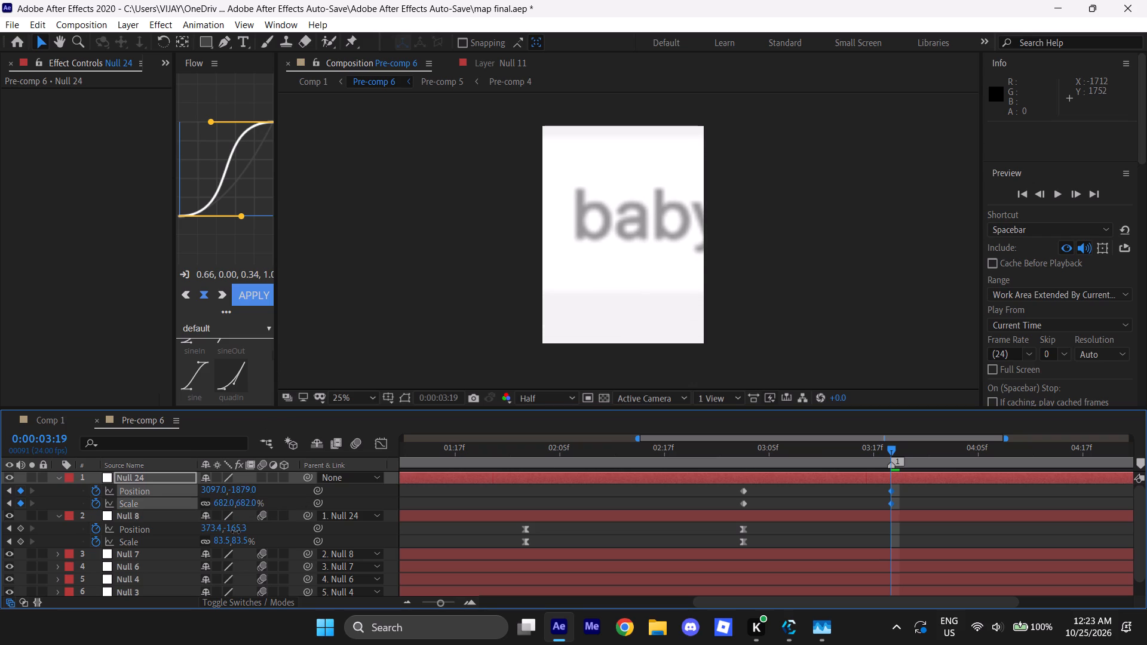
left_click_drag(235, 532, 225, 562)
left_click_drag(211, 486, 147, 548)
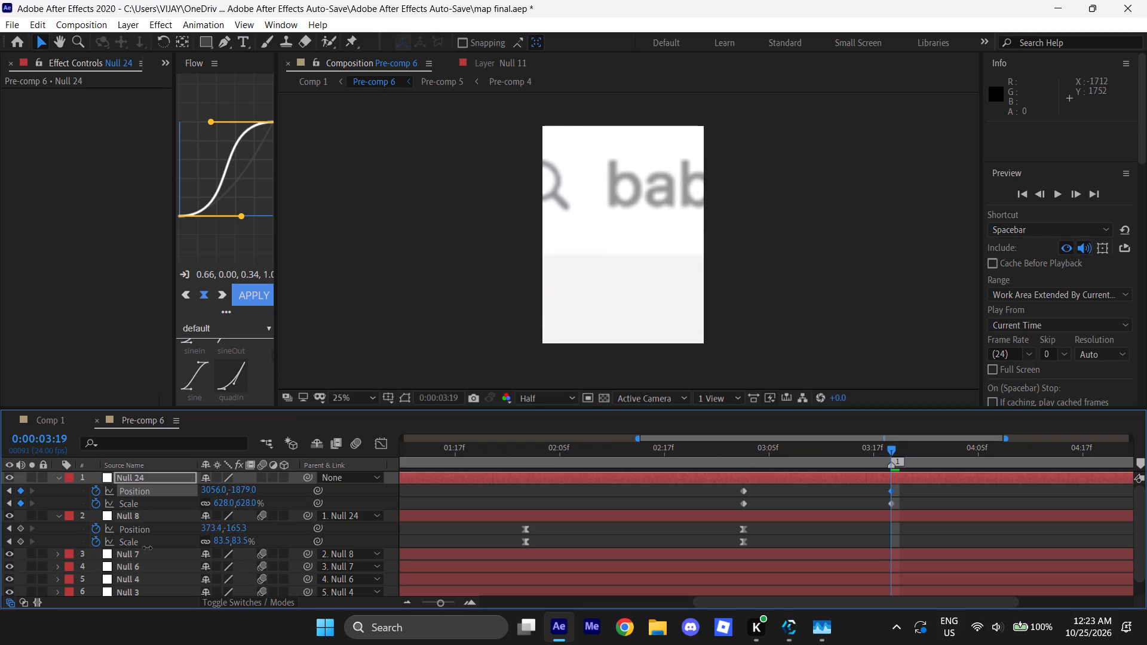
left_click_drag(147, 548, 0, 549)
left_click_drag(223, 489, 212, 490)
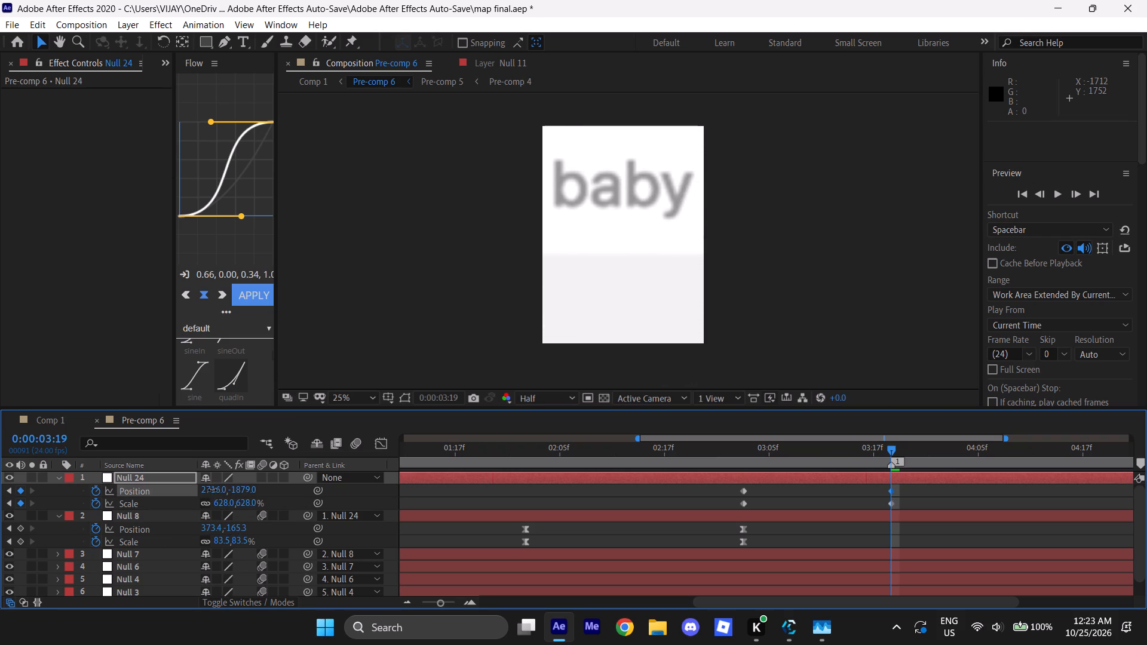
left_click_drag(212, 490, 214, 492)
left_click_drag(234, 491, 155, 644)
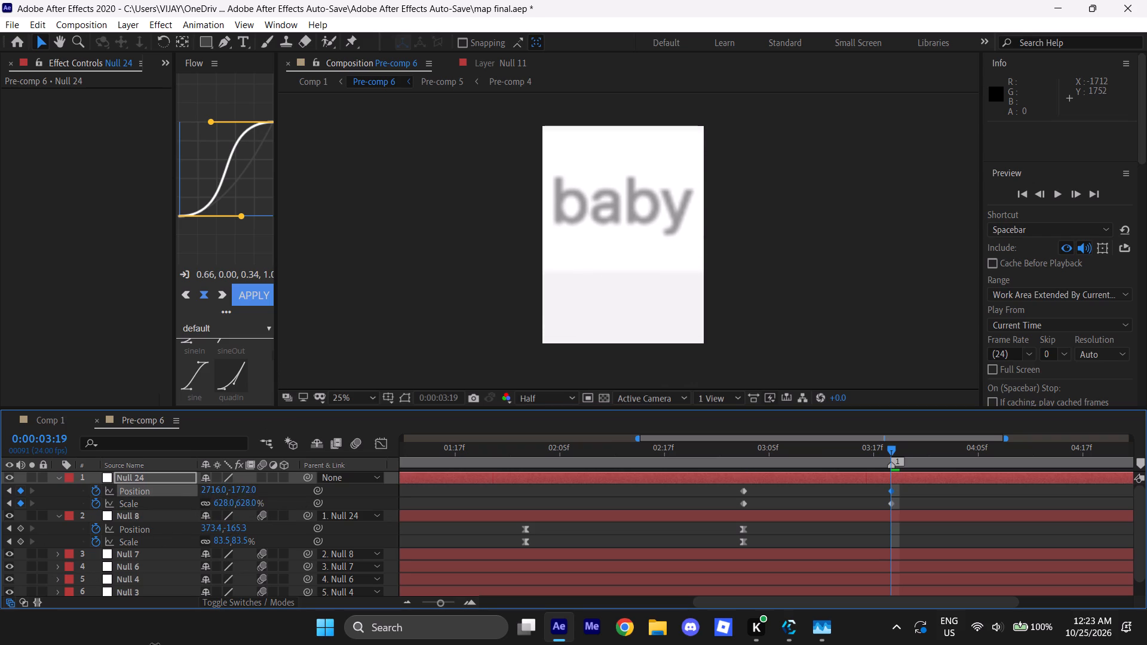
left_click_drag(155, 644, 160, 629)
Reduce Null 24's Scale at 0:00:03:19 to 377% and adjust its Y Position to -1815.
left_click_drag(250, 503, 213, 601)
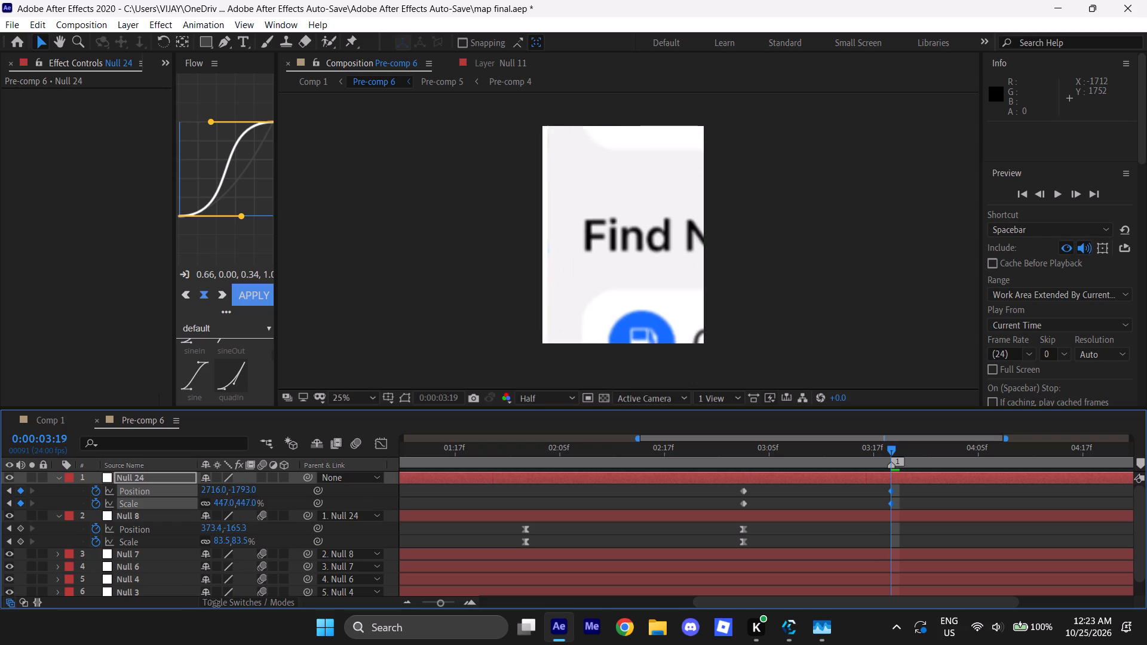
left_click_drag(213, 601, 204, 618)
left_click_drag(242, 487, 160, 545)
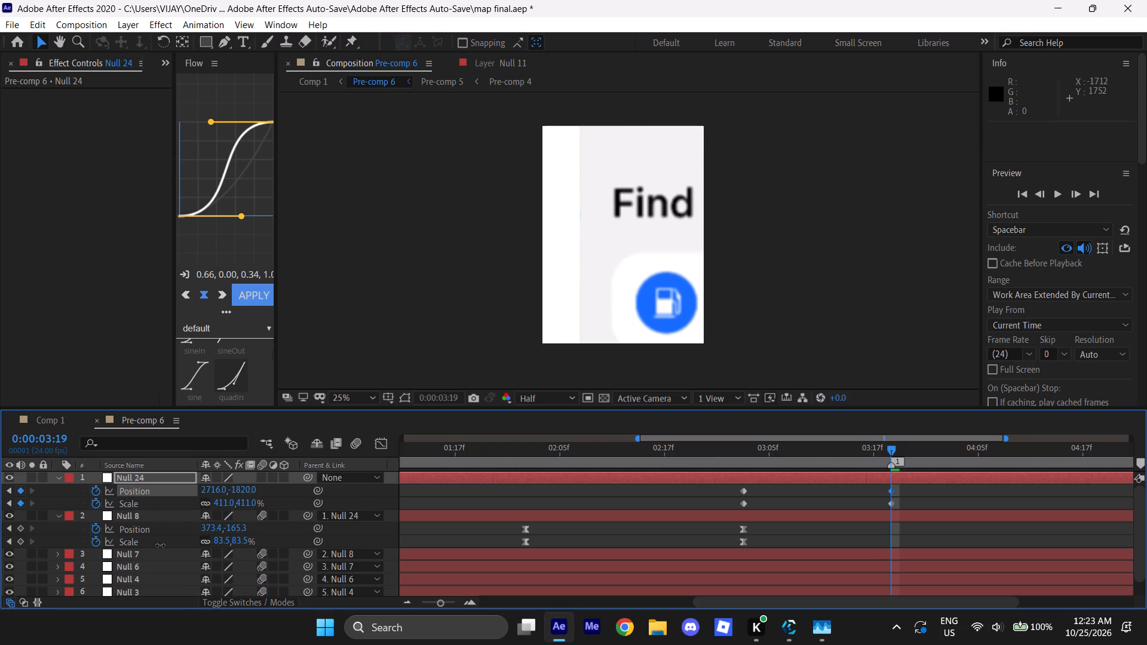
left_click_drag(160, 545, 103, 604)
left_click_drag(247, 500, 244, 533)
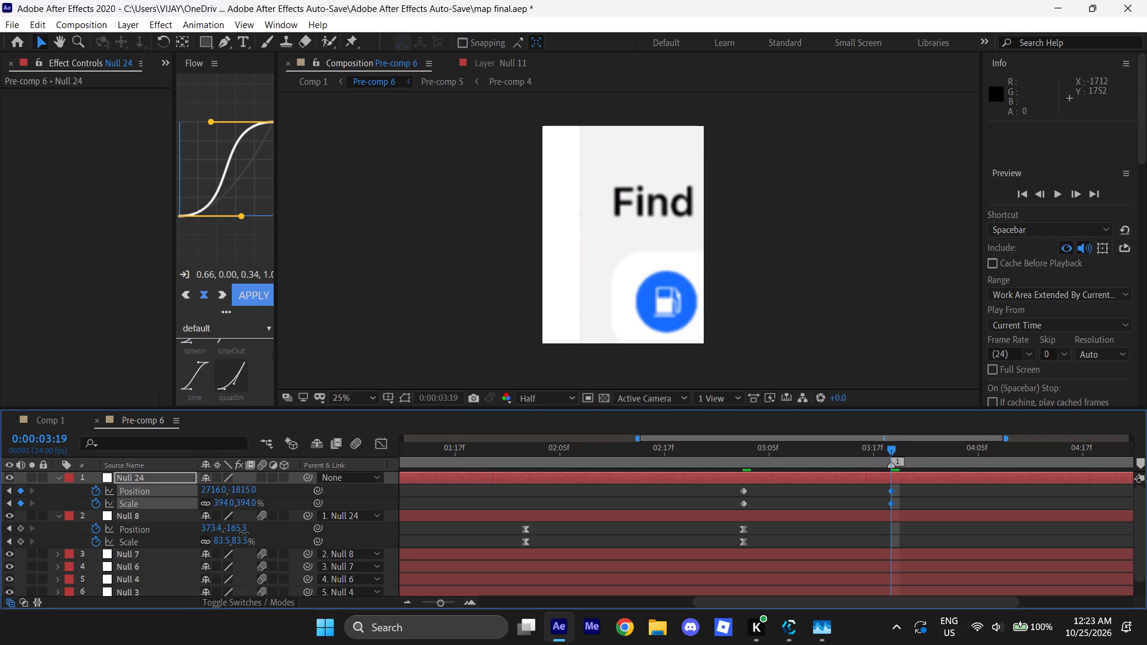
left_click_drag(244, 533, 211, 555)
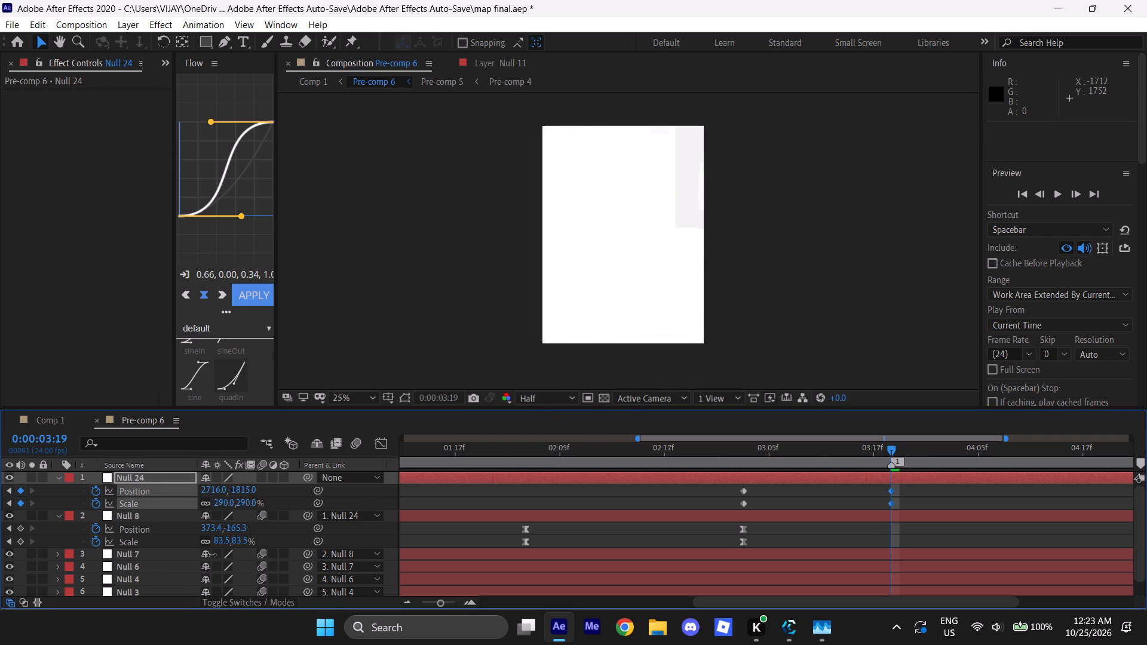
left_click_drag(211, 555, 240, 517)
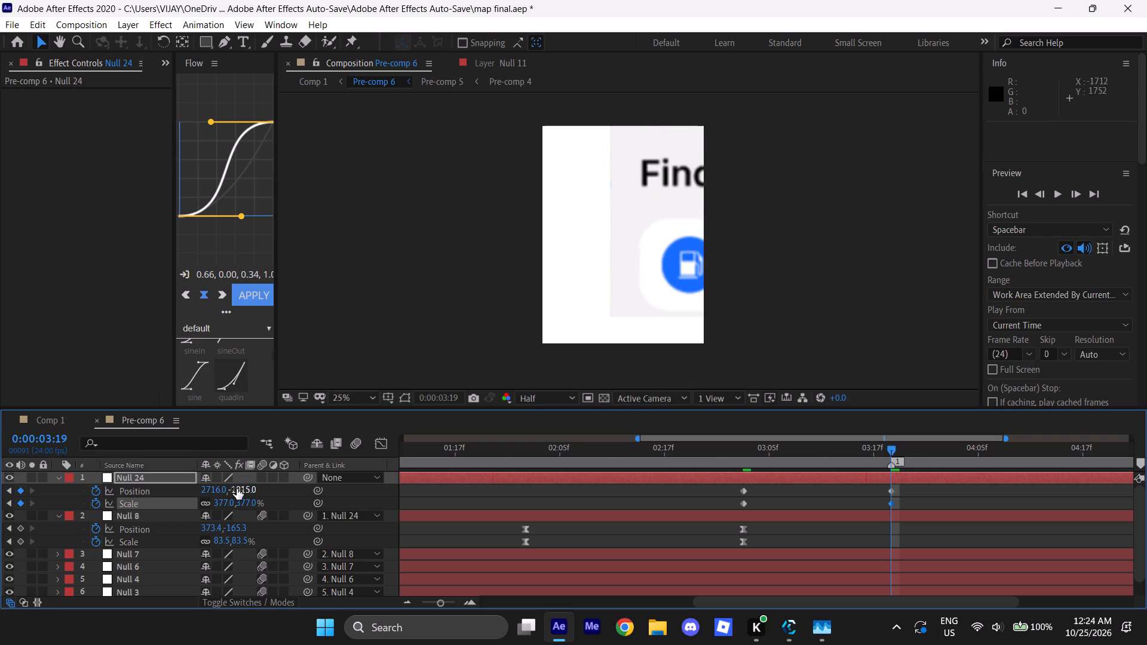
Move Null 24's Position at 0:00:03:19 to 1679, -488 to bring the baby doll search bar back into frame.
left_click_drag(237, 489, 167, 607)
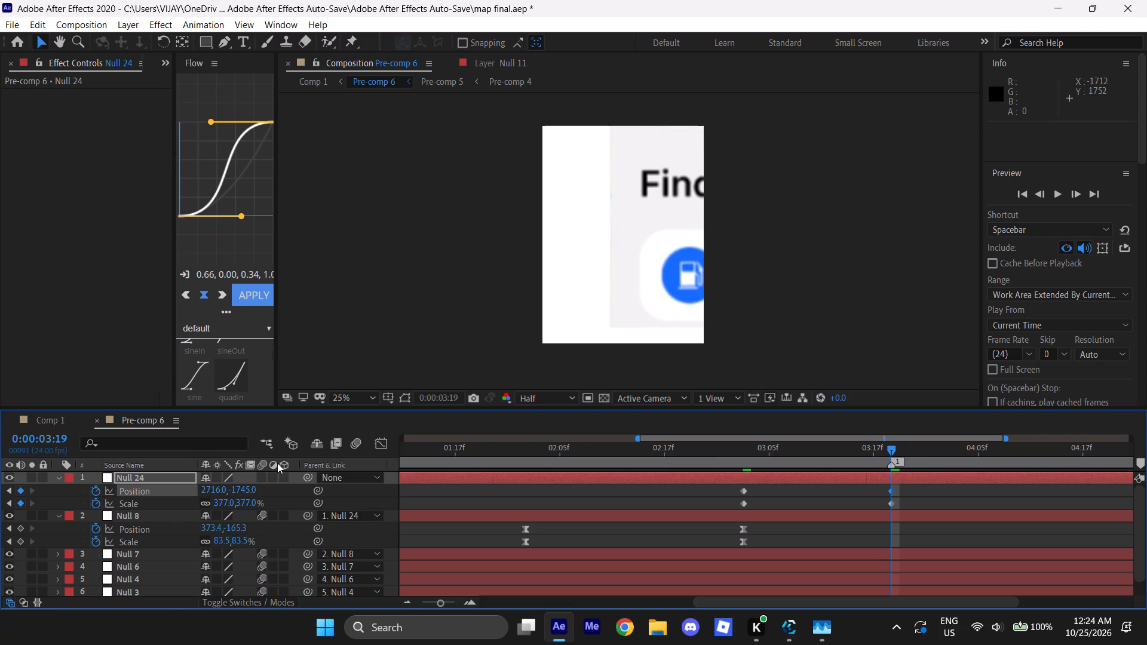
left_click_drag(246, 486, 192, 621)
left_click_drag(206, 490, 72, 492)
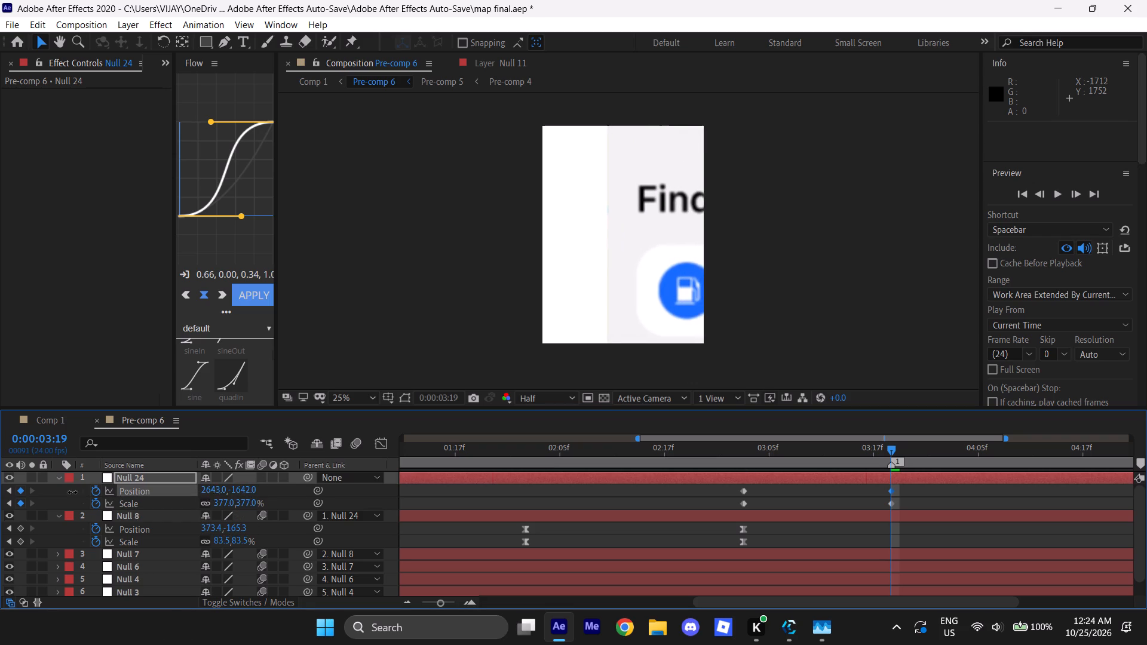
left_click_drag(72, 492, 0, 475)
left_click_drag(213, 492, 4, 466)
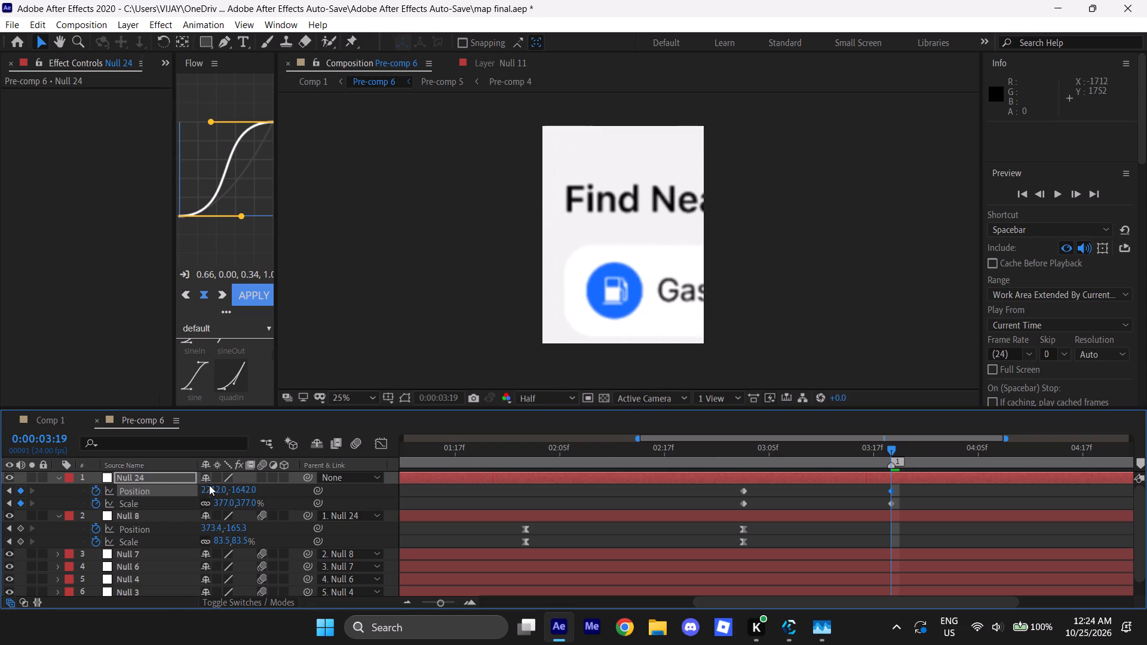
left_click_drag(213, 492, 3, 480)
left_click_drag(213, 491, 0, 479)
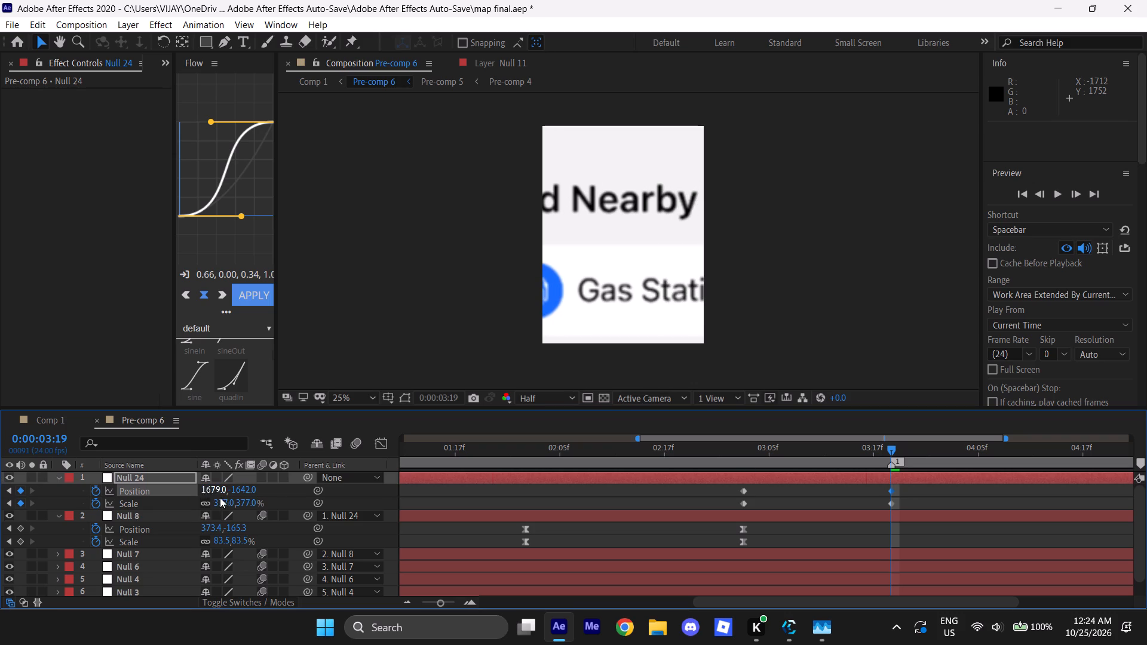
left_click_drag(247, 493, 194, 628)
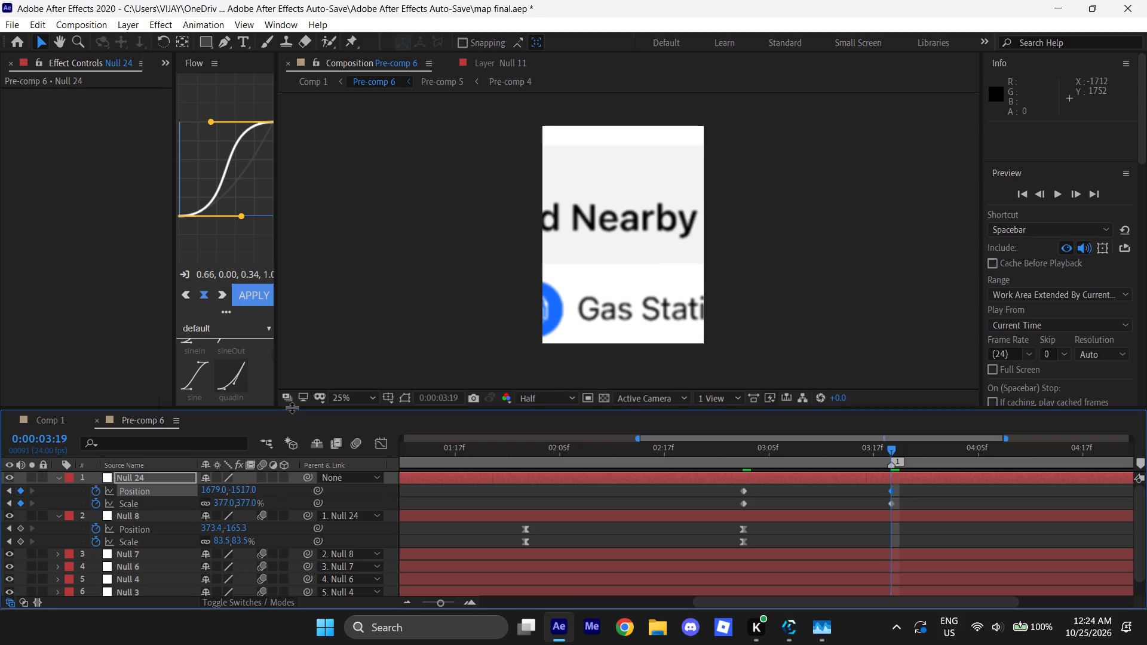
left_click(290, 410)
left_click_drag(289, 409, 318, 259)
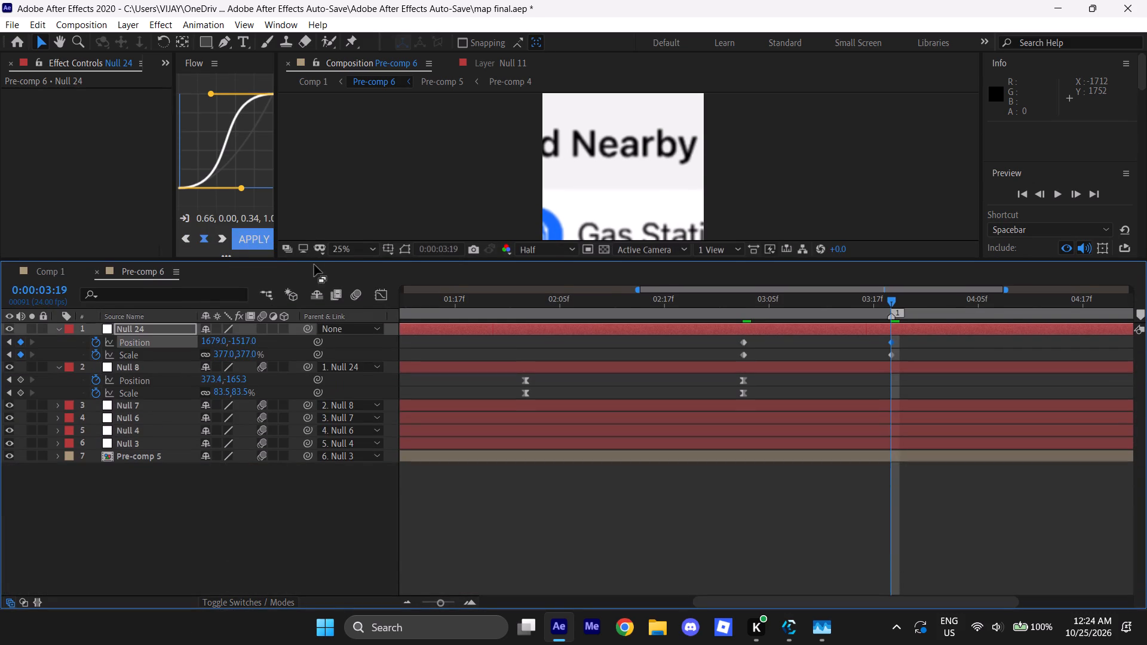
left_click_drag(247, 339, 162, 633)
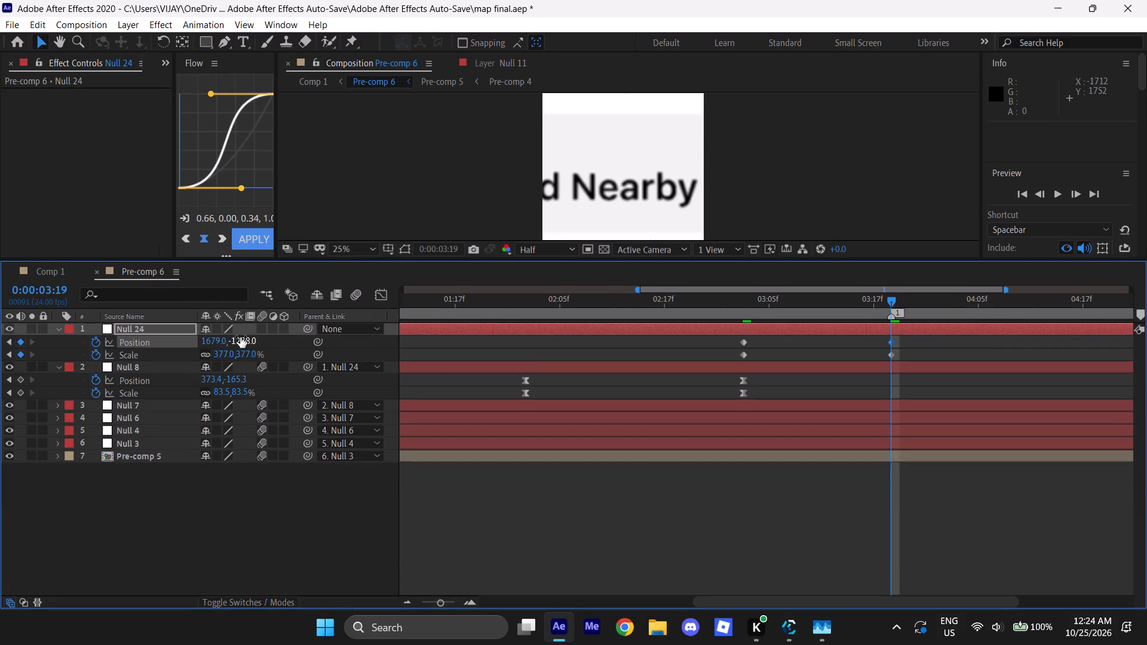
left_click_drag(240, 337, 165, 644)
left_click_drag(245, 341, 176, 640)
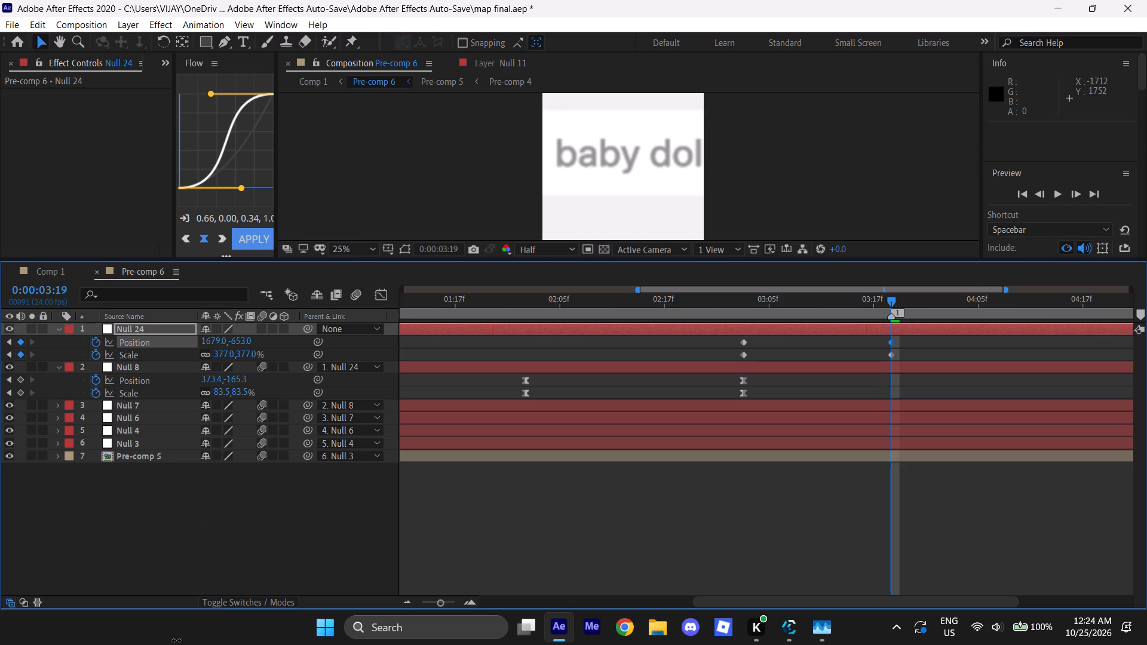
left_click_drag(176, 640, 175, 615)
left_click_drag(238, 340, 180, 497)
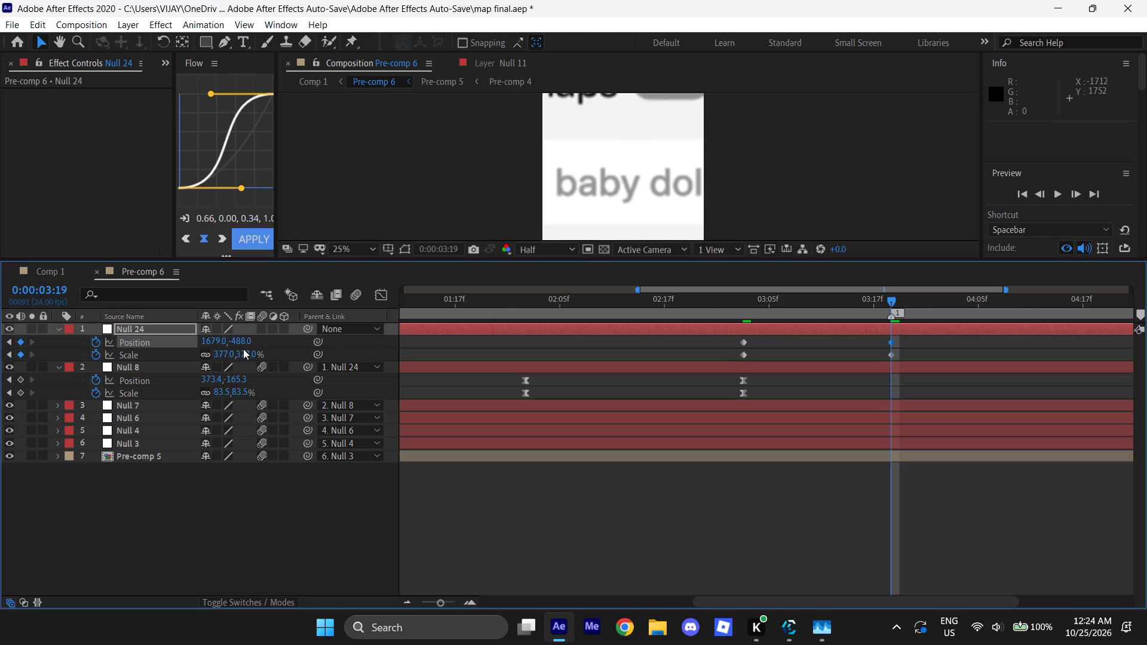
Adjust Null 24 at 0:00:03:19 to Scale 349% and Position 1546, -422 so "baby doll" spans the frame width.
left_click_drag(246, 351, 207, 380)
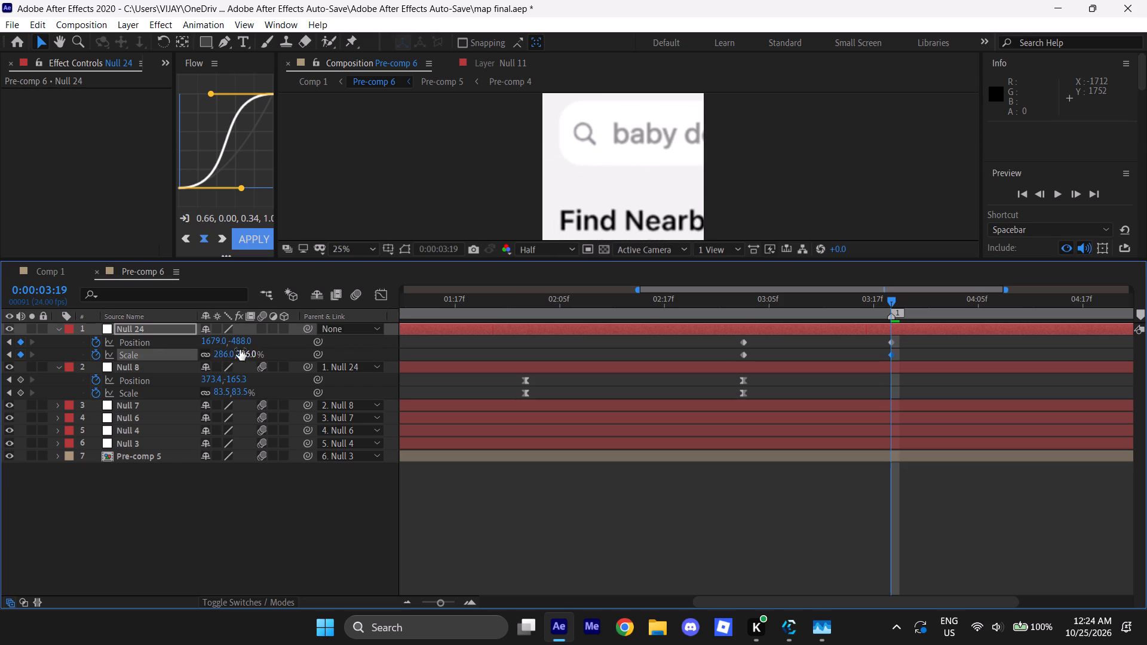
left_click_drag(240, 343, 459, 362)
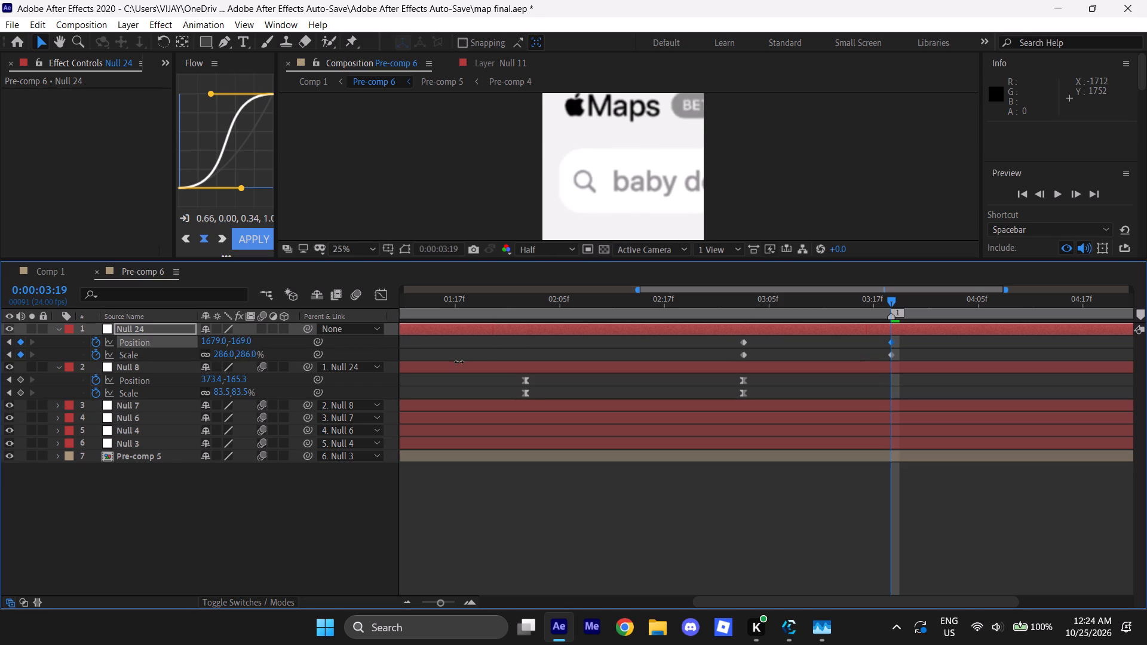
left_click_drag(459, 362, 424, 355)
left_click_drag(218, 341, 2, 324)
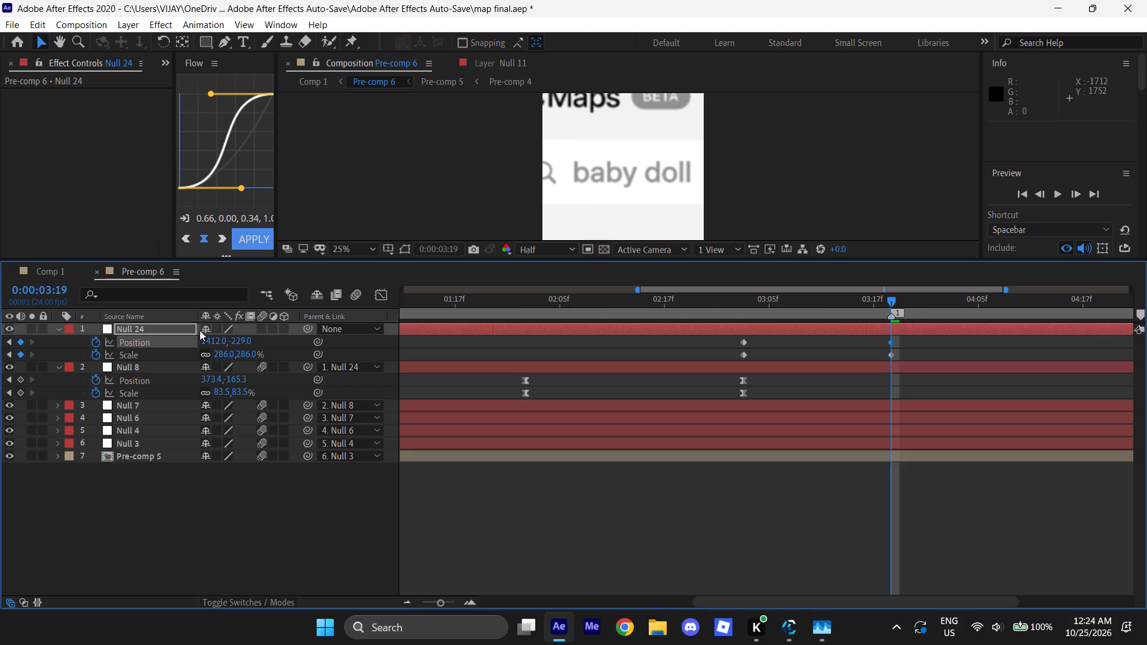
left_click_drag(216, 345, 195, 344)
left_click_drag(253, 355, 253, 354)
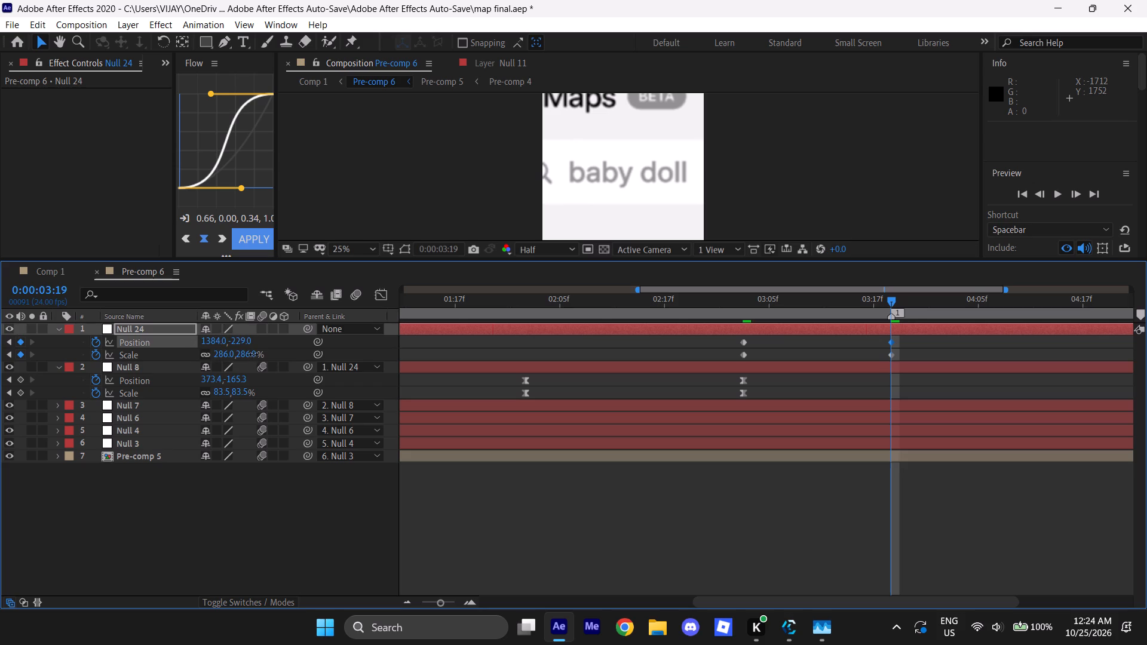
left_click_drag(253, 354, 264, 335)
left_click_drag(246, 340, 117, 382)
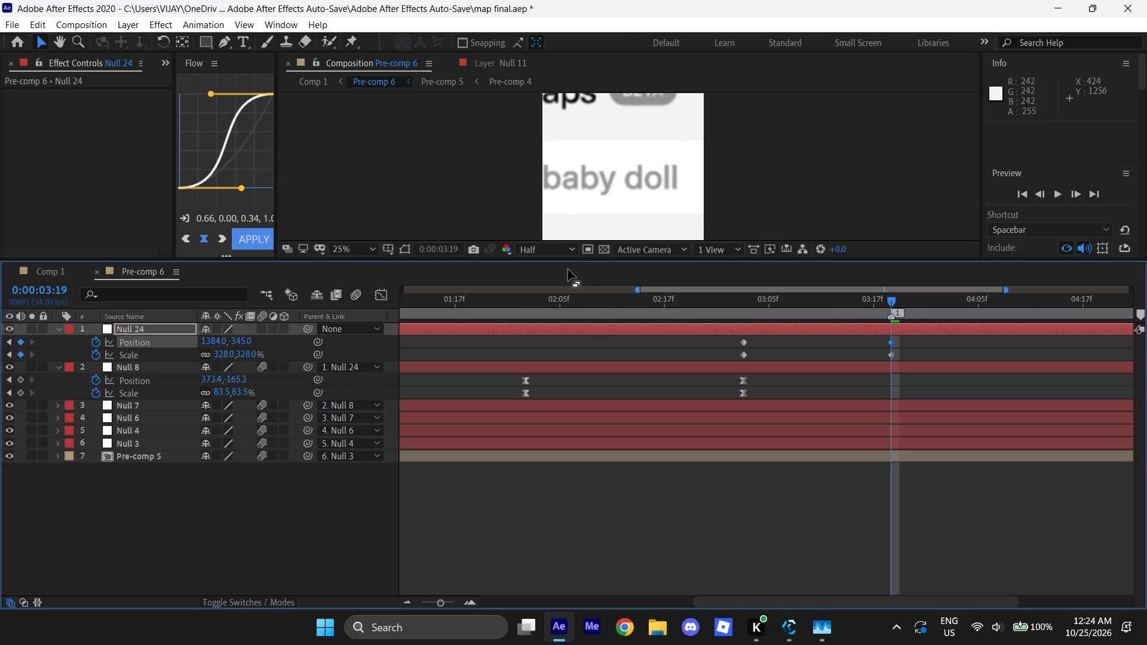
left_click_drag(579, 260, 529, 401)
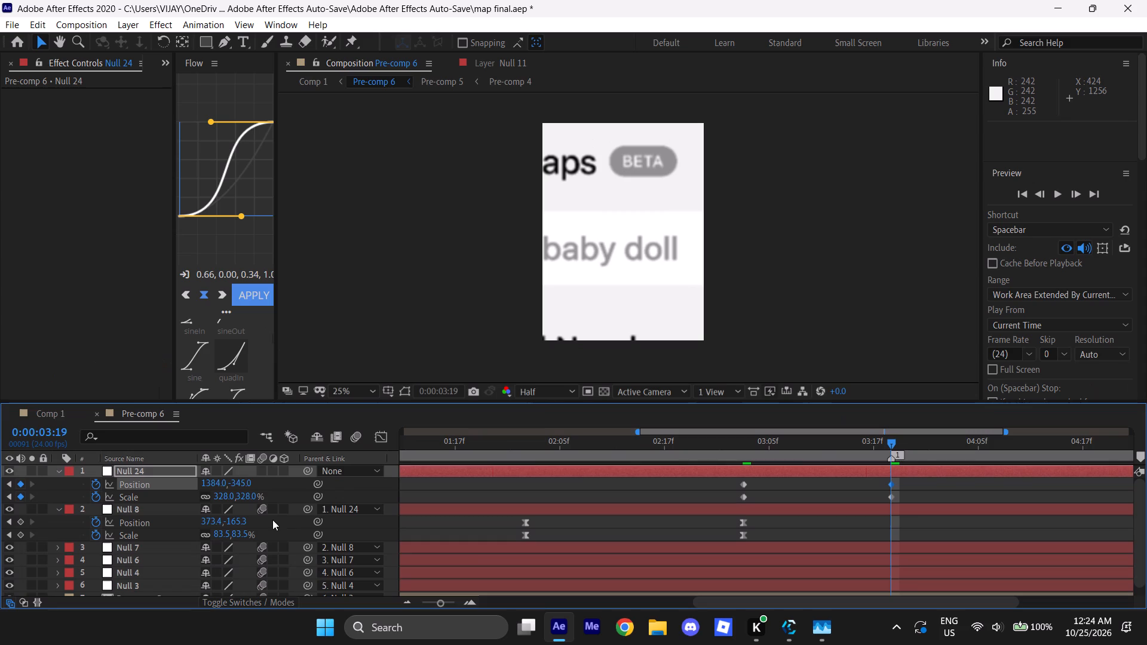
left_click_drag(212, 486, 300, 466)
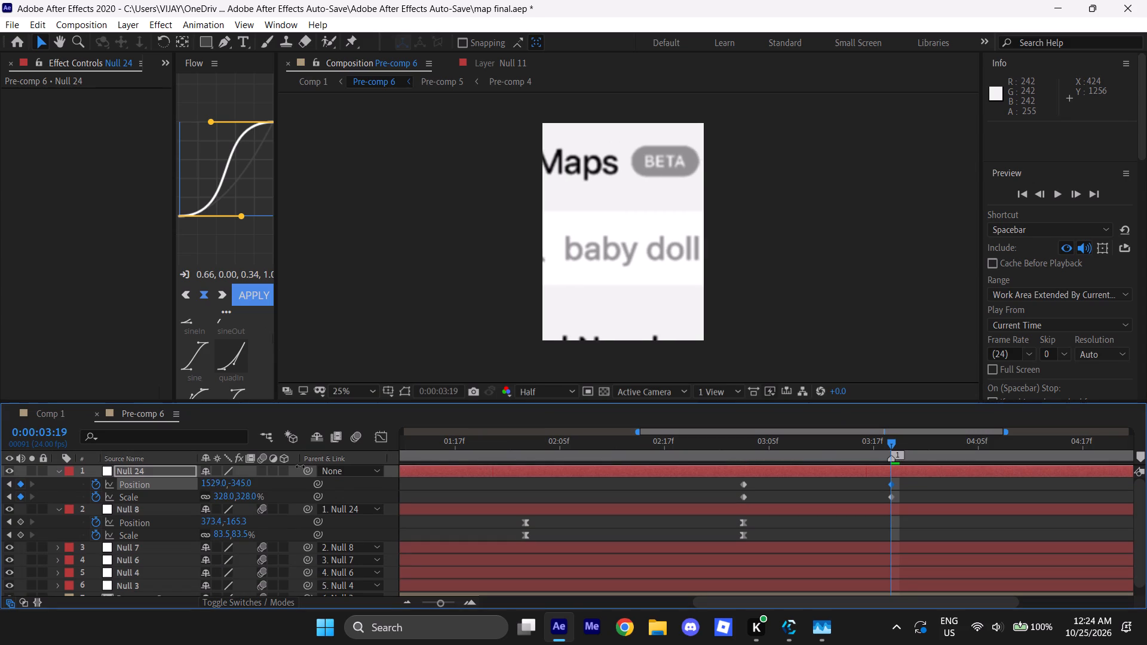
left_click_drag(300, 466, 276, 470)
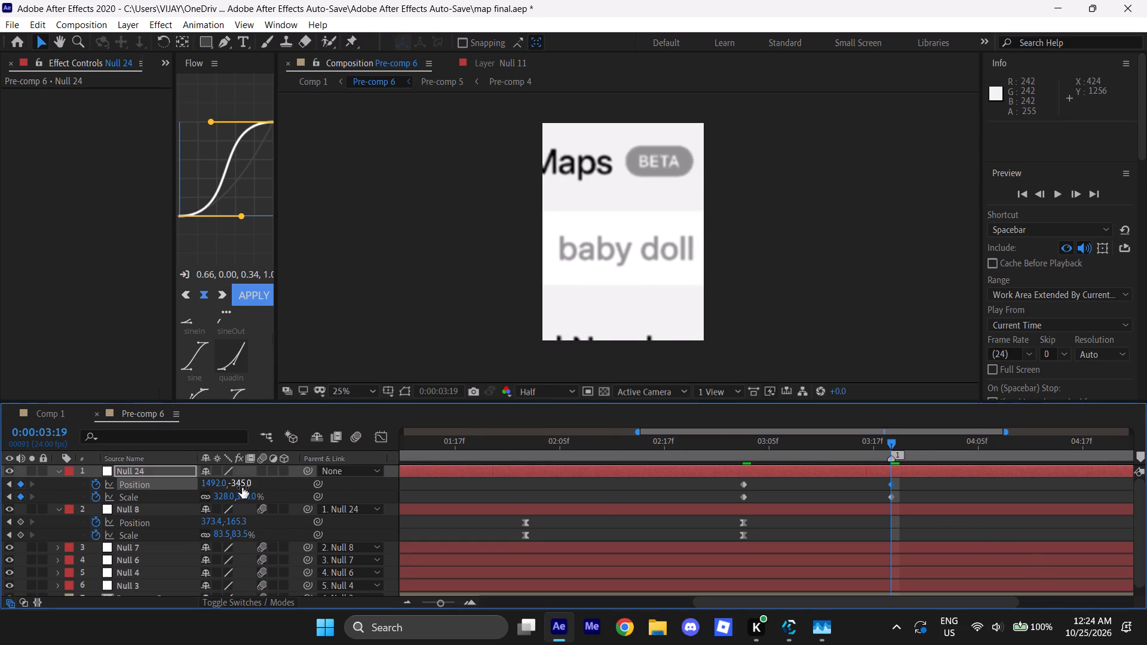
left_click_drag(243, 498, 247, 486)
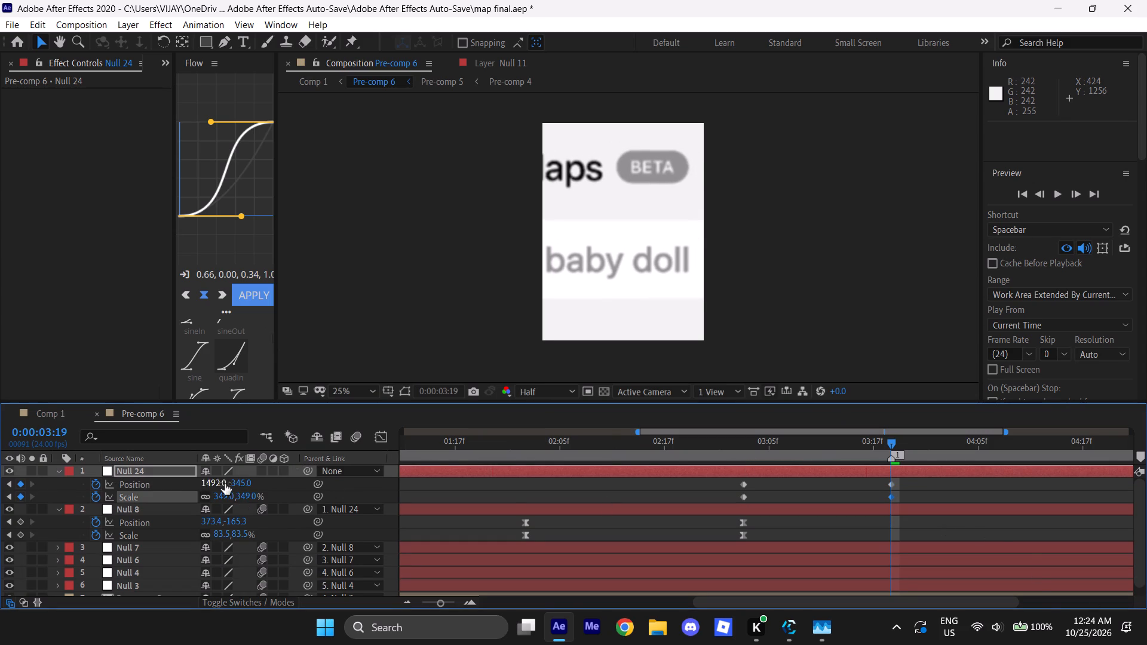
left_click_drag(214, 484, 247, 477)
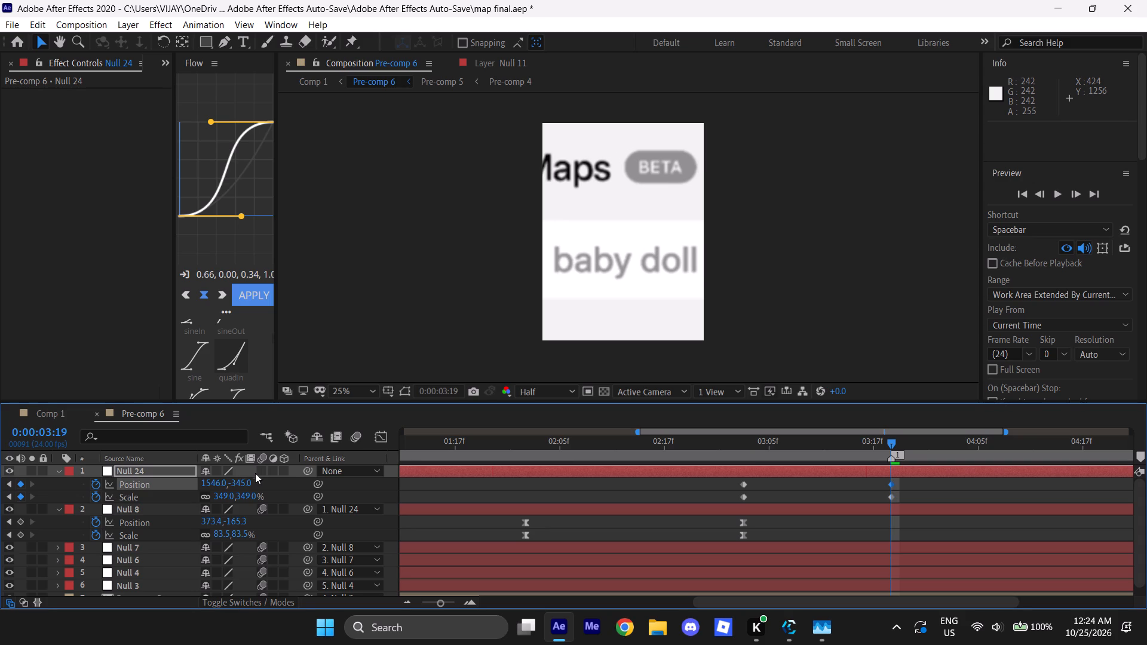
left_click_drag(239, 482, 257, 370)
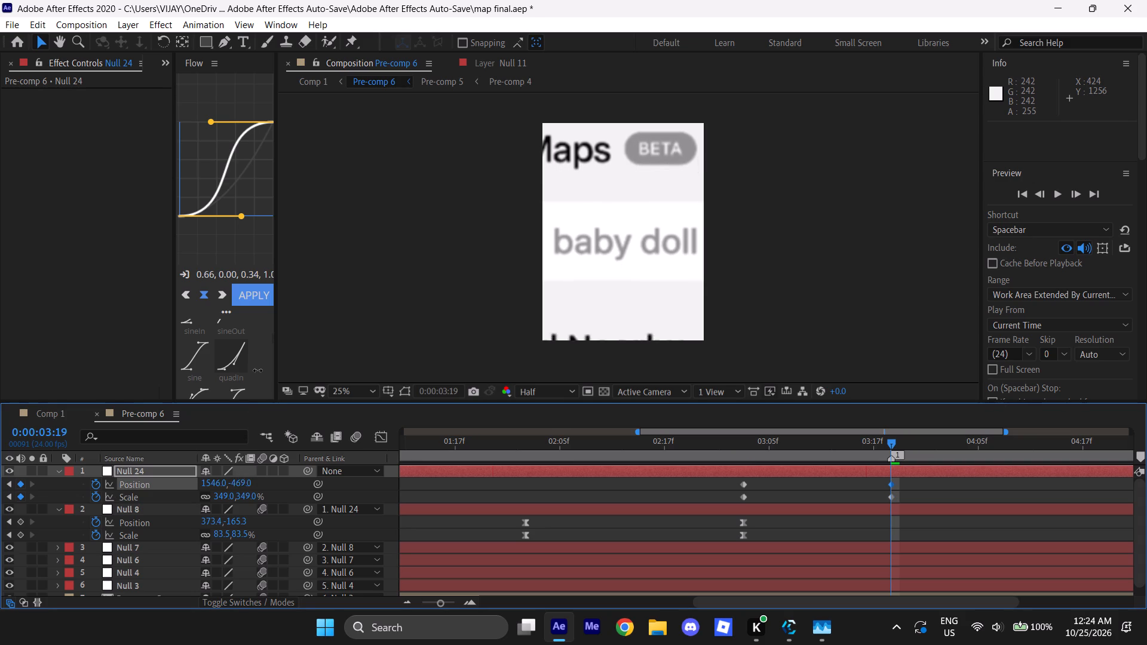
left_click_drag(257, 370, 255, 407)
Apply the current Flow easing curve to all of Null 24's Position and Scale keyframes.
left_click(911, 469)
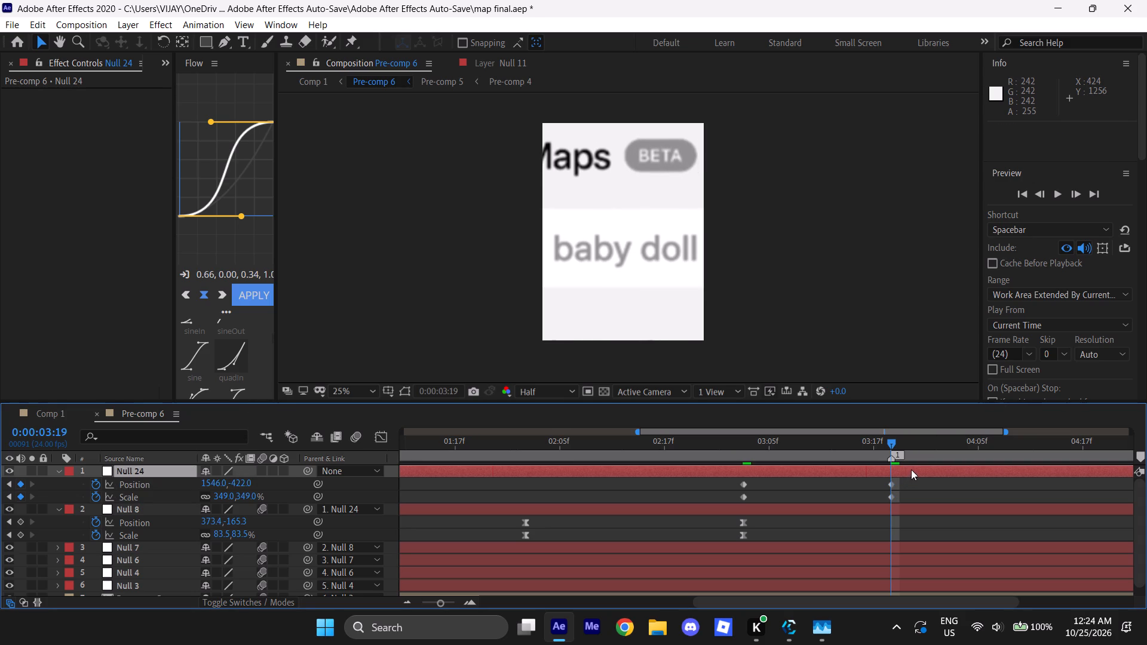
left_click_drag(910, 483, 683, 502)
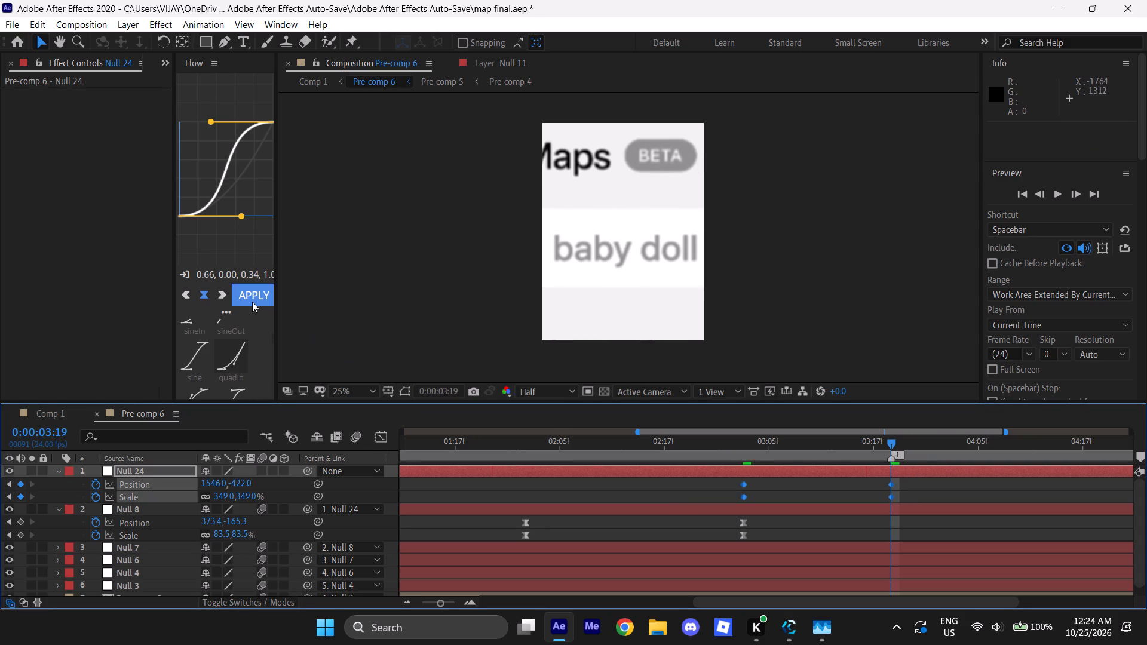
left_click(252, 301)
Shift the Null 24 layer 7 frames earlier so its last keyframes land at 0:00:03:12.
left_click_drag(844, 474, 761, 484)
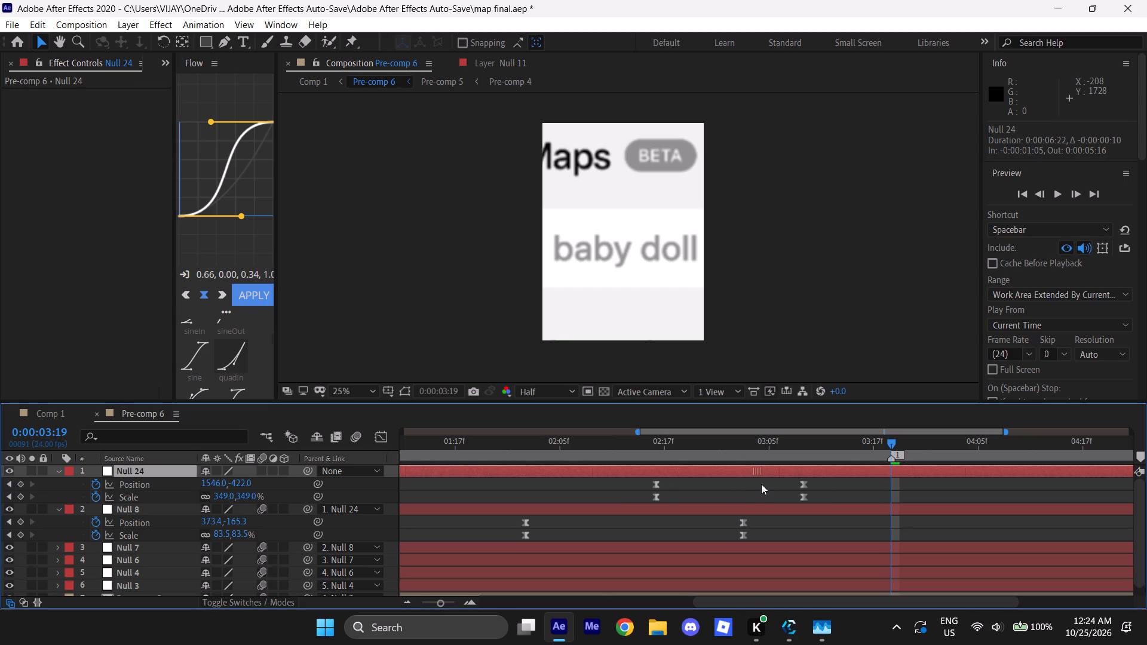
left_click_drag(761, 484, 789, 477)
Preview the move from "i can't move on" into "baby doll", ending on Null 24's last keyframes at 0:00:03:12.
left_click_drag(891, 444, 528, 452)
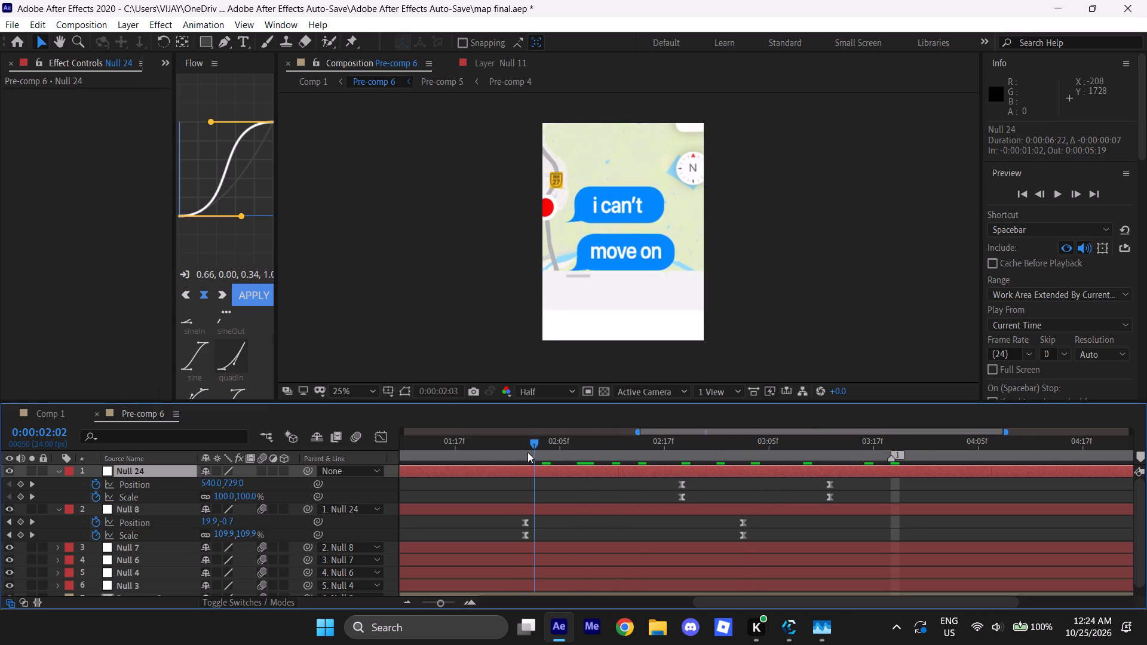
left_click_drag(528, 452, 481, 451)
key("space")
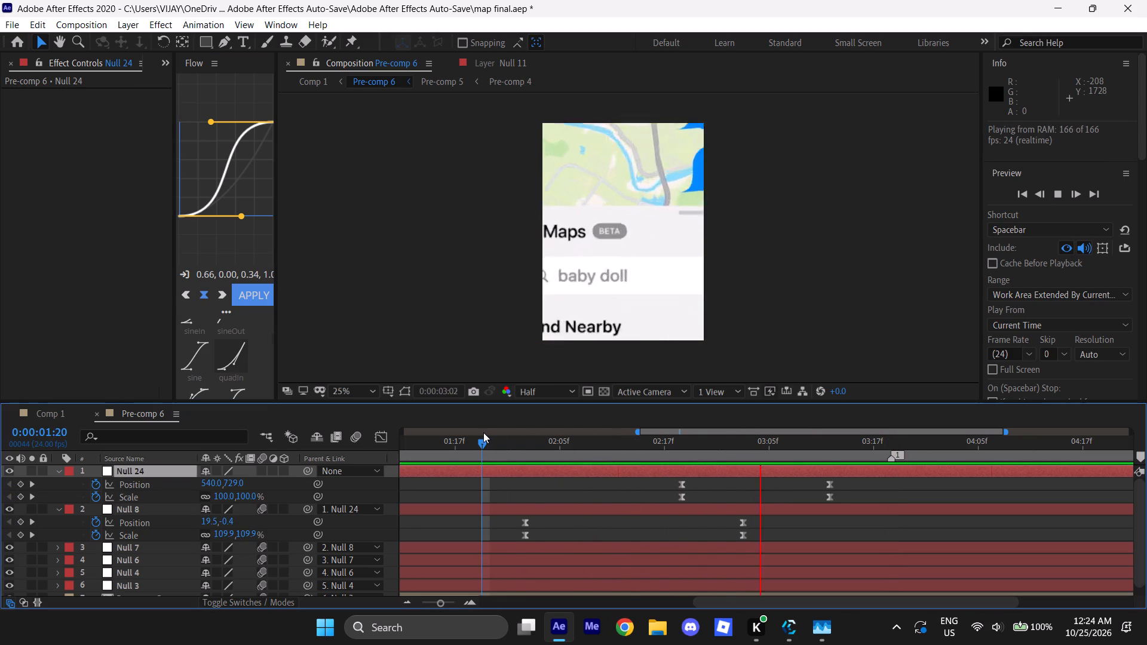
left_click_drag(484, 445, 436, 453)
key("space")
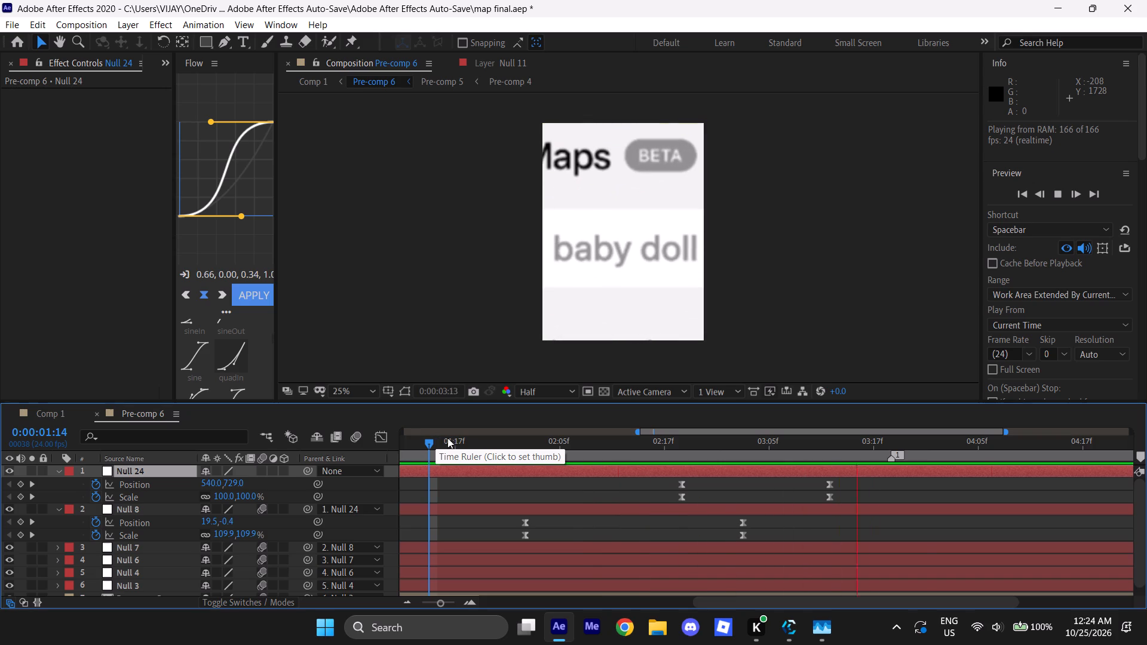
left_click_drag(432, 446, 764, 451)
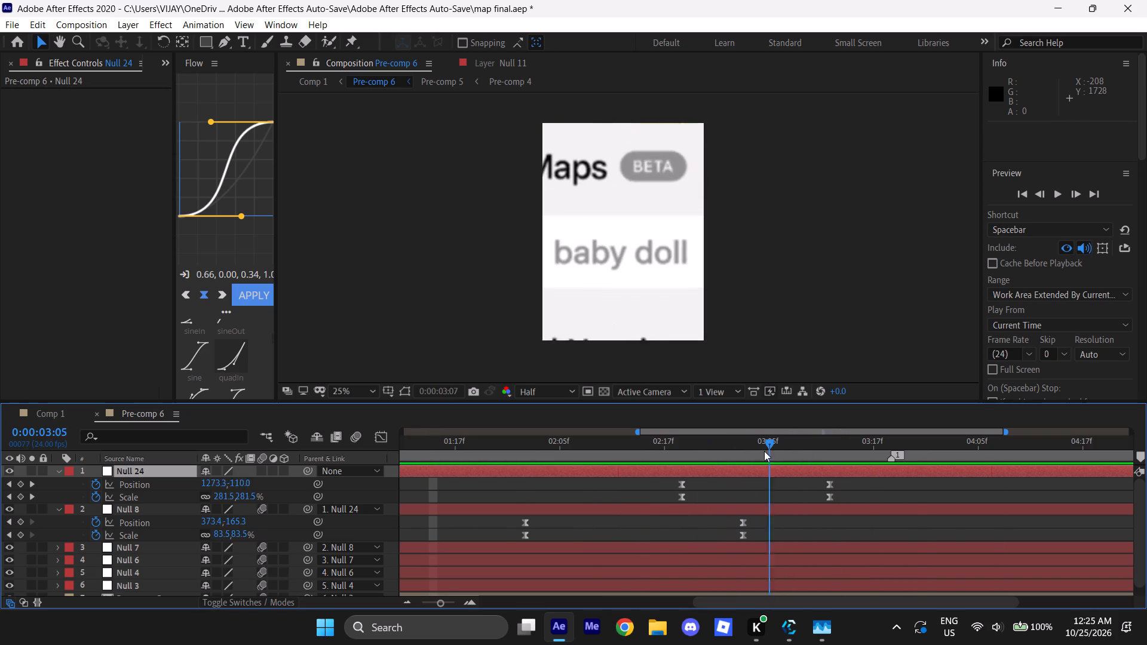
left_click_drag(764, 451, 829, 457)
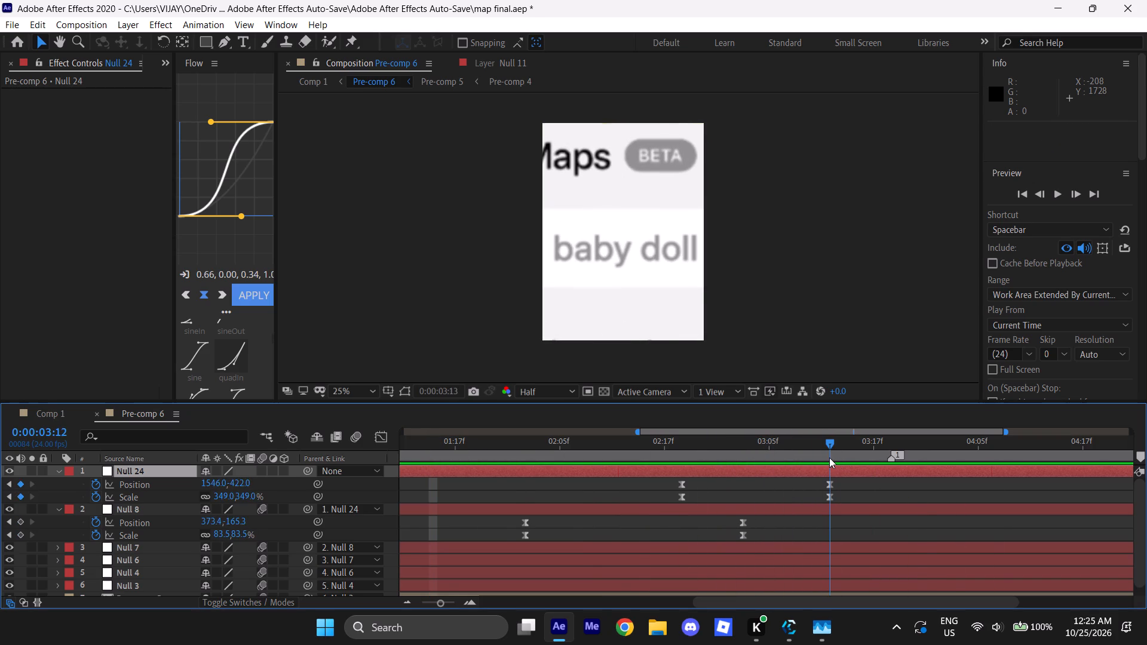
left_click_drag(829, 457, 833, 457)
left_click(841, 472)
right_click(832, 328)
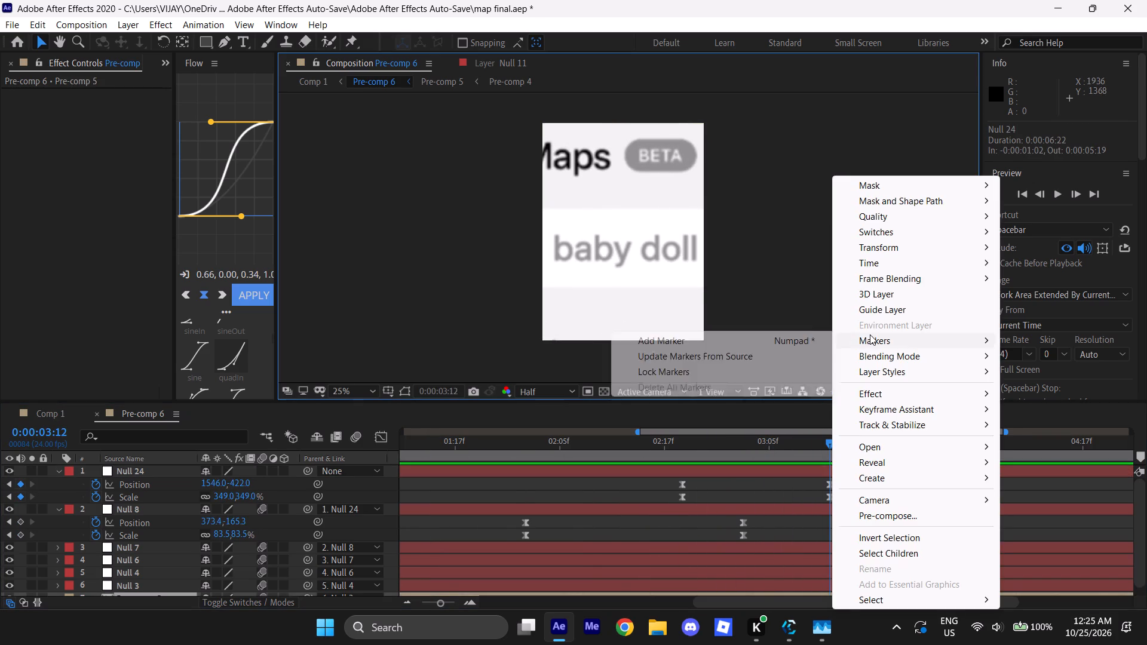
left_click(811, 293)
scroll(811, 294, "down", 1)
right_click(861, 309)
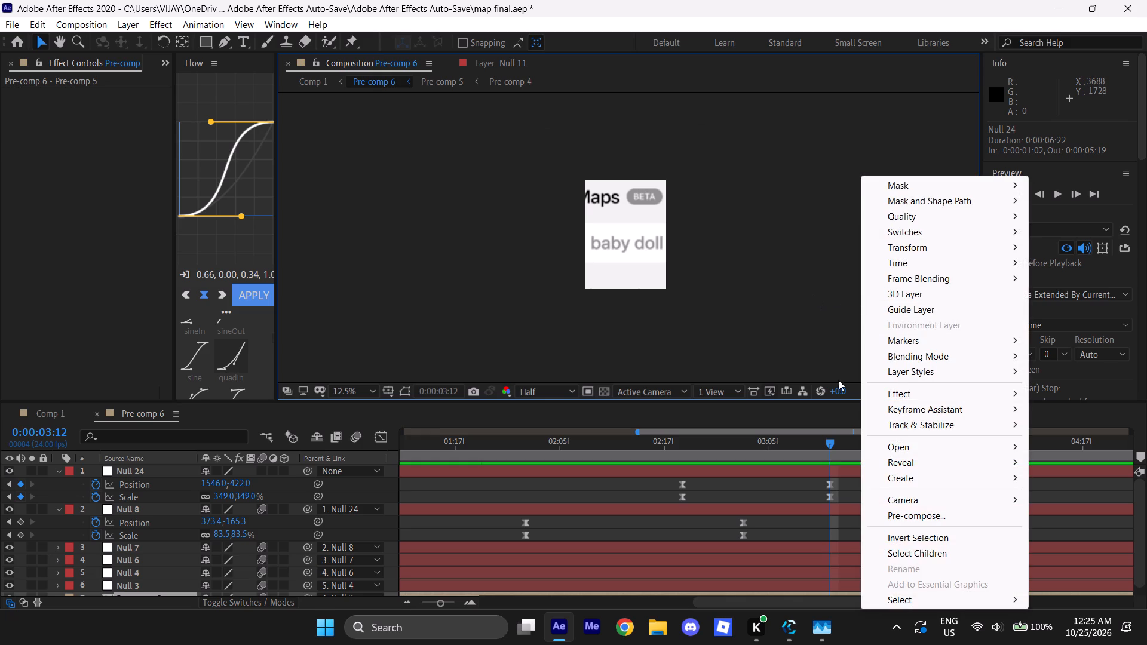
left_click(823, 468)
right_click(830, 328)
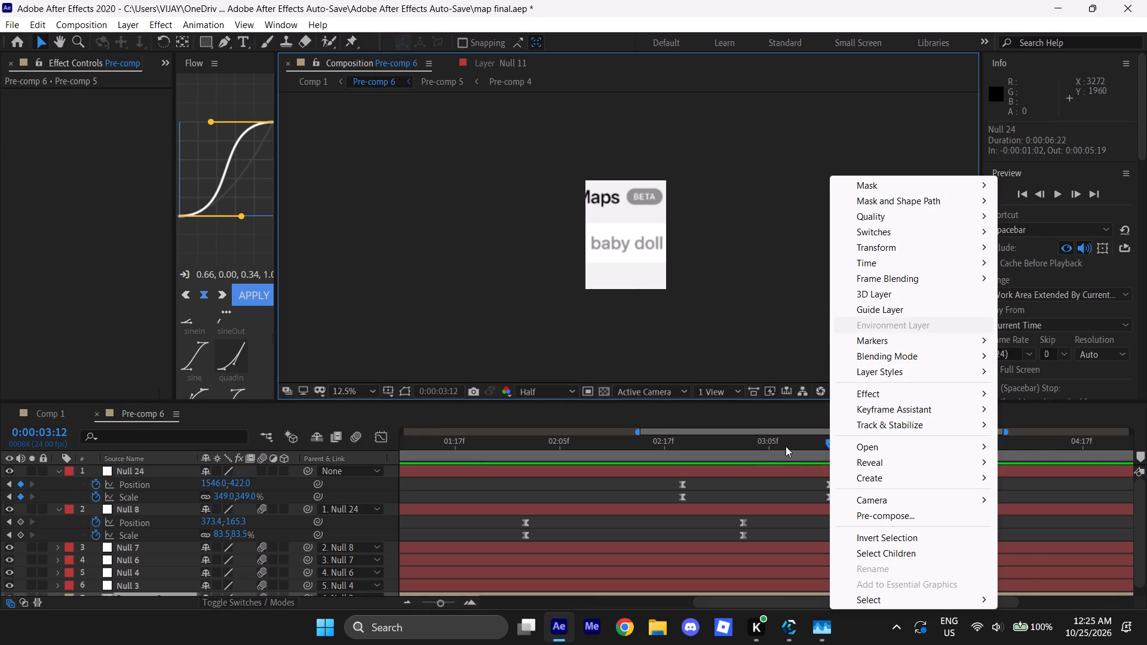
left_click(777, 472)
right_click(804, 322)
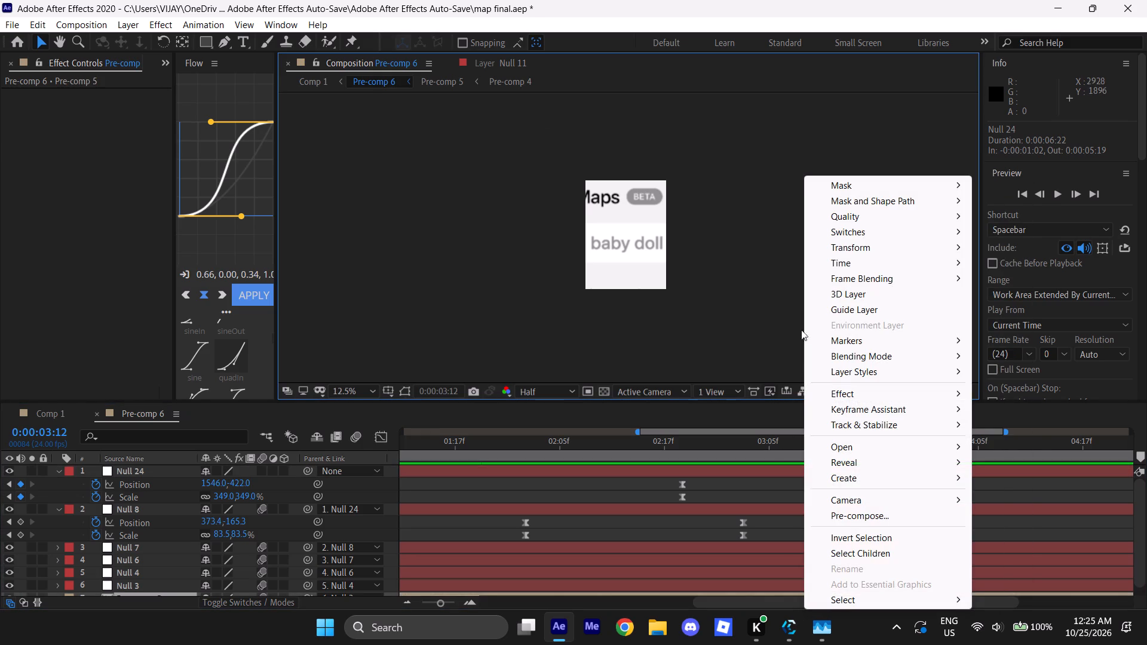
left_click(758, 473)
Add a new null object, Null 25, to Pre-comp 6.
scroll(759, 343, "down", 2)
right_click(754, 326)
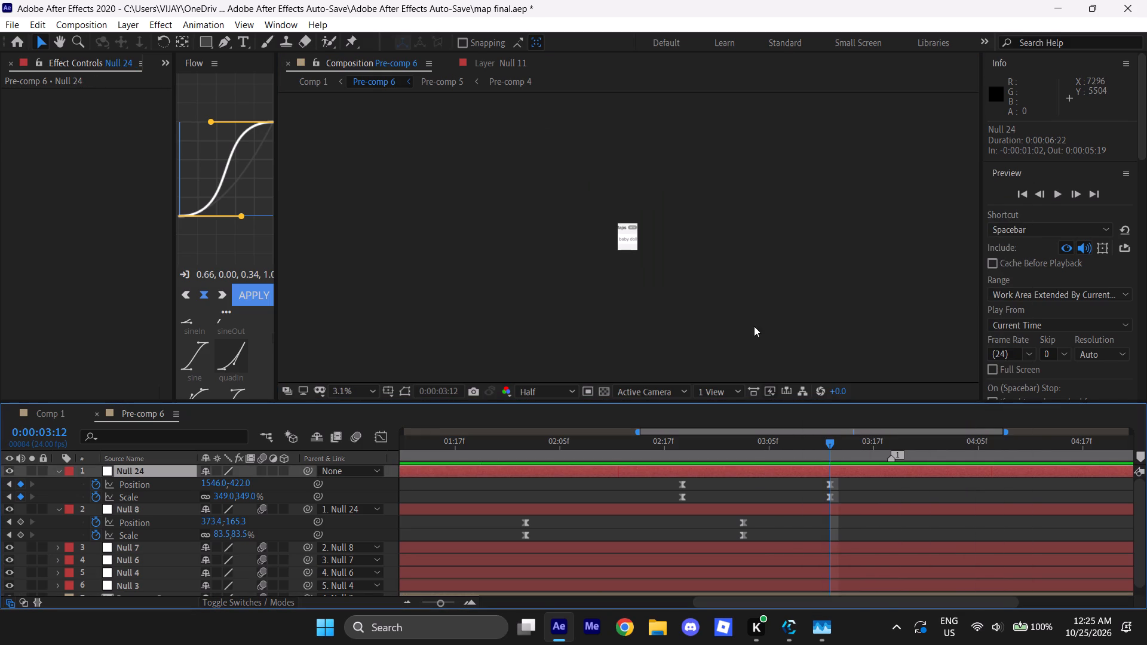
left_click(802, 328)
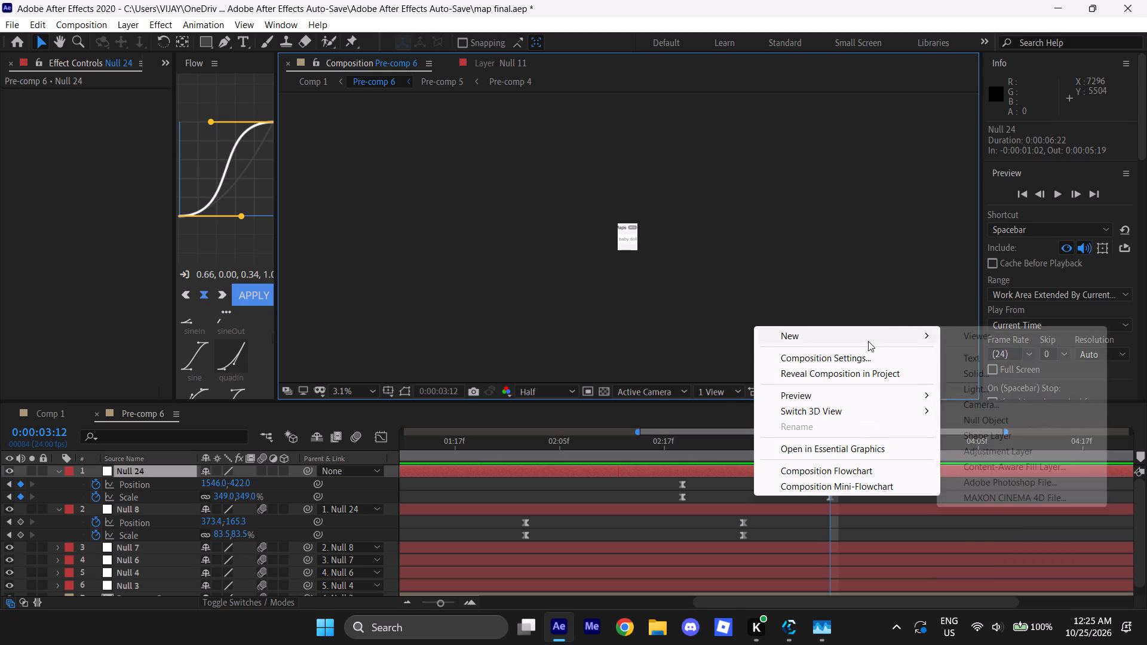
left_click(918, 337)
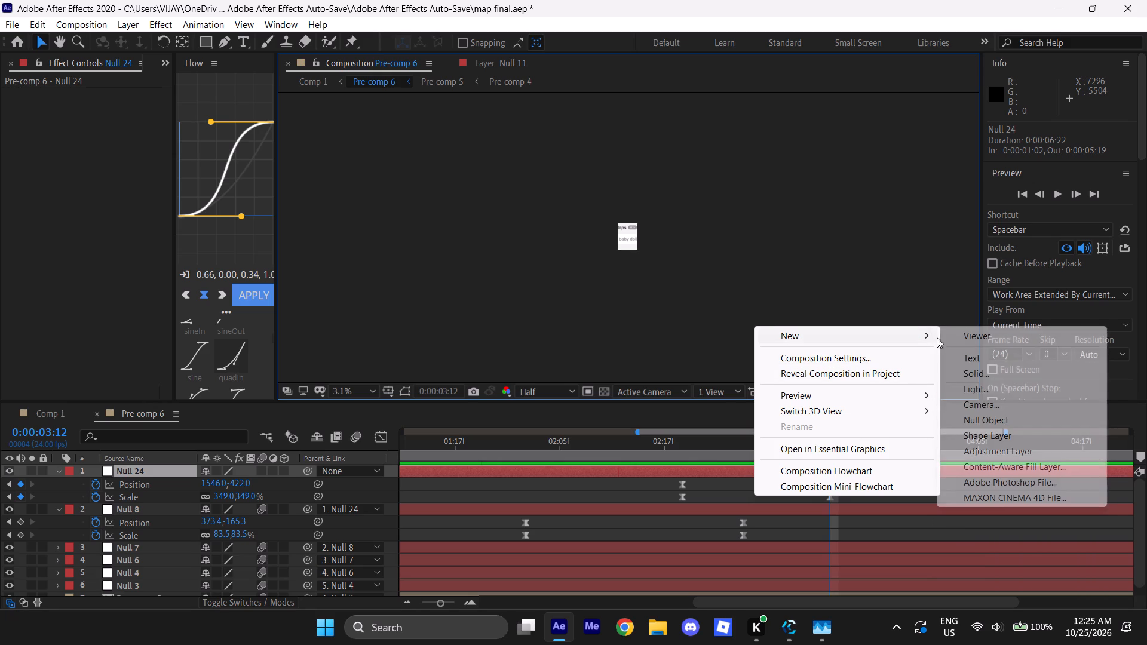
left_click(925, 333)
left_click(975, 420)
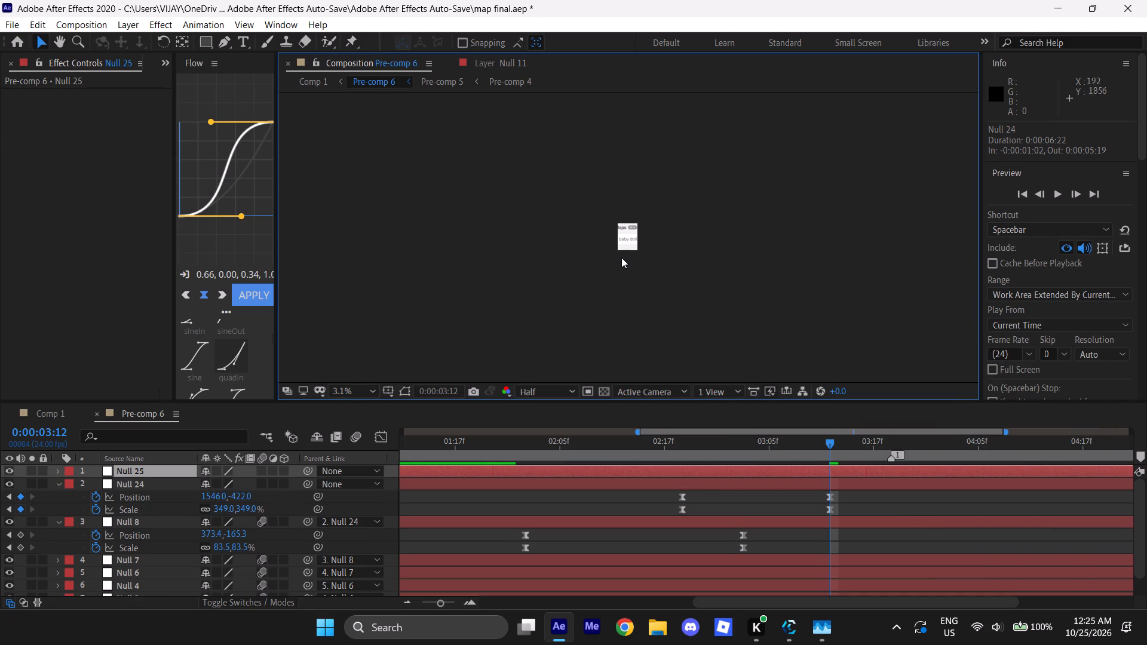
Set starting Position and Scale keyframes on Null 25 at 0:00:03:12.
scroll(620, 256, "up", 4)
scroll(627, 239, "down", 1)
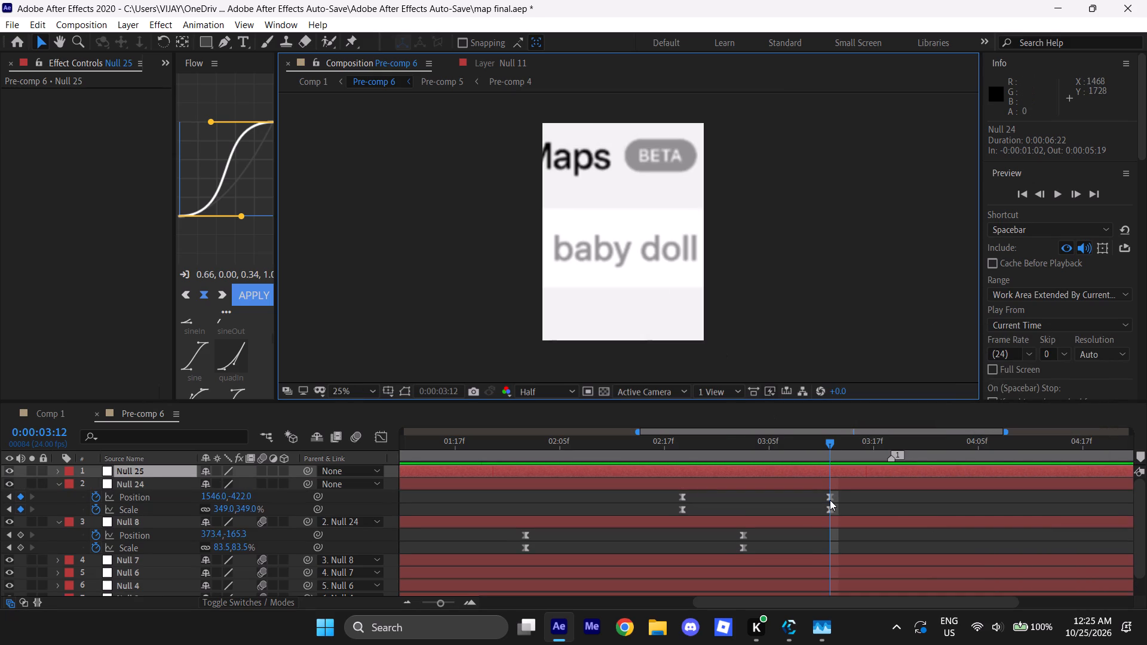
key("p")
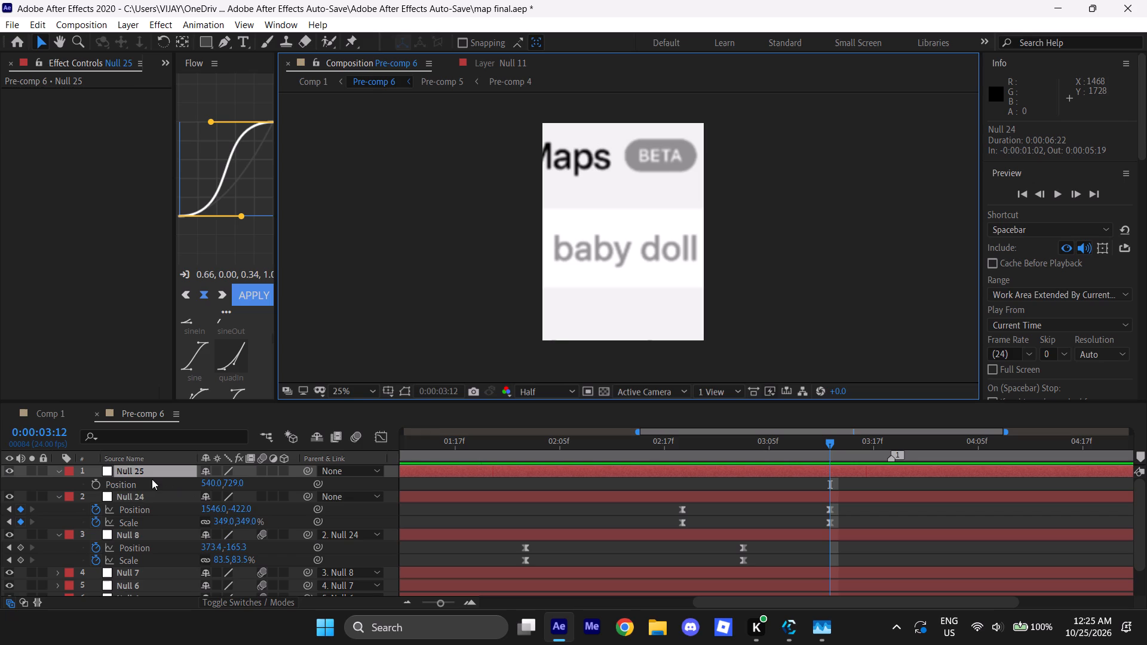
left_click(90, 484)
left_click(94, 484)
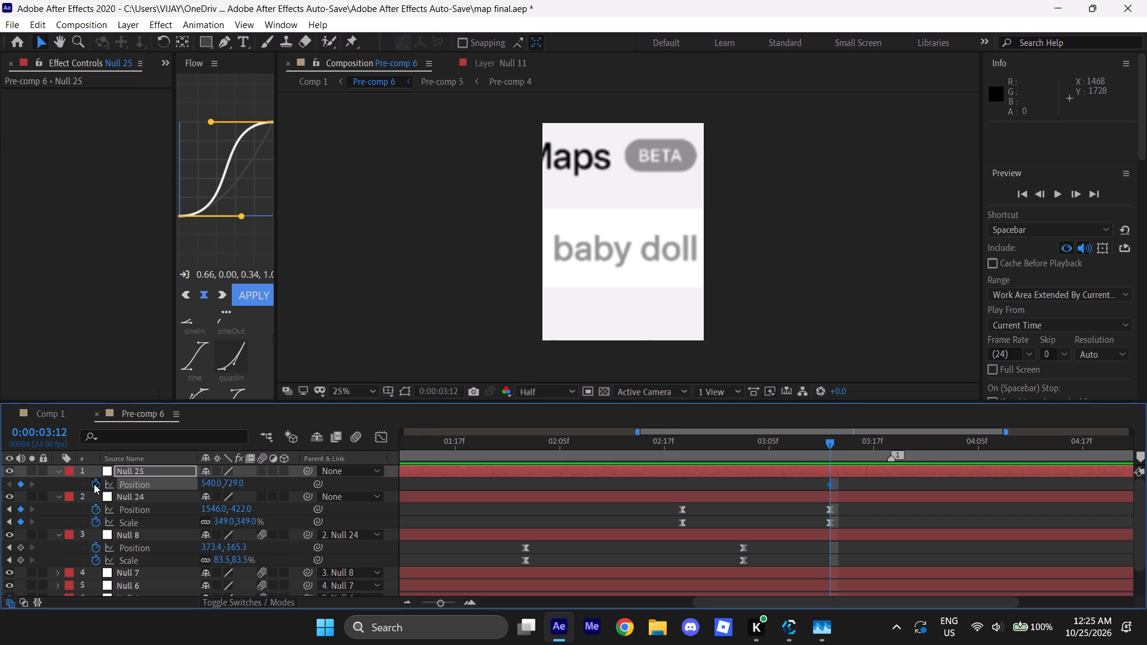
key("s")
left_click(94, 484)
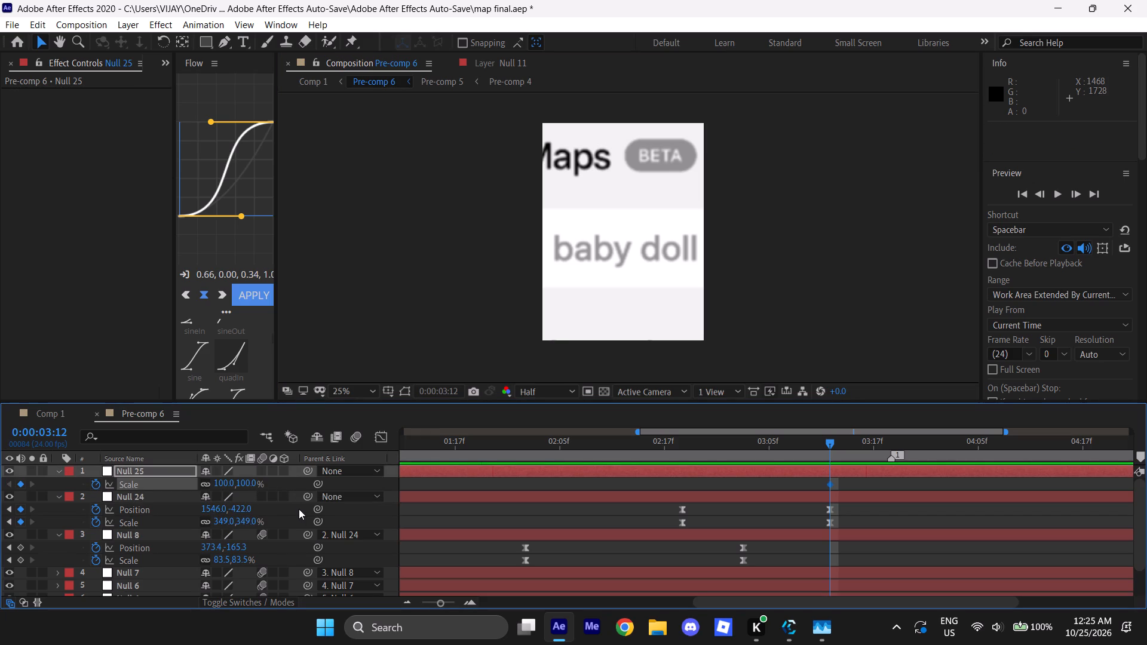
Parent Null 24 to Null 25.
left_click_drag(306, 494, 165, 474)
At 0:00:03:19, keyframe Null 25 at 216% scale and Position 1100, 729 to zoom into "baby".
key("u")
left_click_drag(833, 443, 873, 447)
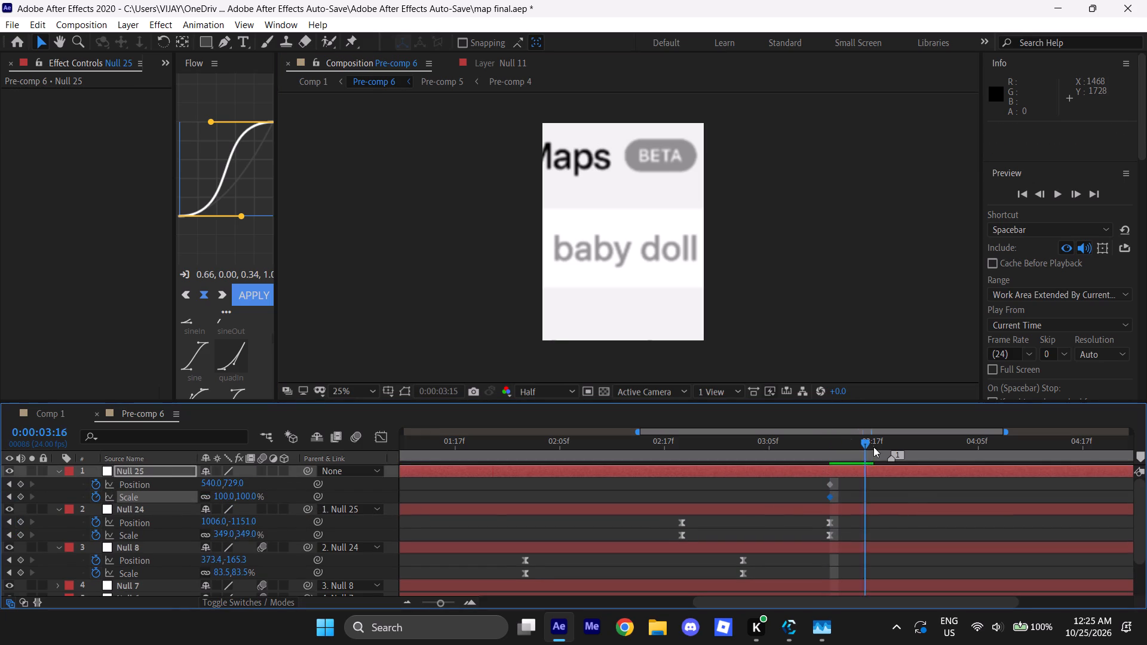
left_click_drag(873, 447, 895, 456)
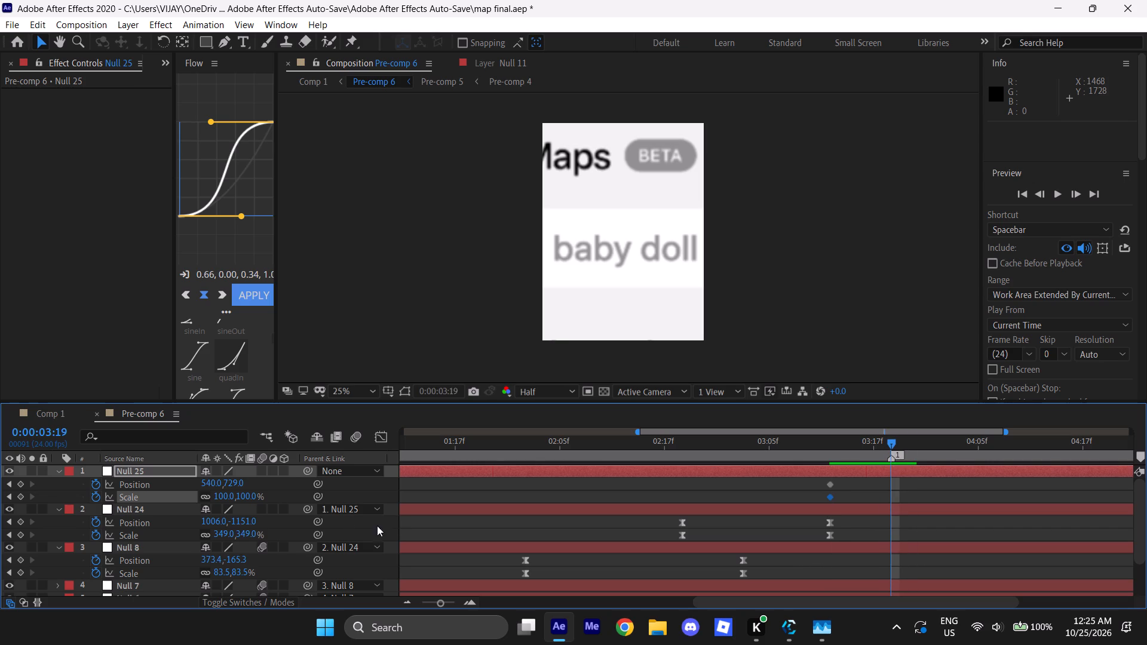
left_click_drag(241, 498, 250, 413)
left_click_drag(222, 496, 263, 521)
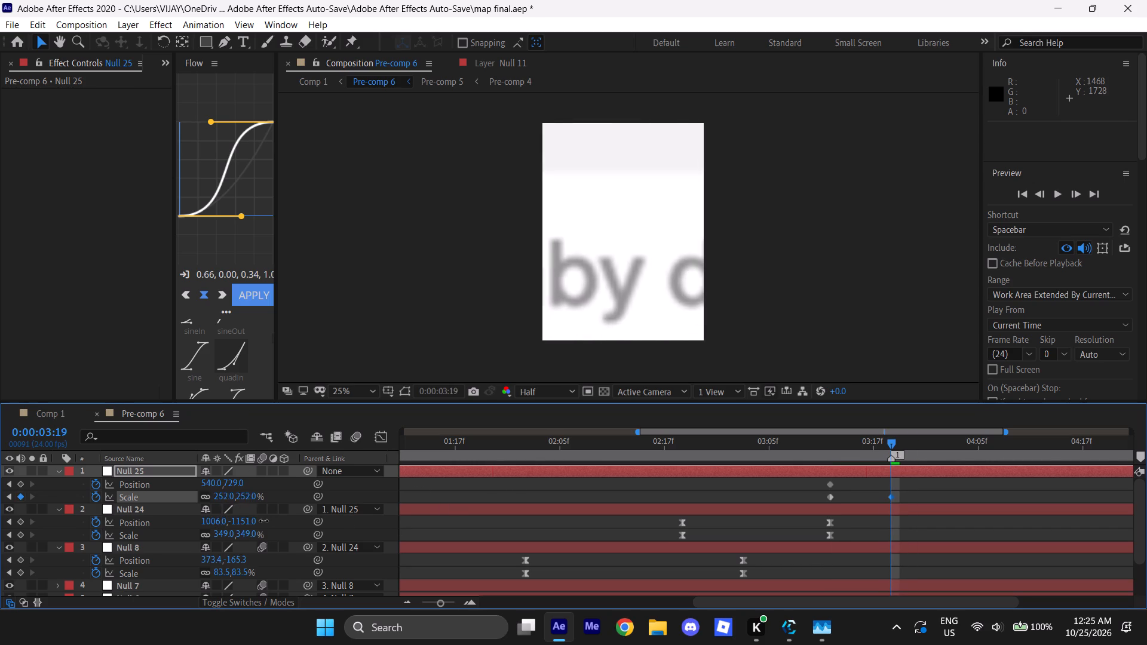
left_click_drag(263, 521, 245, 527)
left_click_drag(208, 481, 499, 463)
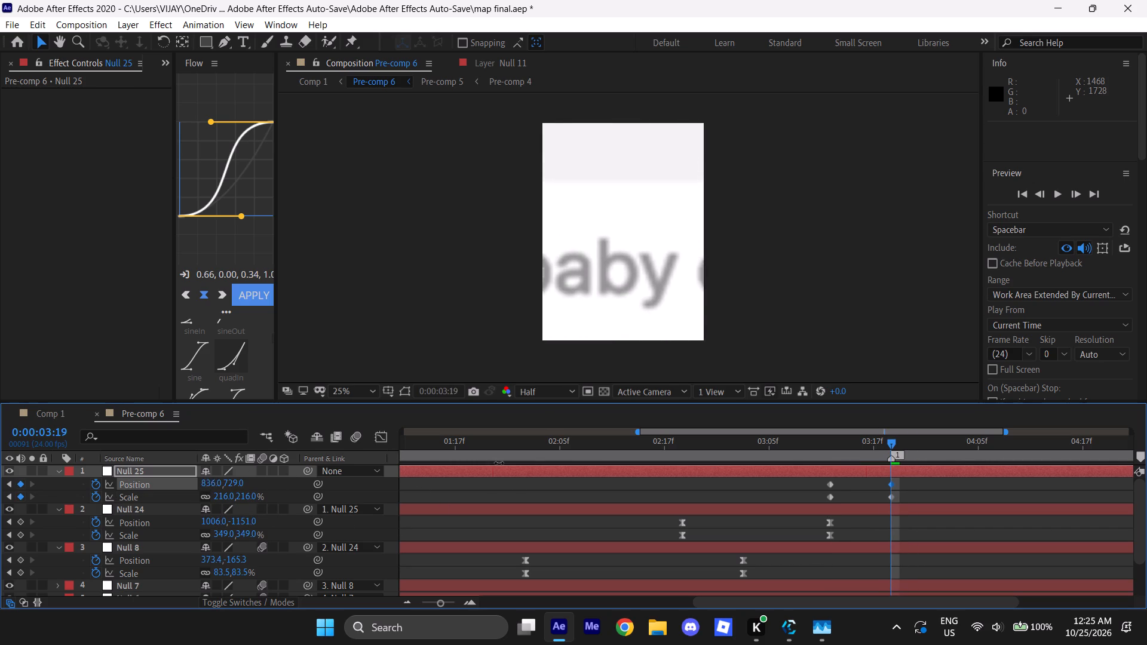
left_click_drag(499, 463, 615, 470)
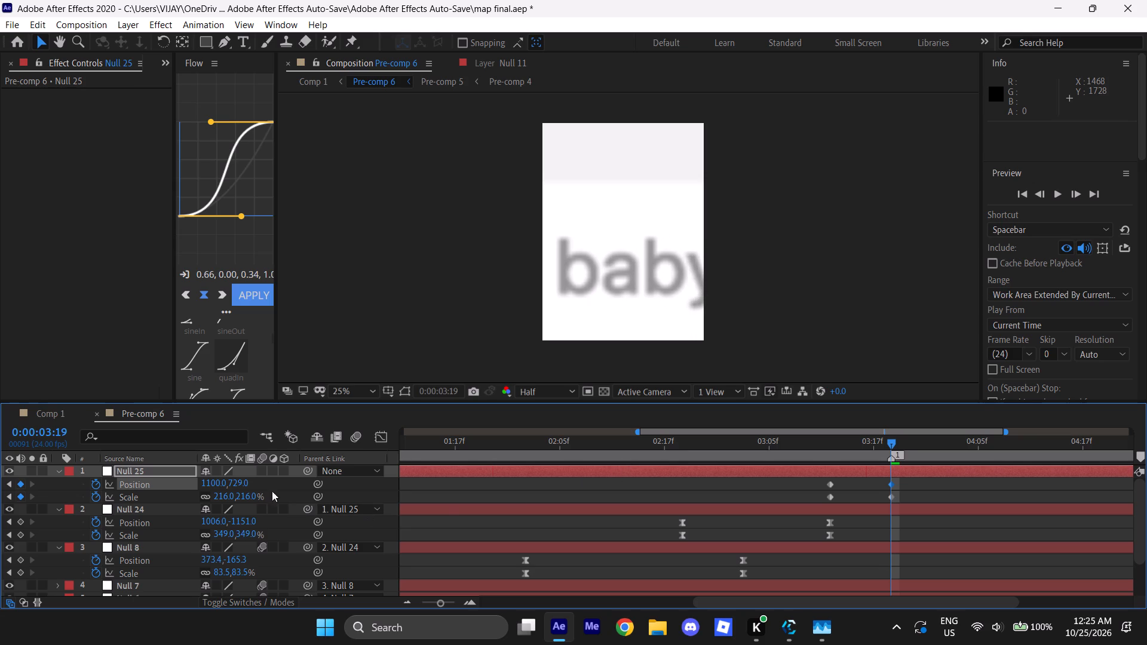
Tighten Null 25's end framing at 0:00:03:19 to 295% scale and Position 1408, 553.
left_click_drag(236, 481, 240, 438)
left_click_drag(243, 497, 244, 487)
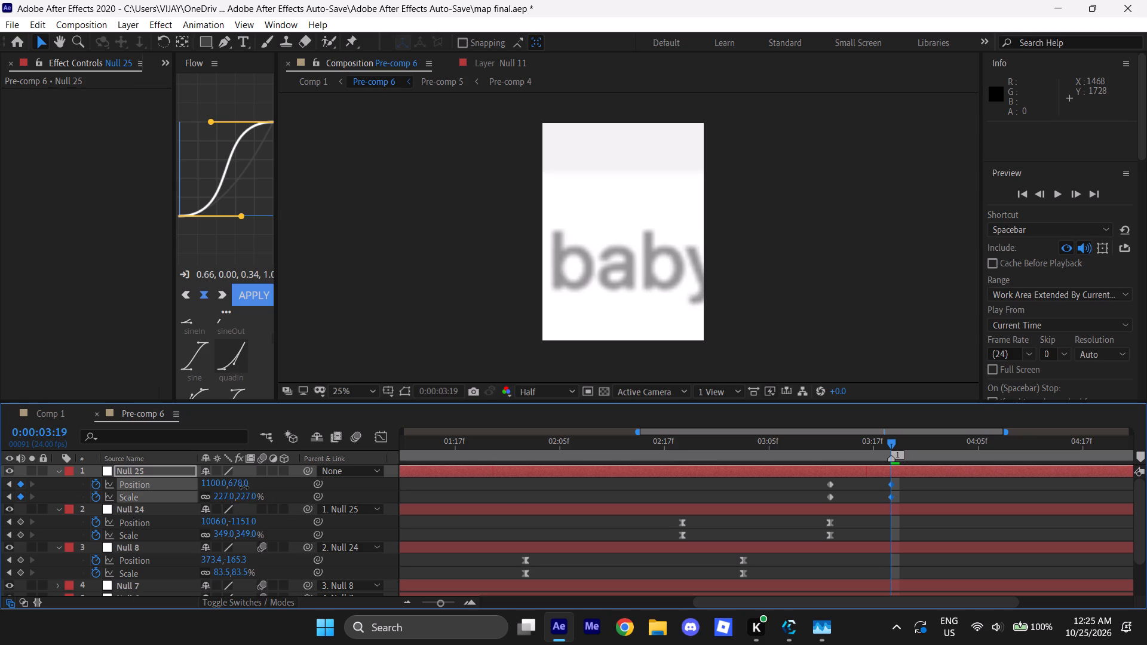
left_click_drag(244, 487, 263, 432)
left_click_drag(208, 483, 331, 483)
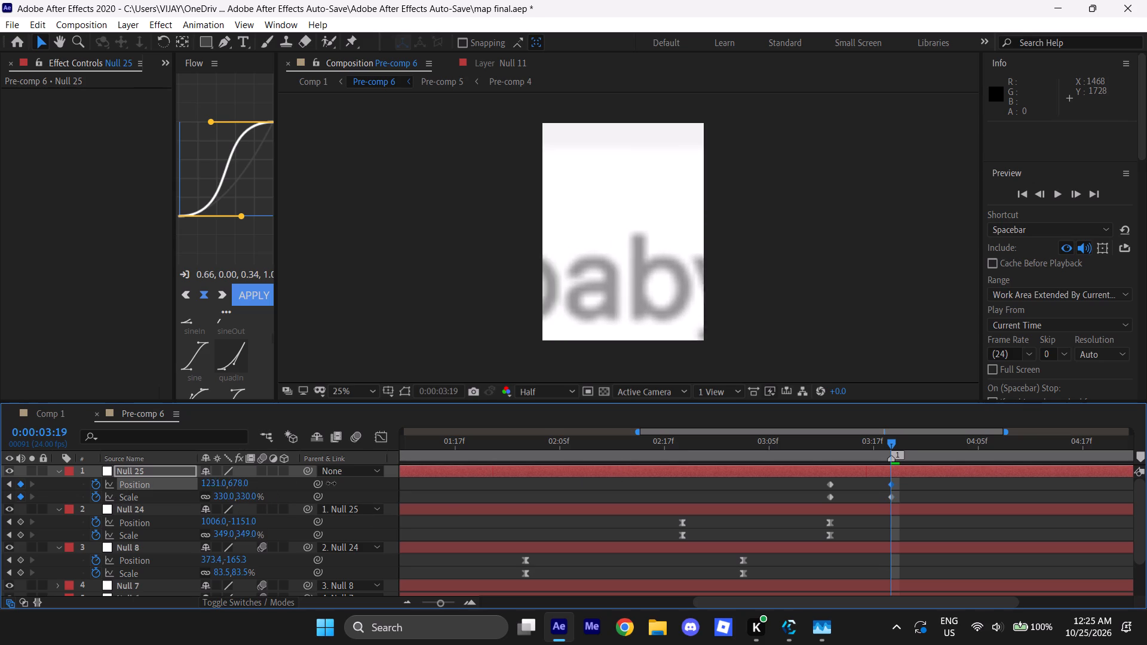
left_click_drag(331, 483, 523, 466)
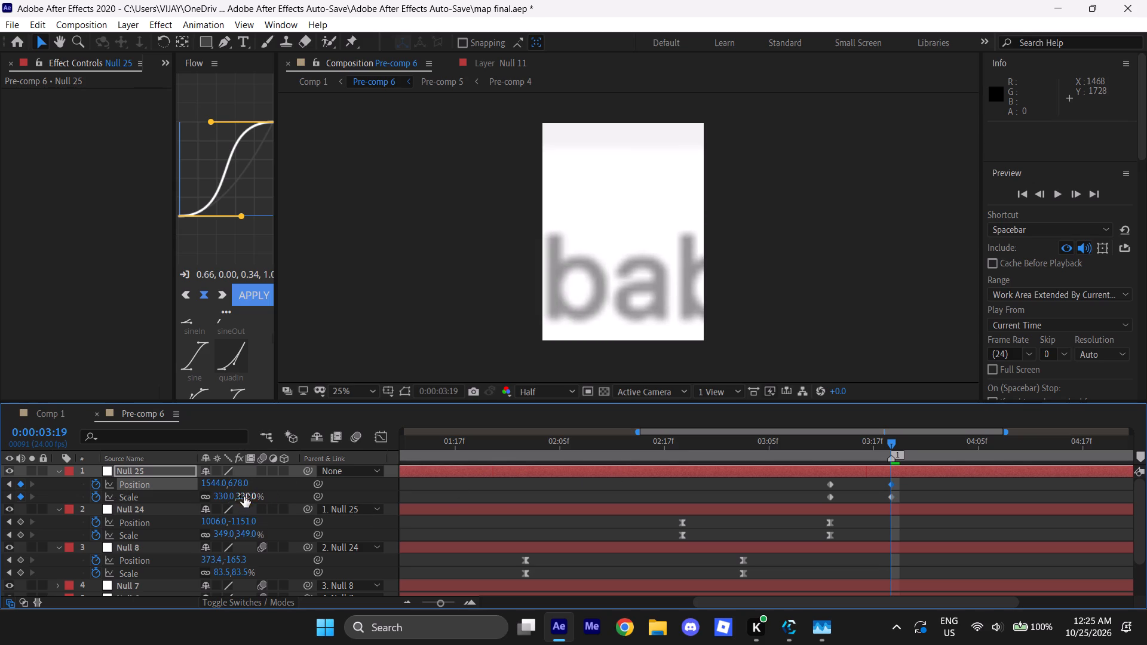
left_click_drag(225, 499, 211, 511)
left_click_drag(213, 484, 94, 467)
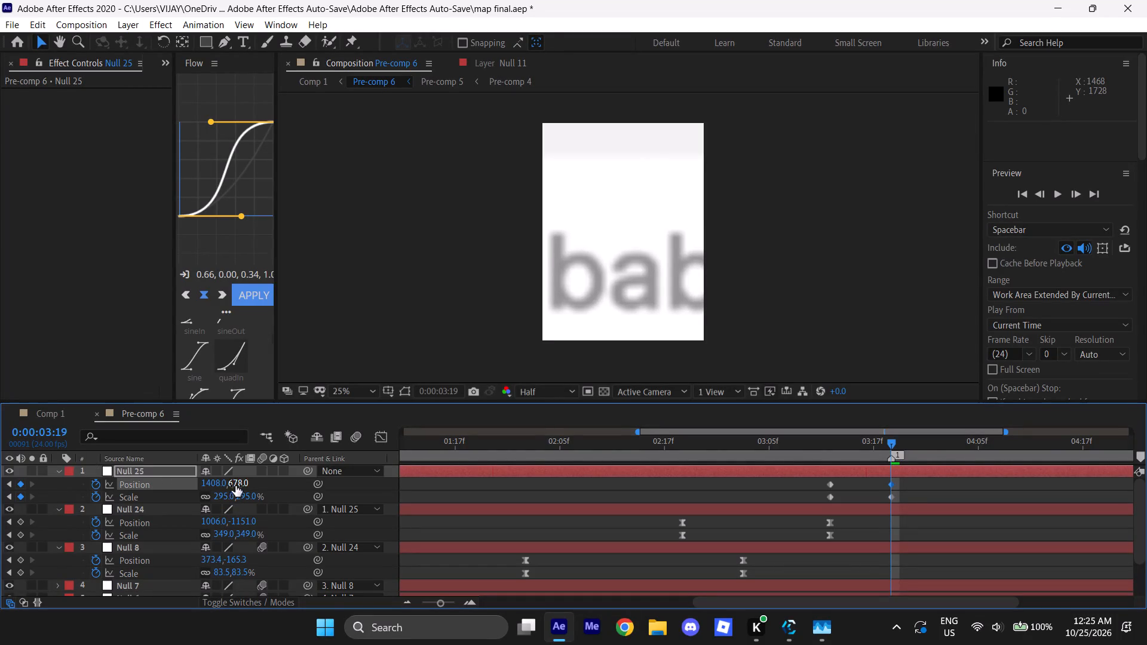
left_click_drag(238, 484, 241, 386)
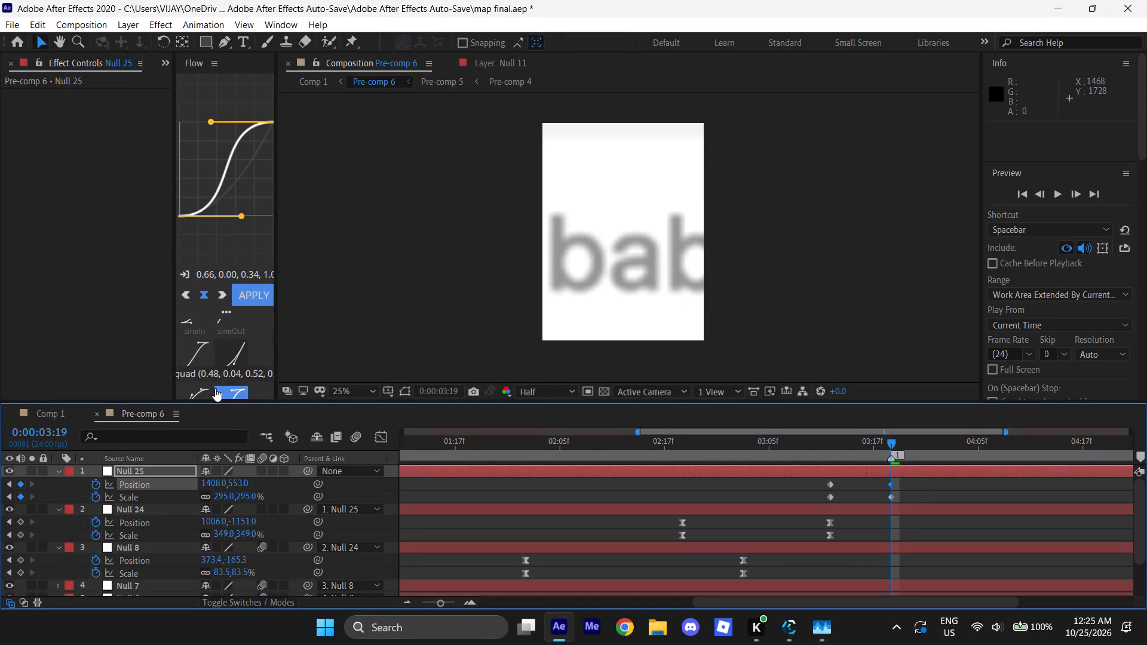
Check the framing and layer timing in Comp 1, and nudge Null 25's end Position in Pre-comp 6 to 1423, 558.
left_click(47, 417)
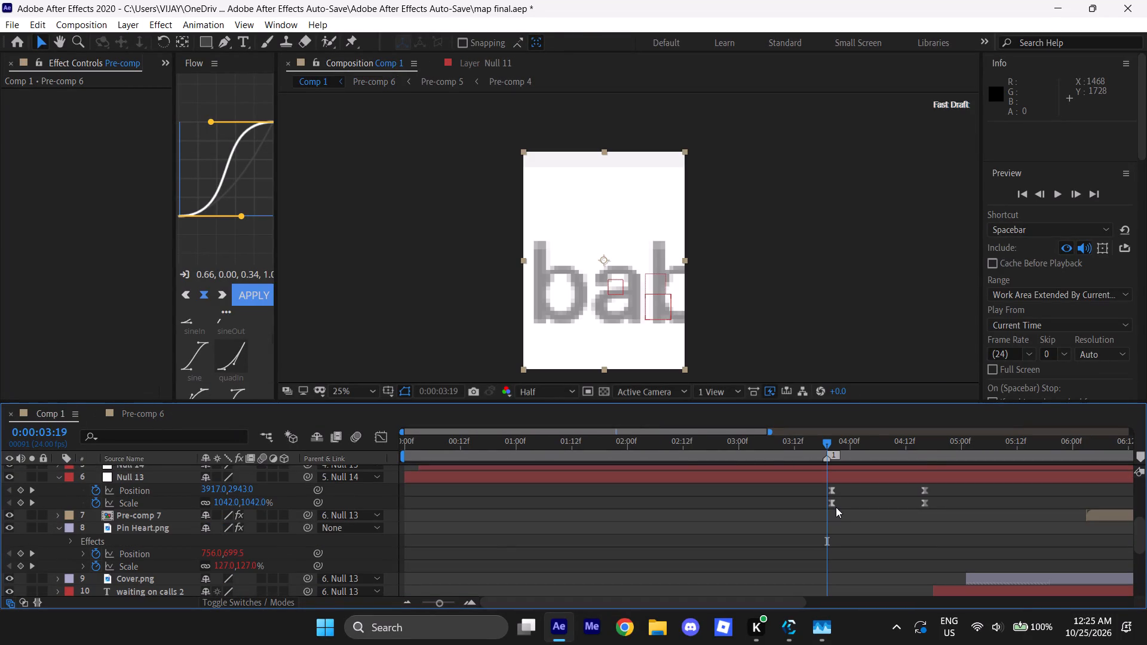
scroll(836, 507, "down", 3)
left_click(826, 441)
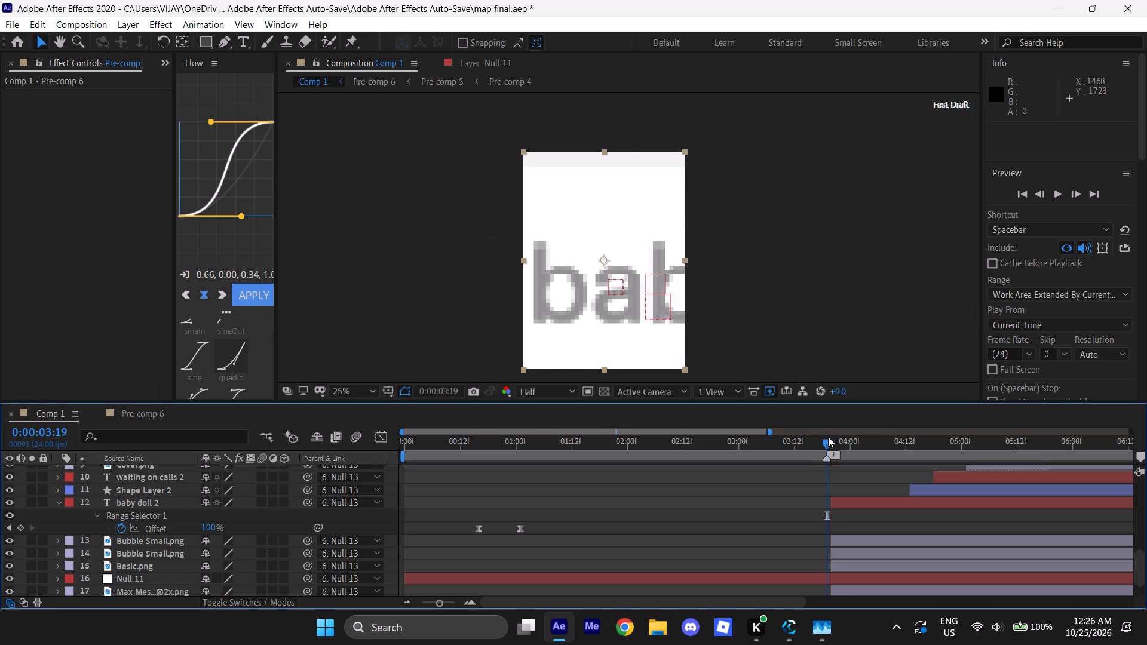
left_click(154, 416)
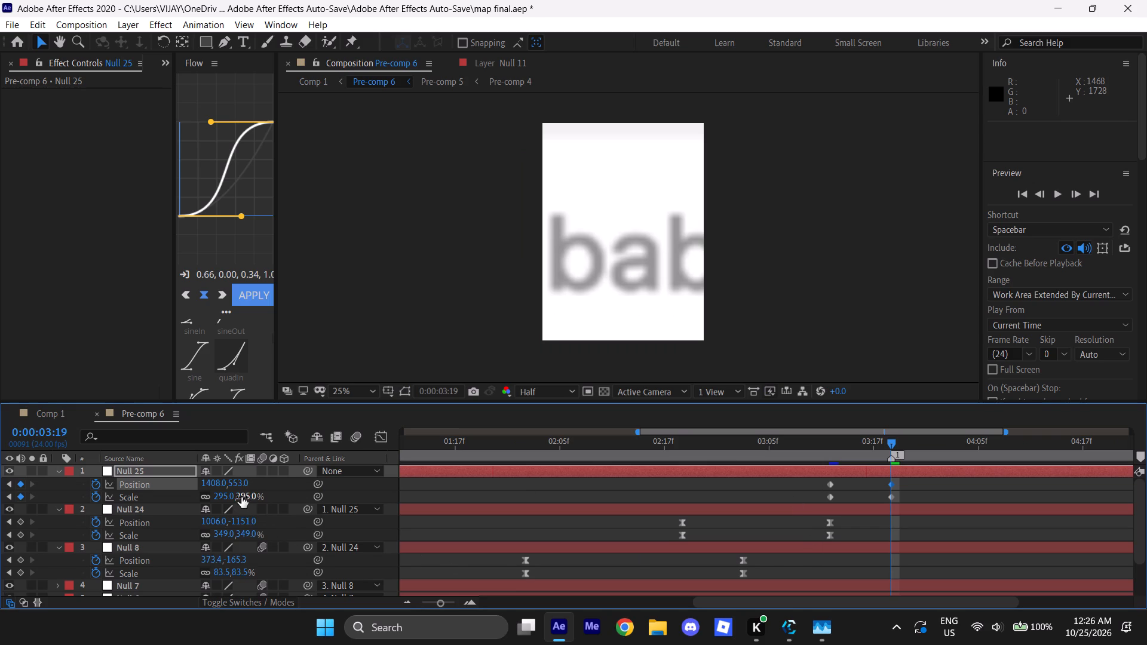
left_click(241, 497)
left_click_drag(211, 486, 221, 485)
left_click_drag(238, 483, 234, 491)
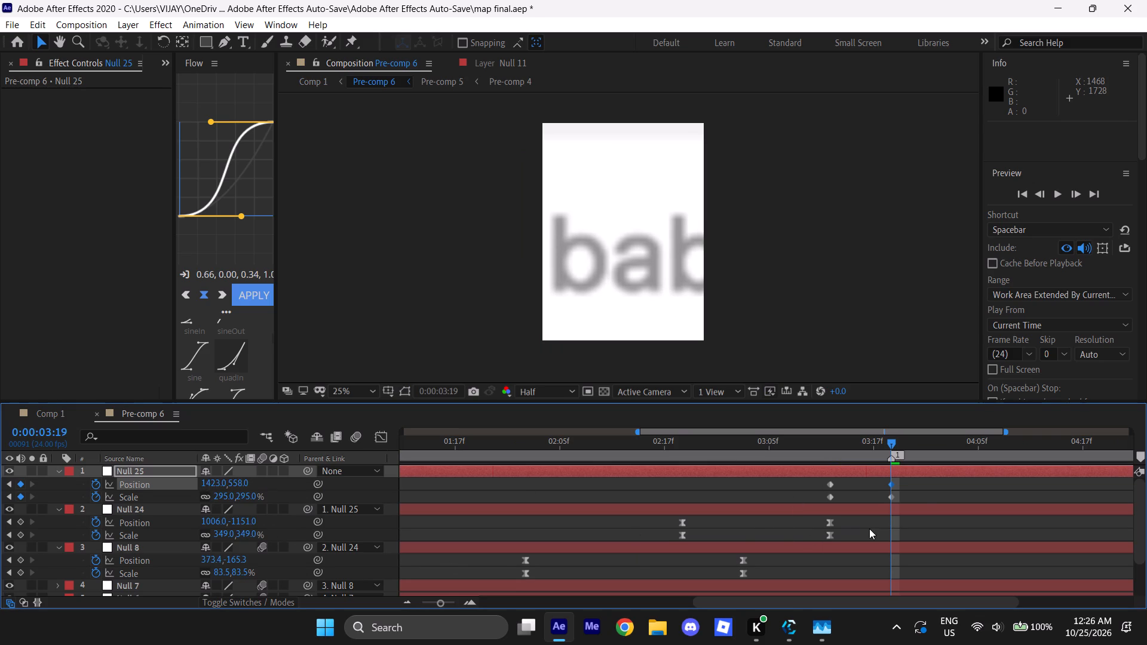
Apply the 0.66, 0.00, 0.34 Flow ease curve to all of Null 25's Position and Scale keyframes.
left_click(869, 528)
left_click_drag(921, 486, 765, 495)
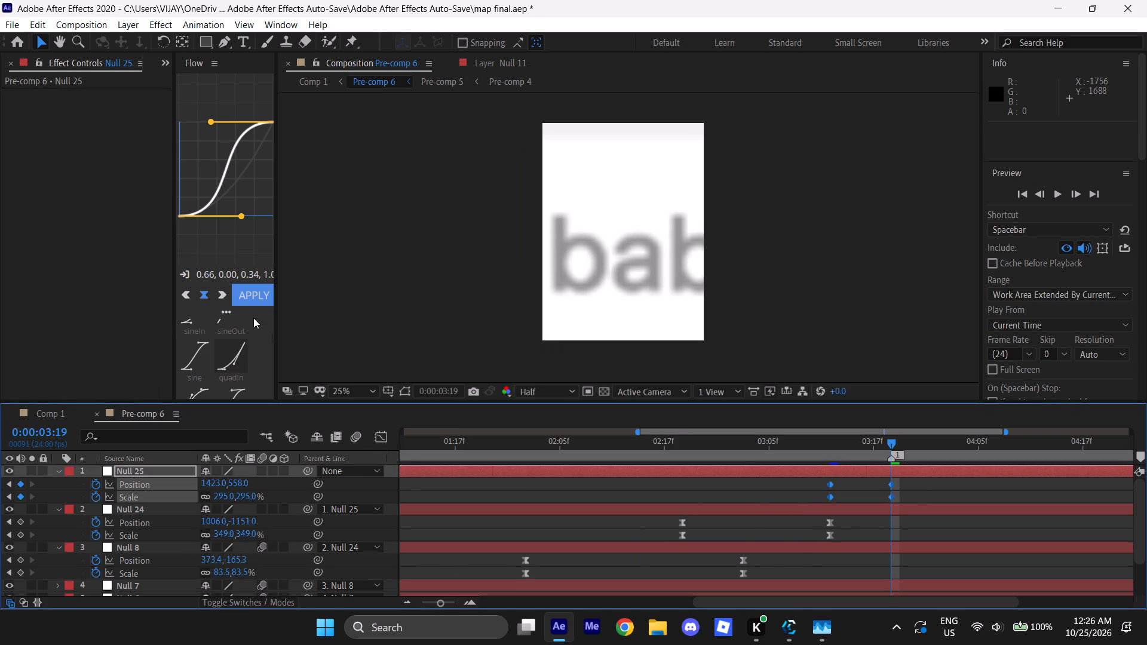
left_click(255, 299)
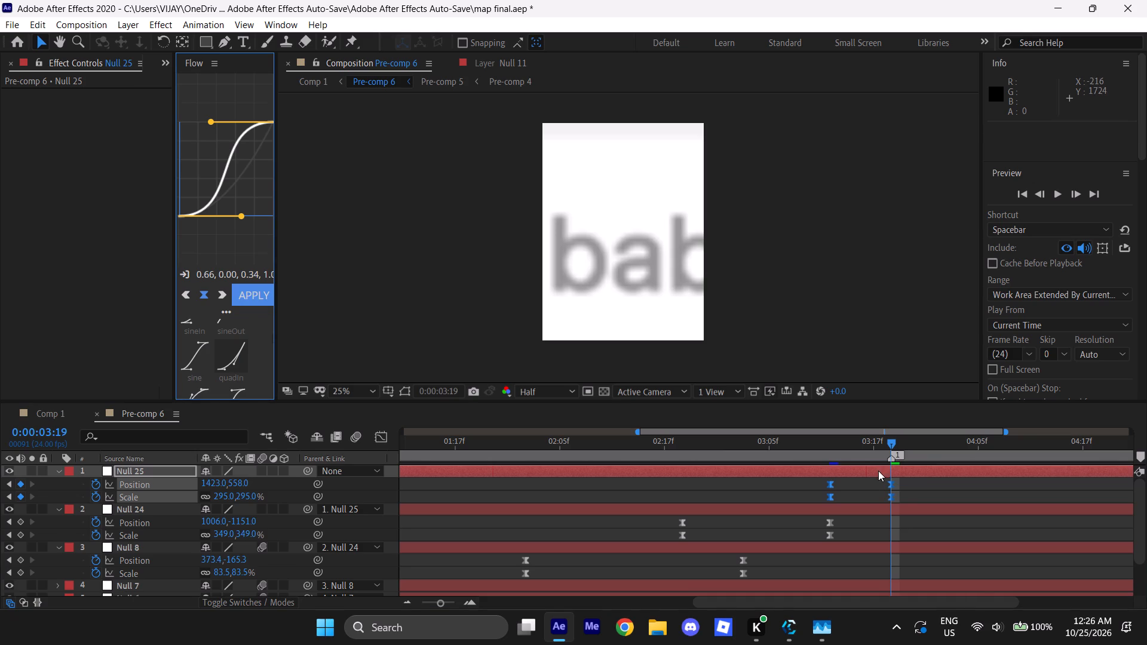
Retime Null 25's move to run from about 0:00:03:07 to 0:00:03:18, overlapping Null 24's, and preview it.
left_click_drag(876, 471, 848, 475)
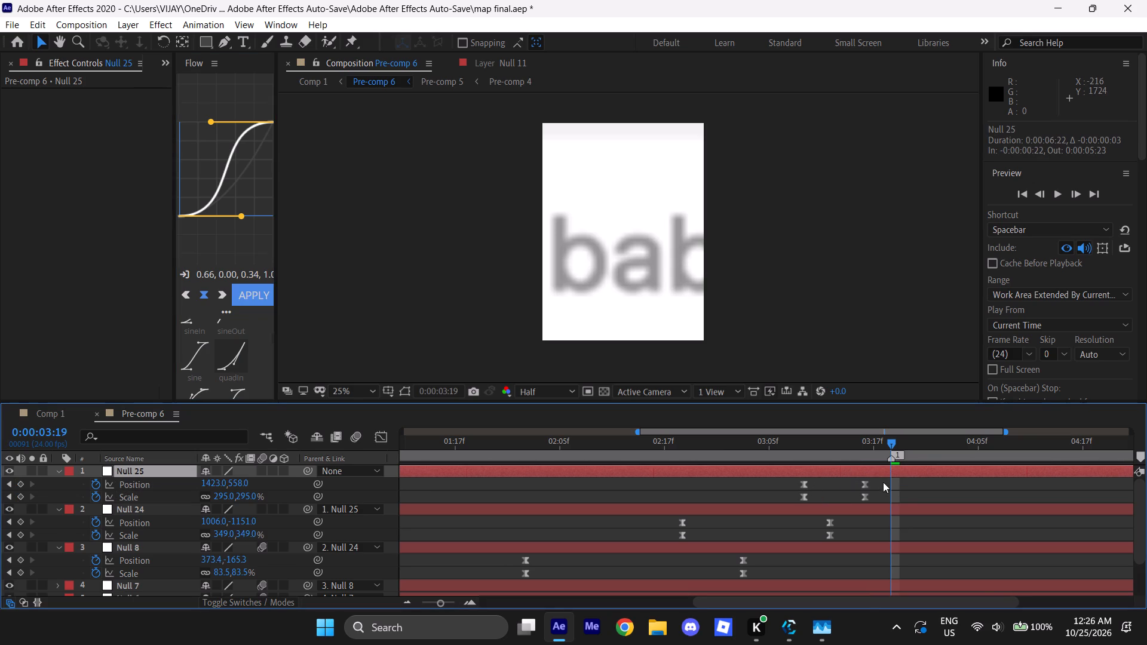
left_click_drag(883, 481, 793, 498)
left_click_drag(866, 487, 887, 488, "alt")
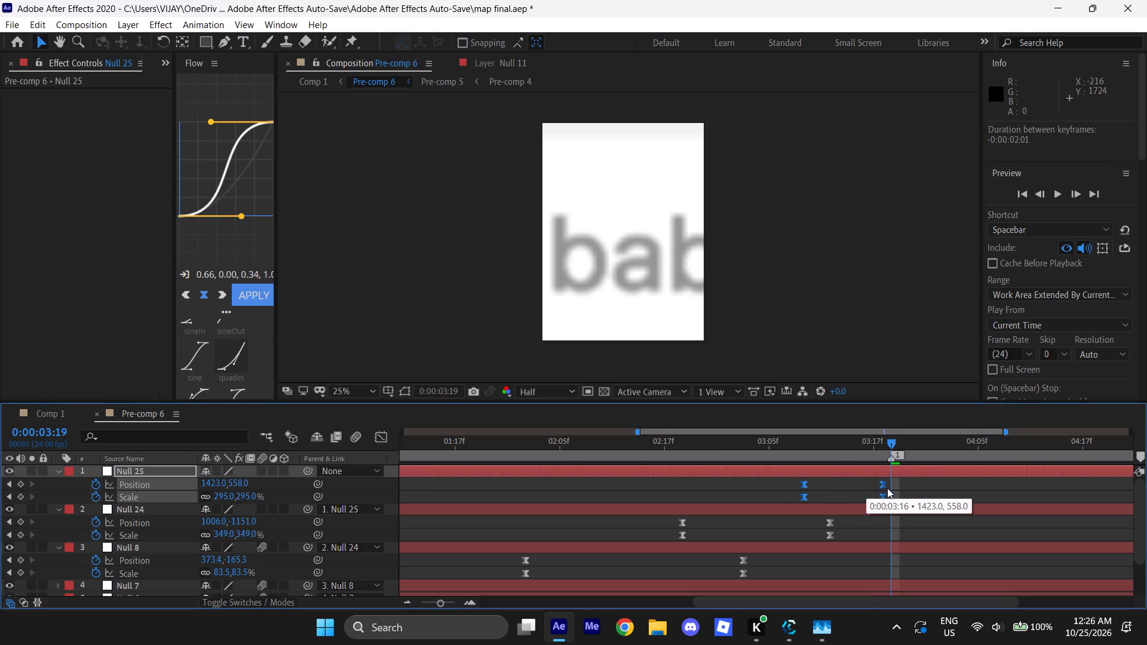
left_click_drag(887, 488, 892, 489, "alt")
left_click_drag(891, 484, 943, 484, "alt")
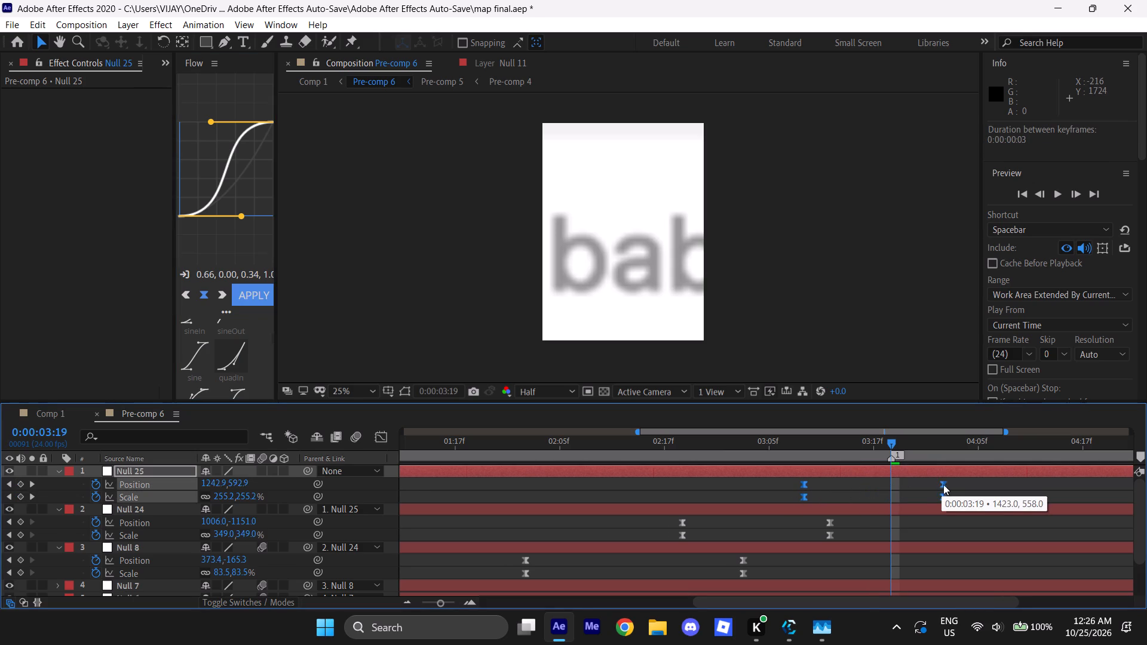
left_click_drag(943, 484, 900, 489, "alt")
left_click_drag(915, 473, 900, 474)
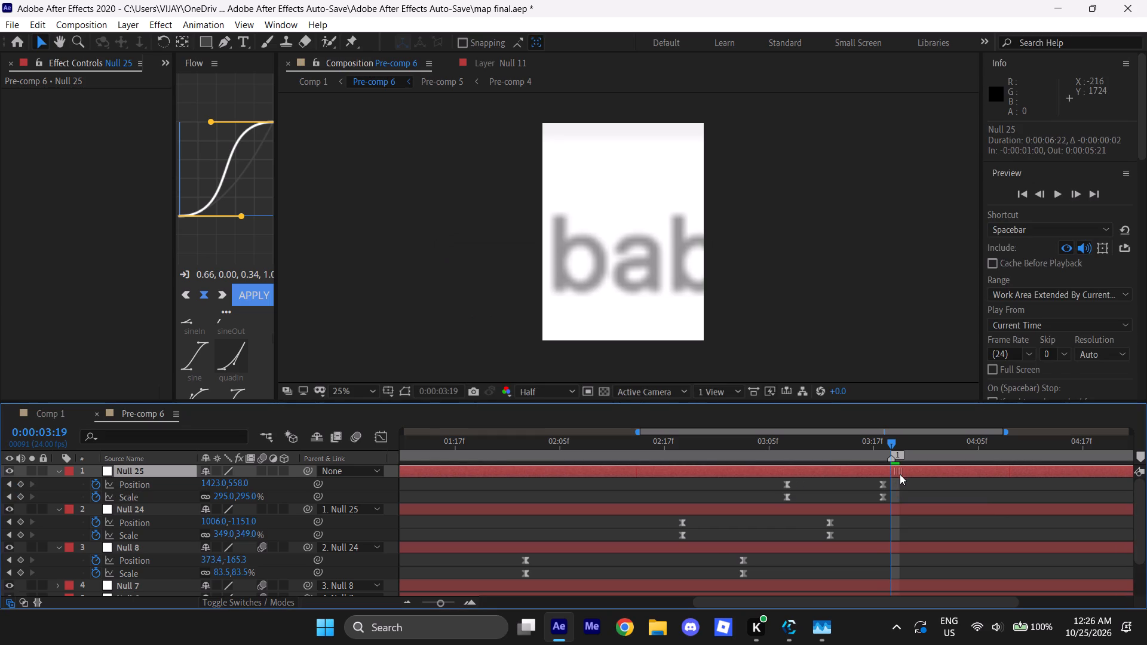
left_click_drag(900, 474, 895, 475)
left_click_drag(893, 445, 576, 465)
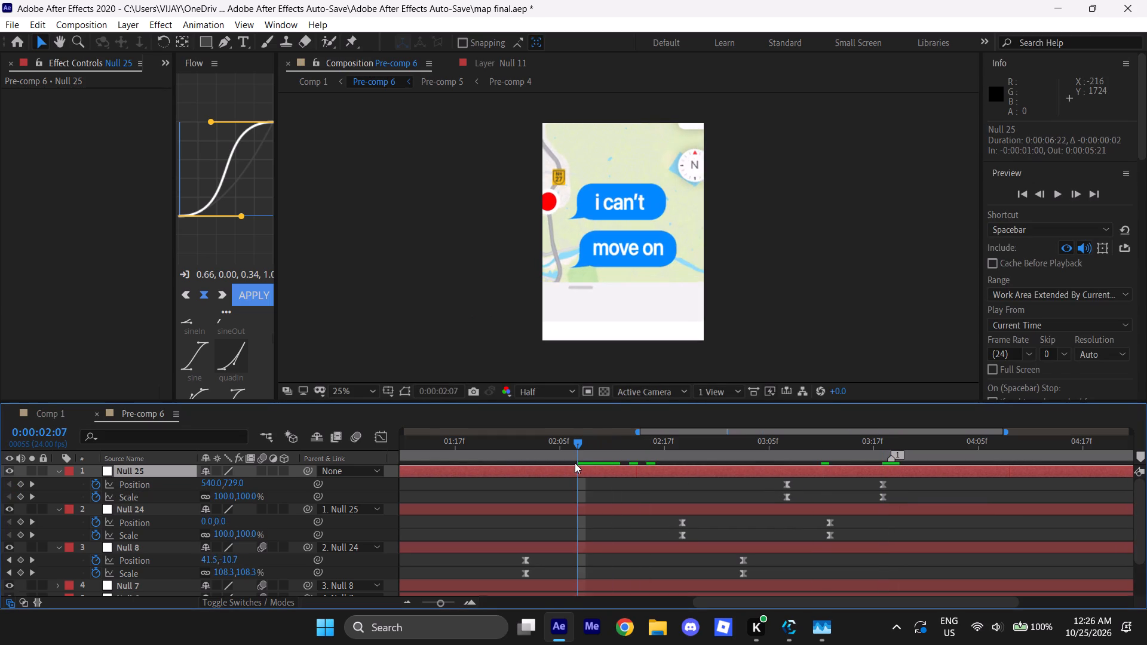
key("space")
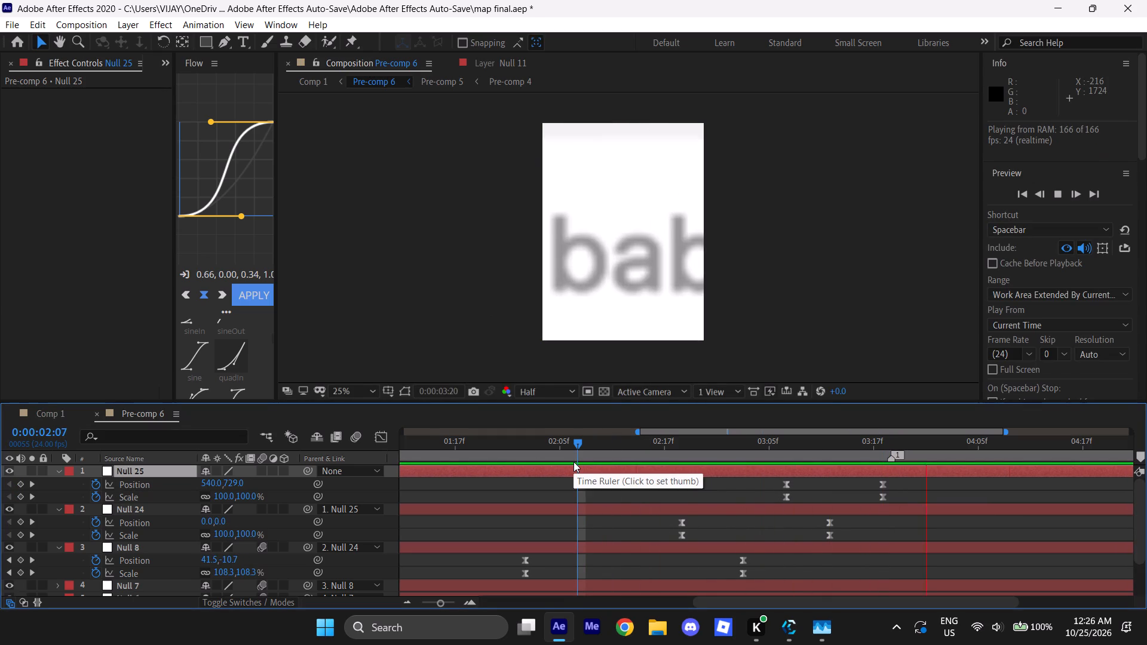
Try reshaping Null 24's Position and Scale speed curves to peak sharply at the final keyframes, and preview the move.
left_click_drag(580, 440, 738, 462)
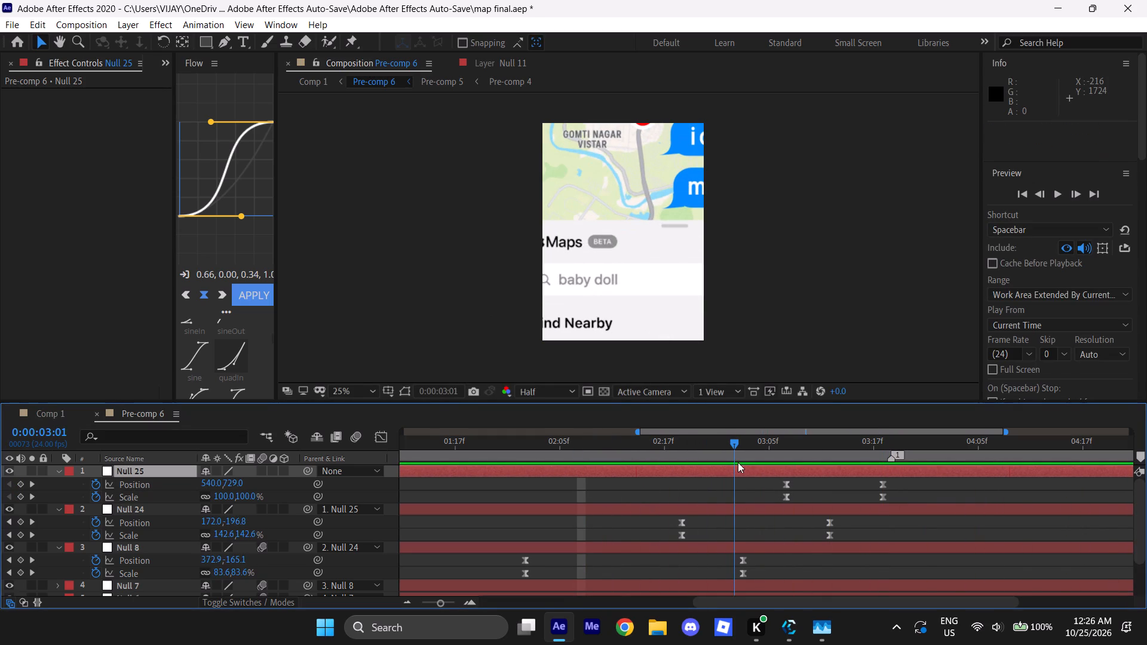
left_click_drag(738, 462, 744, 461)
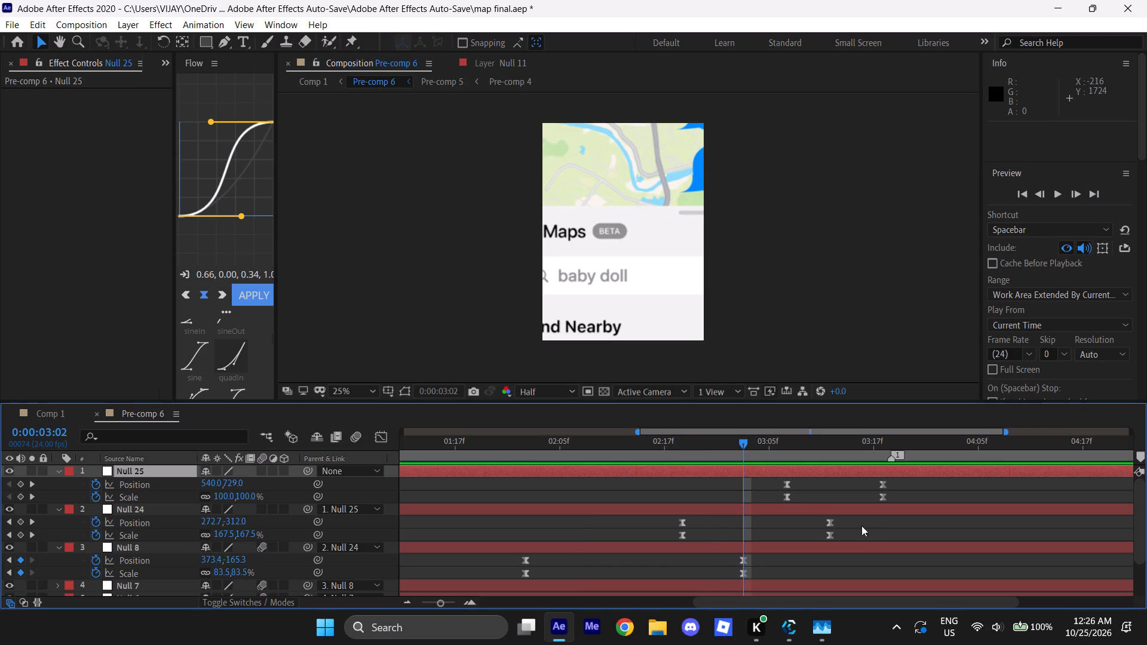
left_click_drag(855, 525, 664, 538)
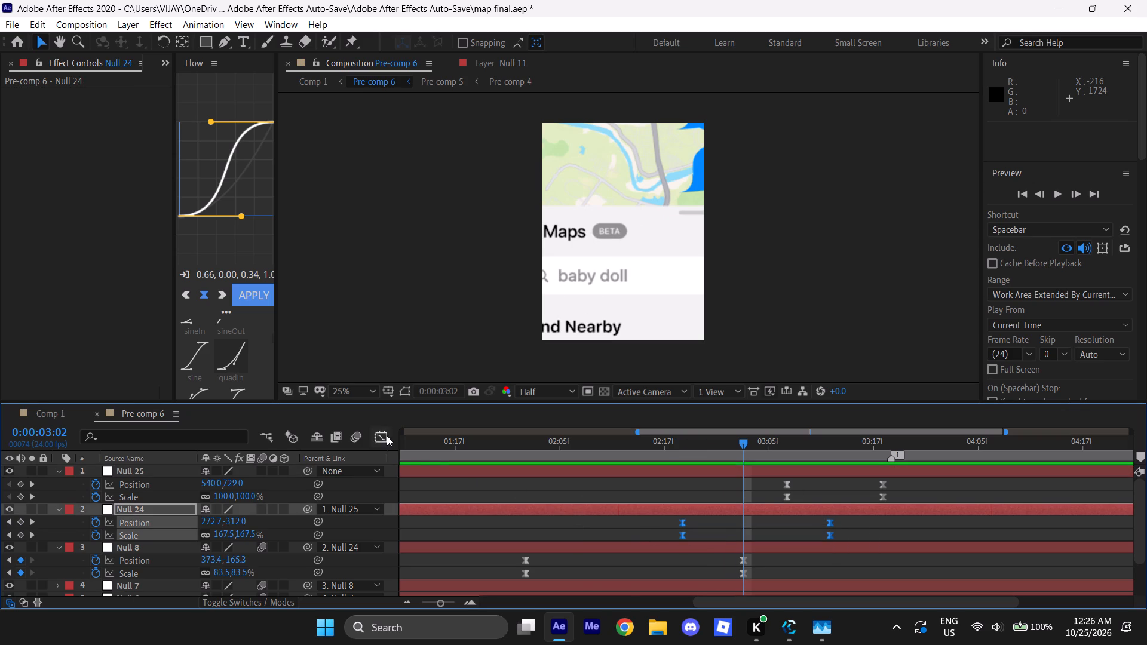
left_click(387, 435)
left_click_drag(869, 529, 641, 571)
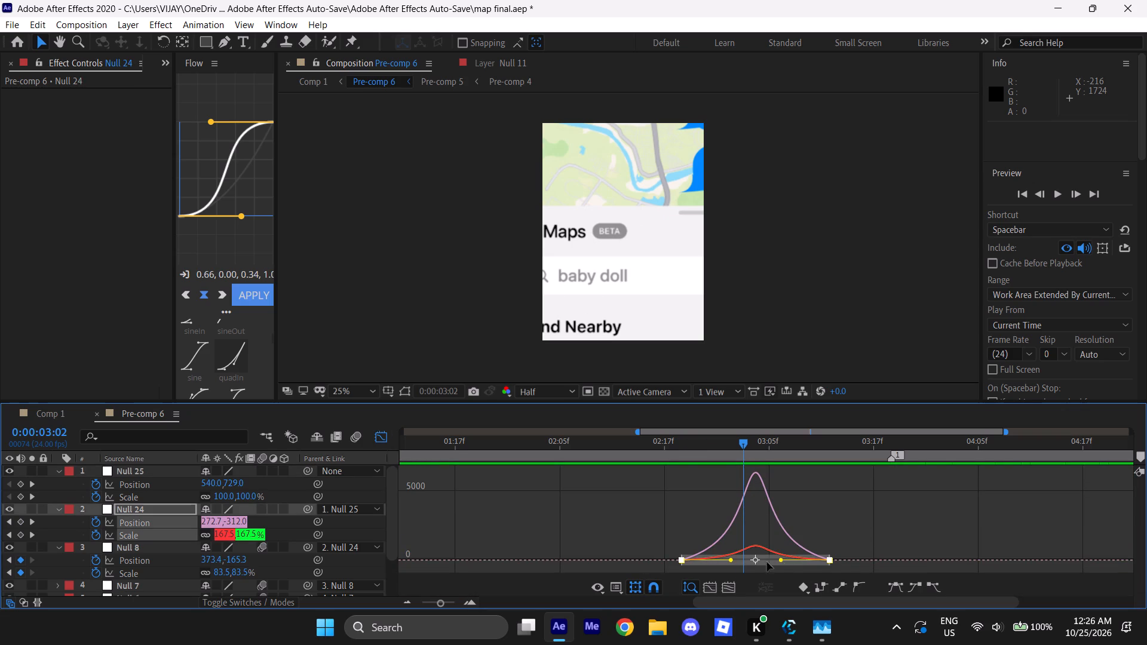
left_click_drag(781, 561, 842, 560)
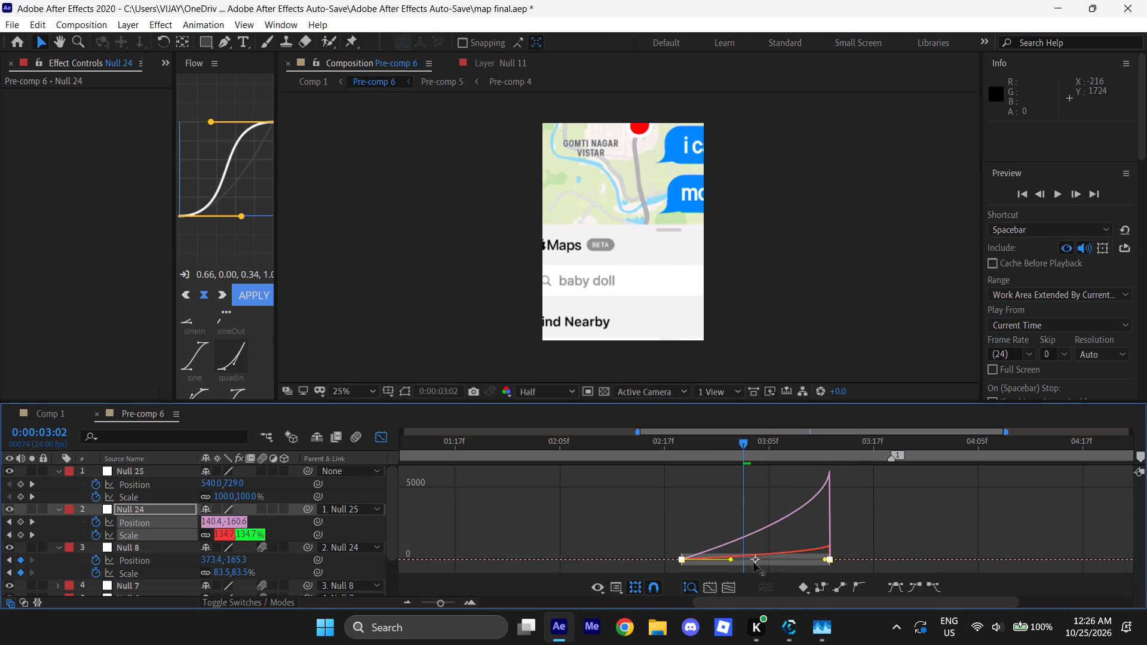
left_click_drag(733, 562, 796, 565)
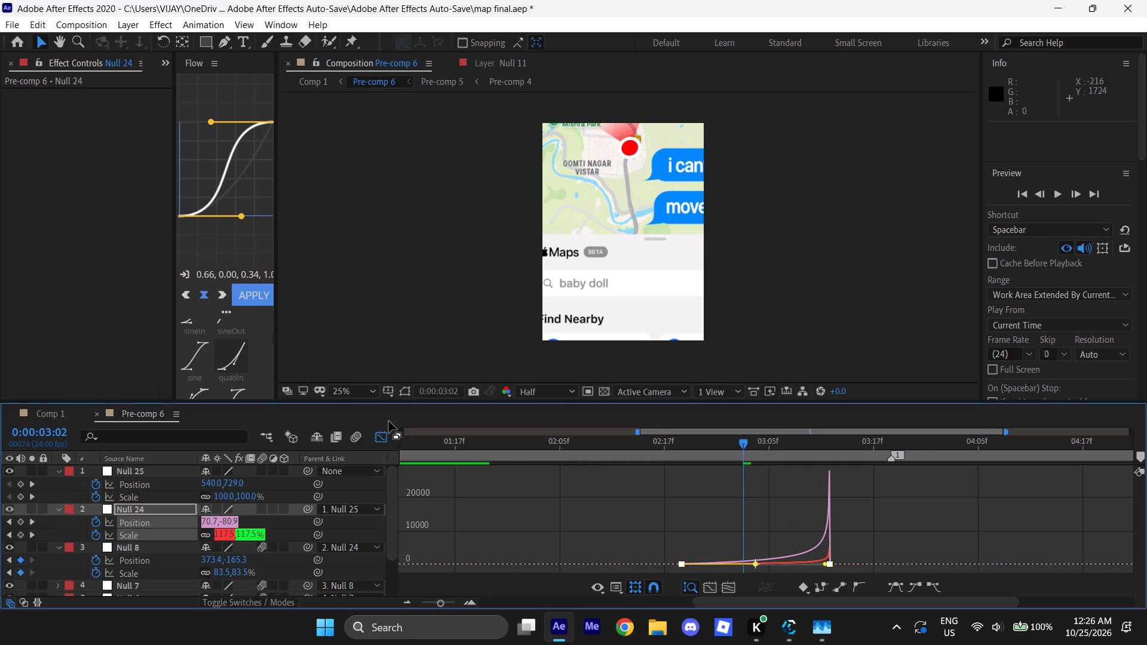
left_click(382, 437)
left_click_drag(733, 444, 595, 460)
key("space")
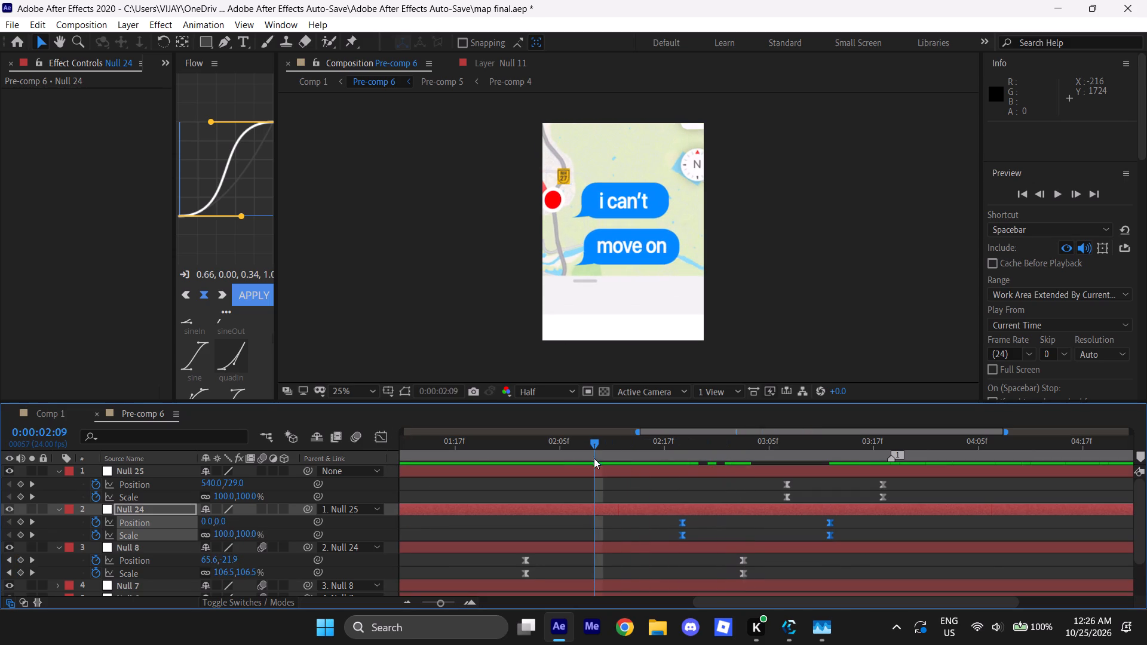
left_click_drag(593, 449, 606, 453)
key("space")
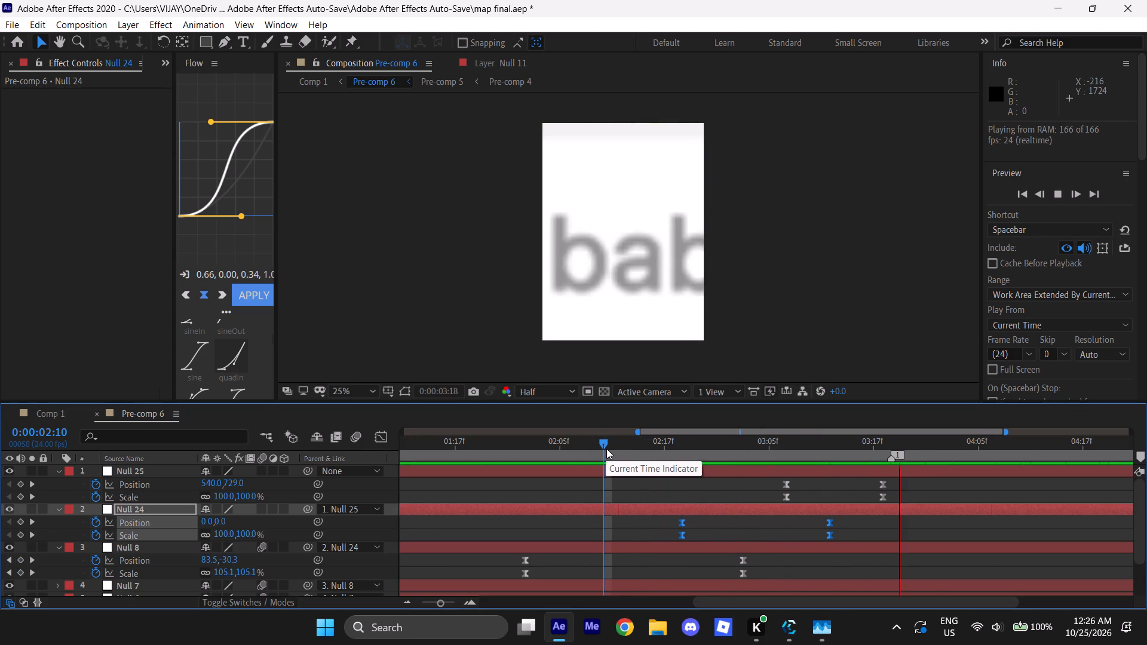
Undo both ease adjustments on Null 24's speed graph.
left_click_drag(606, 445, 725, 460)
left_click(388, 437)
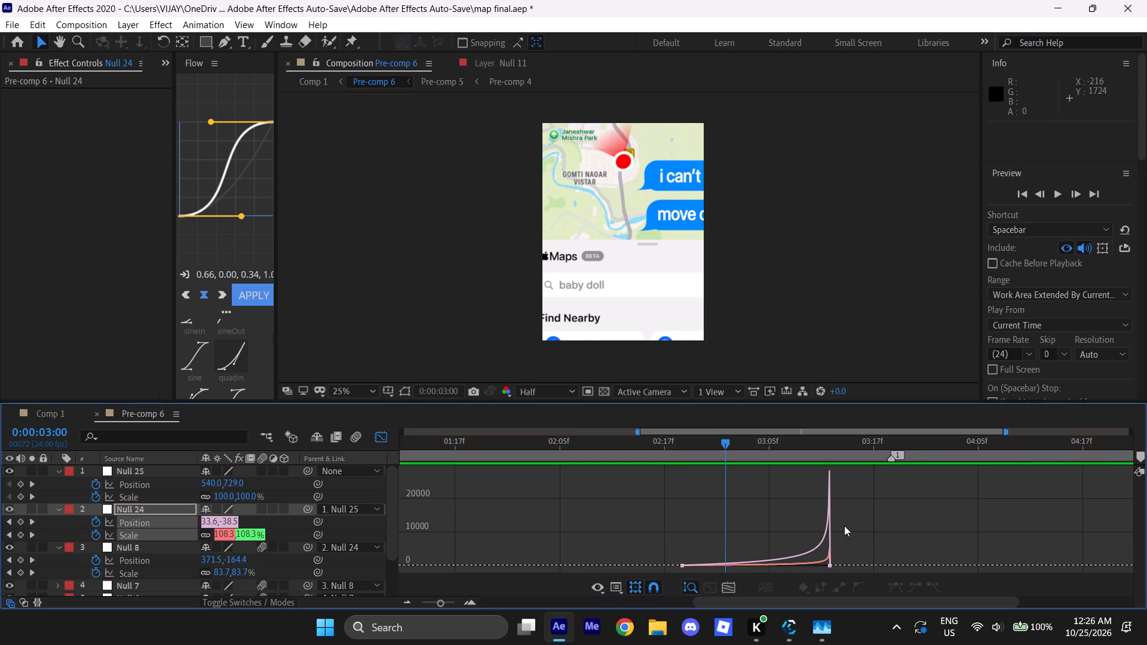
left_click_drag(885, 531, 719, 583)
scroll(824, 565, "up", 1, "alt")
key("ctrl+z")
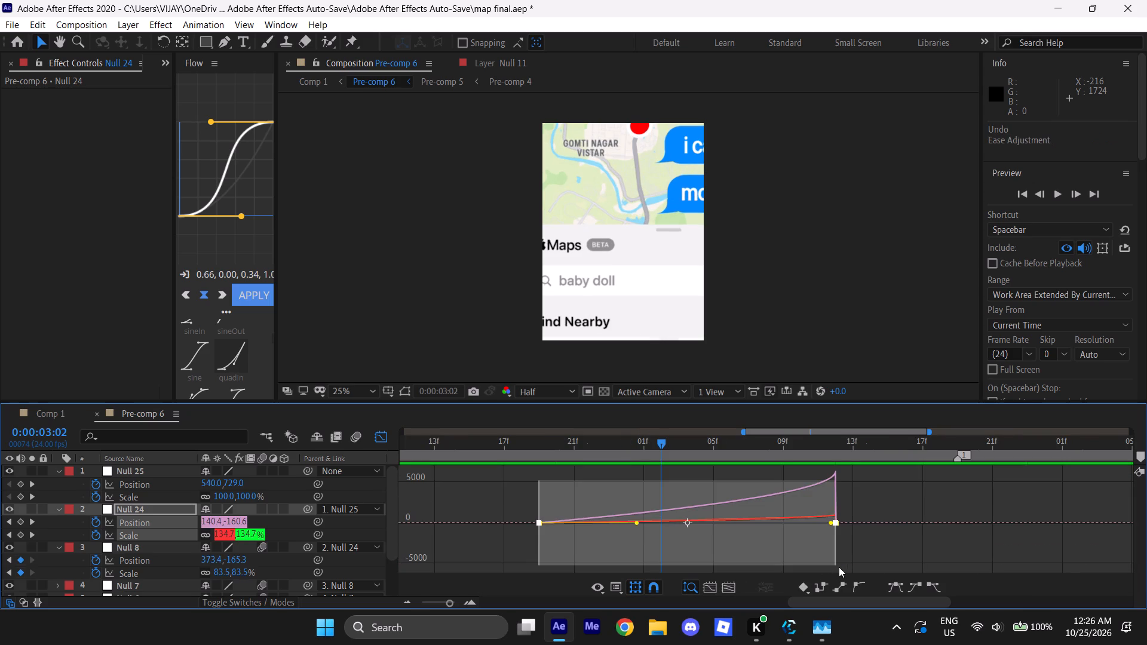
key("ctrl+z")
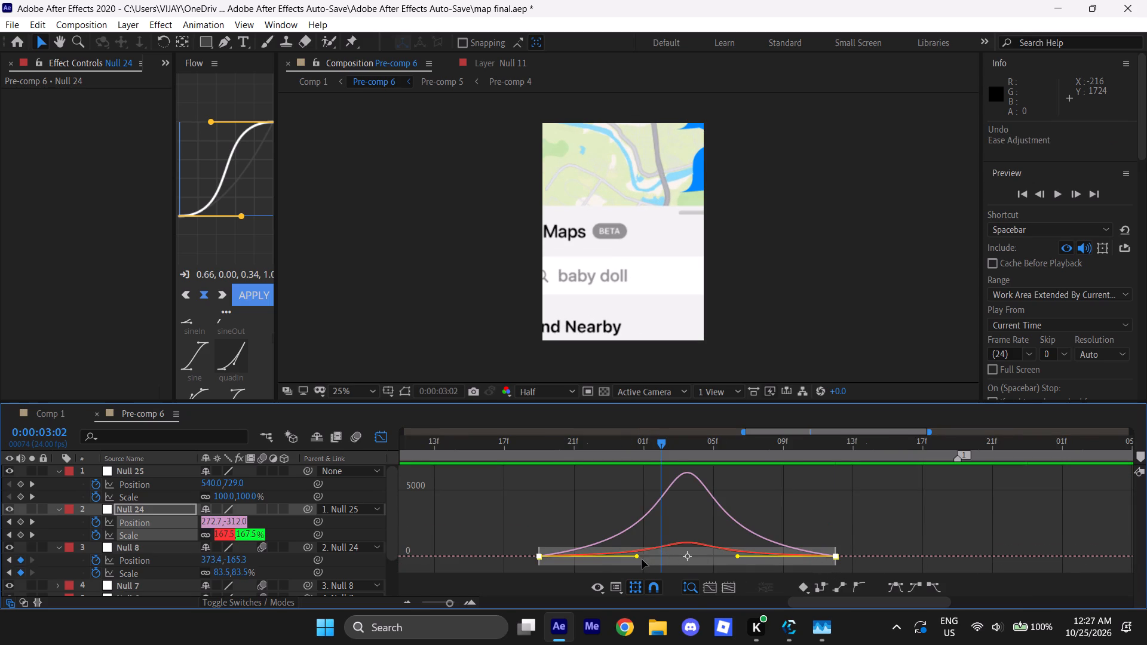
Reshape Null 24's Position and Scale speed curves to a sharp peak just after 0:00:03:05, and scrub through the move.
left_click_drag(642, 559, 668, 558)
key("ctrl+z")
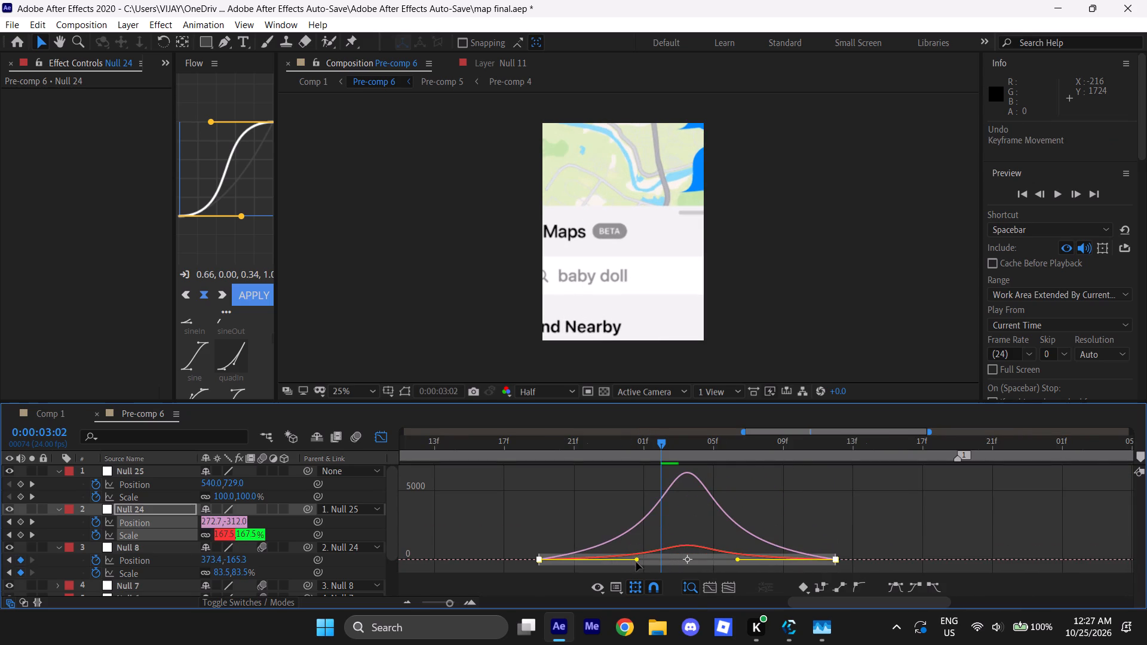
left_click_drag(637, 561, 694, 559)
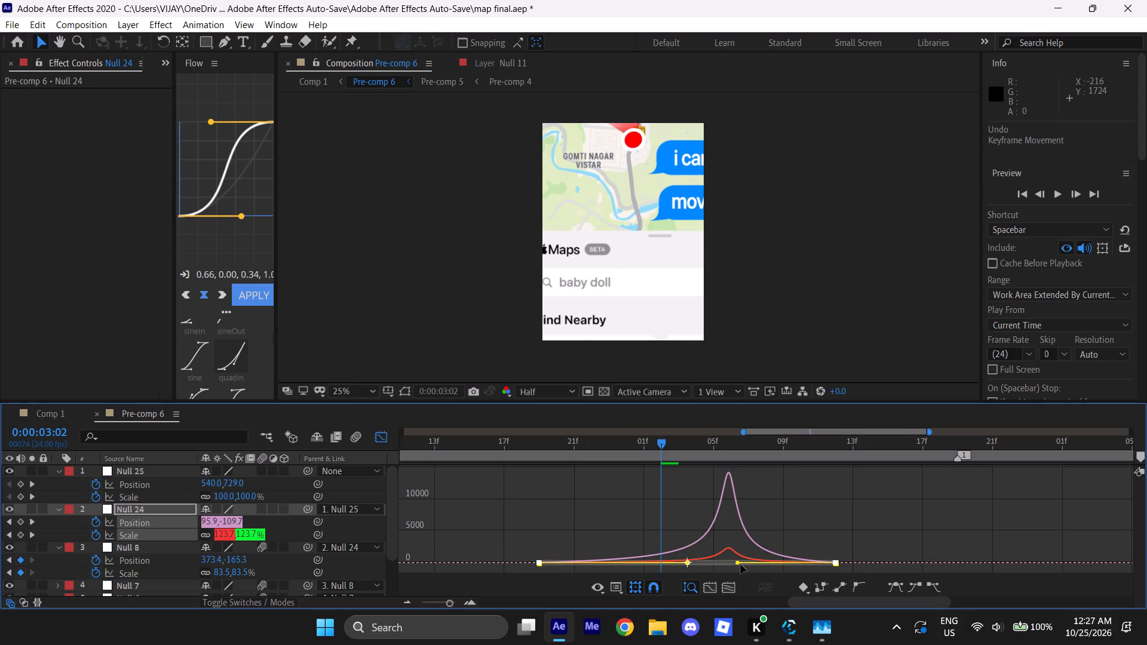
left_click_drag(741, 564, 727, 563)
left_click(384, 438)
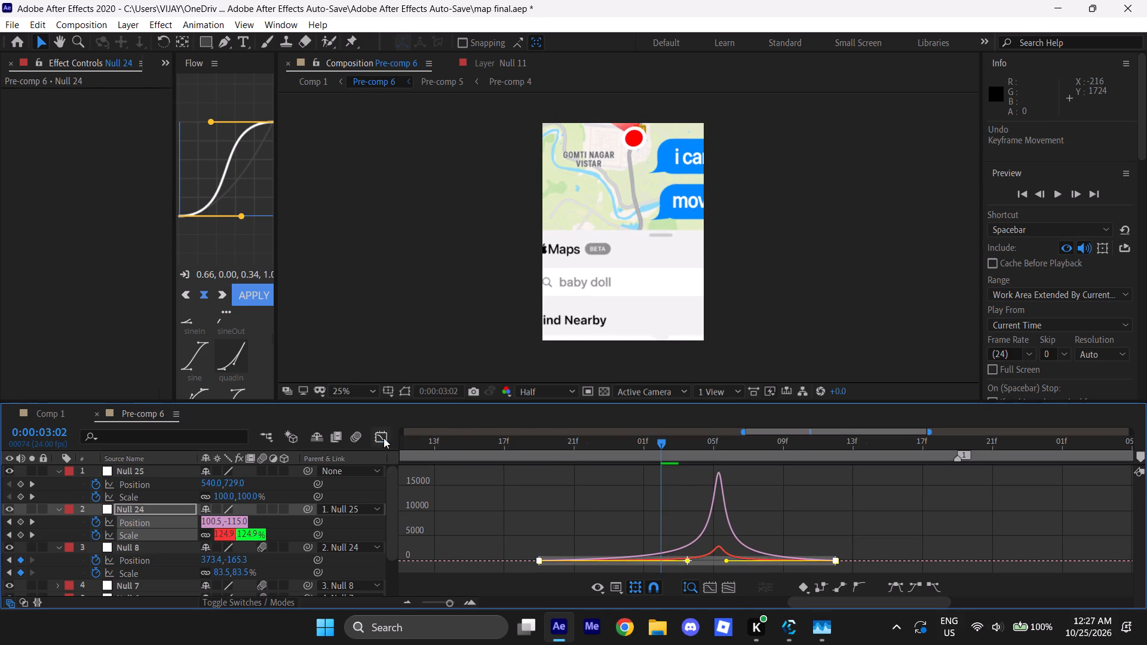
left_click_drag(663, 452, 750, 462)
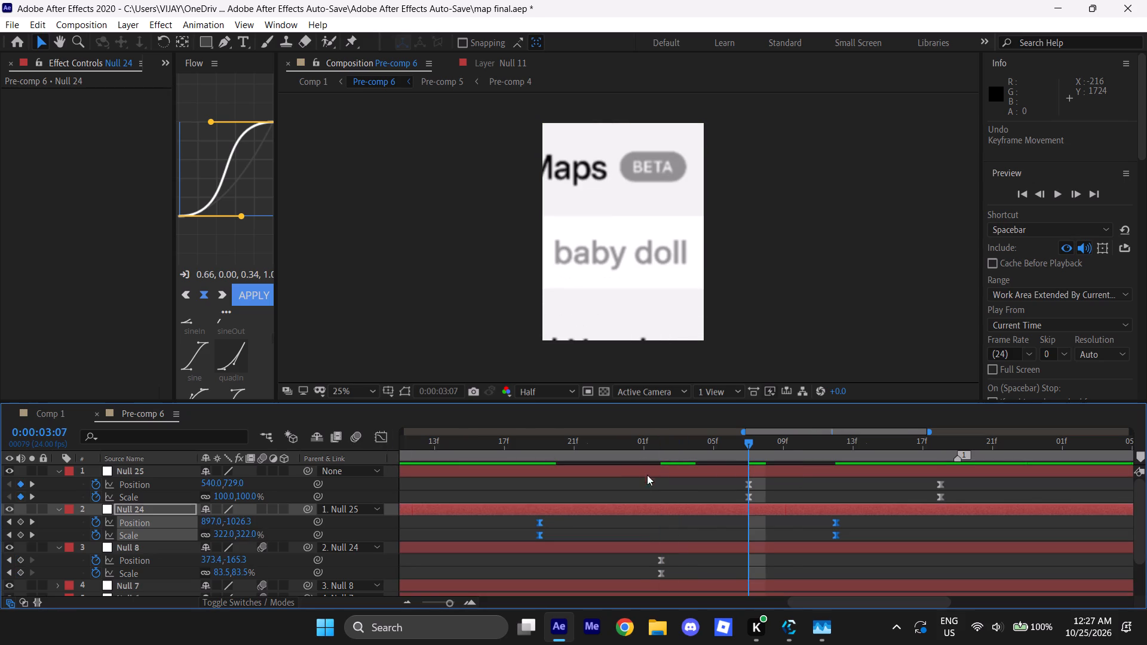
Fine-tune the ease into Null 24's final Position and Scale keyframes so the speed peaks at about 0:00:03:05.
left_click(385, 438)
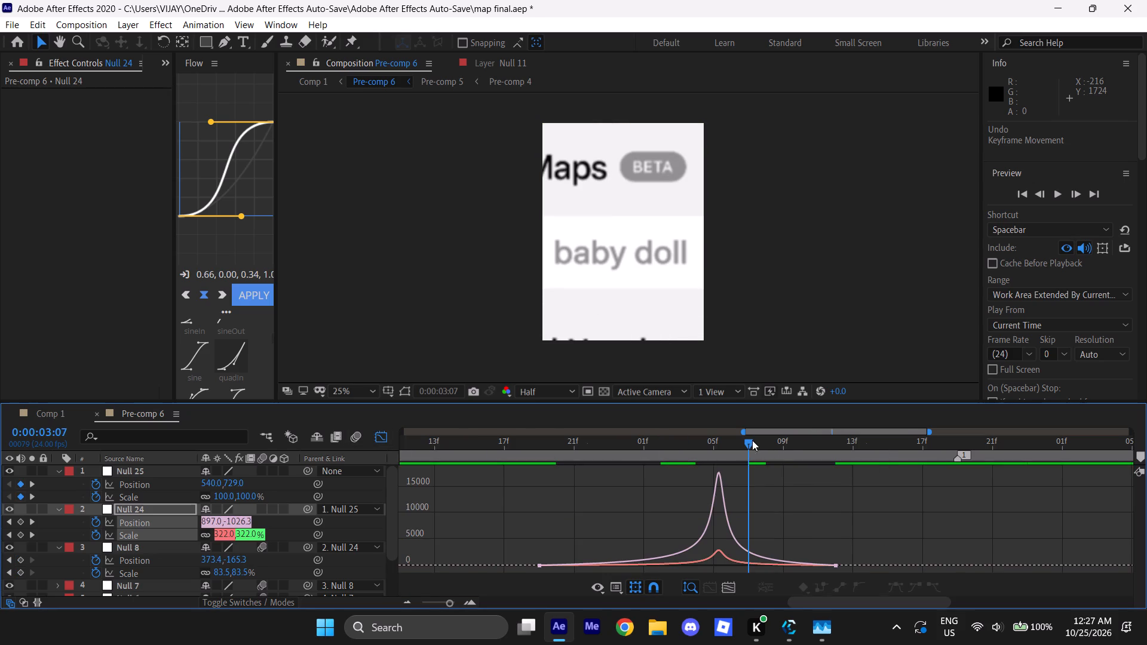
left_click_drag(865, 550, 525, 569)
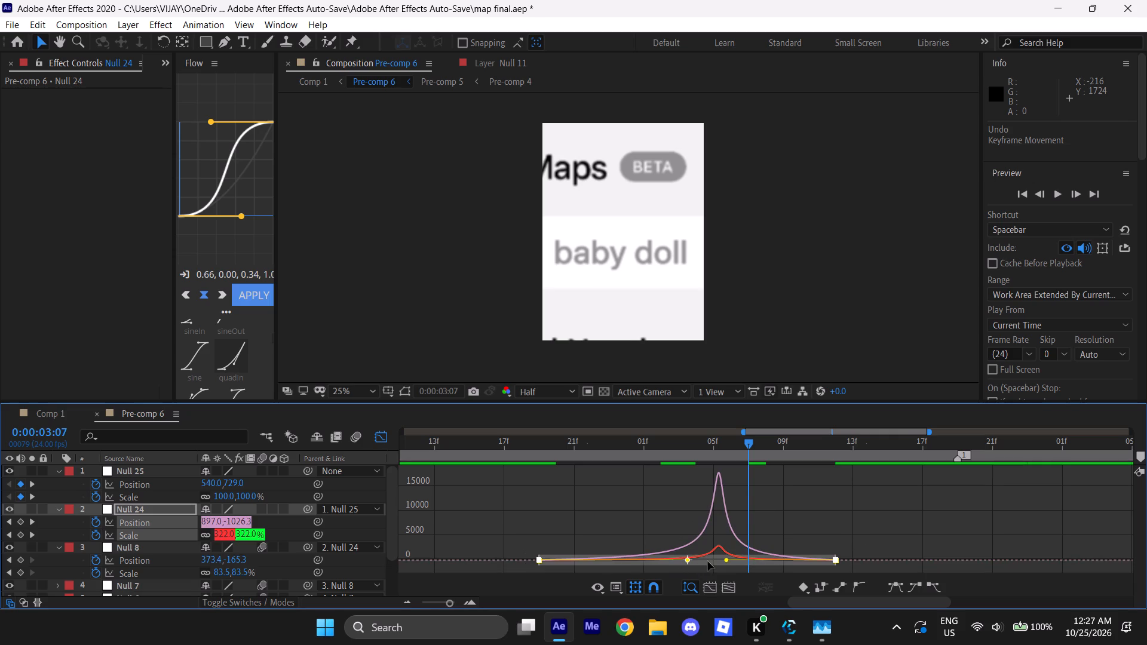
scroll(684, 573, "up", 3, "alt")
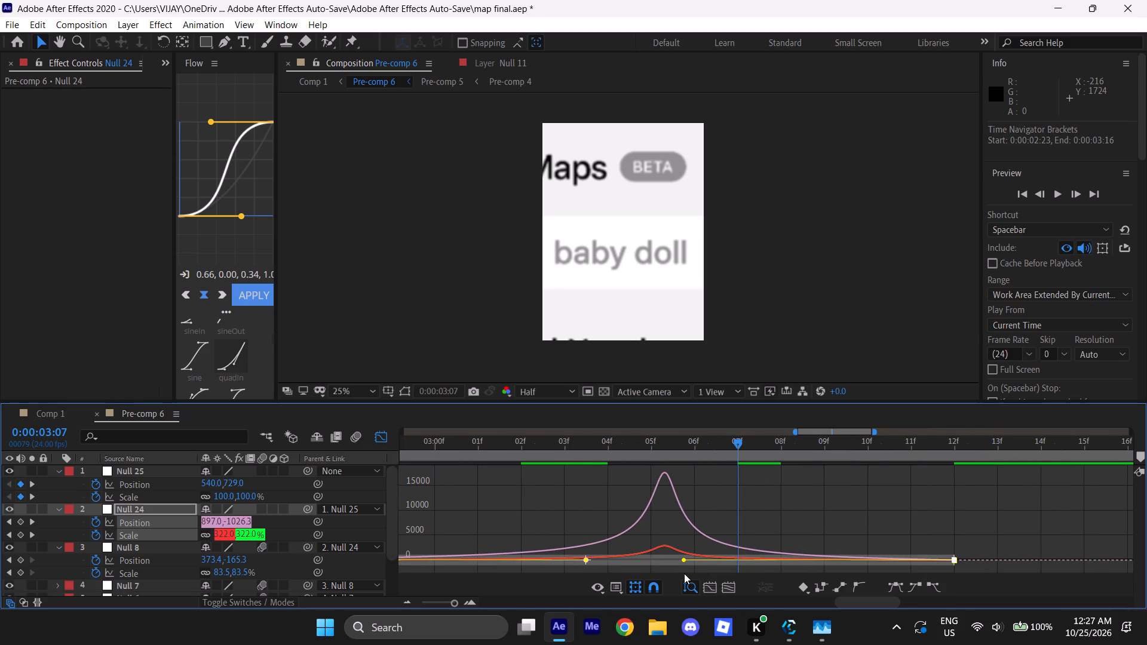
left_click(587, 561)
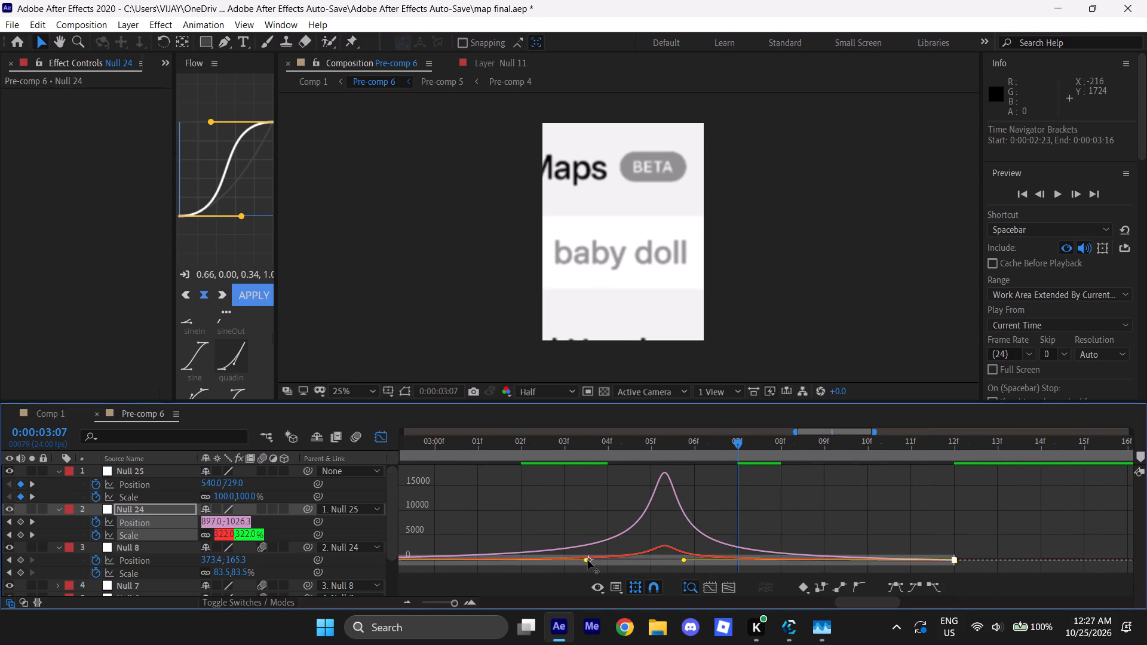
left_click(587, 560)
left_click_drag(585, 560, 588, 560)
left_click_drag(588, 560, 596, 563)
left_click_drag(685, 561, 737, 567)
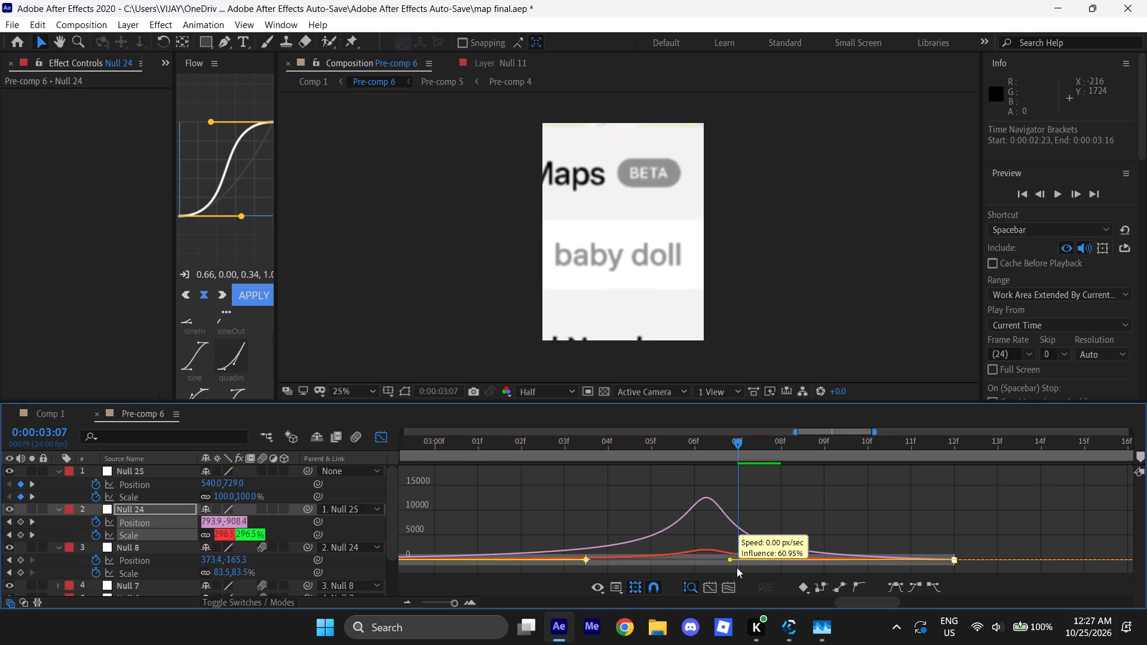
left_click_drag(737, 567, 677, 551)
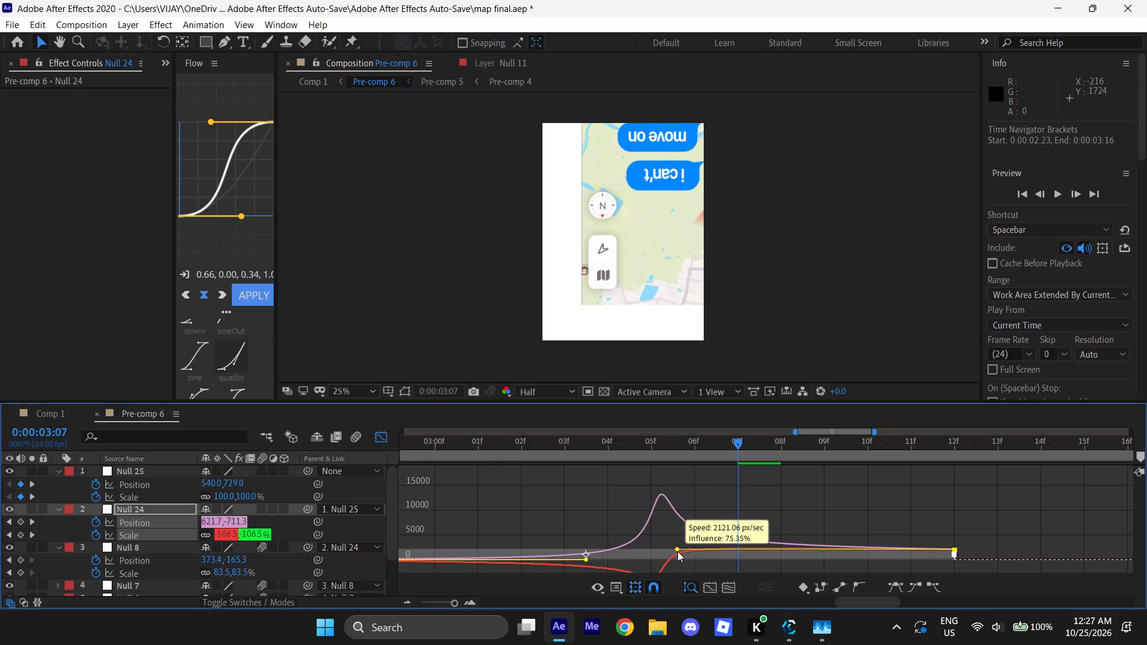
left_click_drag(677, 551, 694, 562)
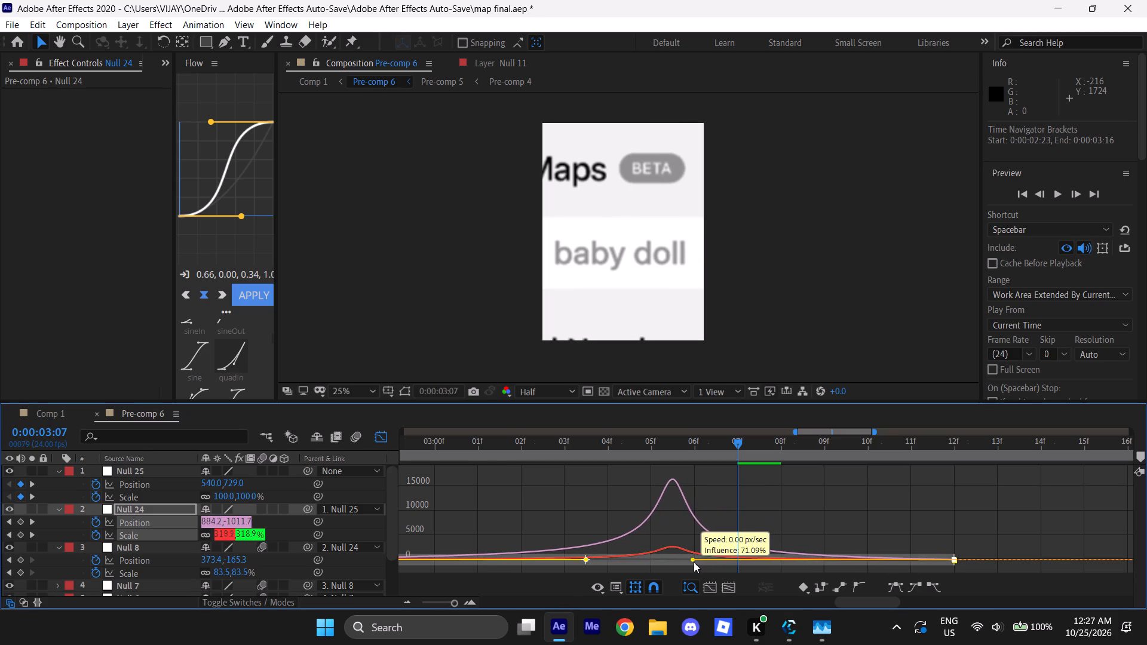
left_click_drag(694, 562, 692, 558)
left_click_drag(738, 440, 664, 452)
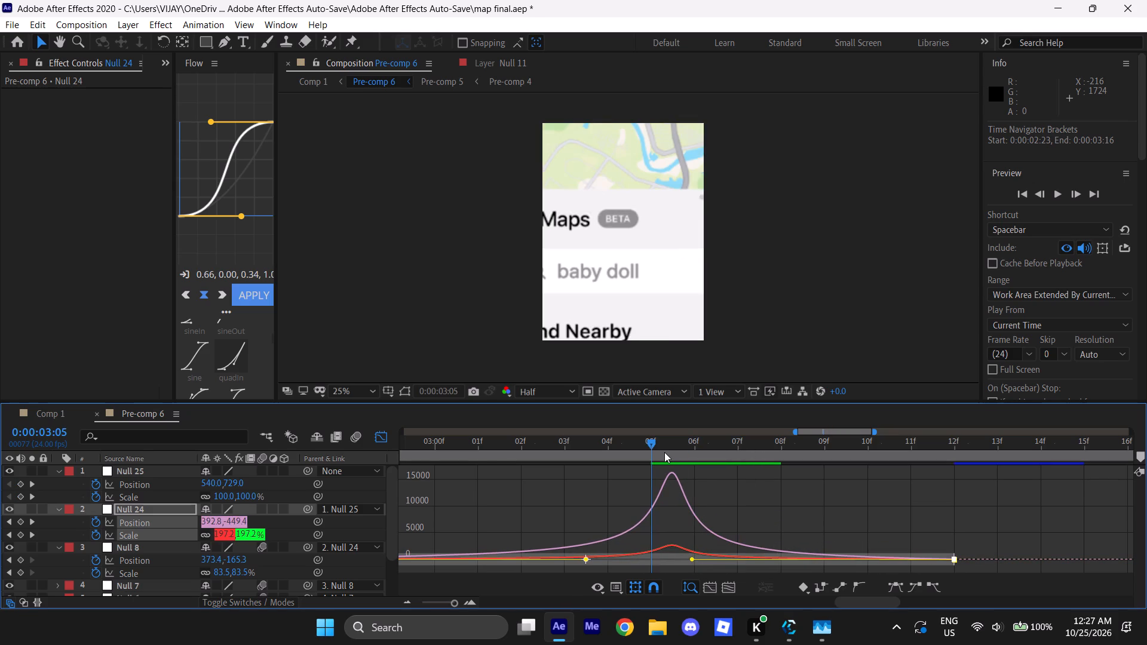
left_click_drag(664, 452, 670, 452)
left_click_drag(692, 563, 668, 559)
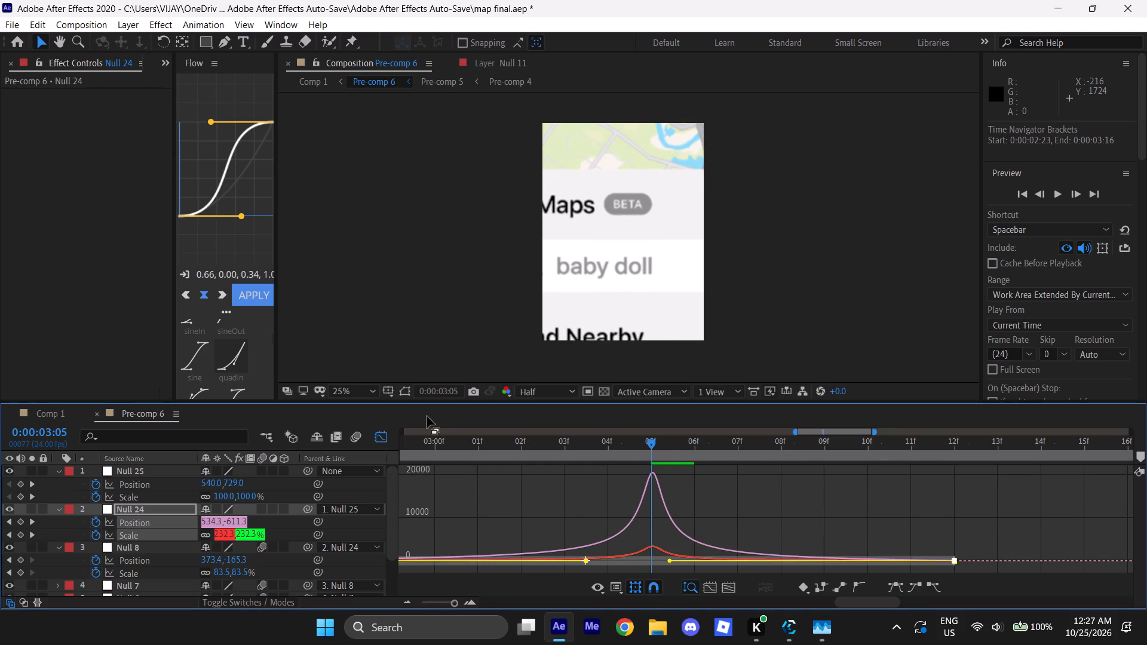
left_click(383, 435)
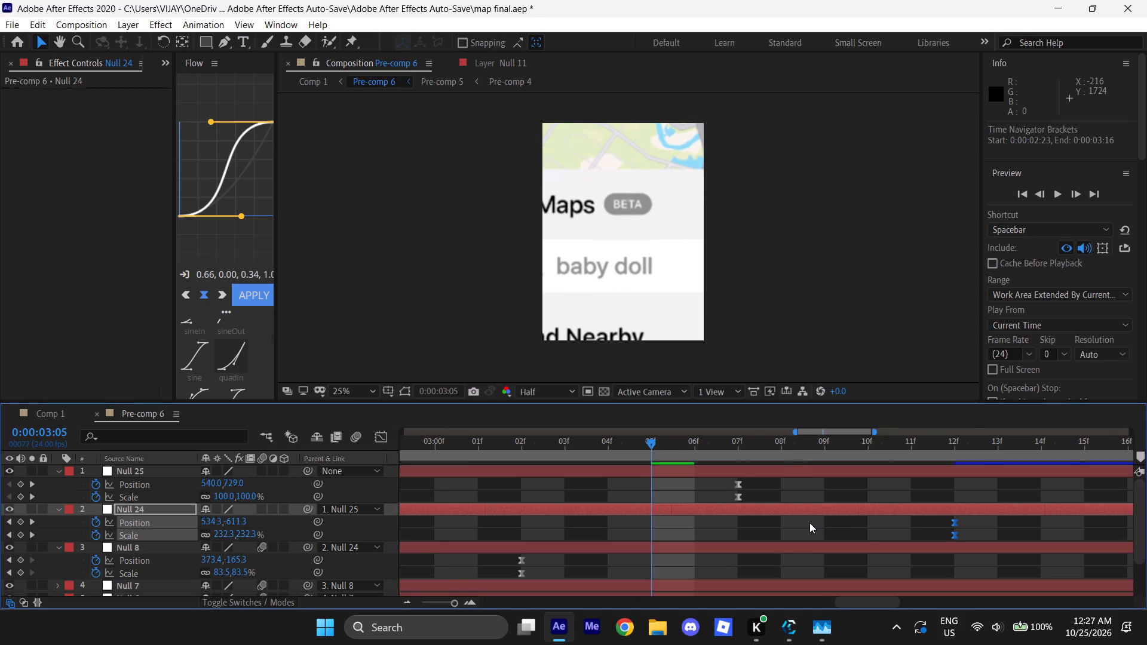
Shift Null 25 two frames earlier so its move runs from 0:00:03:05 to 0:00:03:16, and preview the zoom.
scroll(809, 523, "down", 2, "alt")
scroll(893, 493, "up", 1, "alt")
left_click_drag(838, 472, 820, 472)
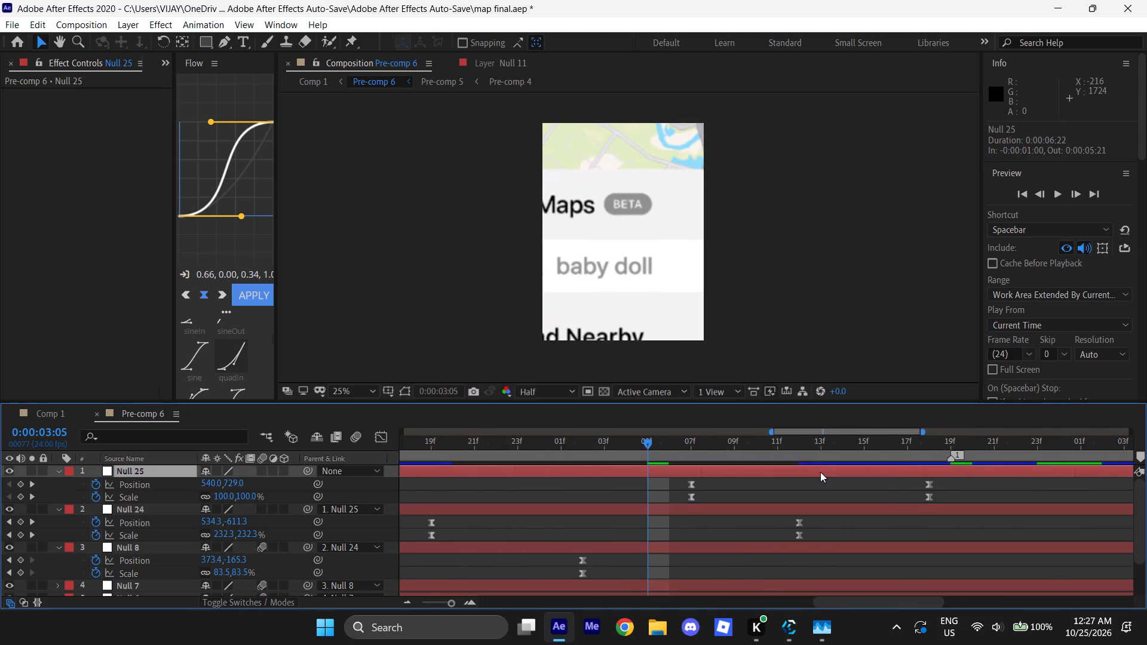
left_click_drag(820, 472, 795, 475)
left_click_drag(641, 444, 508, 449)
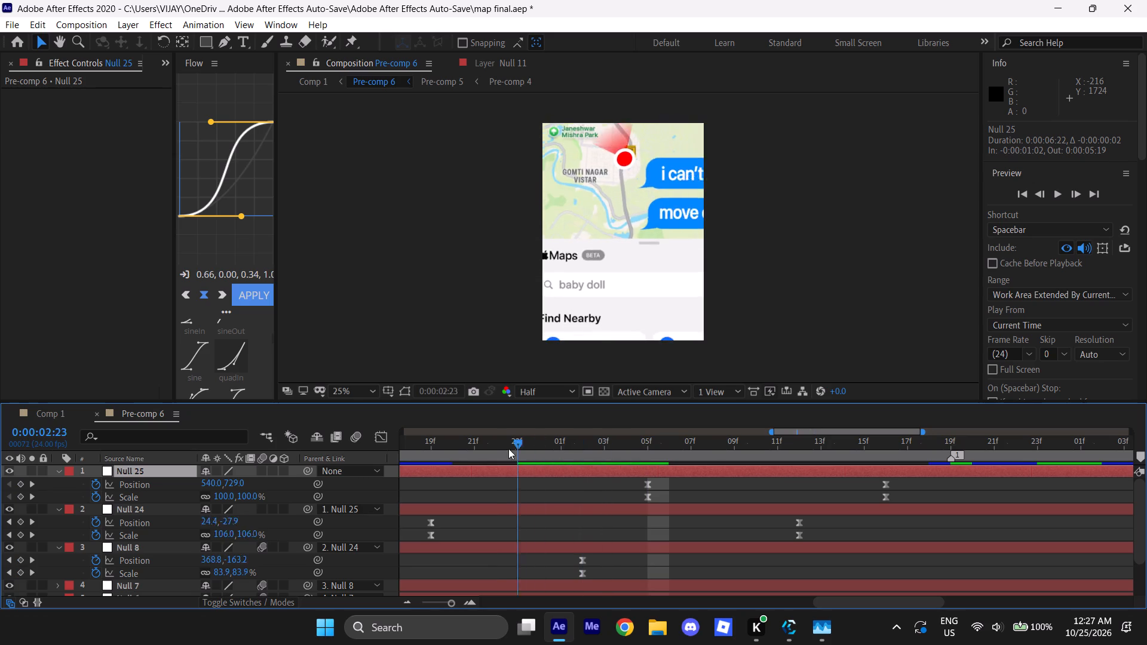
left_click_drag(508, 449, 478, 453)
key("space")
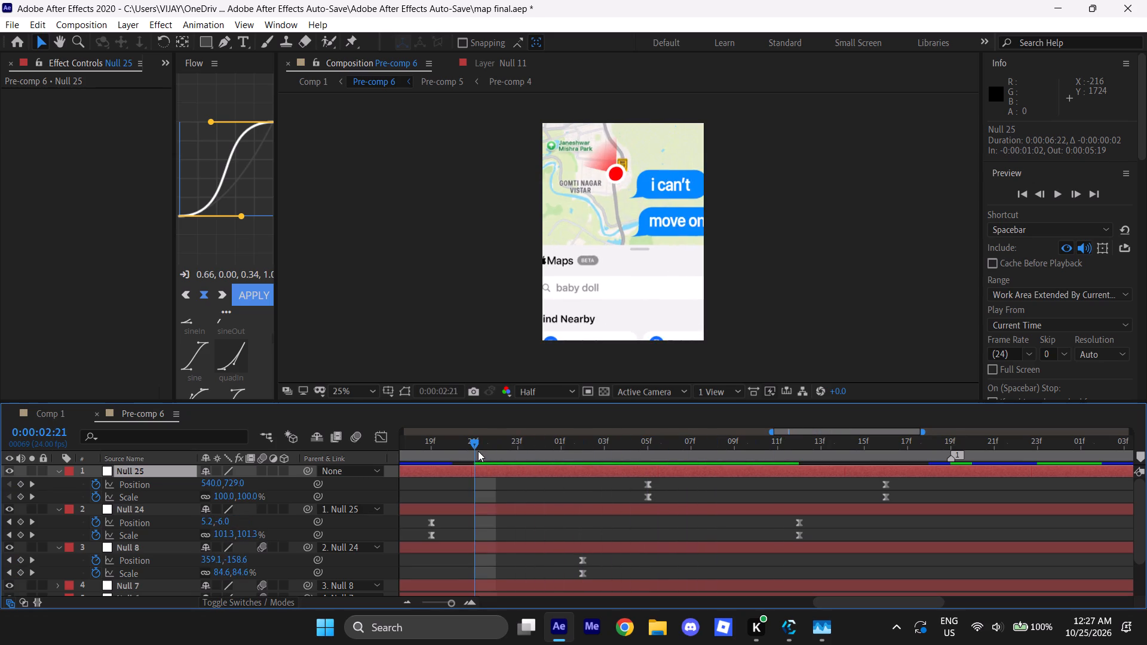
left_click_drag(477, 443, 686, 471)
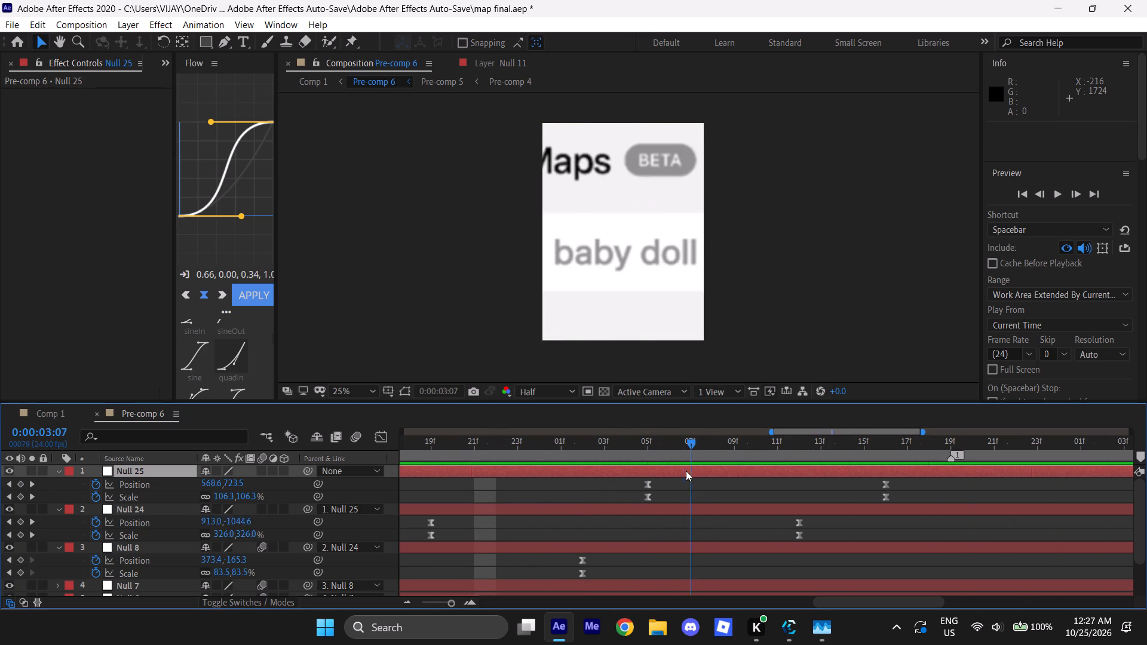
left_click_drag(686, 471, 643, 468)
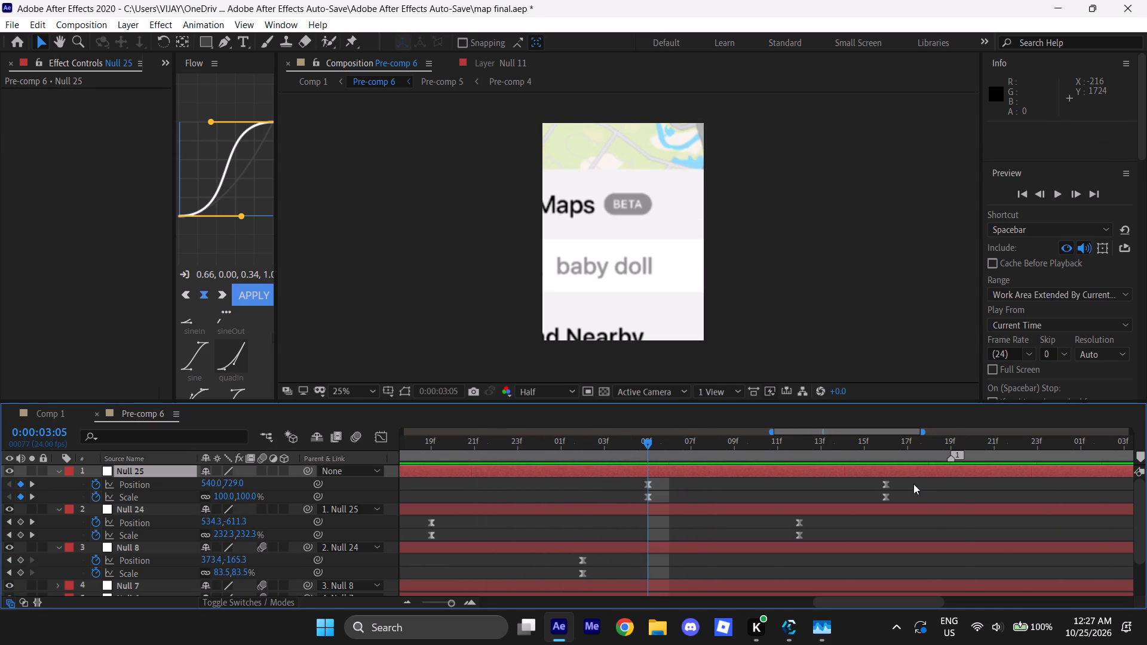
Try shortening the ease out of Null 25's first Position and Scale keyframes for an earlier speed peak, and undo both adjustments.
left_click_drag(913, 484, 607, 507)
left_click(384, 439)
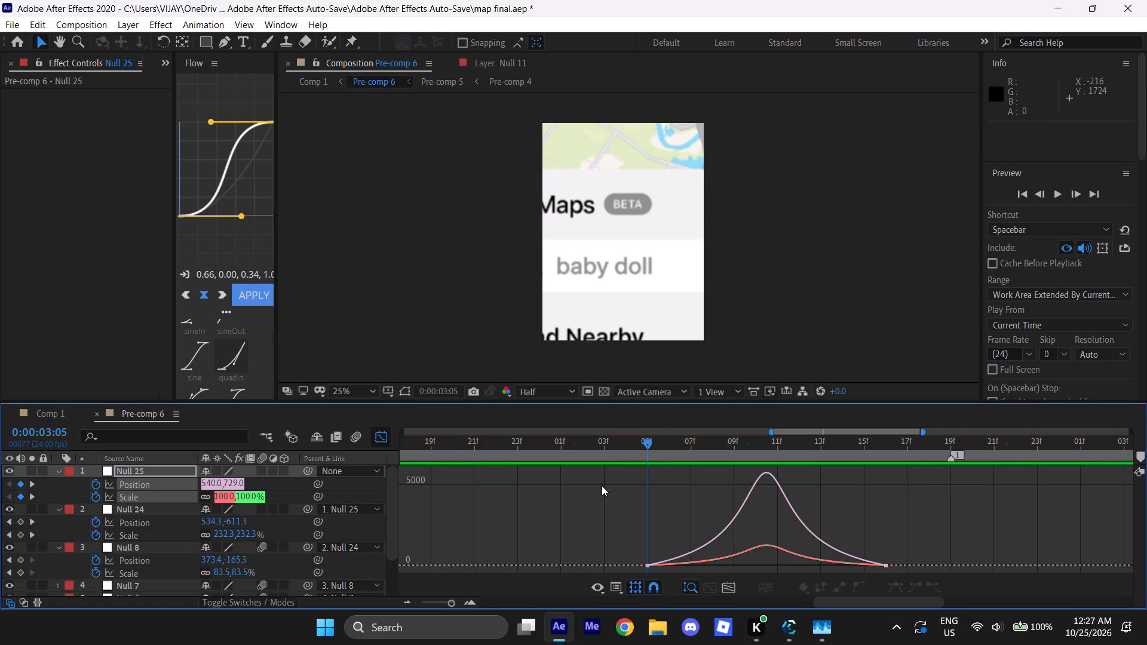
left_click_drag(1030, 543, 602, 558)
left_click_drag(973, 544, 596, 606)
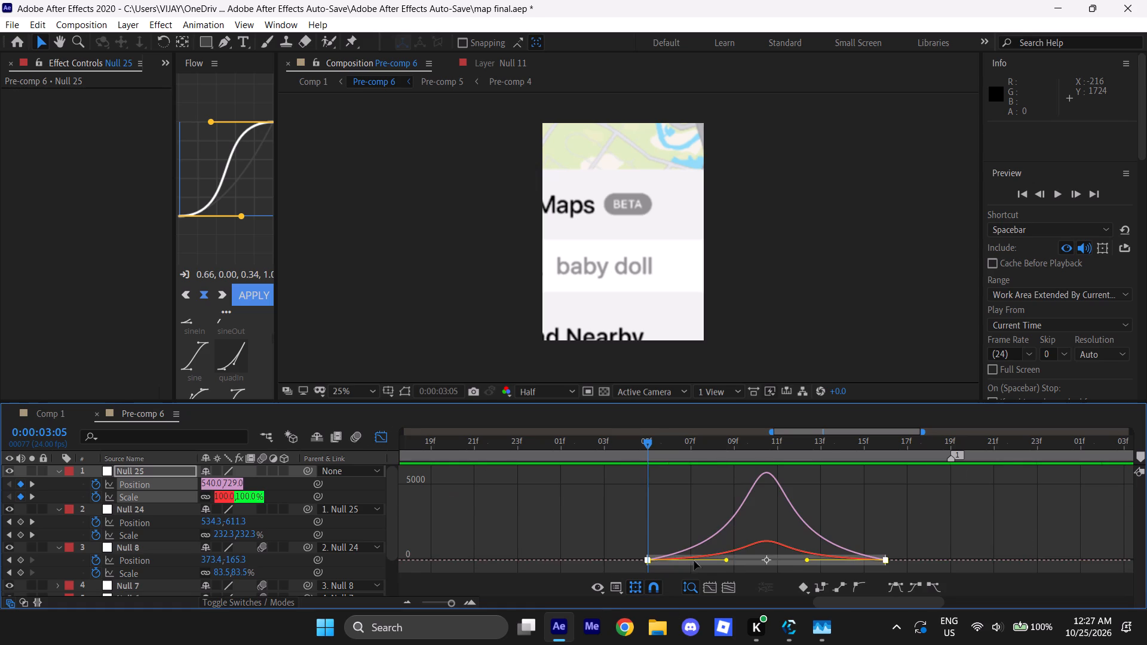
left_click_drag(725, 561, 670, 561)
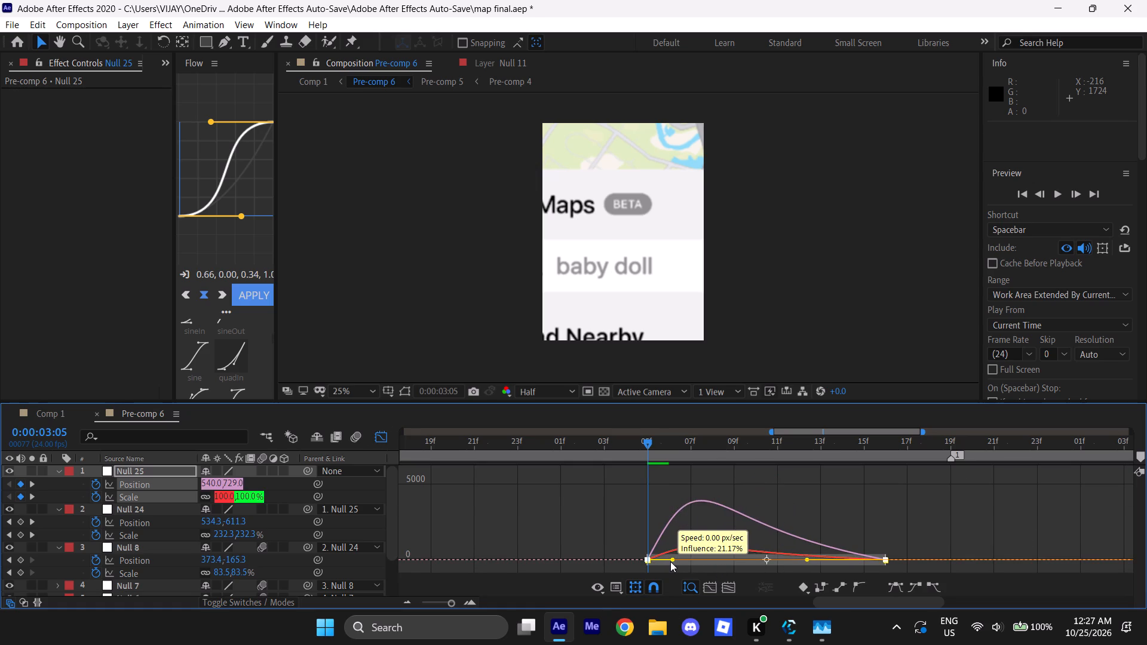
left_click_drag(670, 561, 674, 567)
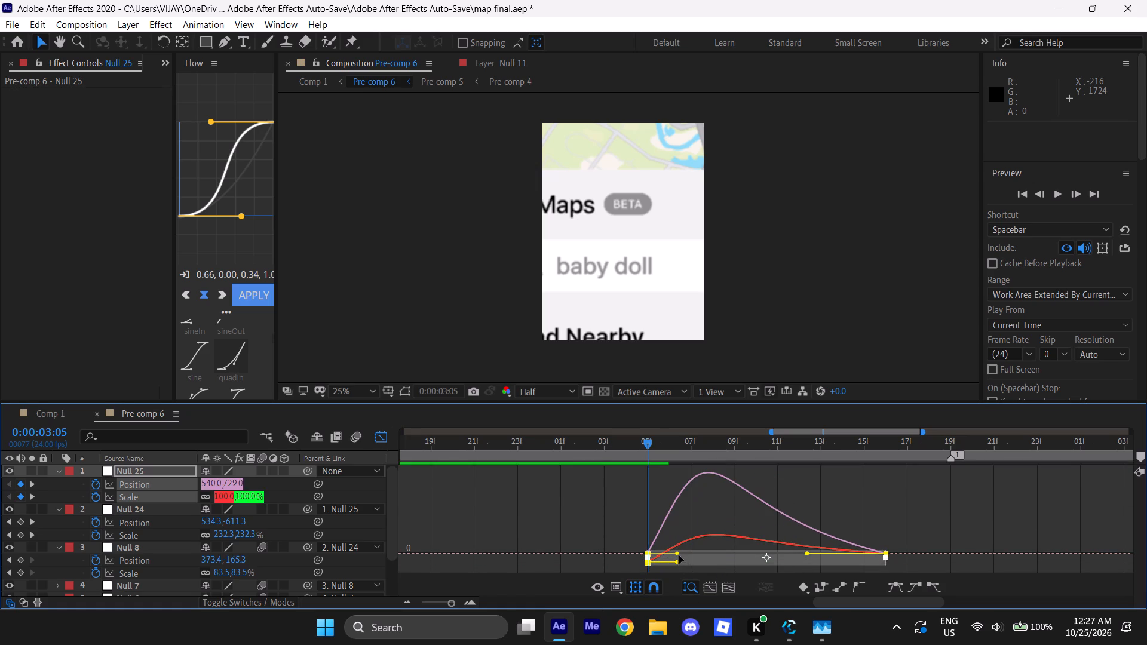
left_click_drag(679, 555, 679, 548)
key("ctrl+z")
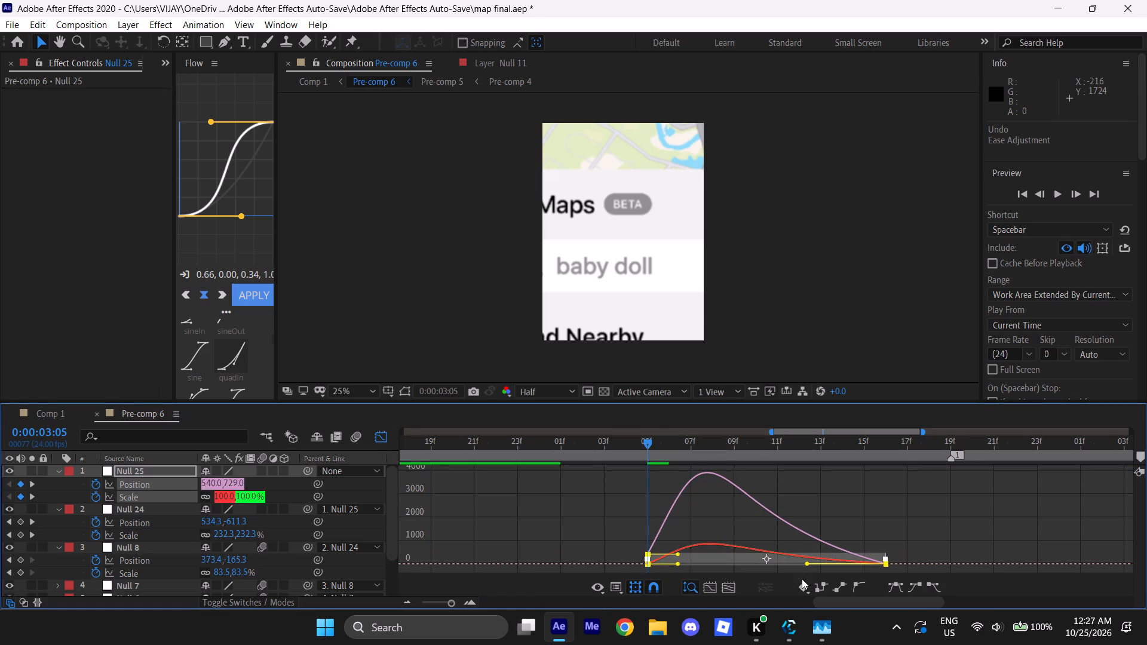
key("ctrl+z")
Lengthen the ease into Null 25's final Position and Scale keyframes so the speed peaks sharply at about 0:00:03:09, and preview it.
left_click_drag(810, 563, 748, 562)
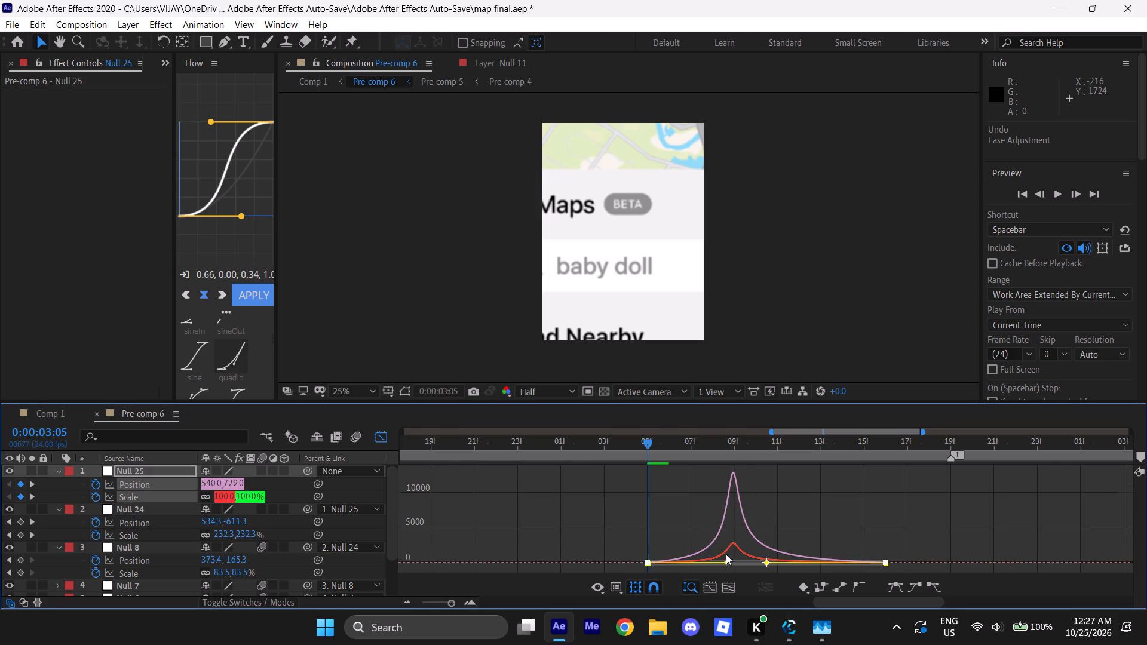
left_click_drag(646, 441, 550, 446)
key("space")
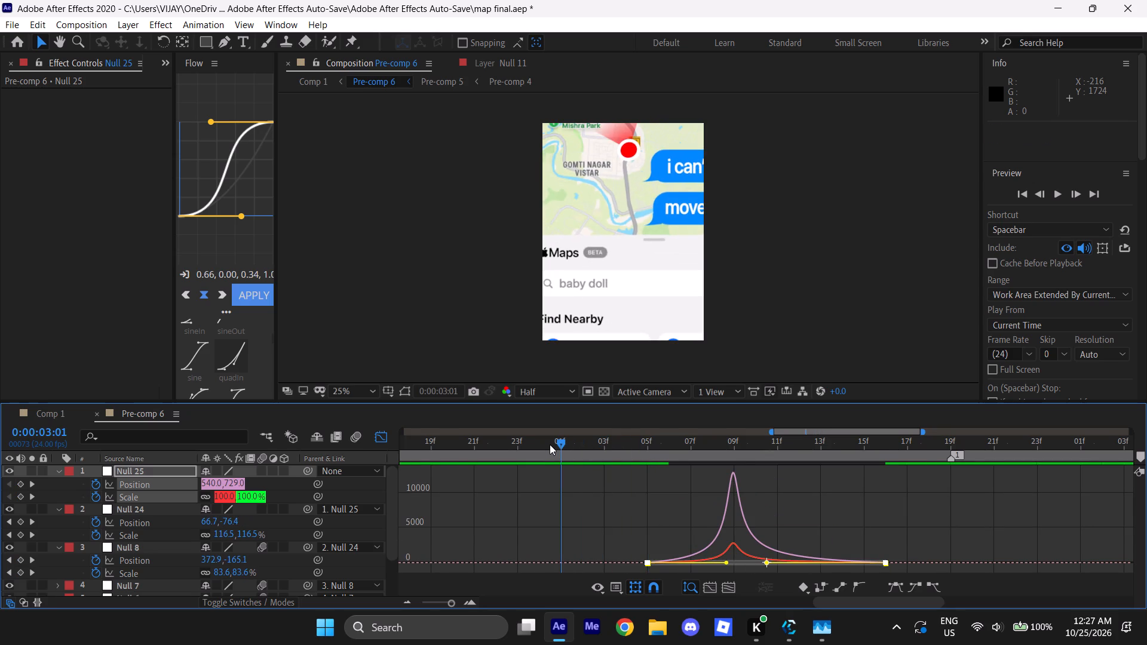
left_click_drag(564, 442, 518, 474)
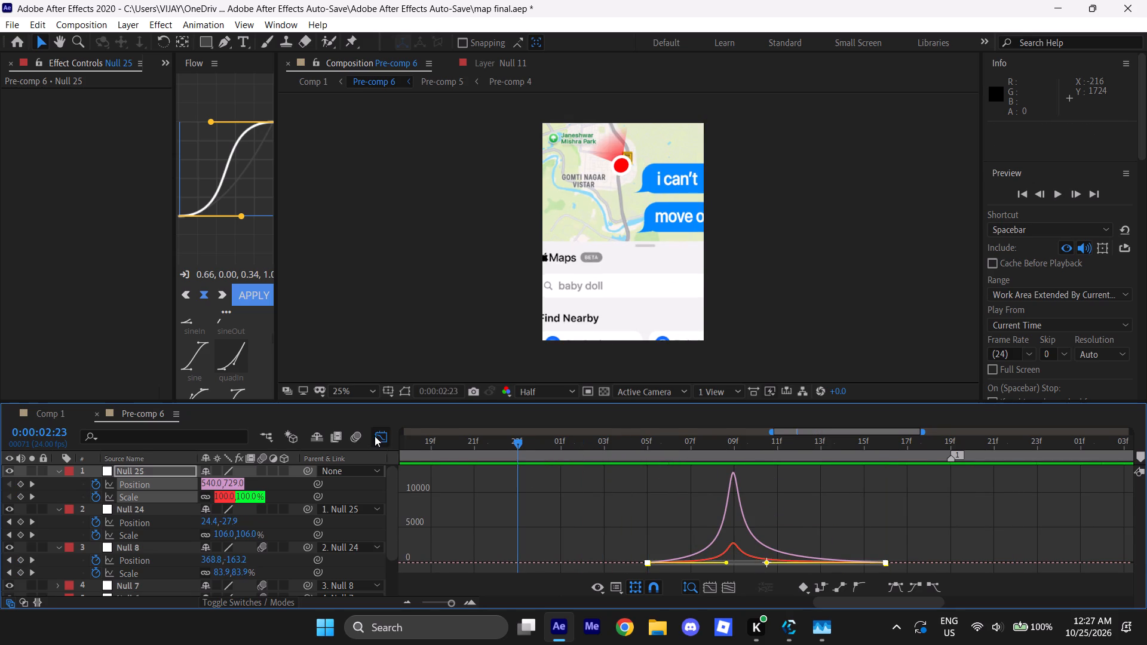
left_click(375, 436)
key("space")
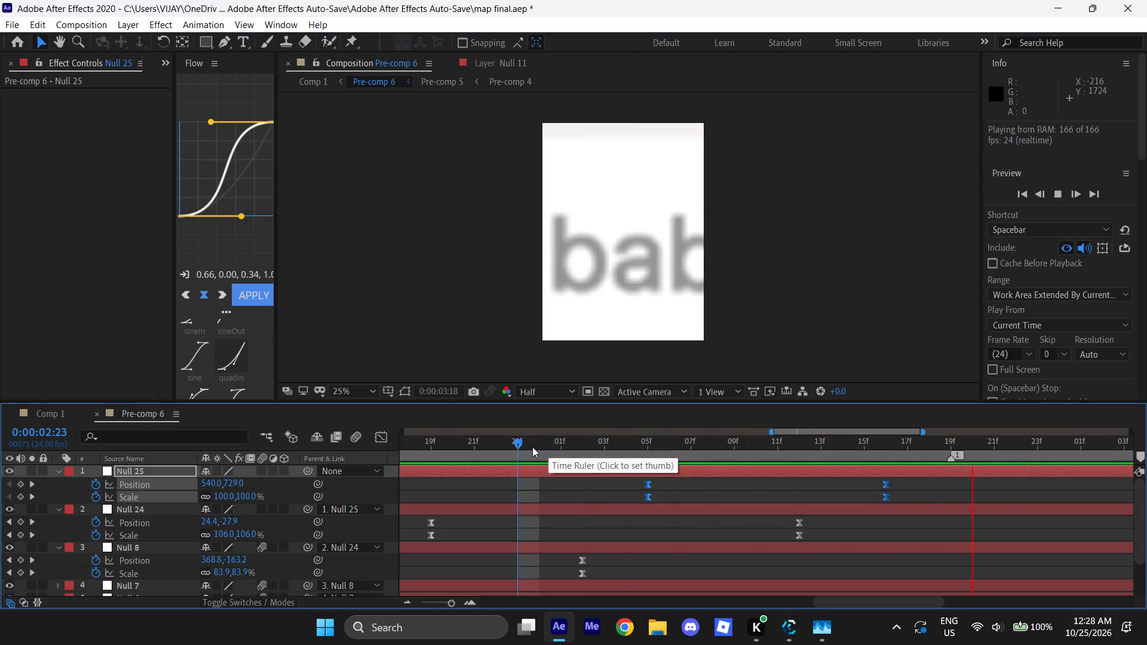
left_click_drag(518, 443, 795, 477)
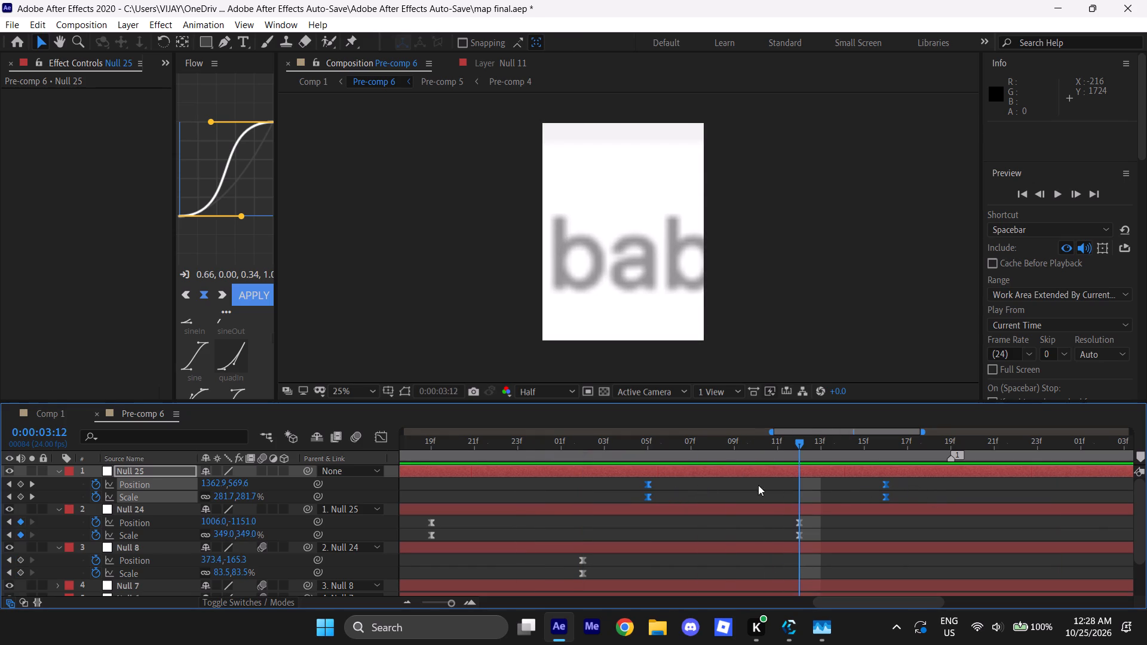
Copy Null 25's final Position and Scale keyframes and paste them onto Null 24 at 0:00:03:16.
left_click_drag(911, 481, 845, 502)
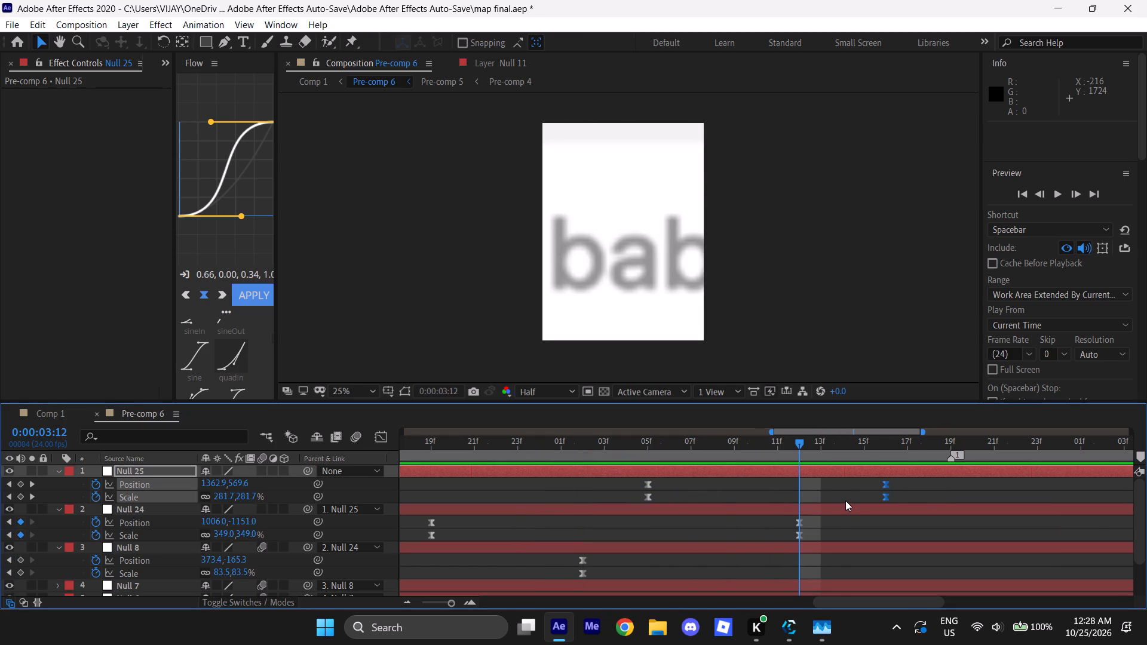
key("ctrl+c")
left_click_drag(802, 451, 873, 464)
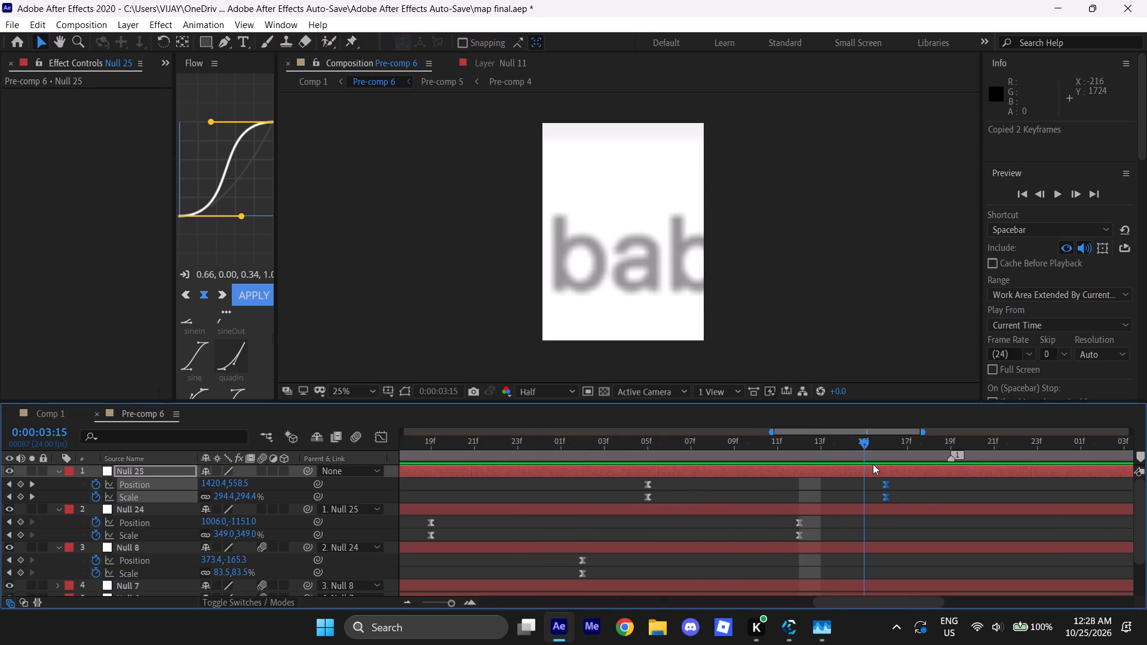
left_click_drag(873, 464, 890, 466)
left_click(905, 511)
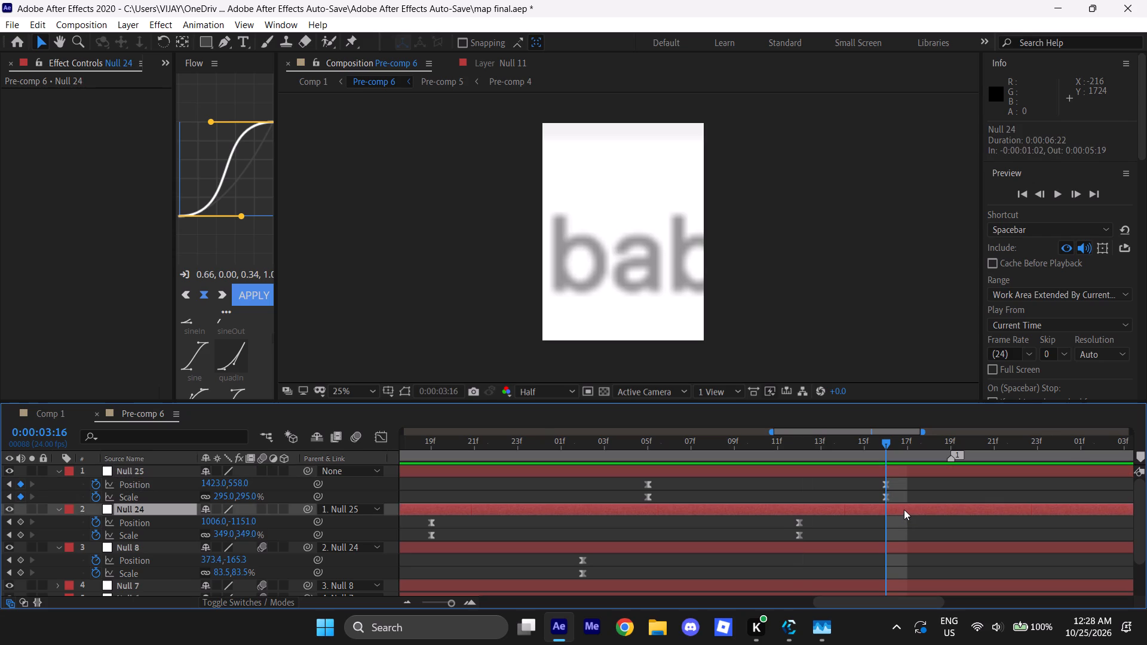
key("ctrl+v")
Delete the Null 25 layer from Pre-comp 6.
left_click(904, 469)
key("BackSpace")
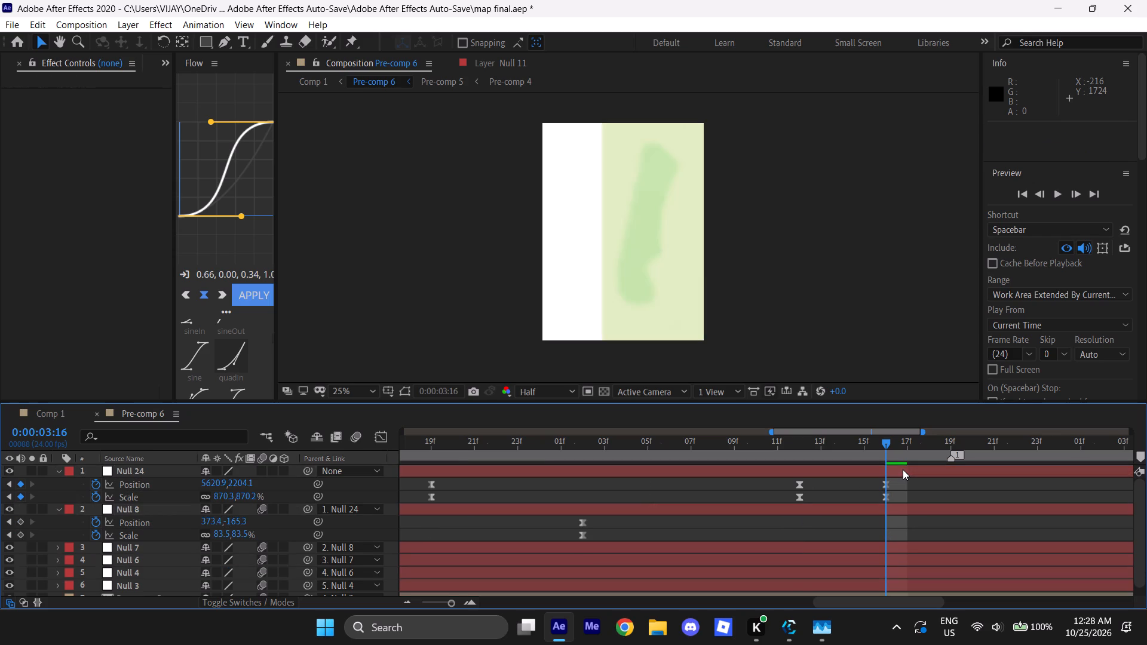
Scrub through the pasted zoom, and undo both Null 25's deletion and the paste of its final keyframes onto Null 24.
left_click_drag(882, 447, 792, 462)
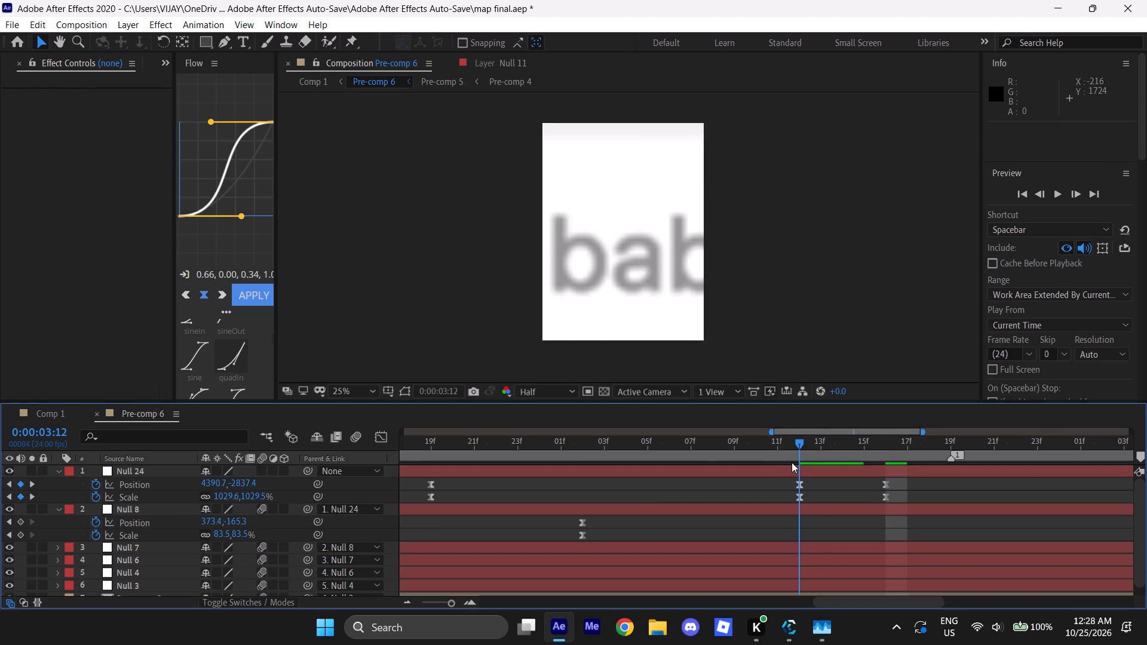
left_click_drag(792, 462, 608, 456)
key("ctrl+z")
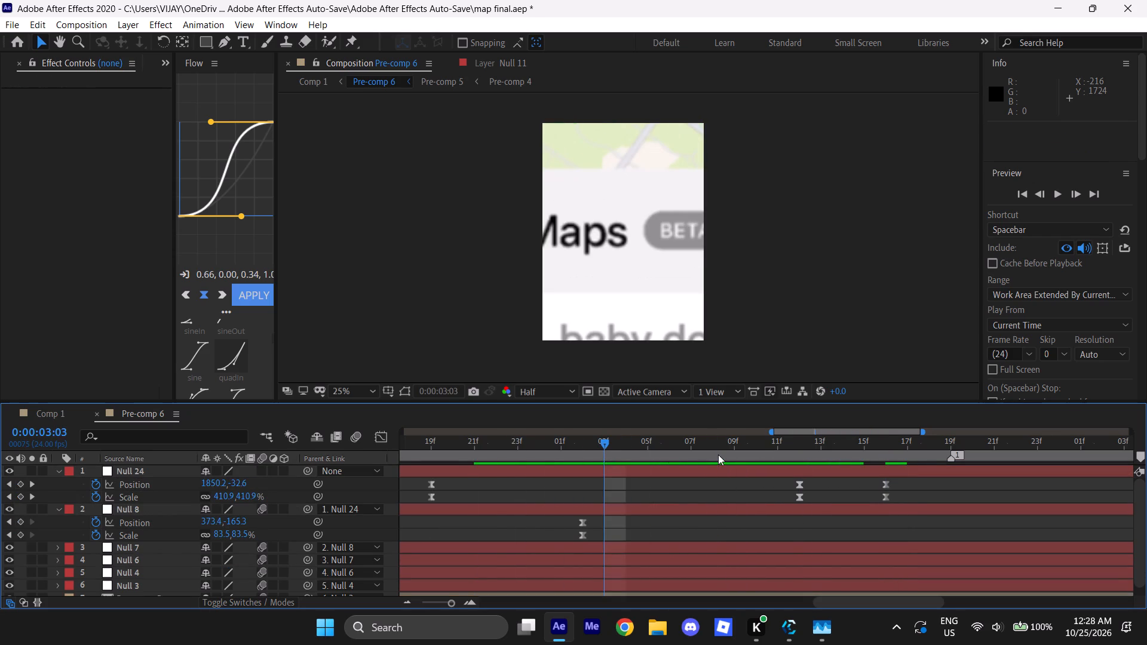
key("ctrl+z")
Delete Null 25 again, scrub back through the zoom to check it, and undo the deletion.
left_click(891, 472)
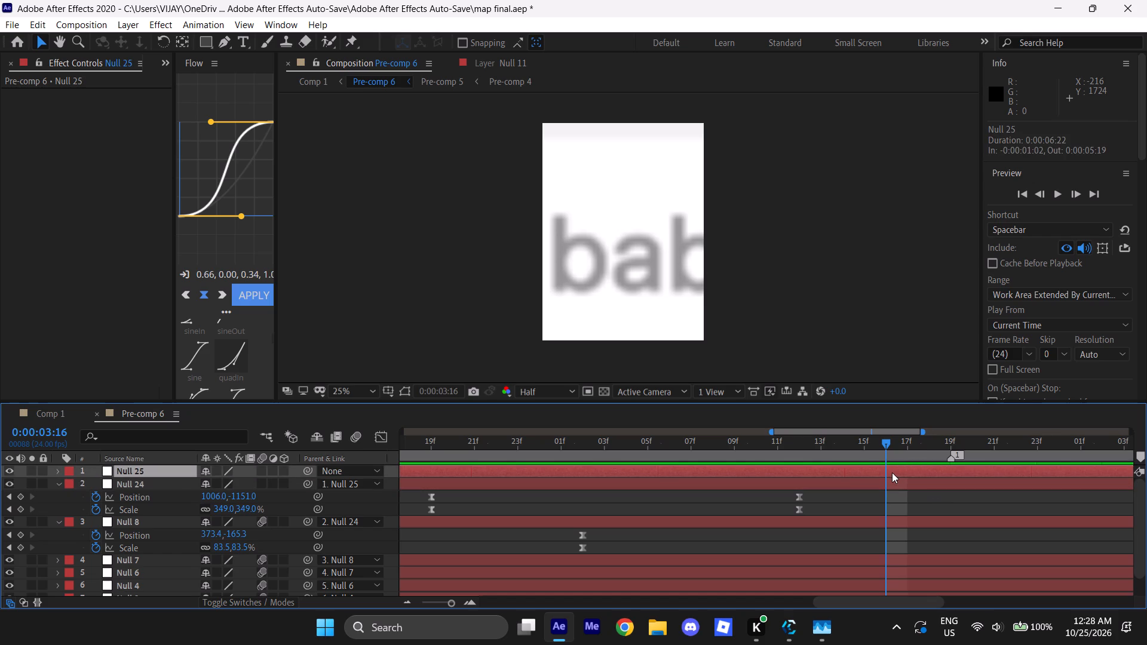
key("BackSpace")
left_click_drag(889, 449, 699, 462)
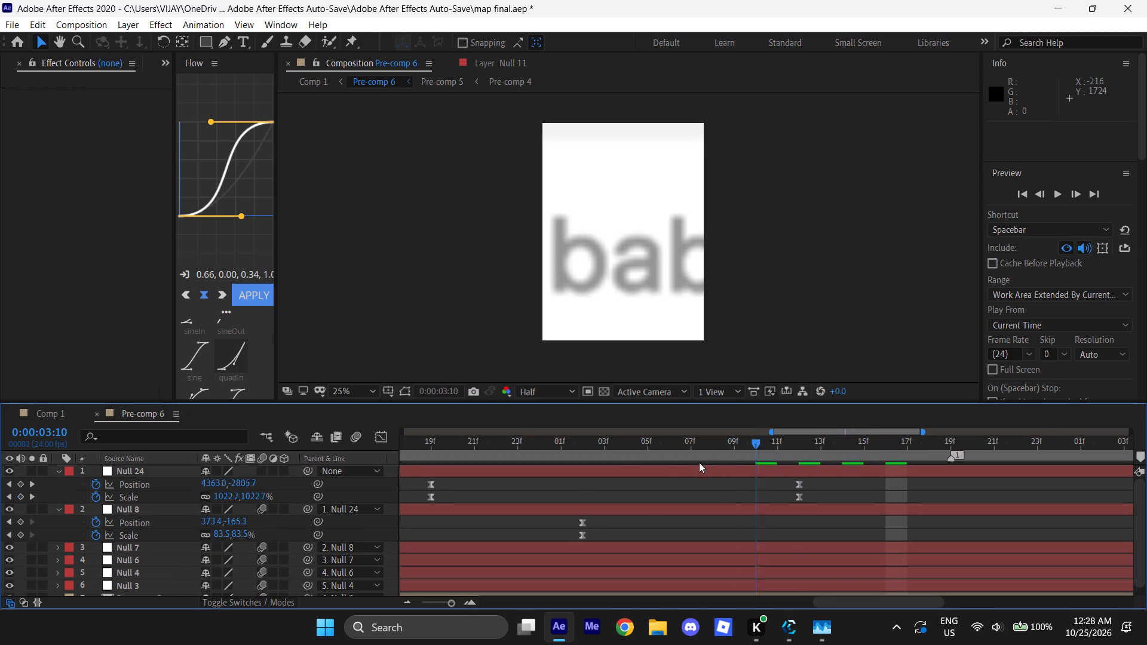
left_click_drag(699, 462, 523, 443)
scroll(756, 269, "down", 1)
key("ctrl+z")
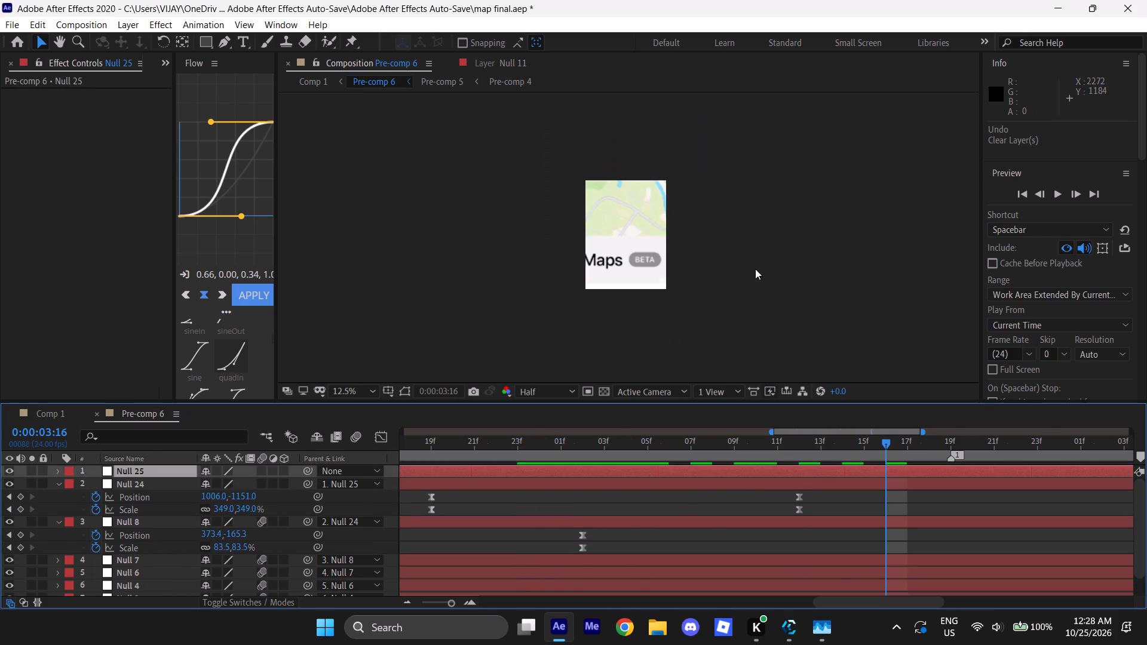
Scrub the zoom back to 0:00:02:20 with Null 25 in place, and delete the Null 25 layer.
left_click_drag(887, 447, 792, 439)
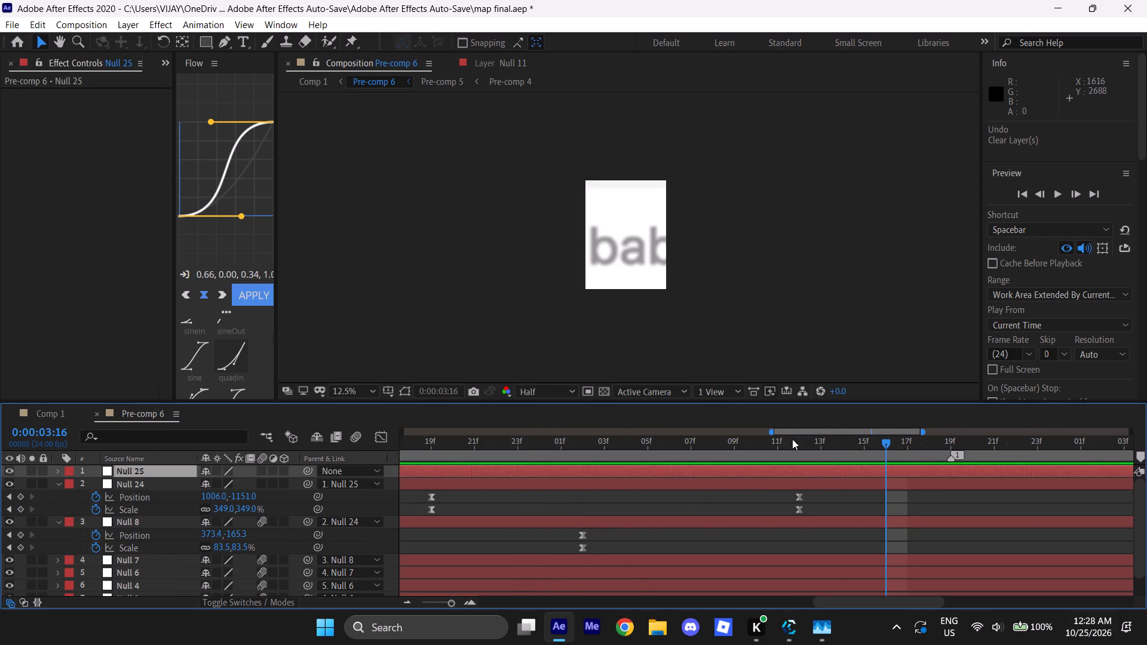
left_click_drag(792, 439, 636, 408)
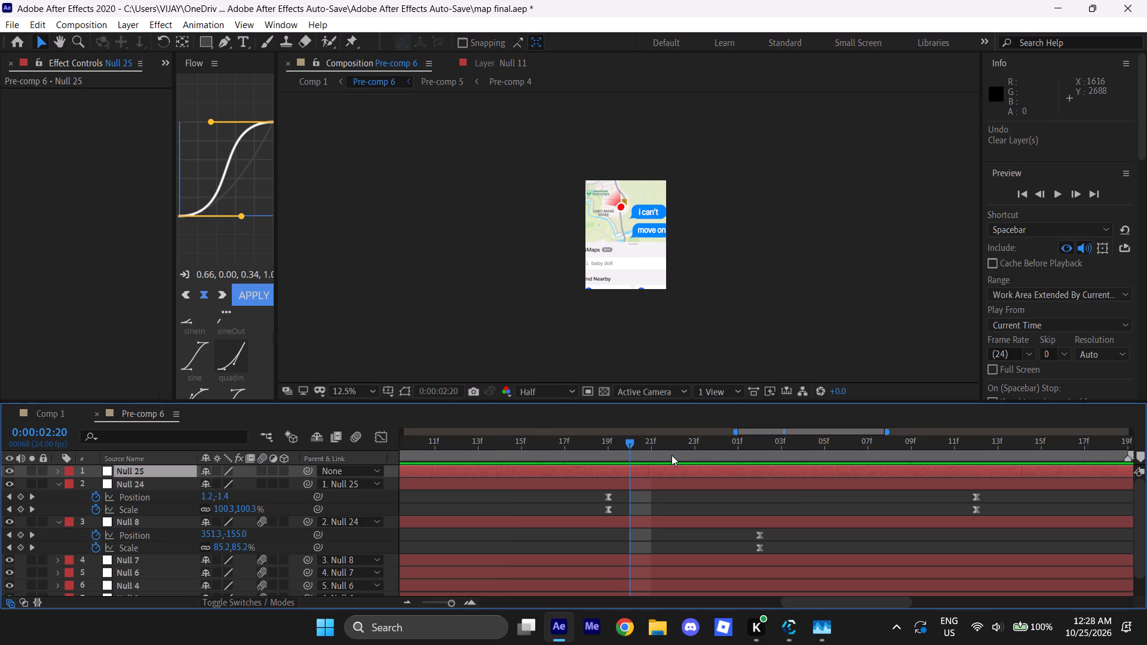
key("BackSpace")
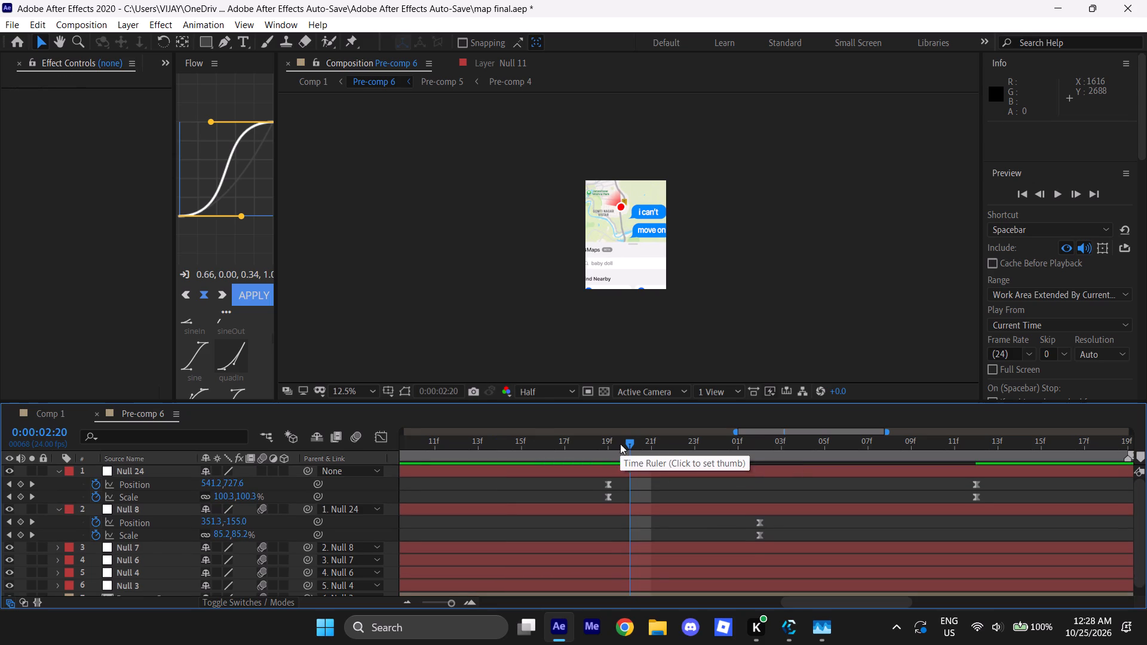
Move Null 24's final Position and Scale keyframes to the marker at 0:00:03:19.
left_click_drag(620, 444, 778, 463)
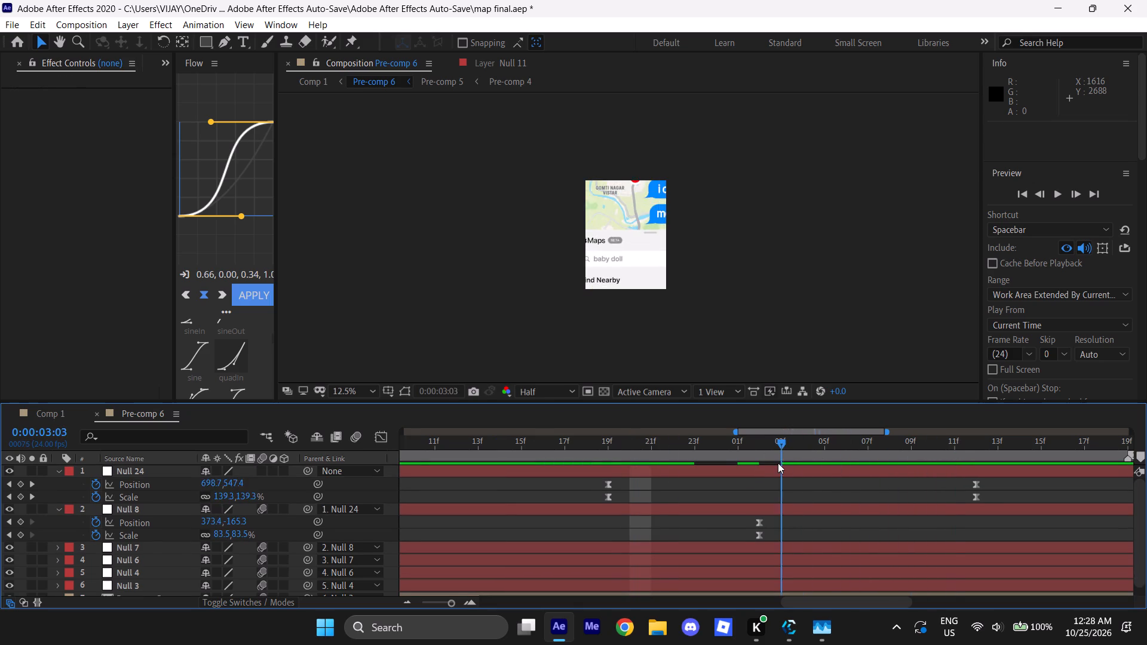
left_click_drag(778, 463, 817, 455)
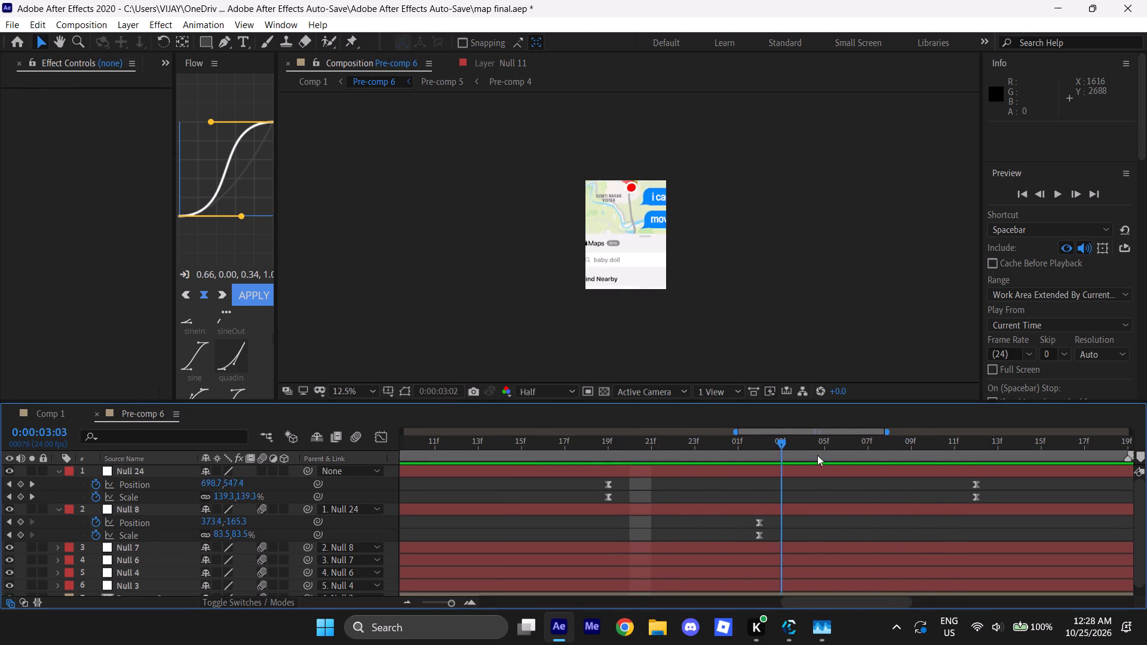
left_click_drag(817, 455, 988, 459)
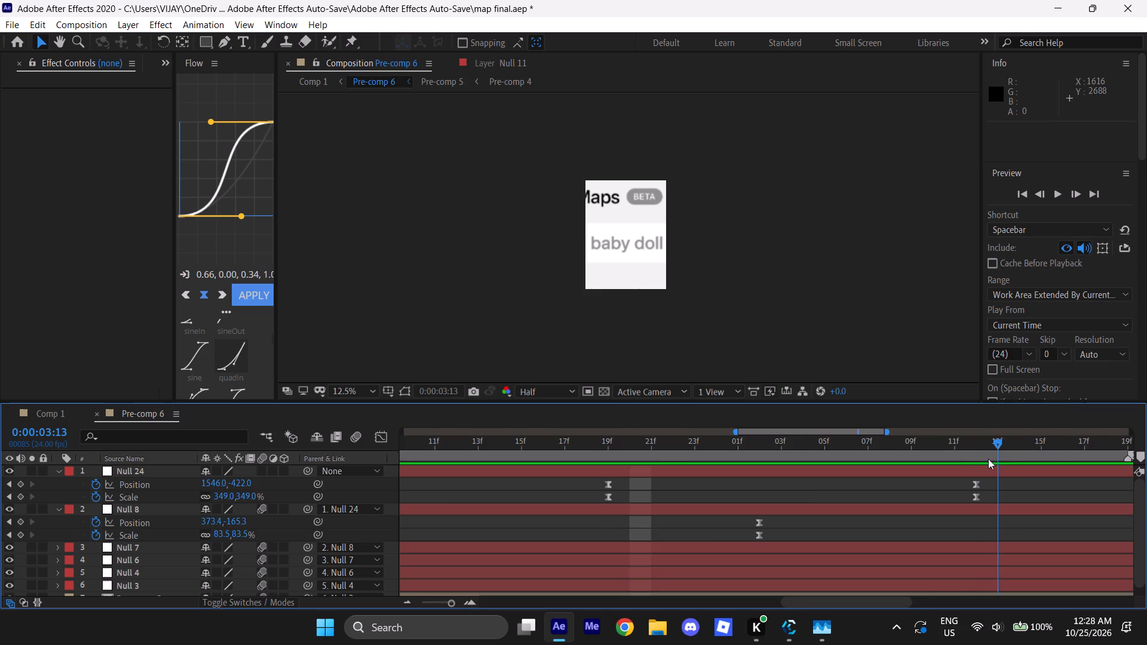
left_click_drag(988, 459, 963, 477)
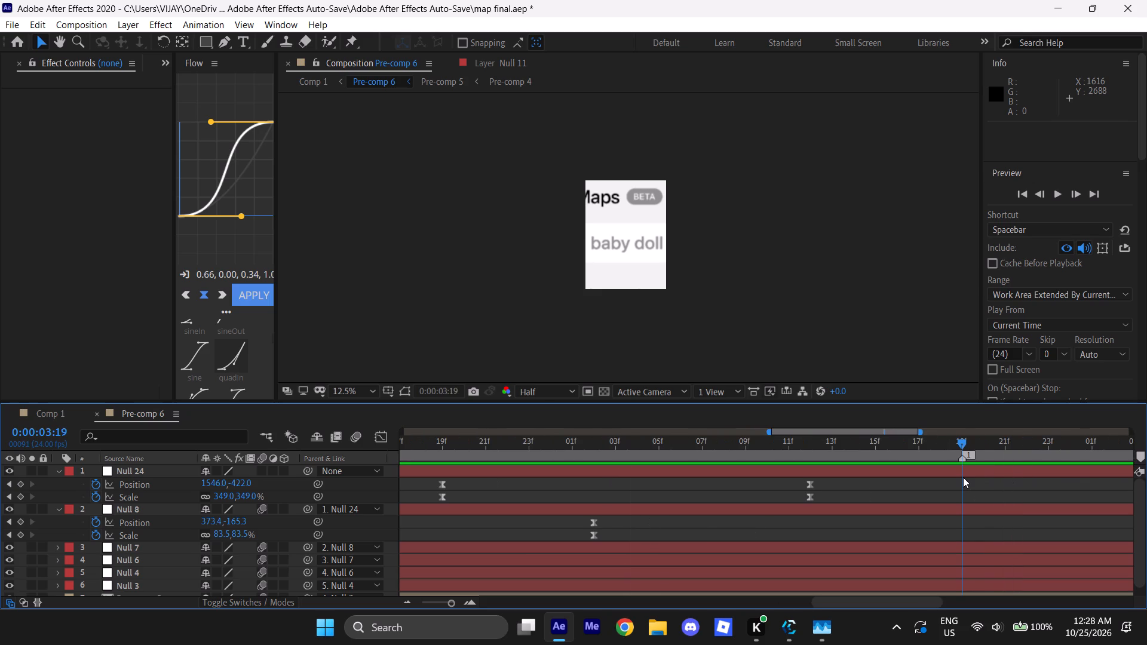
left_click_drag(963, 477, 963, 477)
left_click_drag(836, 483, 775, 492)
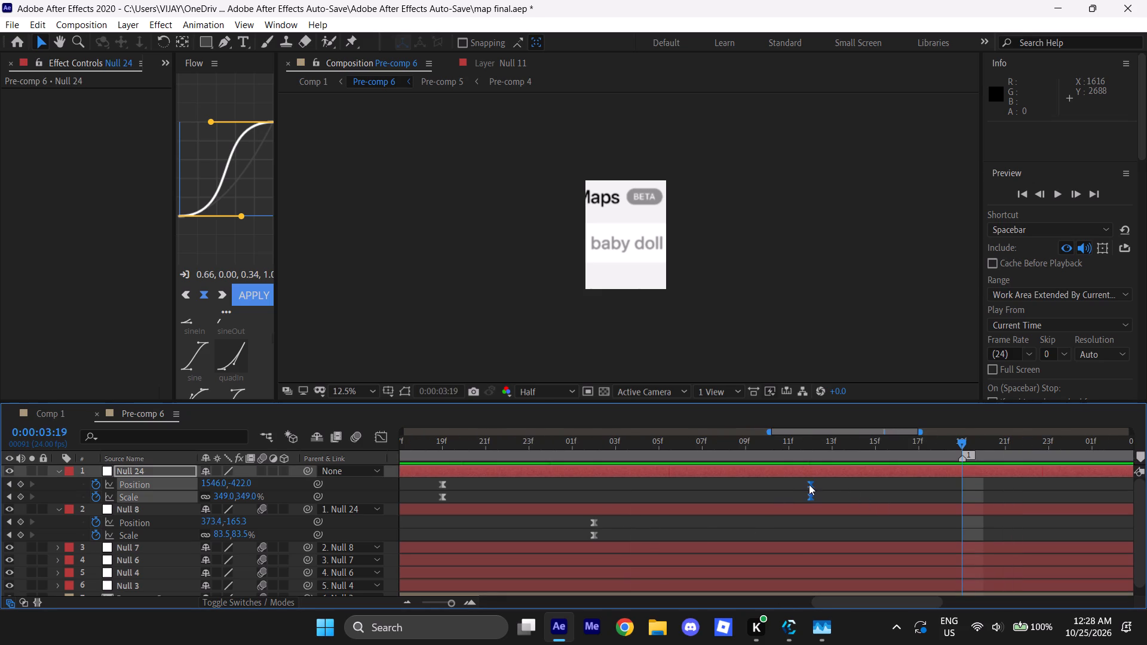
left_click_drag(809, 484, 958, 488)
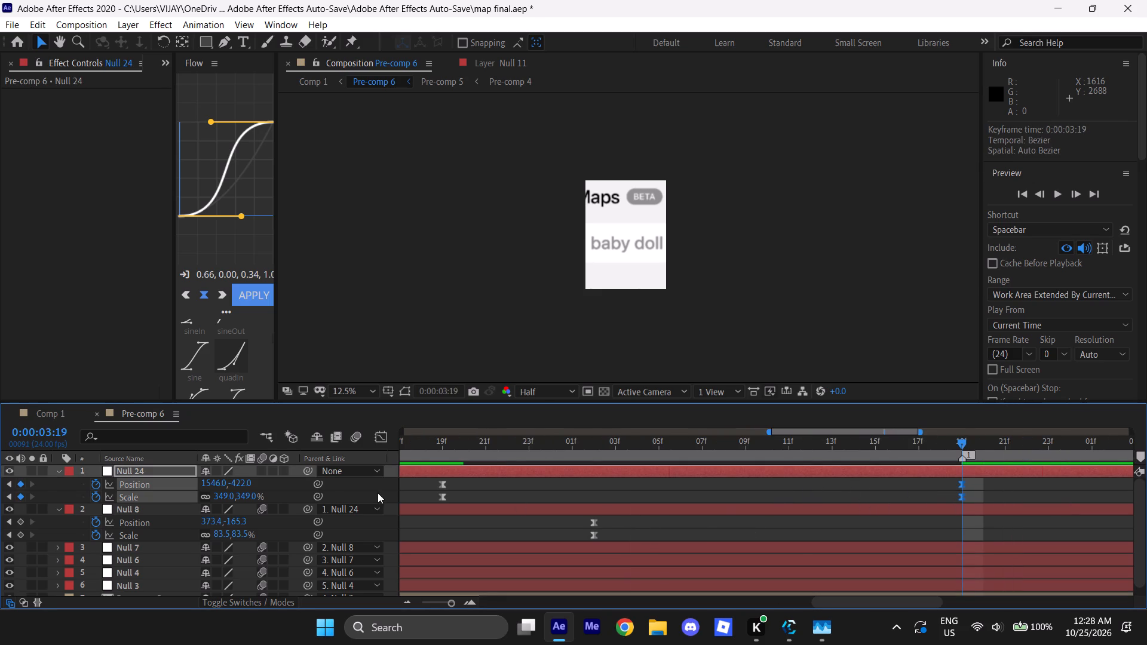
At 0:00:03:19, set Null 24's Scale to 1001% and Position to 4294, -2631, framing the start of "baby doll" close up.
left_click_drag(244, 495, 288, 408)
left_click_drag(244, 482, 264, 429)
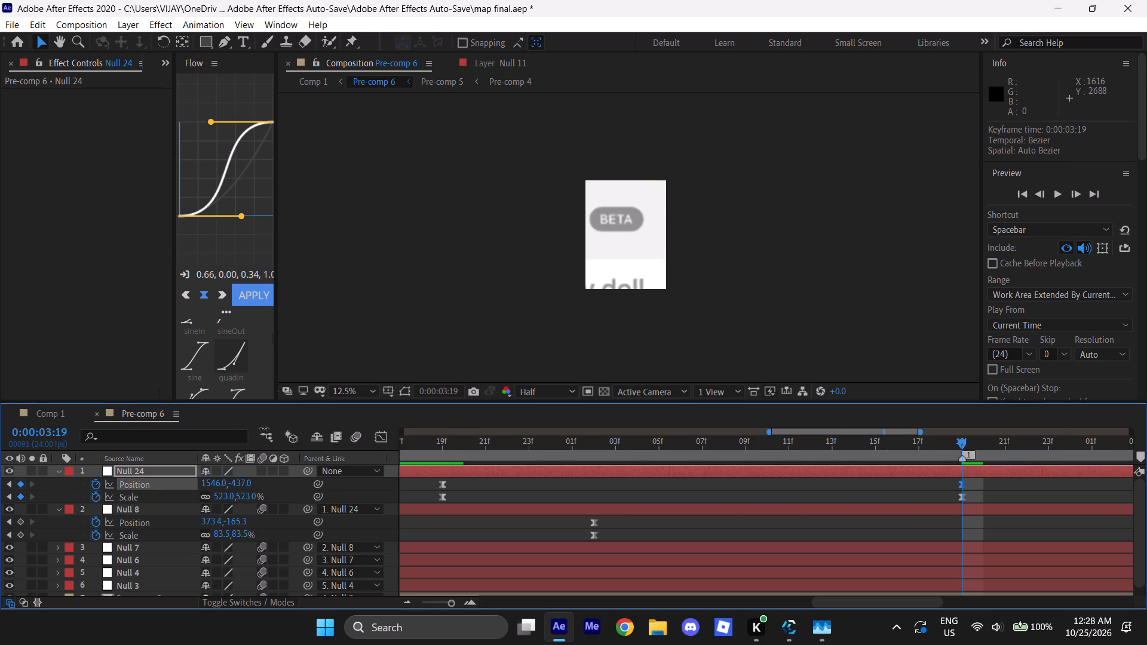
left_click_drag(264, 429, 393, 0)
left_click_drag(234, 482, 236, 475)
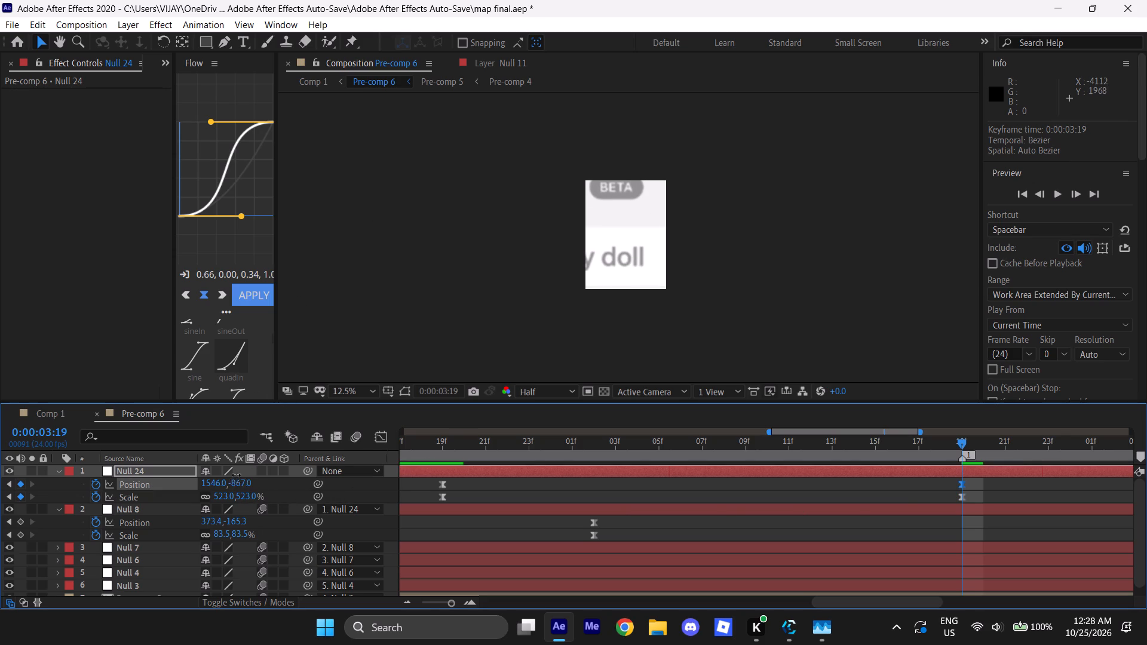
left_click_drag(236, 475, 456, 0)
left_click_drag(244, 494, 271, 444)
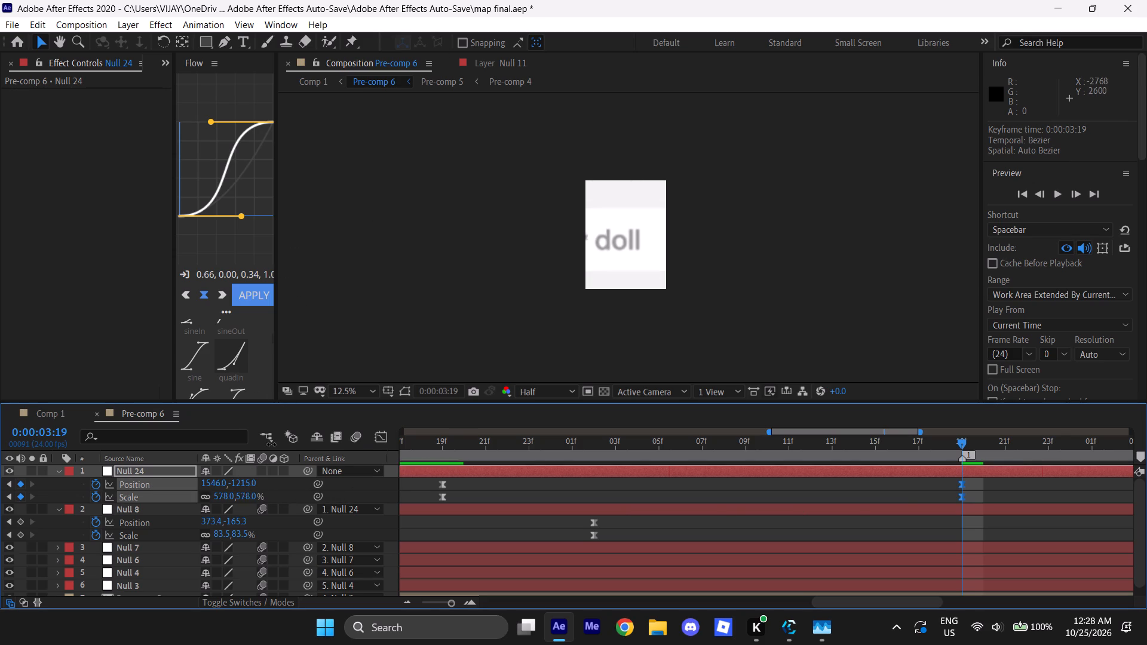
left_click_drag(271, 444, 270, 446)
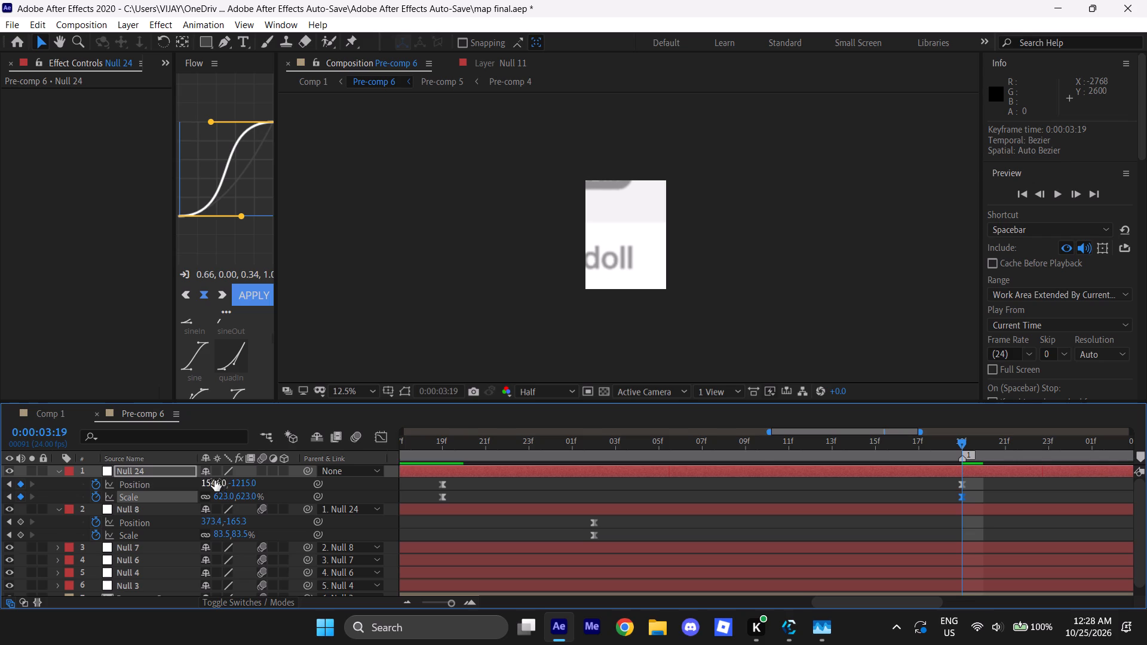
left_click_drag(214, 480, 1068, 435)
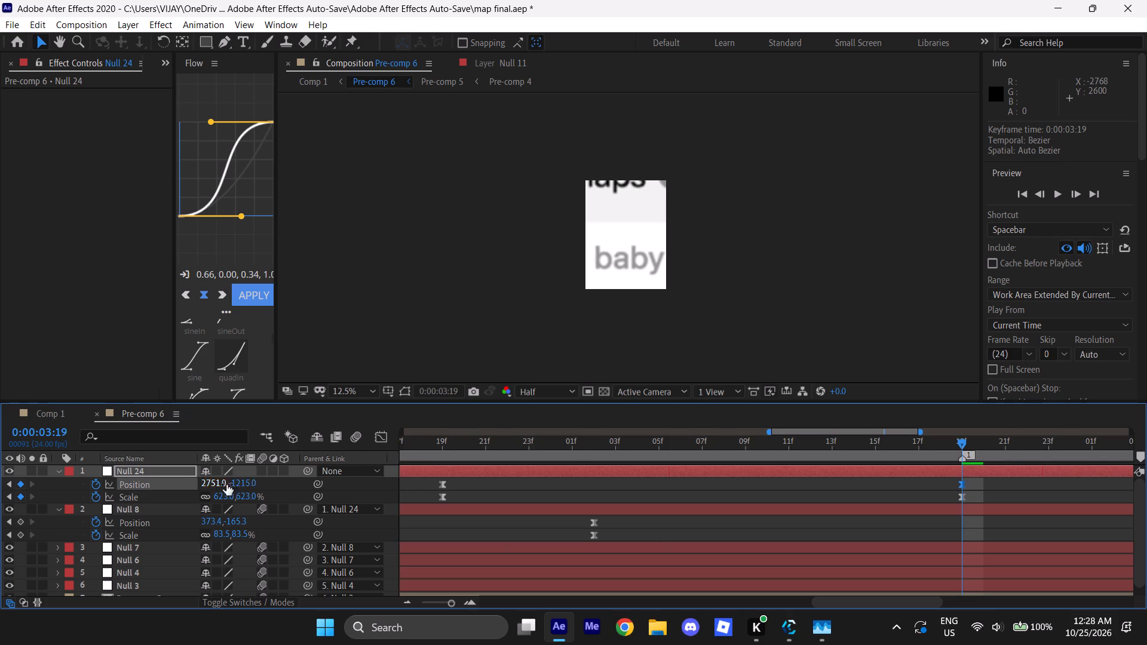
left_click_drag(247, 497, 353, 383)
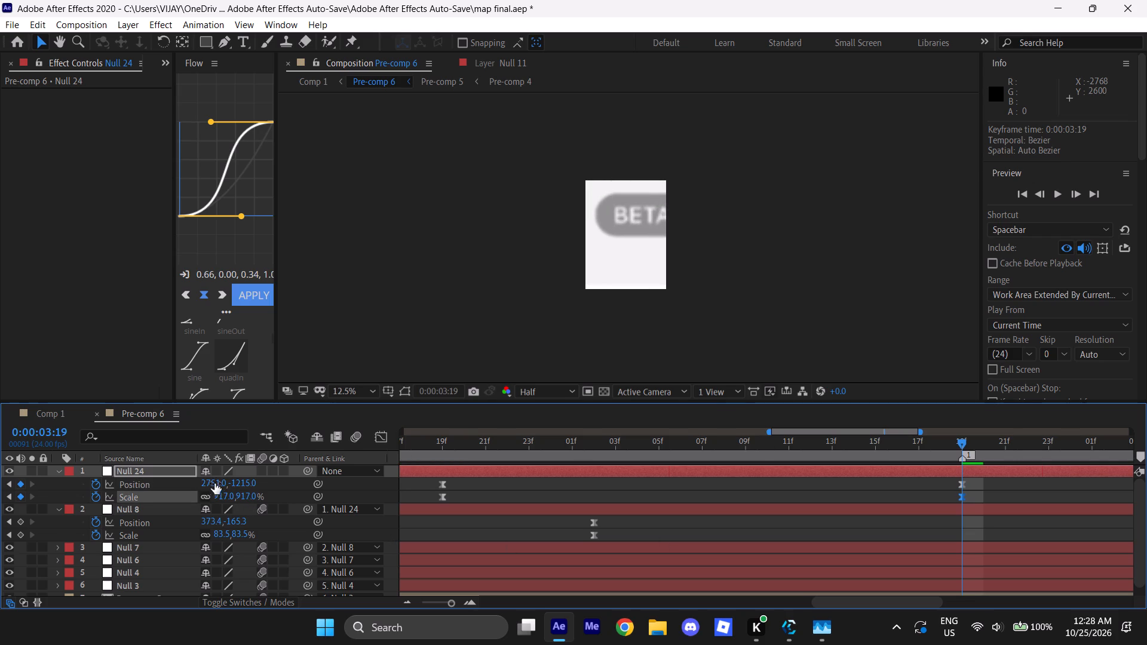
left_click_drag(214, 486, 412, 93)
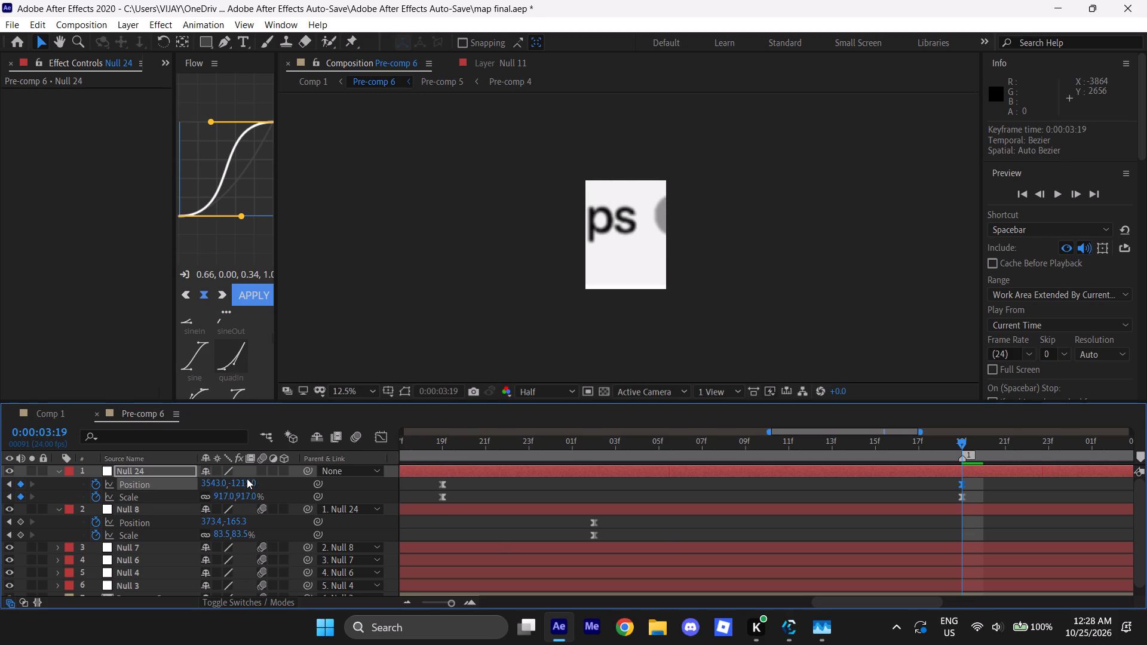
left_click_drag(241, 483, 470, 0)
left_click_drag(245, 483, 461, 30)
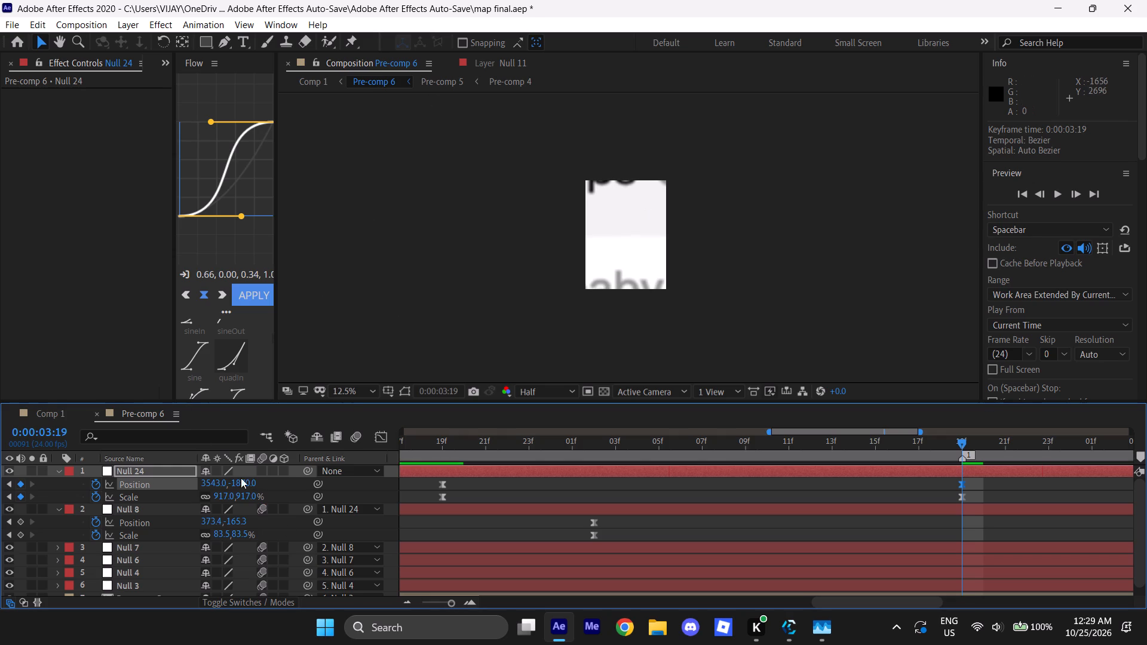
left_click_drag(240, 484, 333, 1)
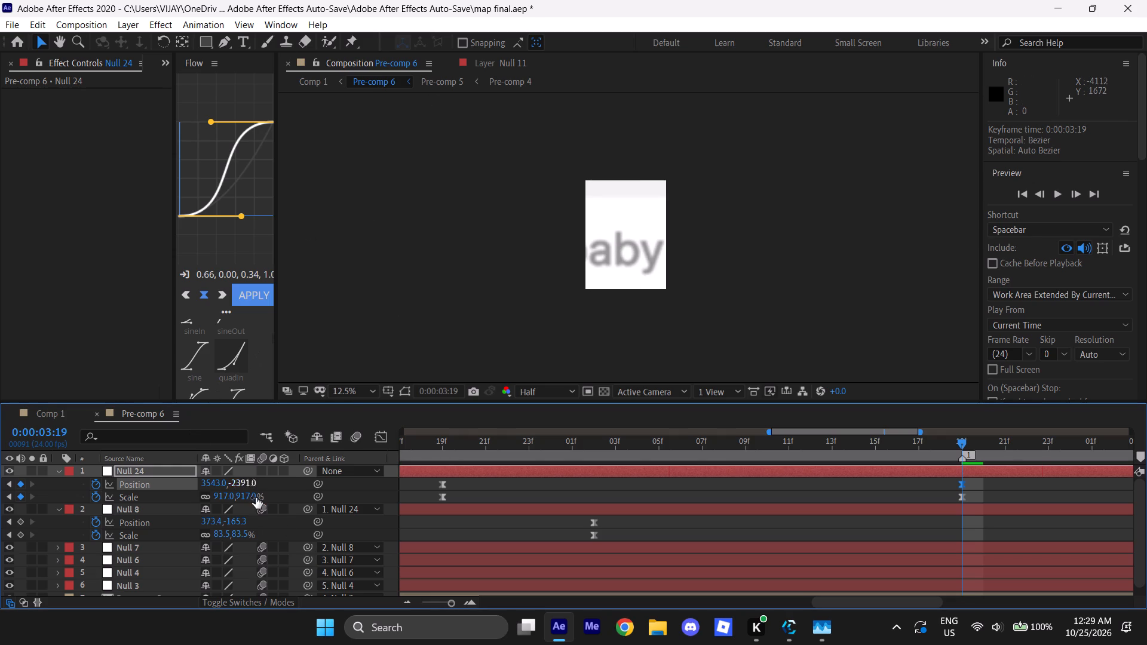
left_click_drag(245, 496, 298, 486)
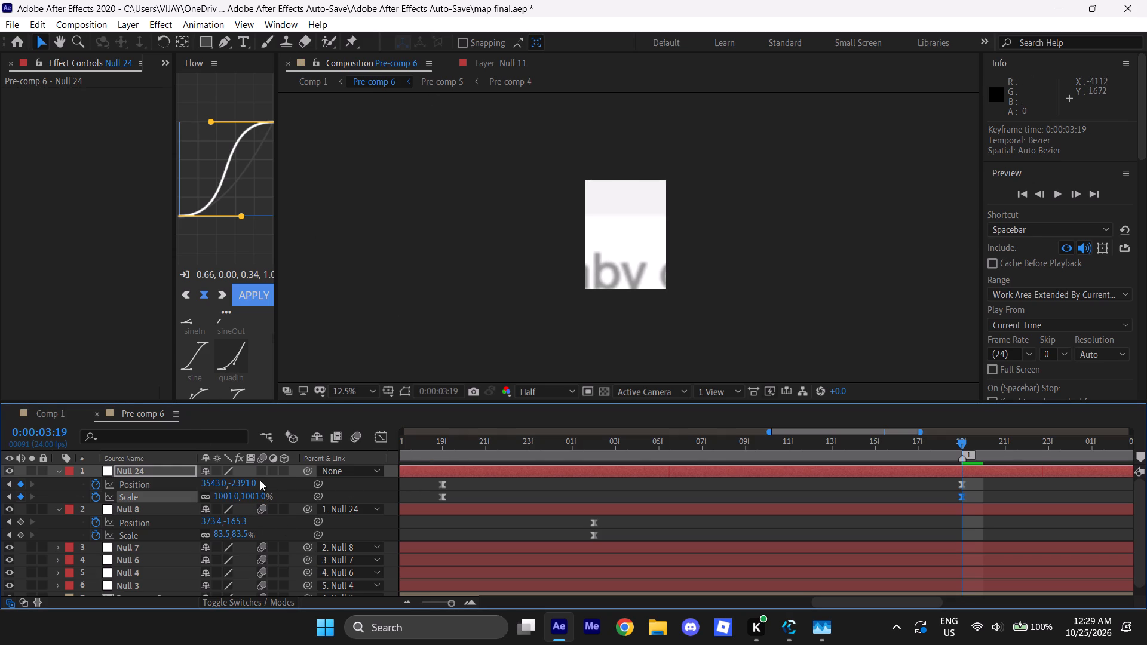
left_click_drag(204, 485, 437, 158)
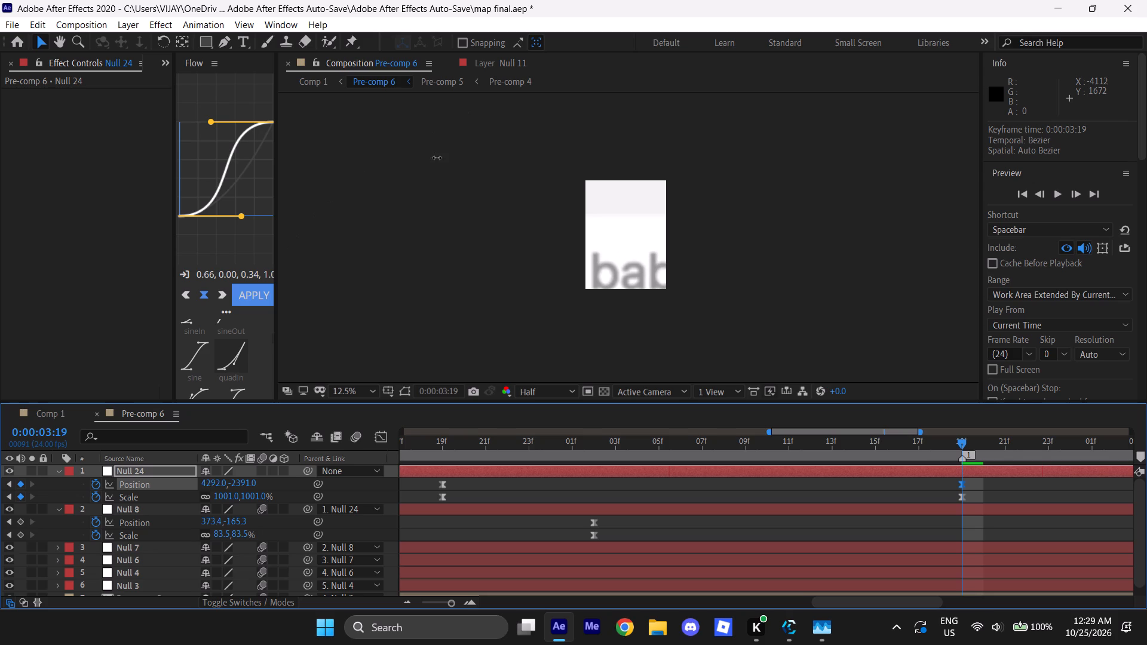
left_click_drag(437, 158, 437, 156)
left_click_drag(246, 483, 298, 186)
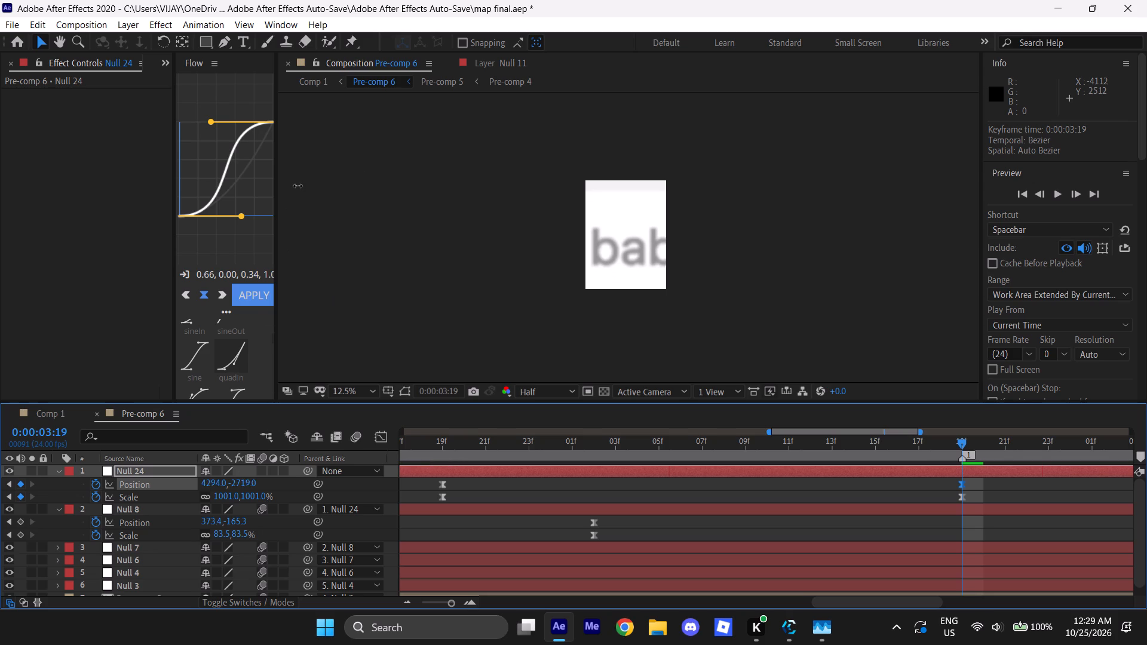
left_click_drag(298, 186, 288, 260)
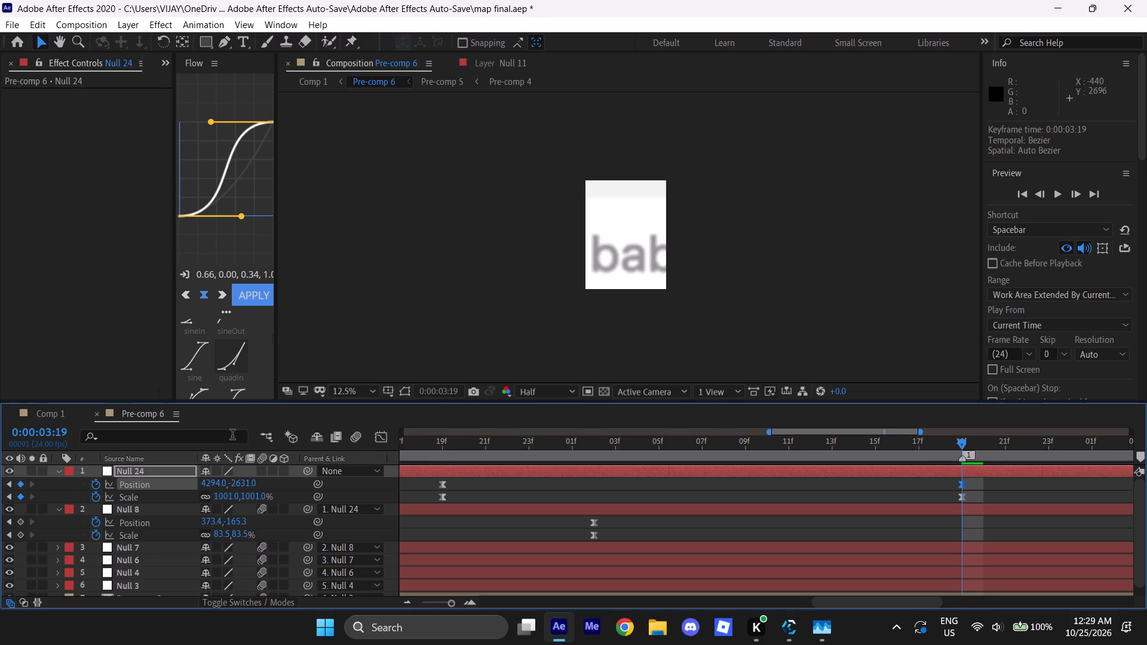
Compare the framing with Comp 1 at 0:00:03:19, and fine-tune Null 24's Position in Pre-comp 6 to about 4275, -2665.
left_click(58, 413)
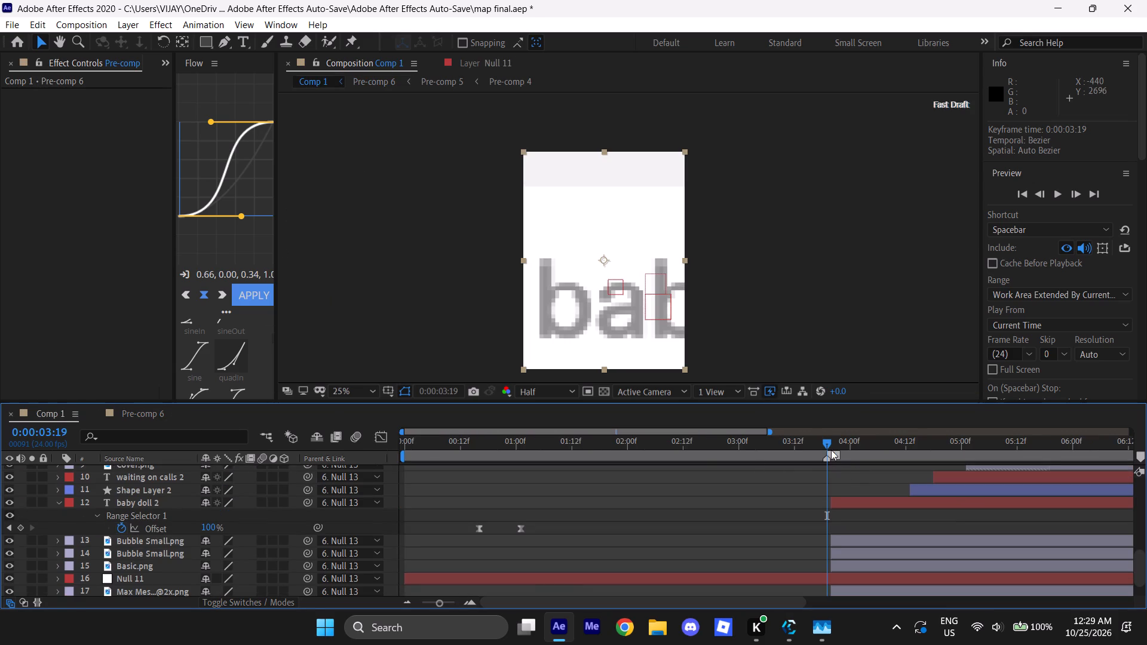
left_click(827, 443)
left_click(130, 413)
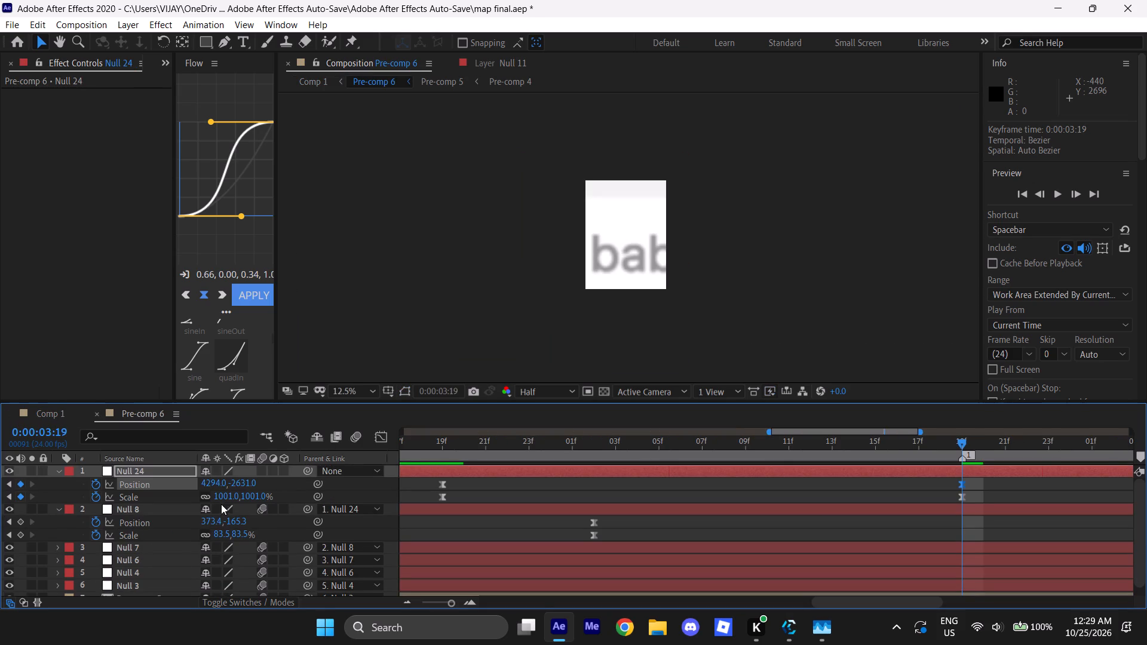
left_click_drag(247, 487, 250, 471)
left_click_drag(250, 471, 253, 455)
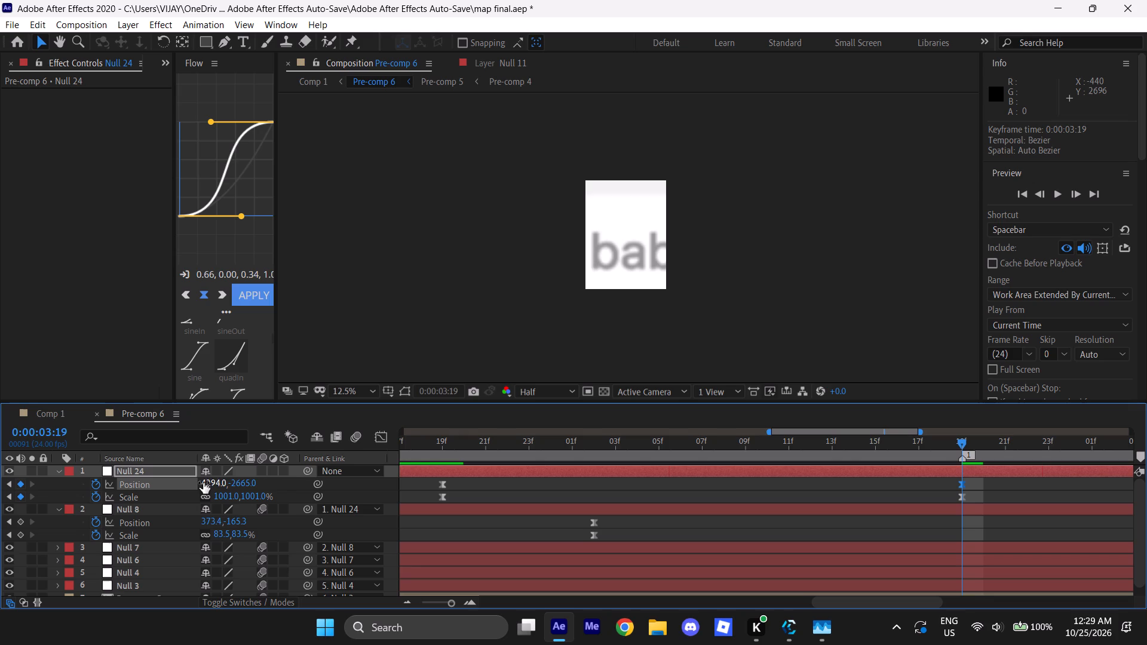
left_click_drag(206, 481, 192, 483)
left_click(248, 486)
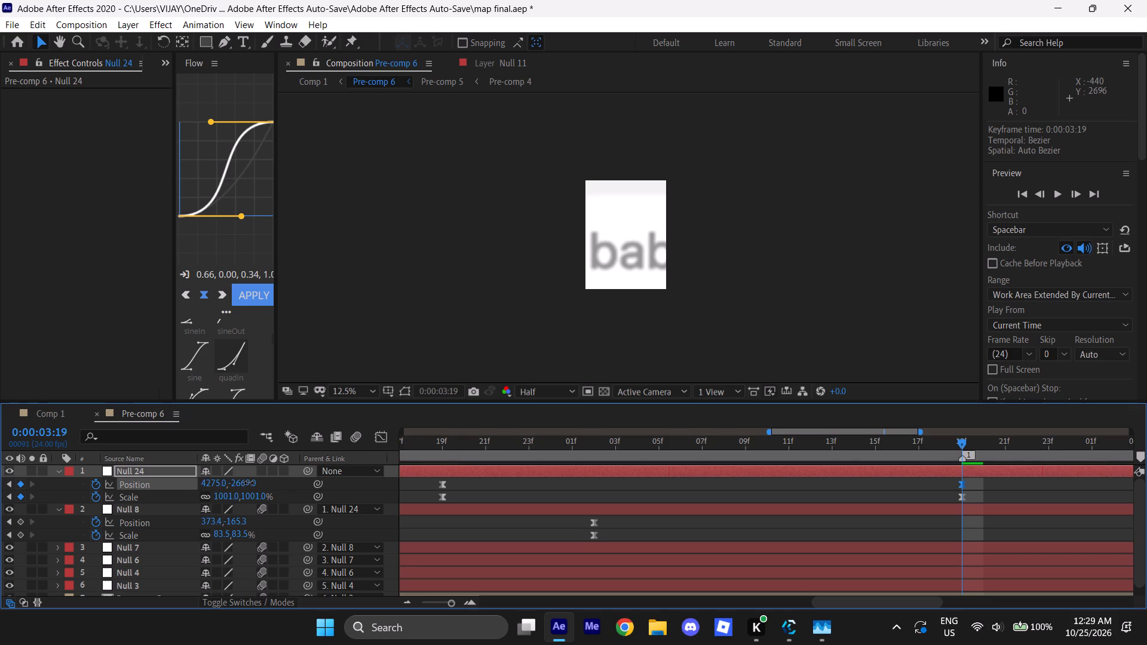
Play back Null 24's reworked zoom from its first keyframes at 0:00:02:19.
left_click_drag(959, 446, 605, 440)
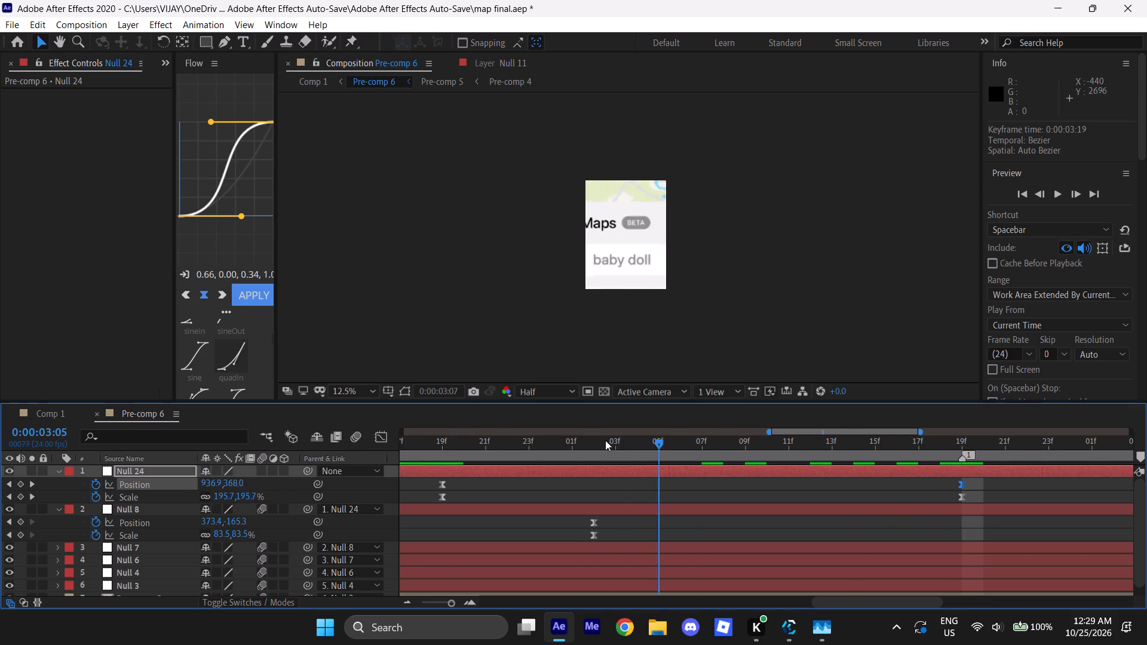
left_click_drag(605, 440, 433, 425)
key("space")
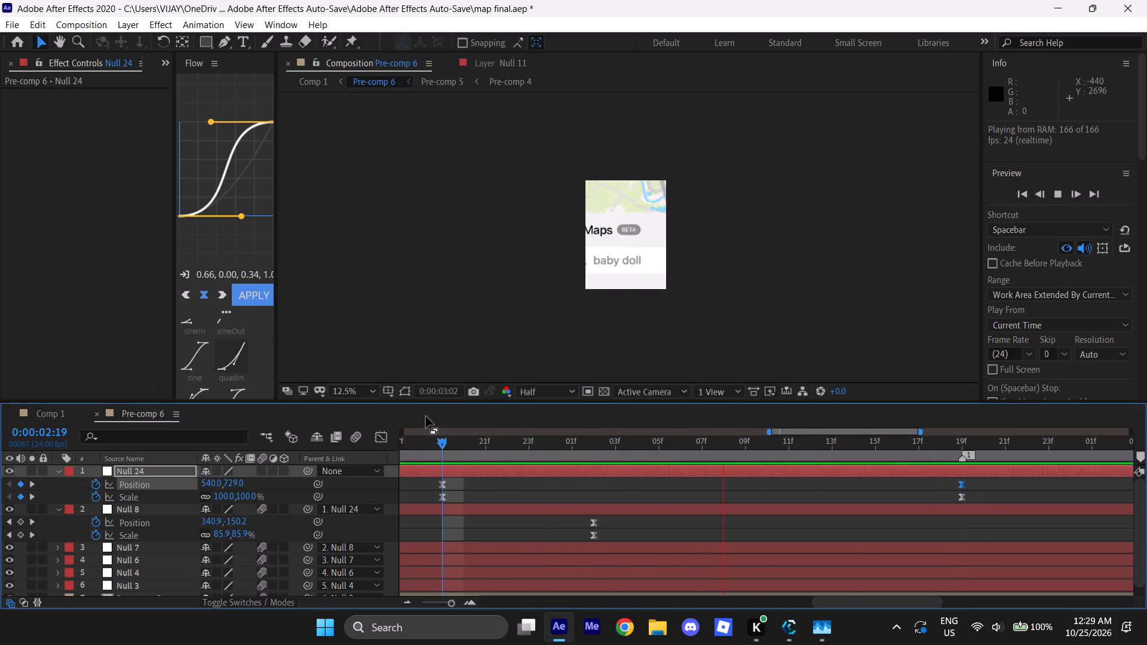
Examine the speed graph of Null 24's Position and Scale keyframes, and review the zoom's hand-off in Comp 1 up to 0:00:03:20.
left_click_drag(988, 484, 640, 498)
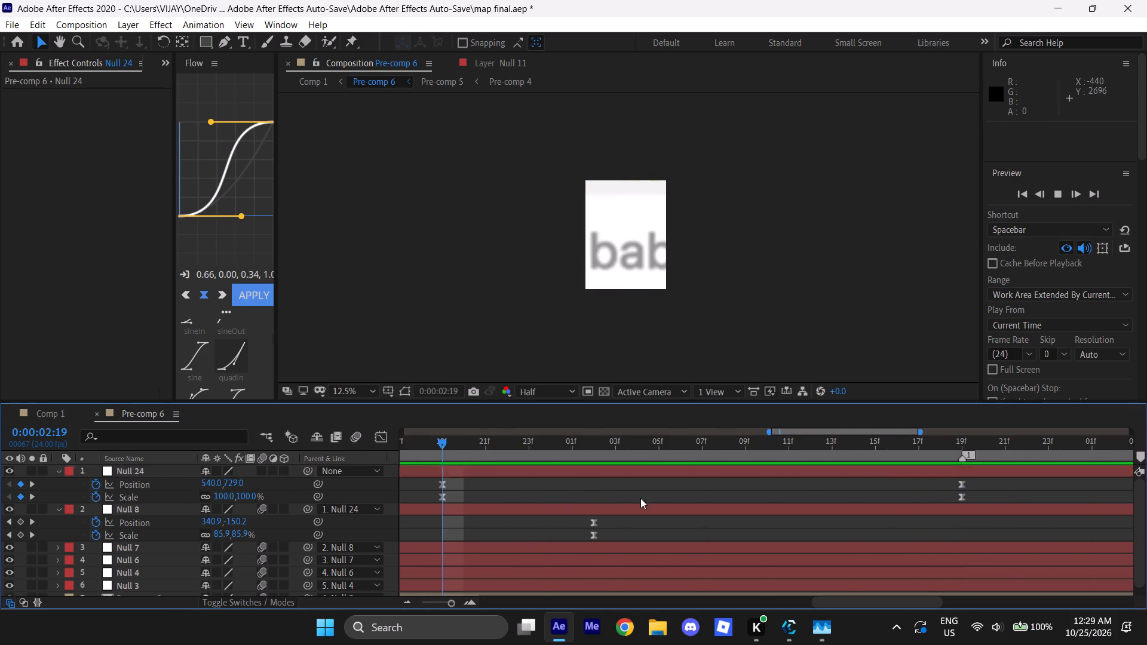
left_click_drag(640, 498, 414, 508)
left_click(383, 438)
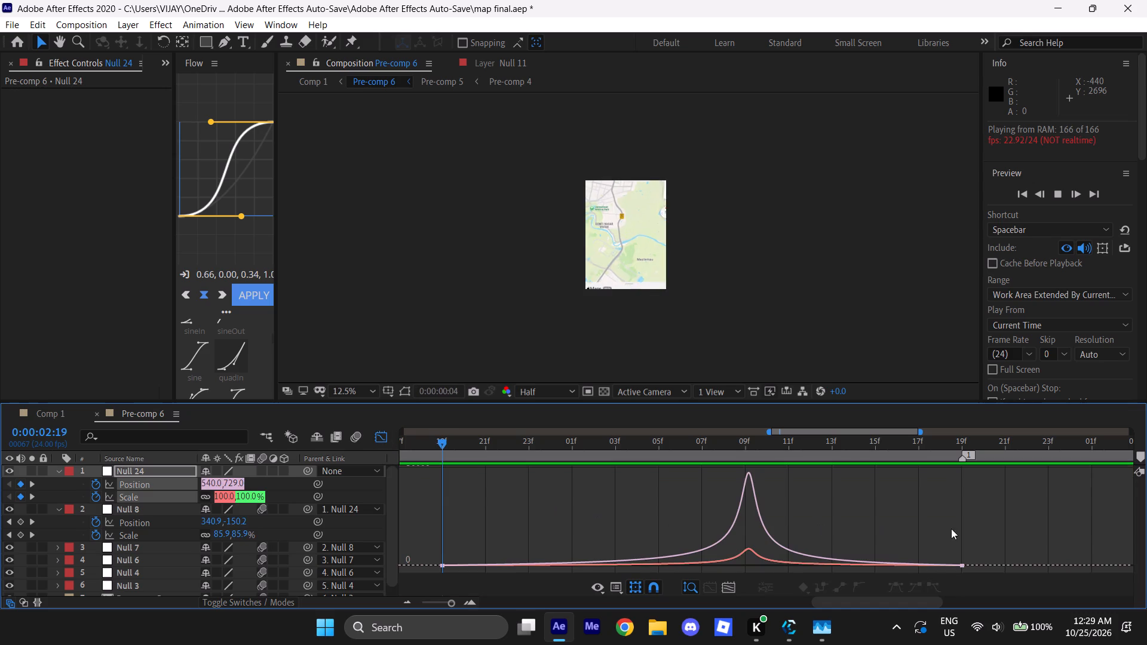
left_click_drag(1044, 529, 335, 560)
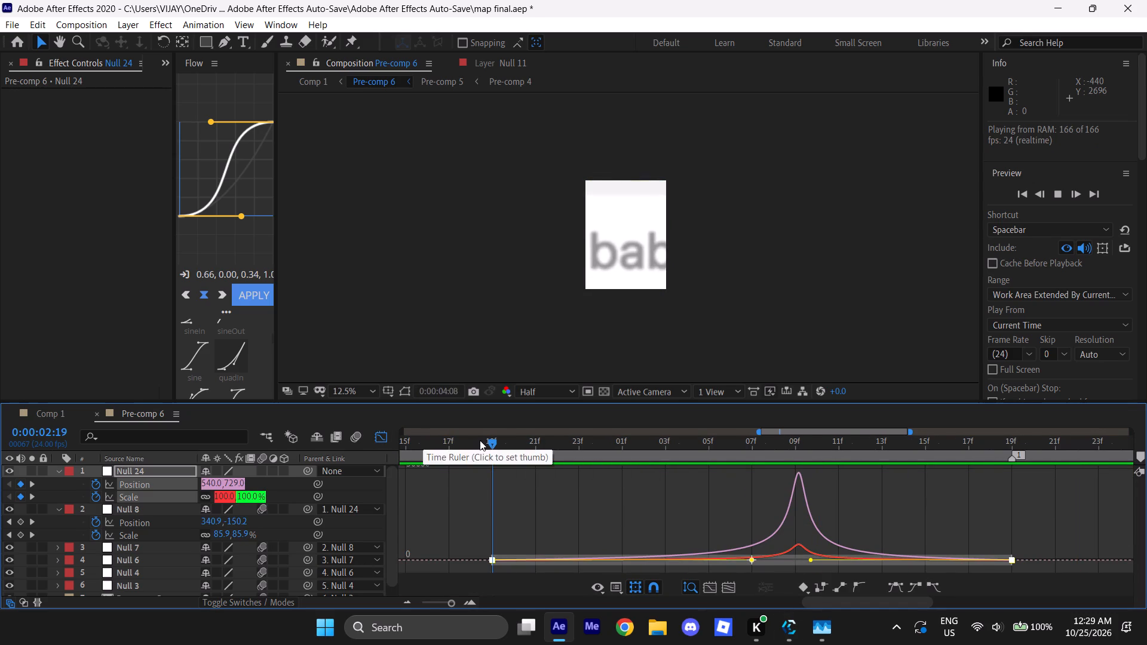
left_click_drag(496, 441, 462, 444)
left_click(59, 414)
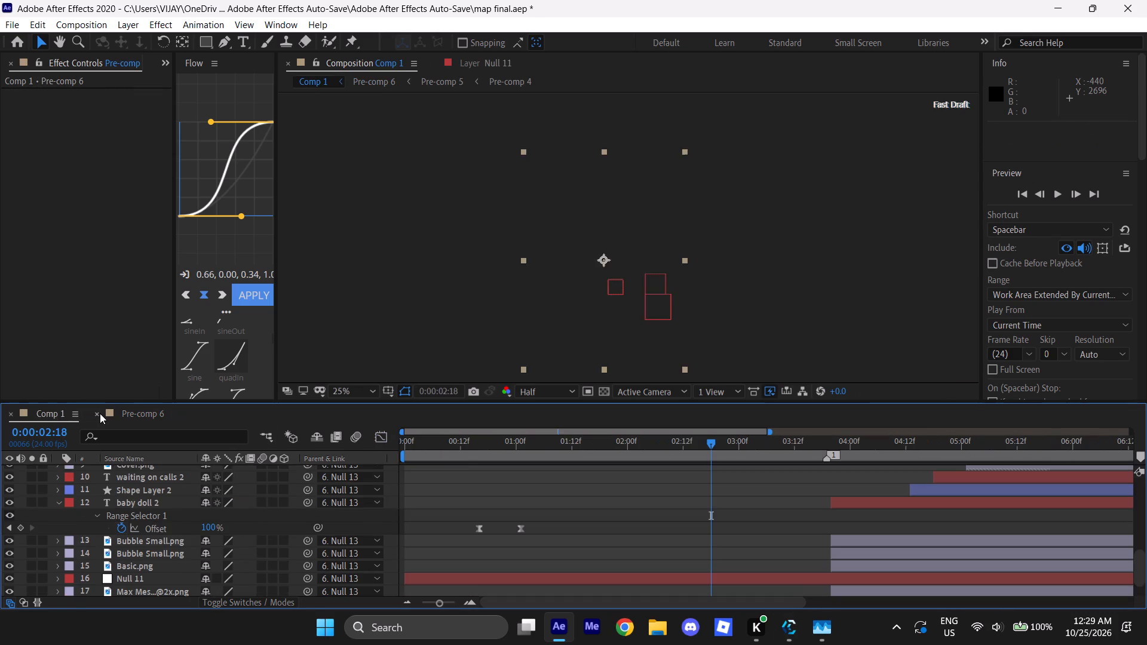
left_click(100, 413)
key("space")
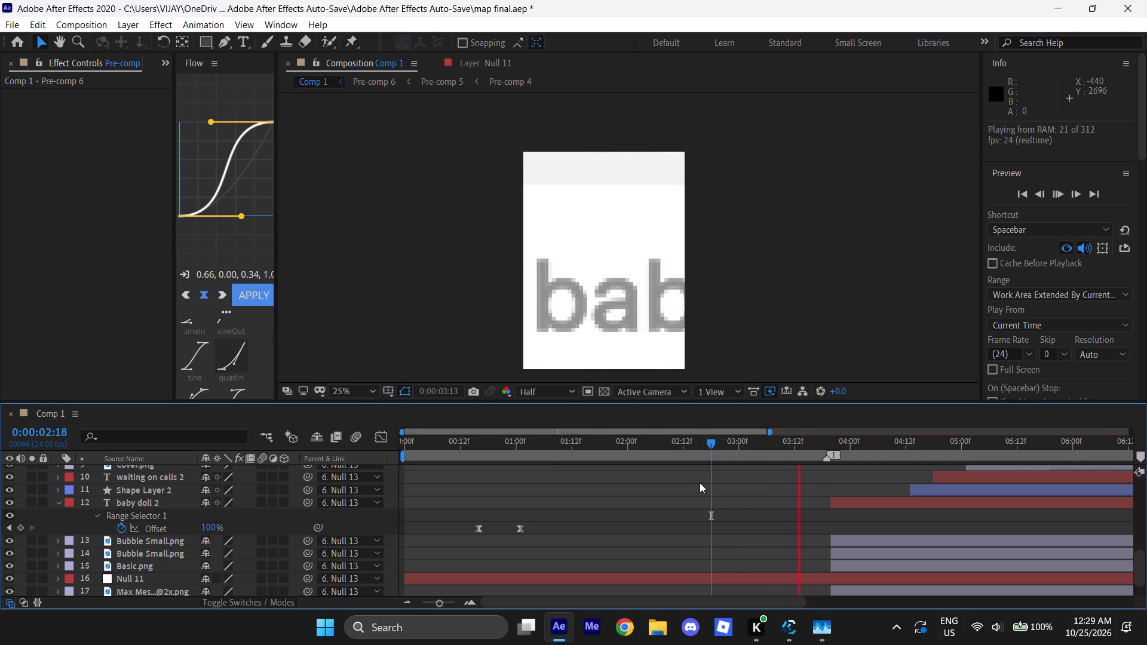
left_click_drag(715, 447, 800, 460)
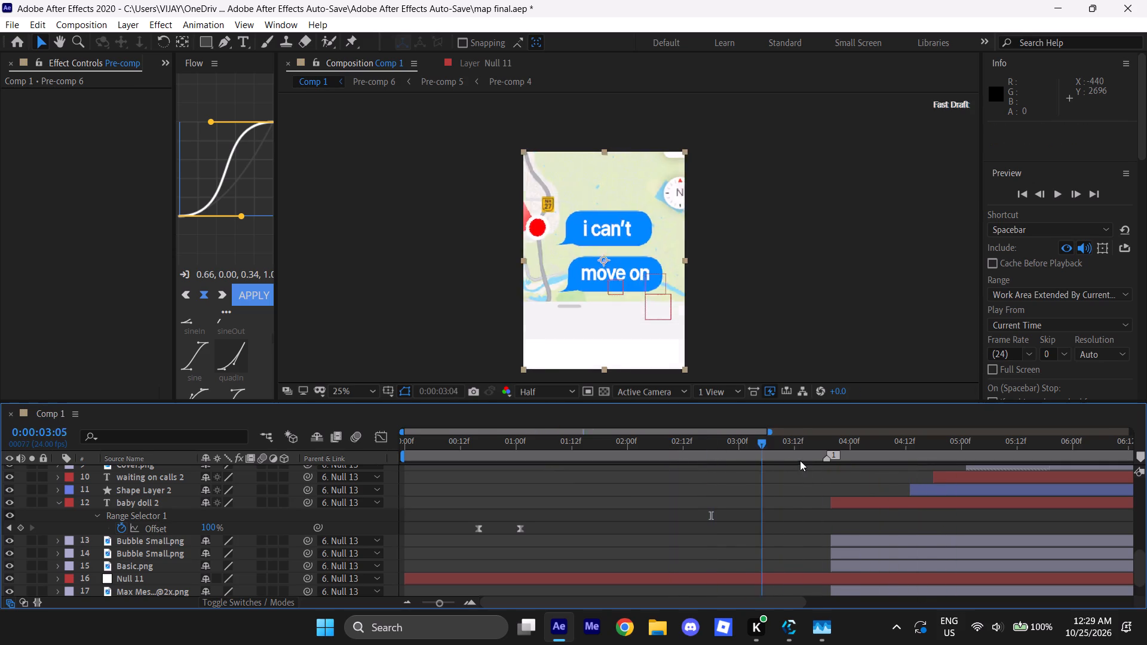
left_click_drag(800, 460, 837, 462)
scroll(818, 552, "down", 3)
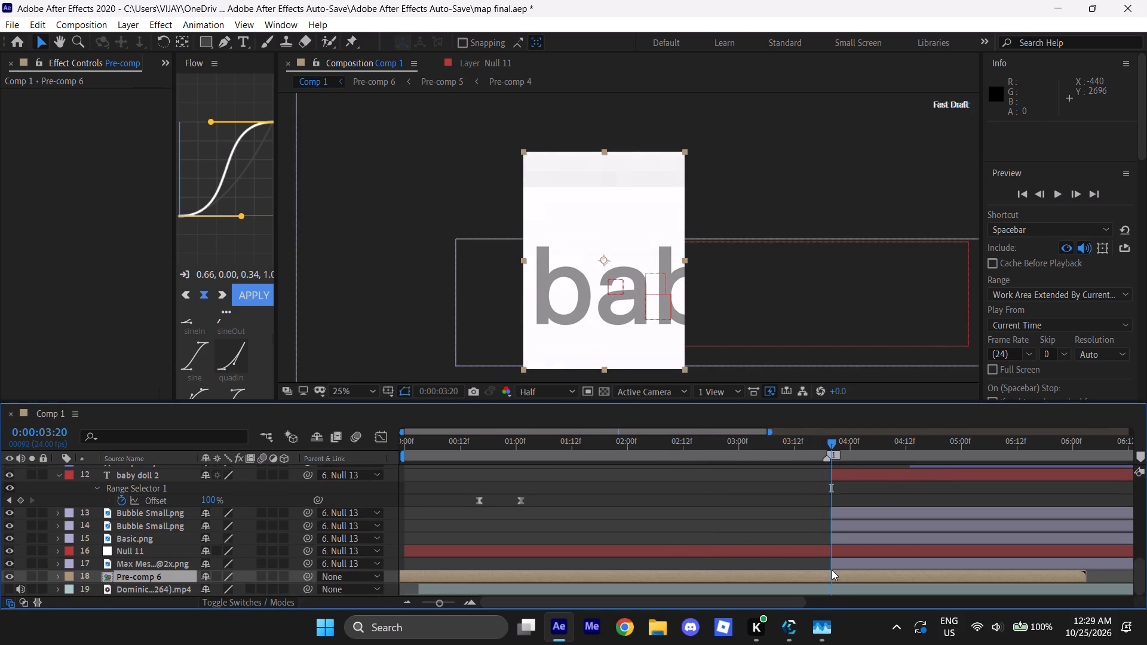
In Pre-comp 6, shift Null 24 later so its first keyframes line up with Null 8's final ones, and play back the zoom.
double_click(831, 574)
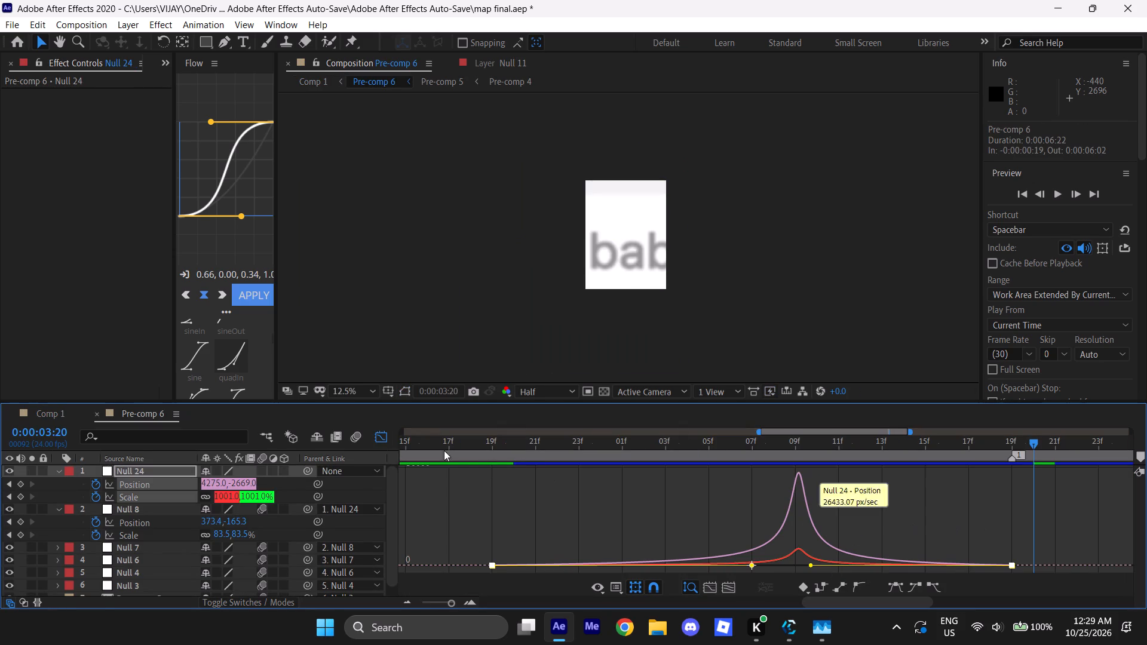
left_click(390, 435)
scroll(970, 509, "down", 2)
scroll(962, 509, "down", 1, "alt")
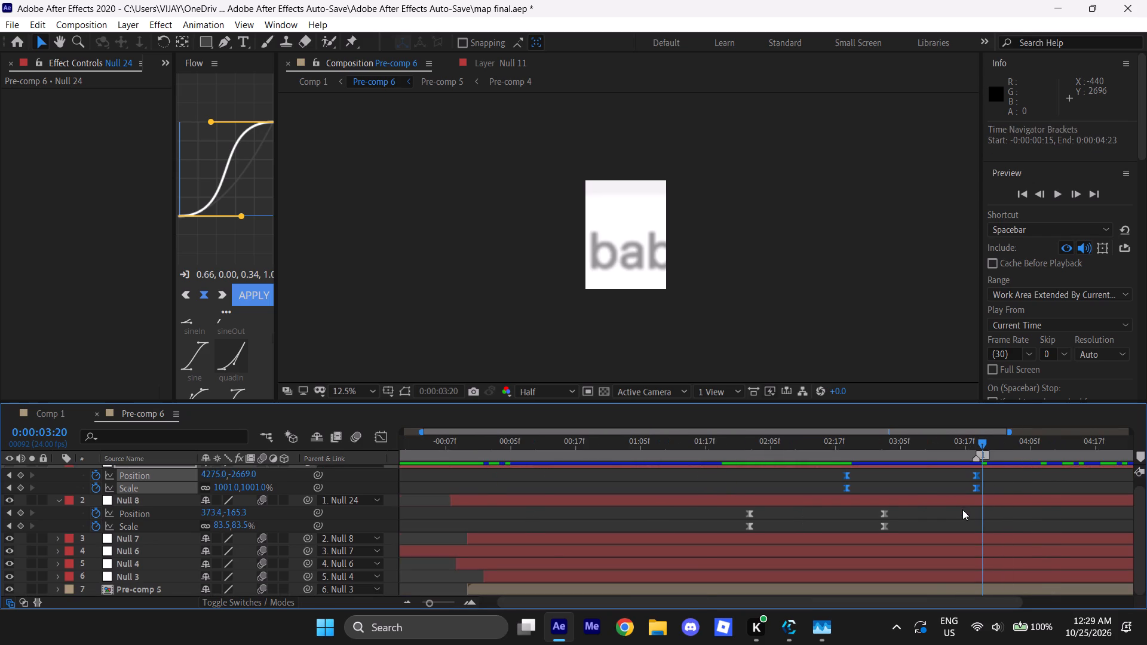
scroll(970, 522, "up", 1, "alt")
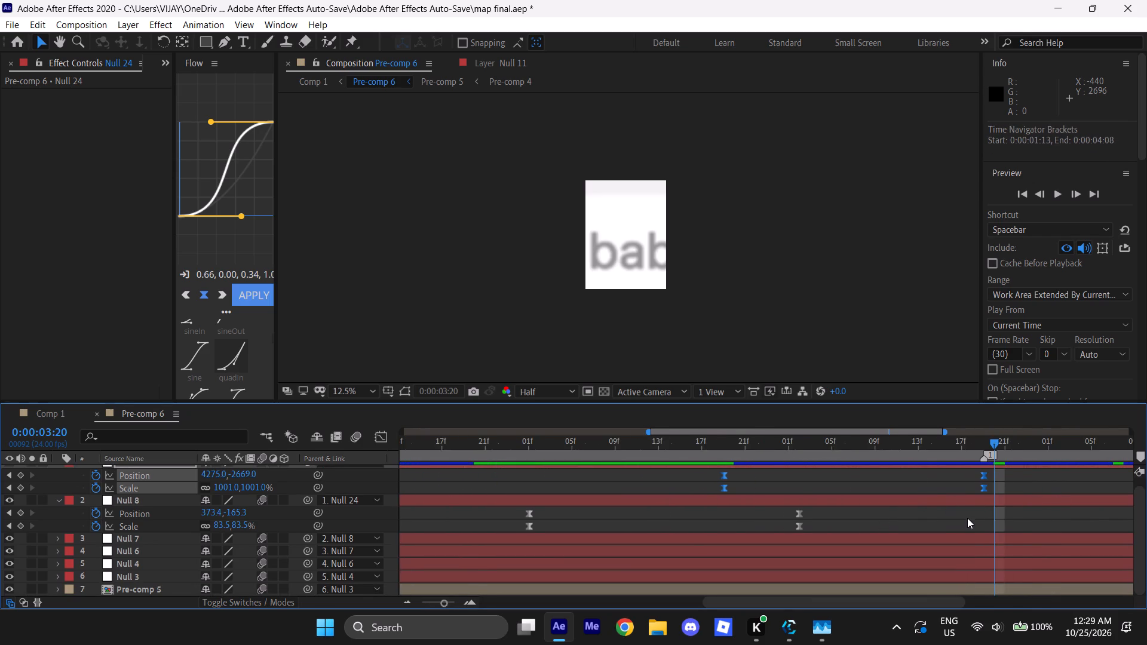
scroll(967, 517, "down", 1, "alt")
scroll(1038, 505, "up", 1)
left_click_drag(939, 471, 979, 469)
left_click_drag(983, 446, 832, 457)
key("space")
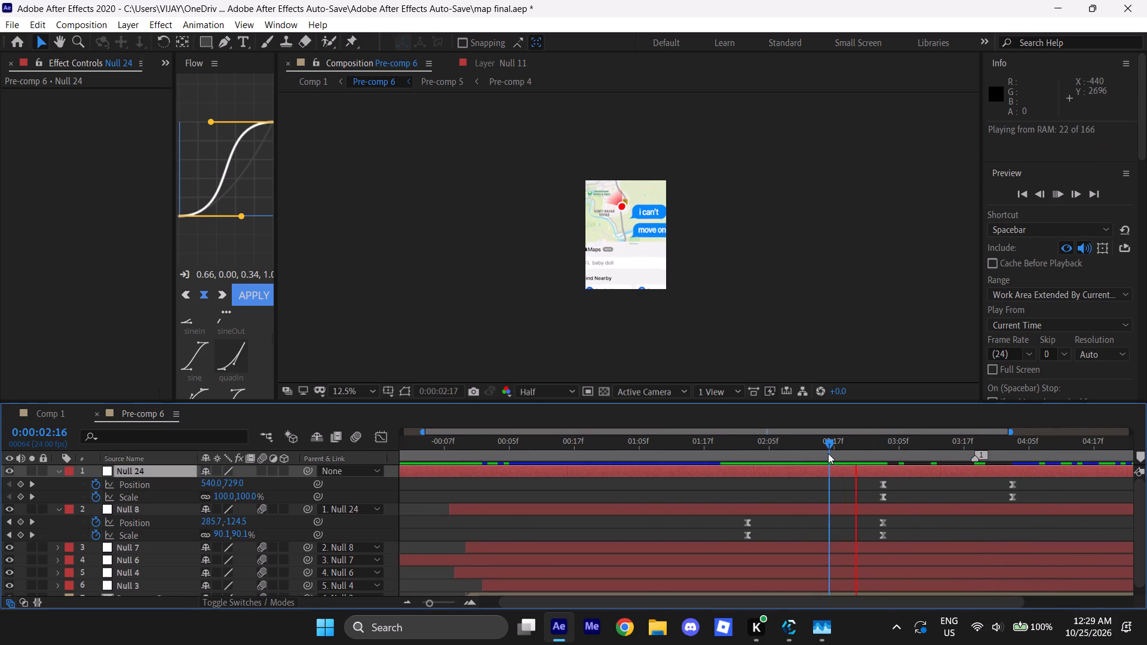
left_click_drag(829, 449, 716, 473)
key("space")
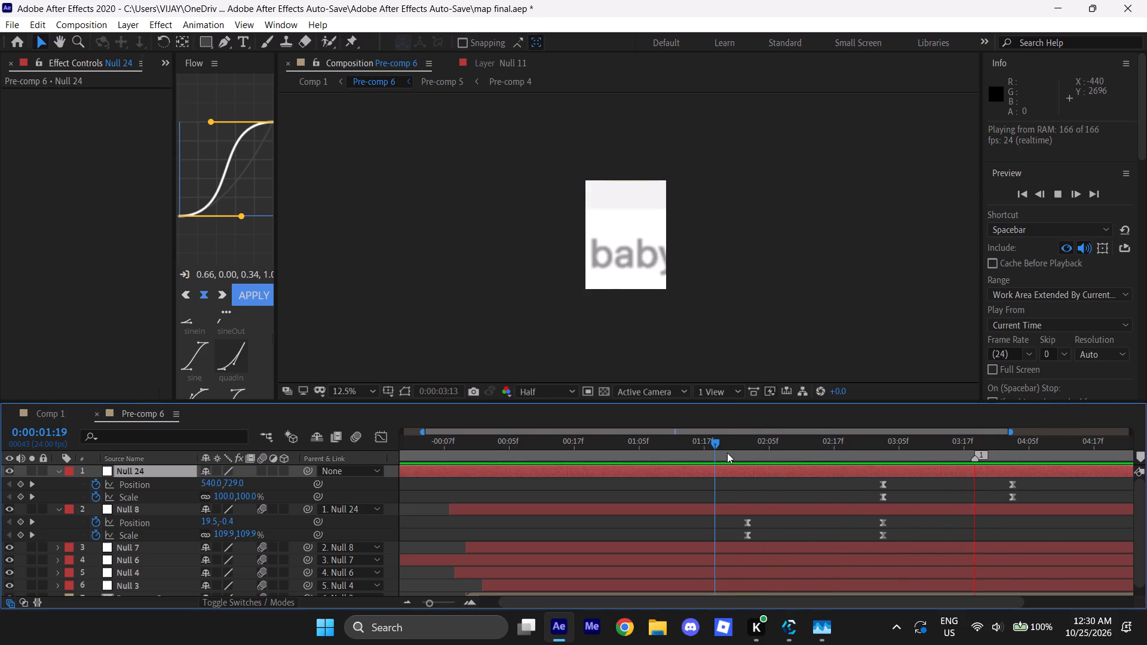
Shift Null 24 slightly earlier and stretch its Position and Scale keyframes to span 0:00:02:23 to 0:00:04:04.
left_click_drag(716, 444, 875, 444)
left_click_drag(913, 478, 894, 483)
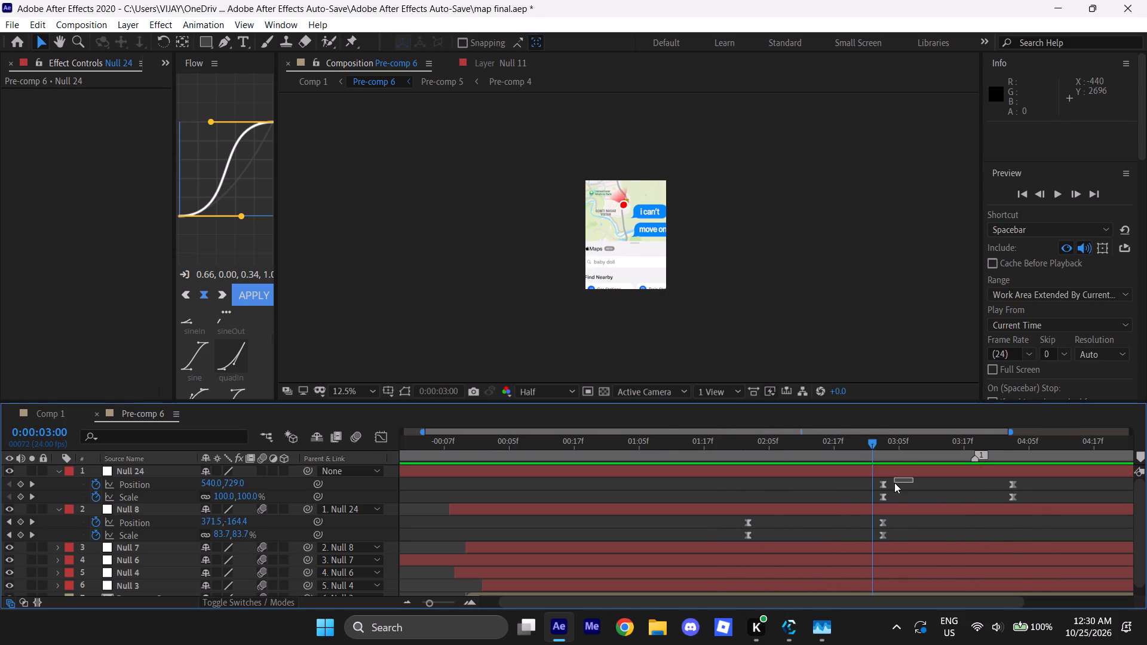
left_click_drag(894, 483, 895, 483)
left_click_drag(921, 473, 910, 477)
left_click_drag(1023, 486, 826, 506)
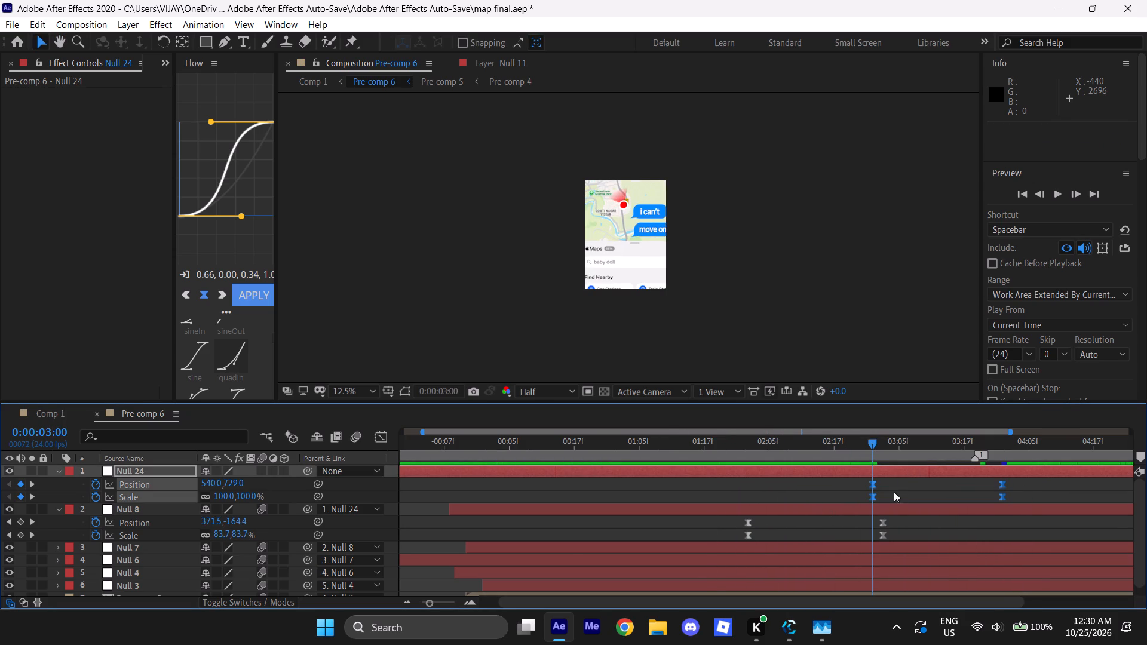
left_click_drag(1002, 486, 1027, 481, "alt")
left_click(921, 468)
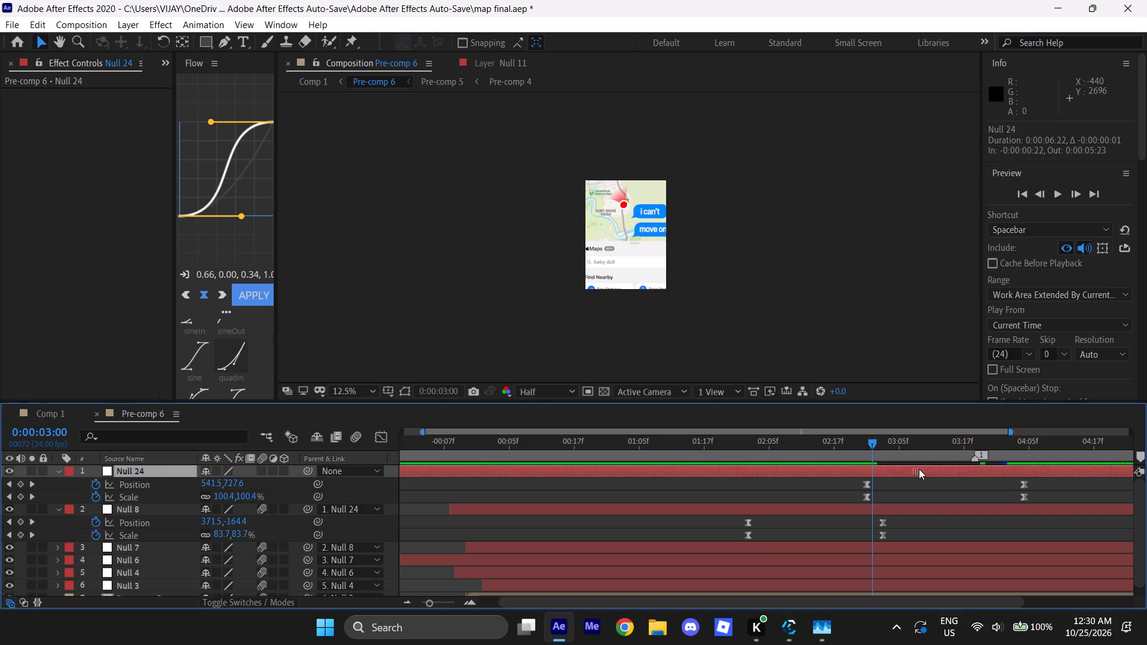
Reshape the easing of Null 24's Position and Scale keyframes so the speed peaks at about 0:00:03:19, with a broader, gentler curve.
left_click_drag(876, 451, 944, 465)
left_click_drag(1044, 481, 847, 500)
key("u")
key("u")
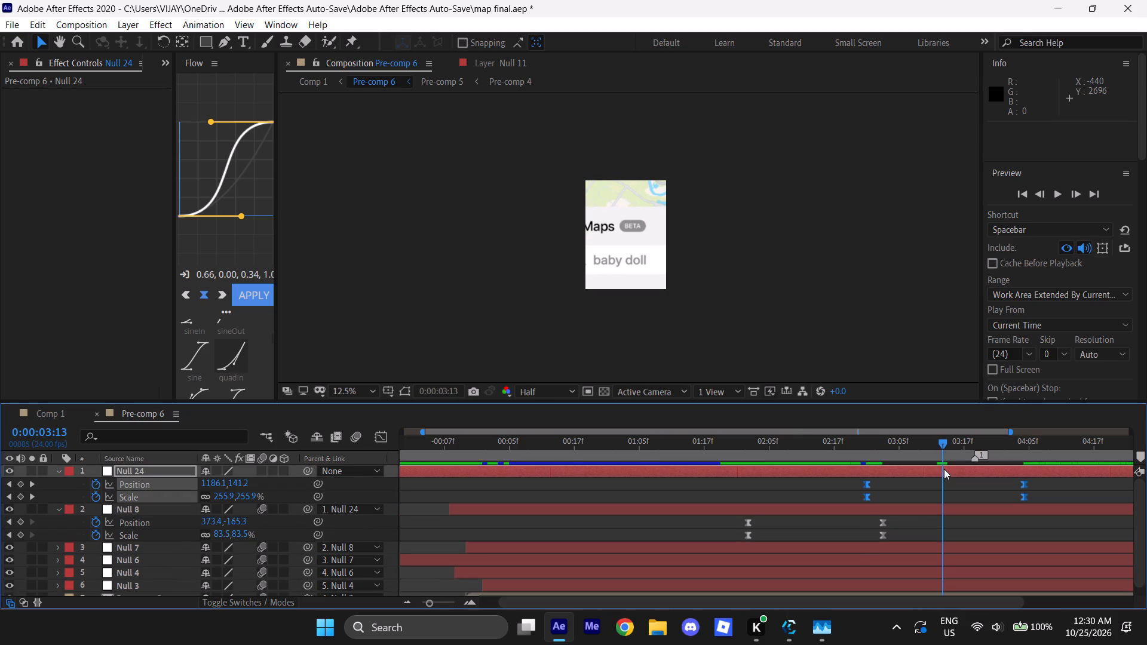
double_click(944, 469)
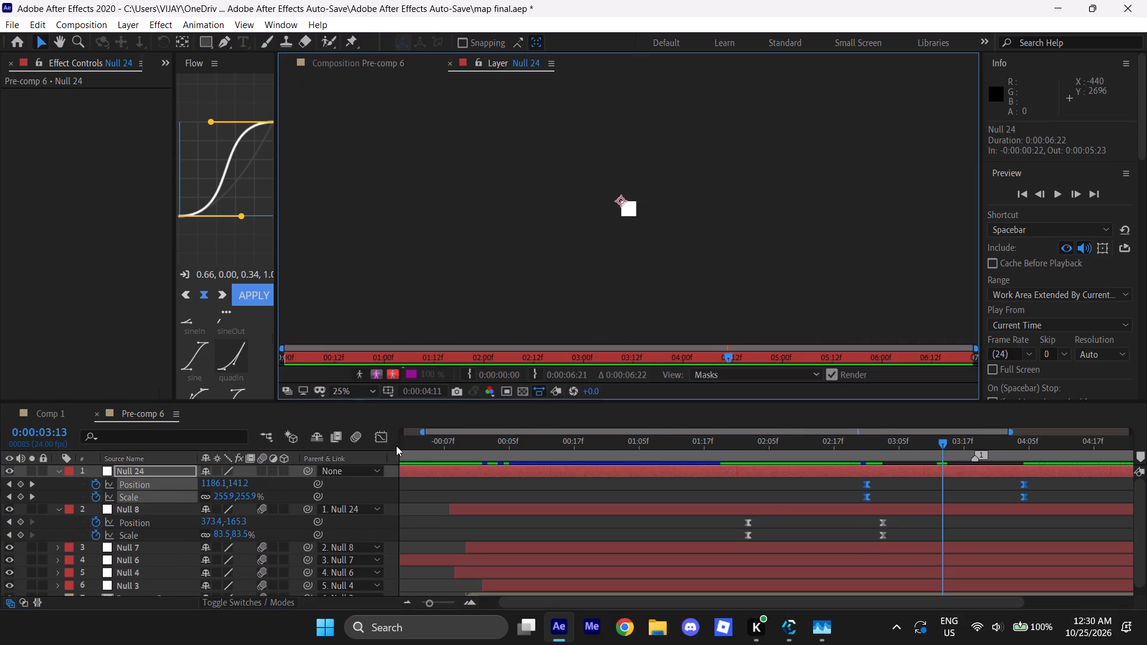
left_click(387, 442)
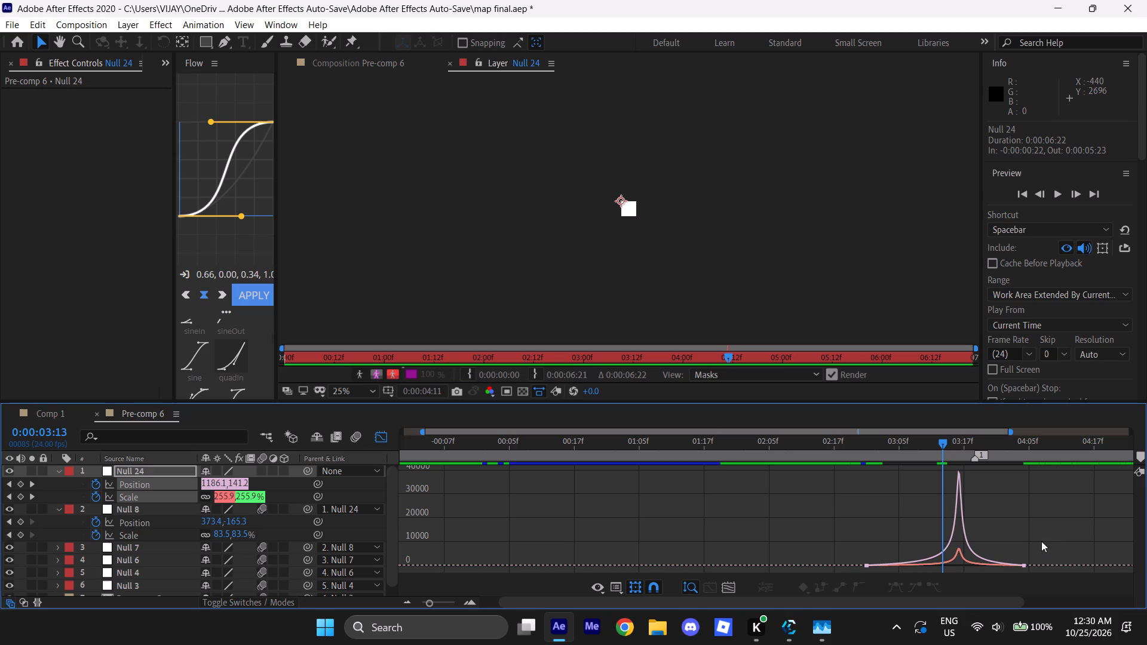
left_click_drag(1074, 542, 798, 582)
scroll(1018, 561, "up", 2, "alt")
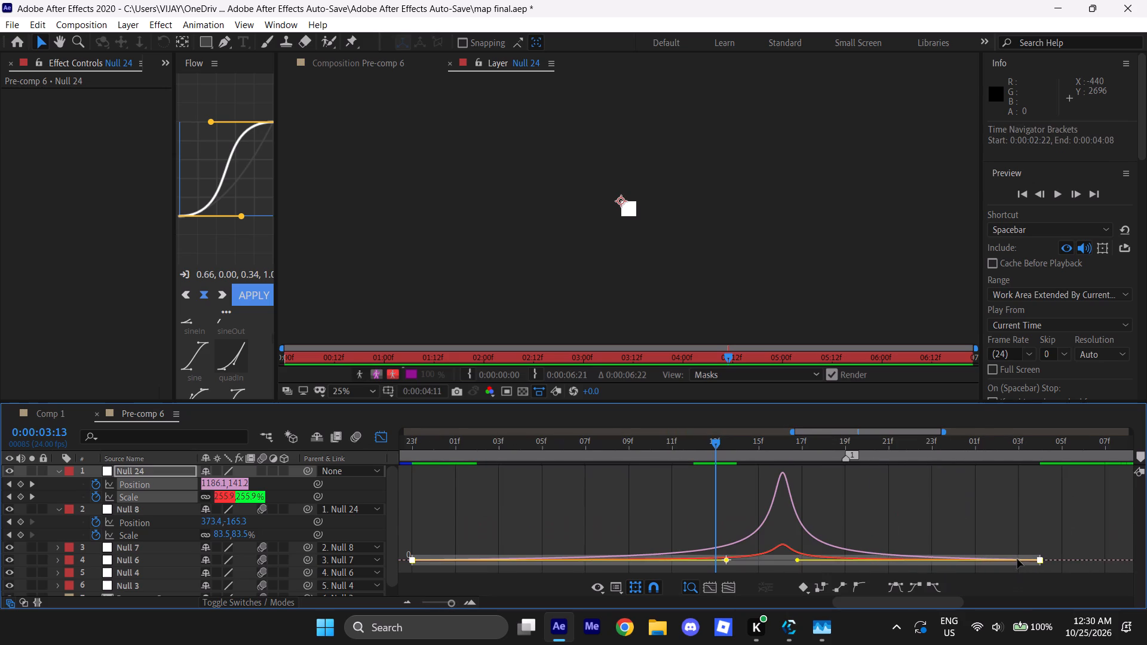
left_click(730, 561)
left_click_drag(798, 563, 864, 564)
left_click_drag(727, 556, 721, 557)
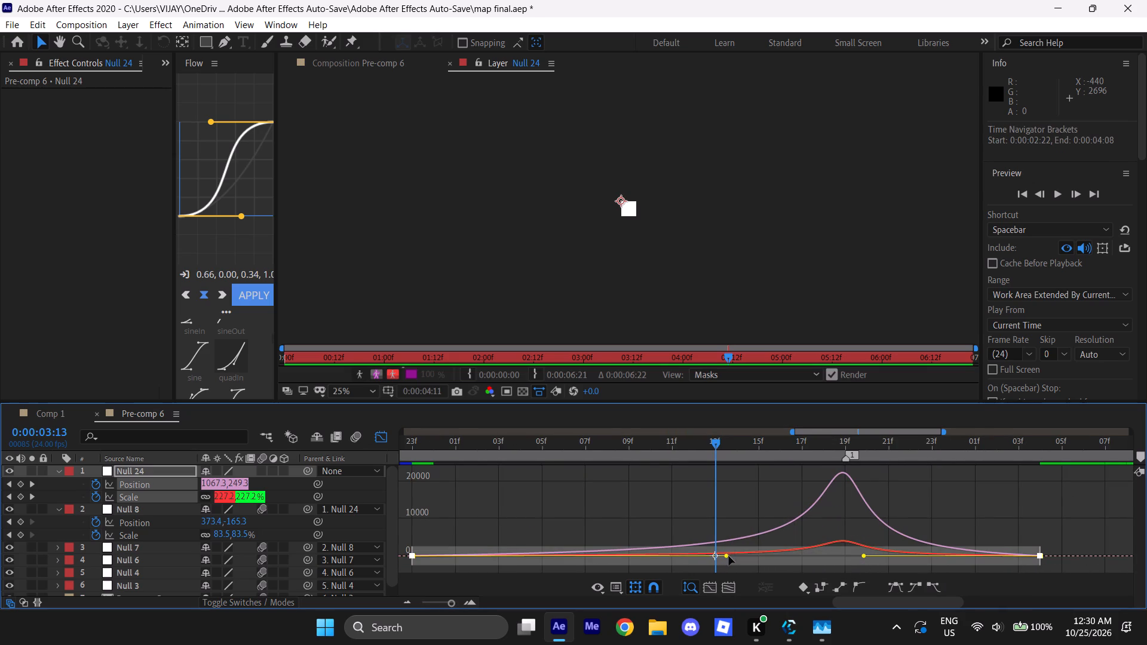
left_click_drag(729, 556, 764, 555)
left_click(760, 555)
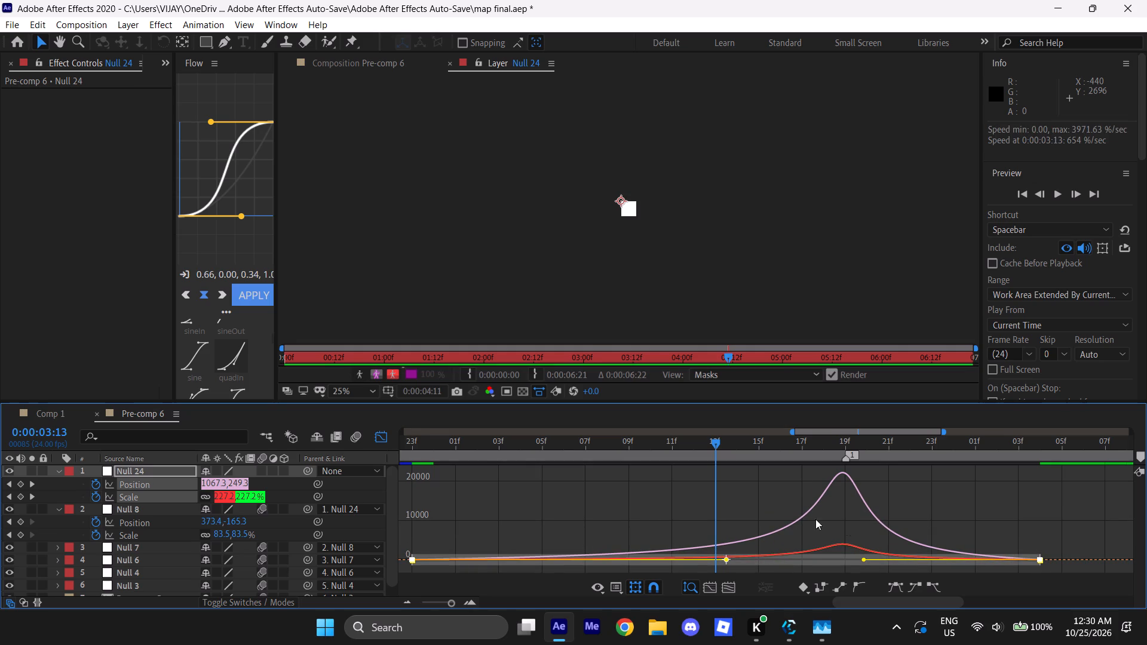
left_click(385, 441)
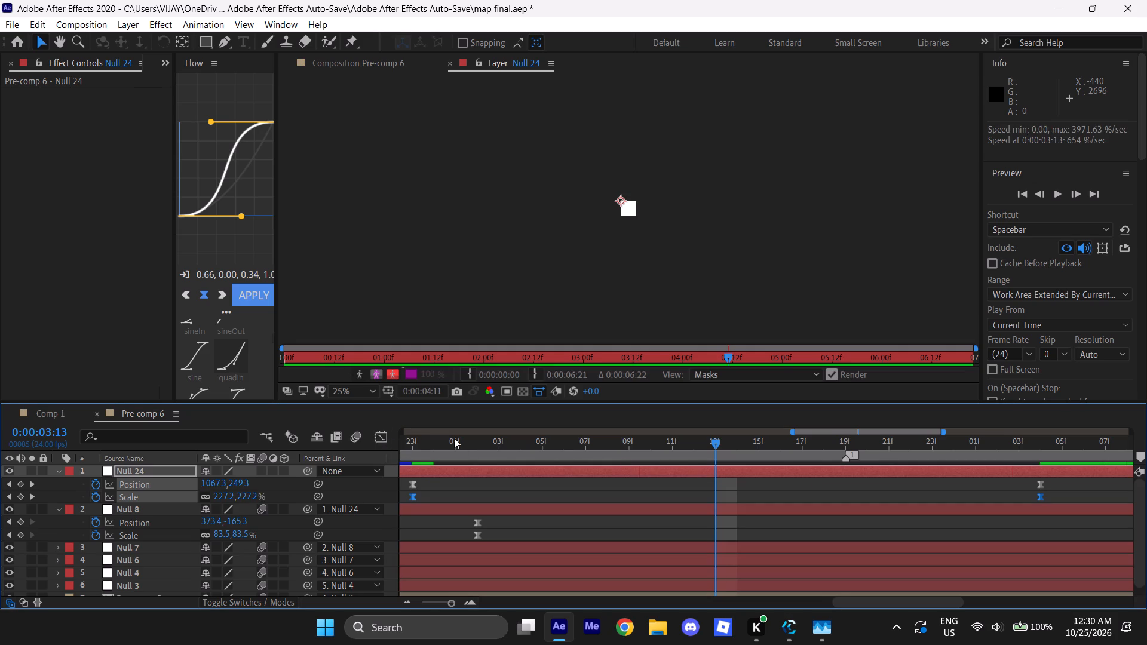
Play back the re-eased zoom in Comp 1 and step through the hand-off to "baby doll" around 0:00:03:20.
left_click(65, 409)
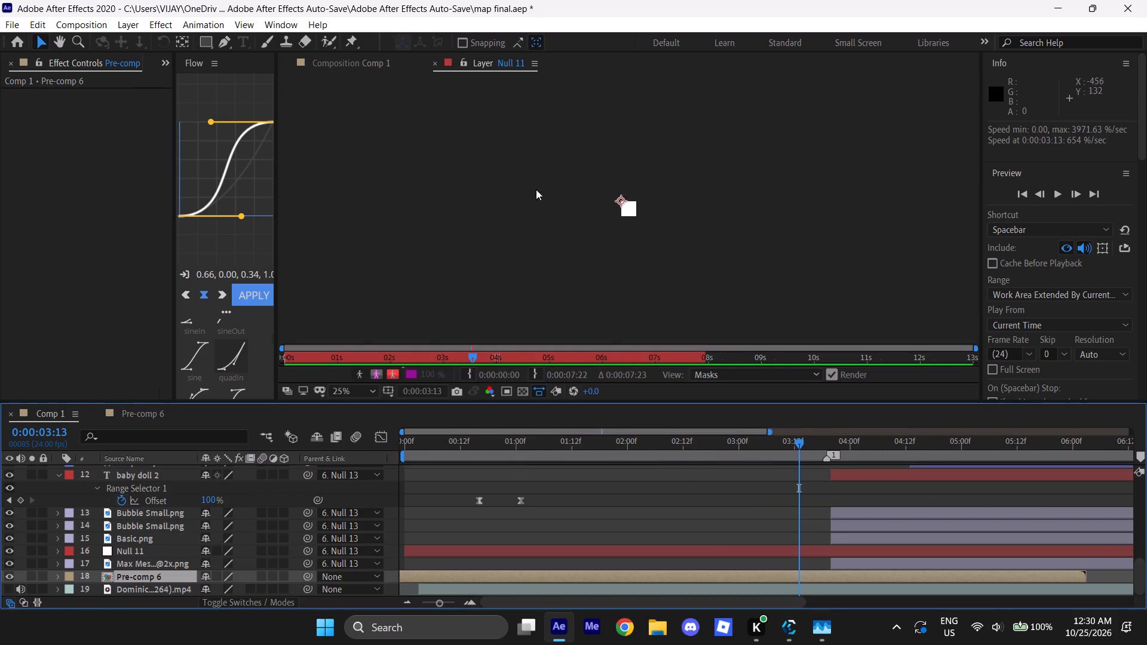
left_click(430, 62)
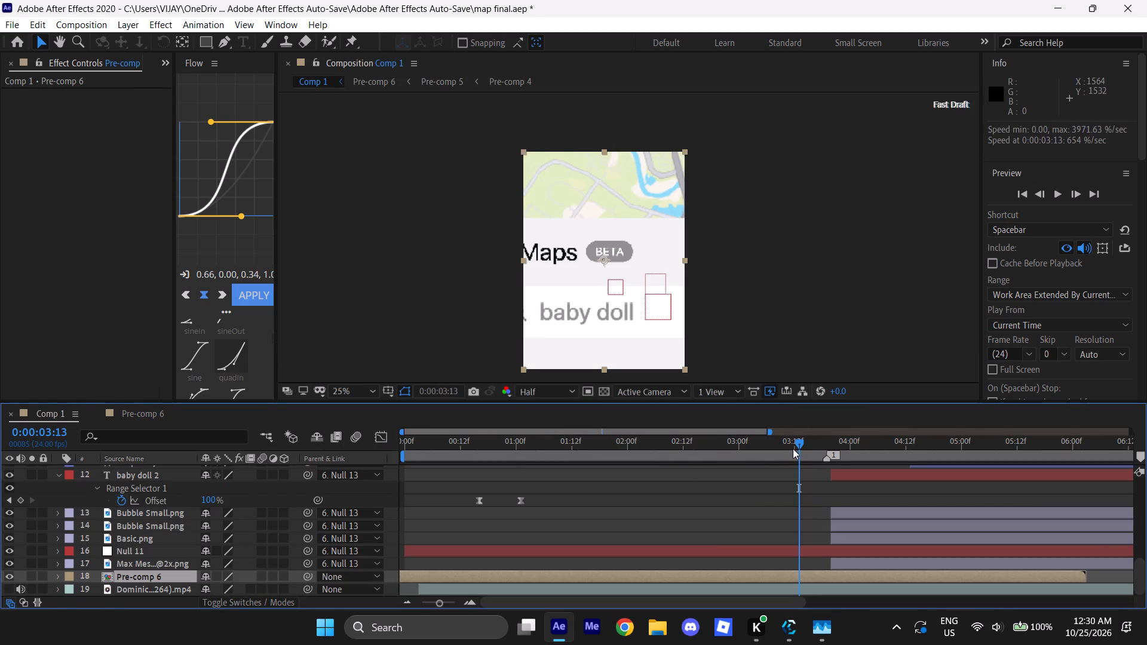
left_click_drag(798, 446, 830, 453)
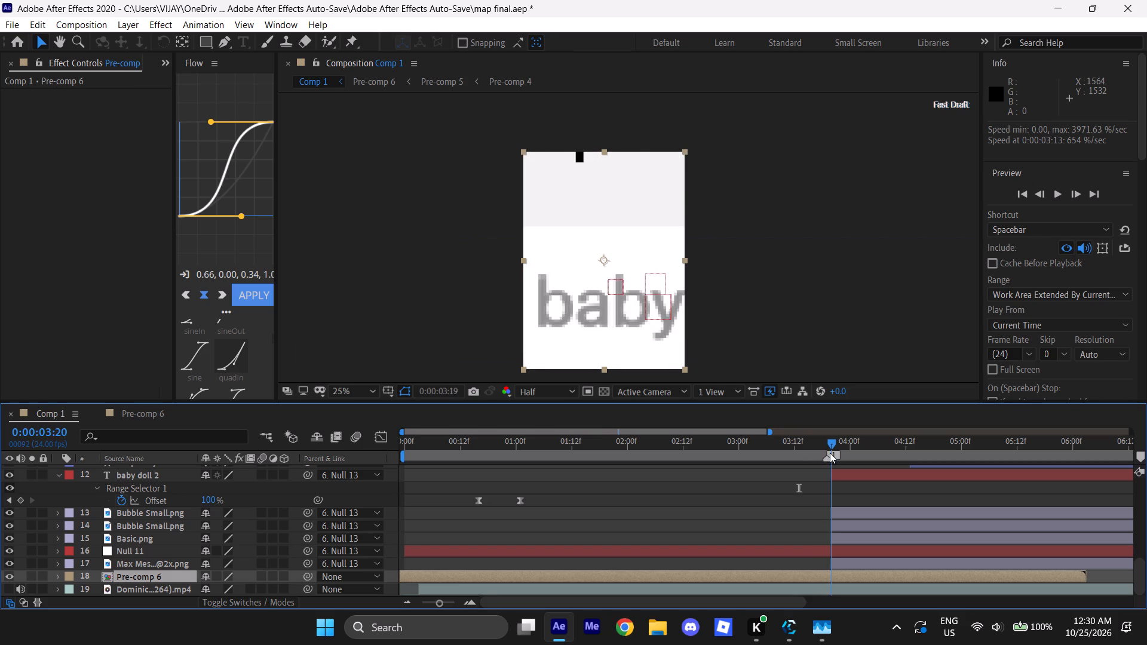
left_click_drag(830, 453, 860, 454)
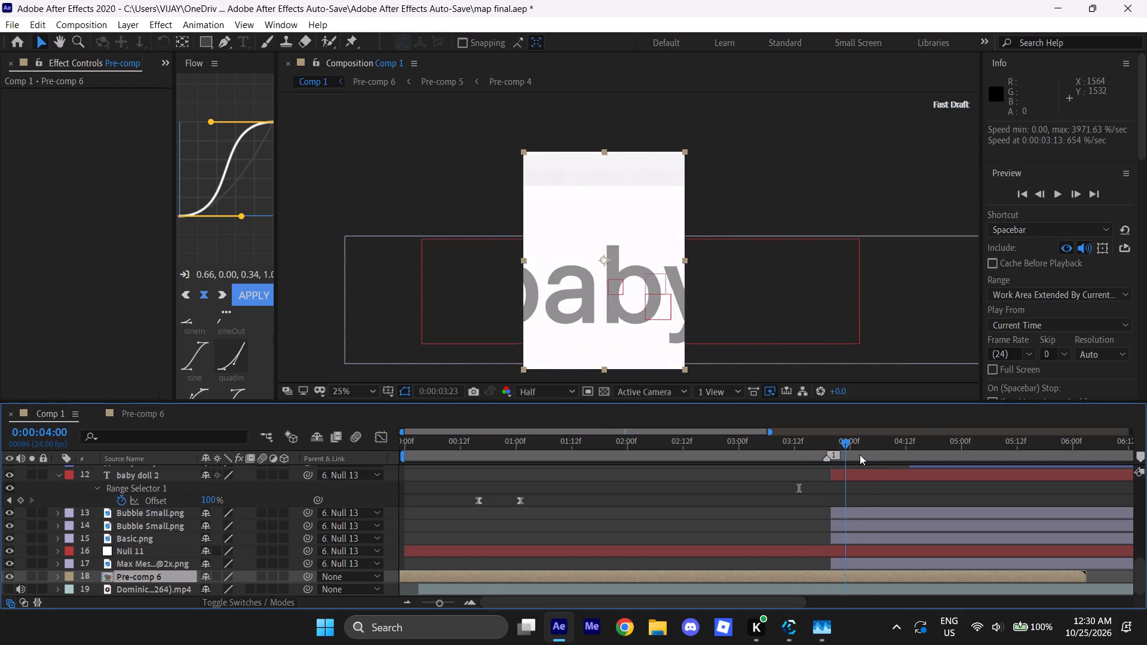
left_click_drag(860, 454, 627, 450)
key("space")
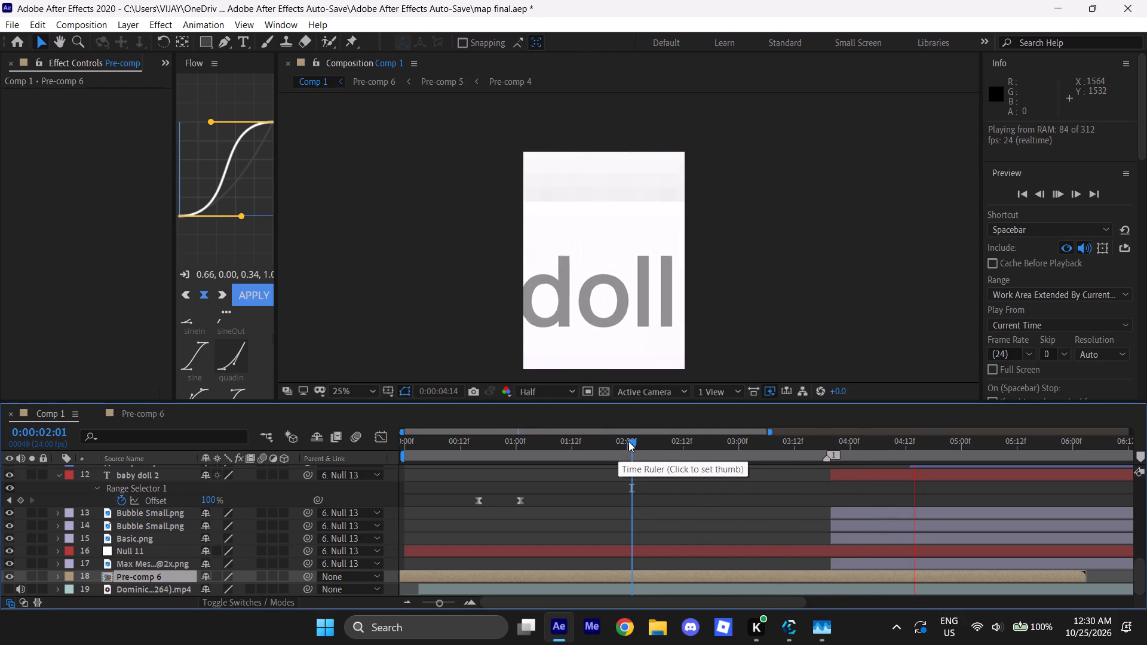
left_click_drag(631, 441, 598, 449)
key("space")
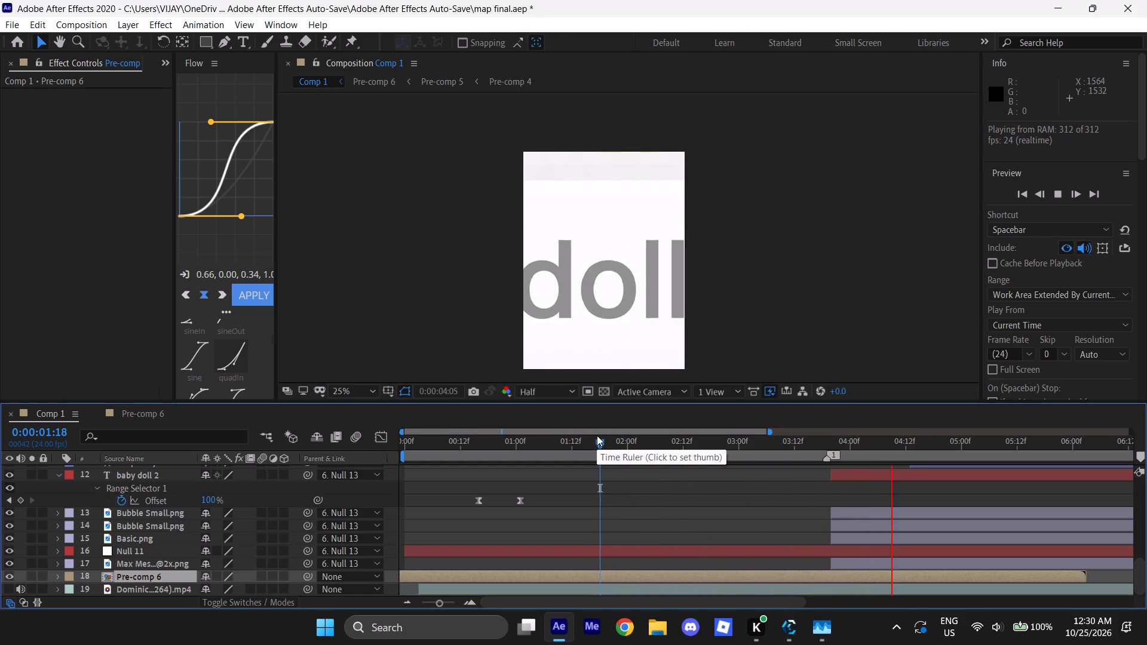
left_click_drag(602, 444, 818, 480)
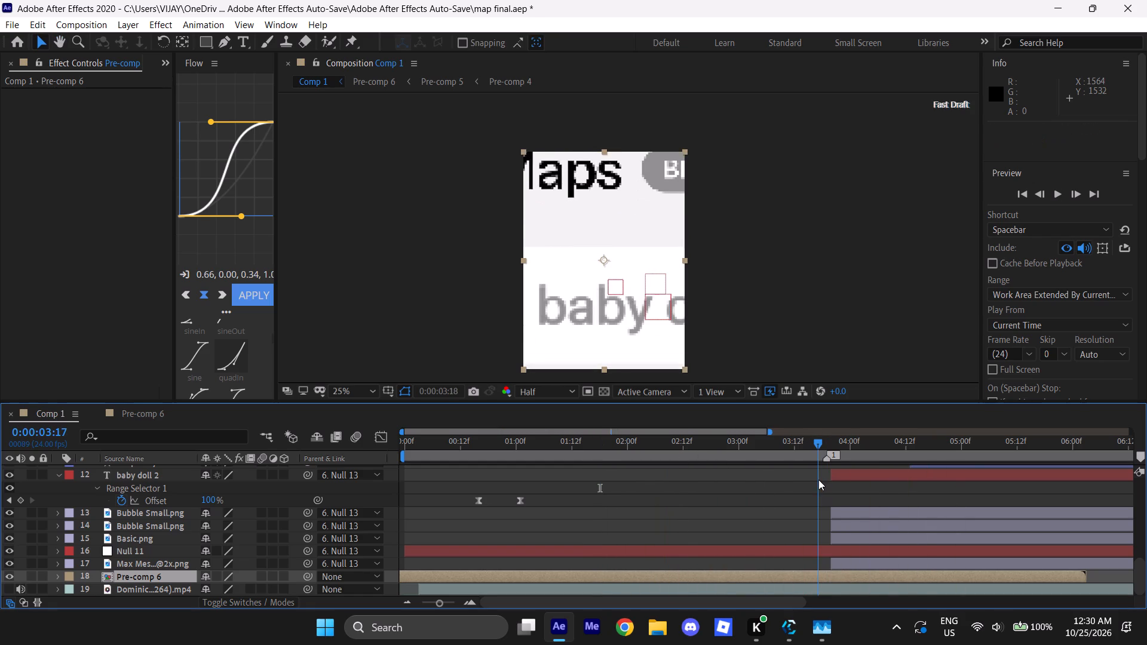
left_click_drag(818, 480, 839, 474)
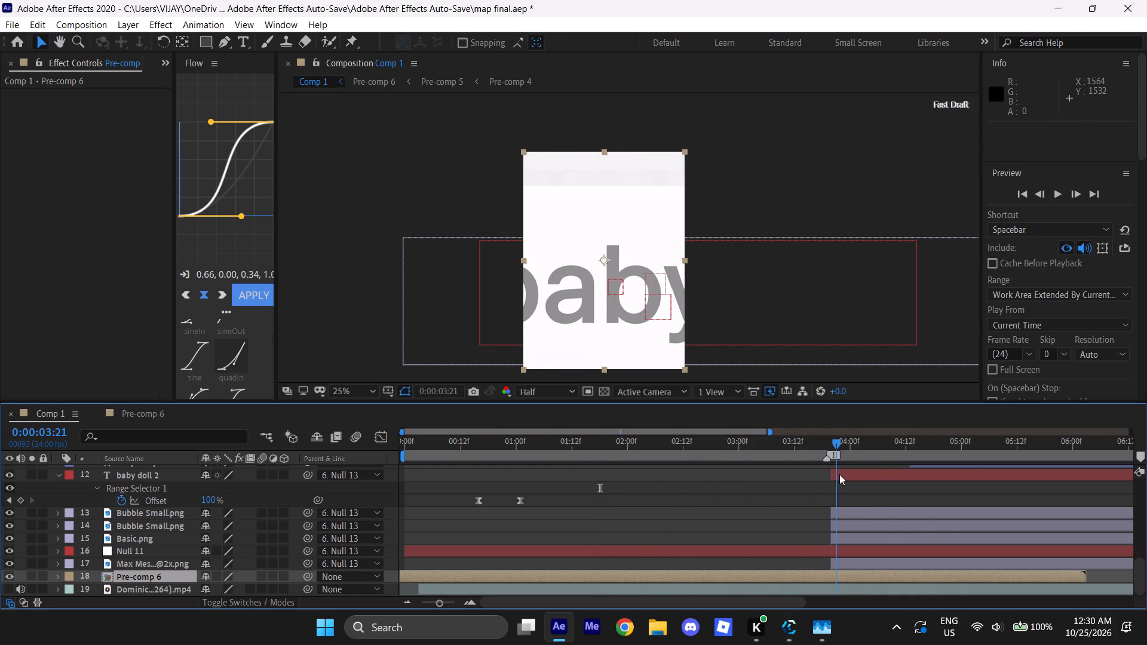
left_click_drag(839, 474, 835, 476)
In Comp 1, lengthen the outgoing ease of Null 13's first Position and Scale keyframes so the speed peaks nearer the middle of the move.
scroll(848, 484, "up", 3)
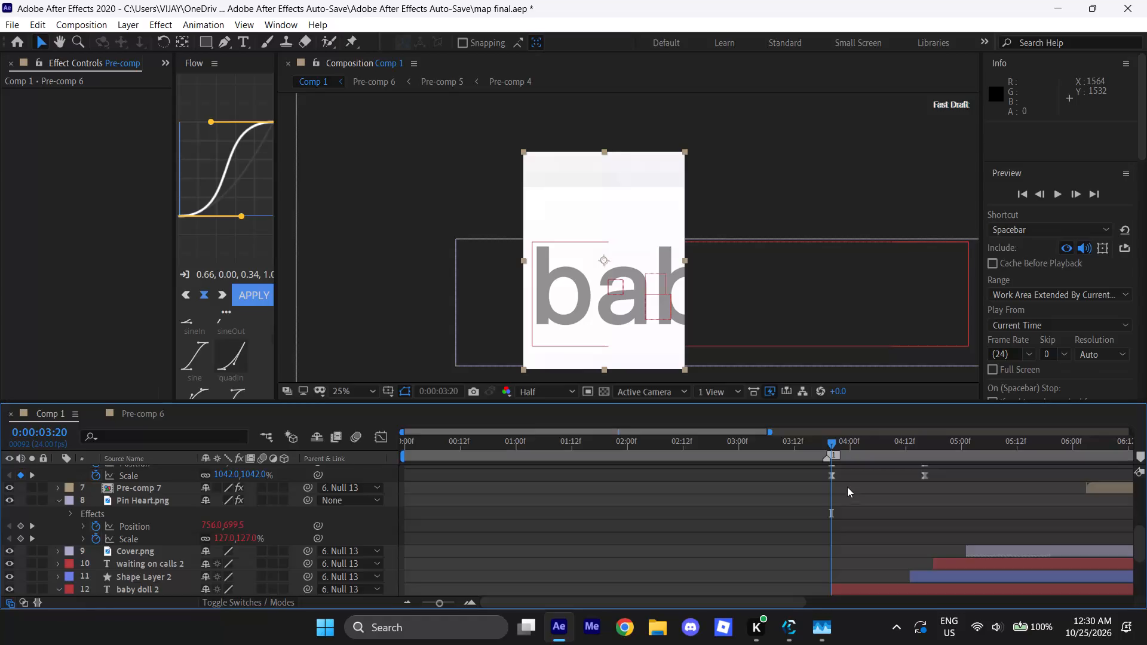
scroll(847, 486, "up", 2)
left_click(849, 528)
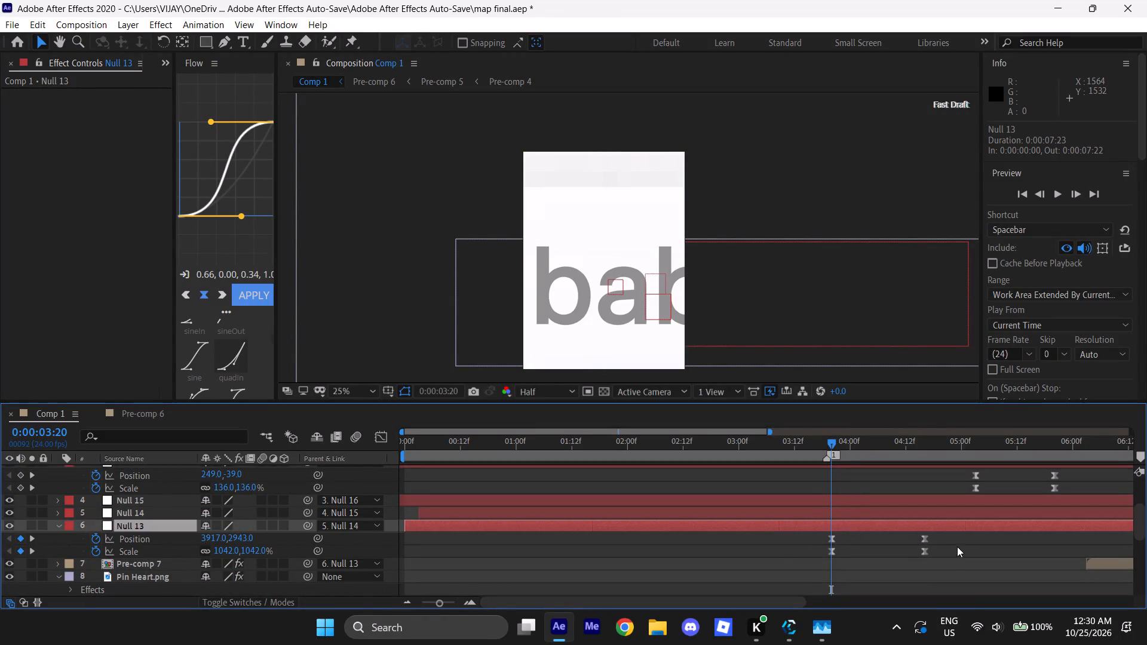
left_click_drag(958, 545, 791, 556)
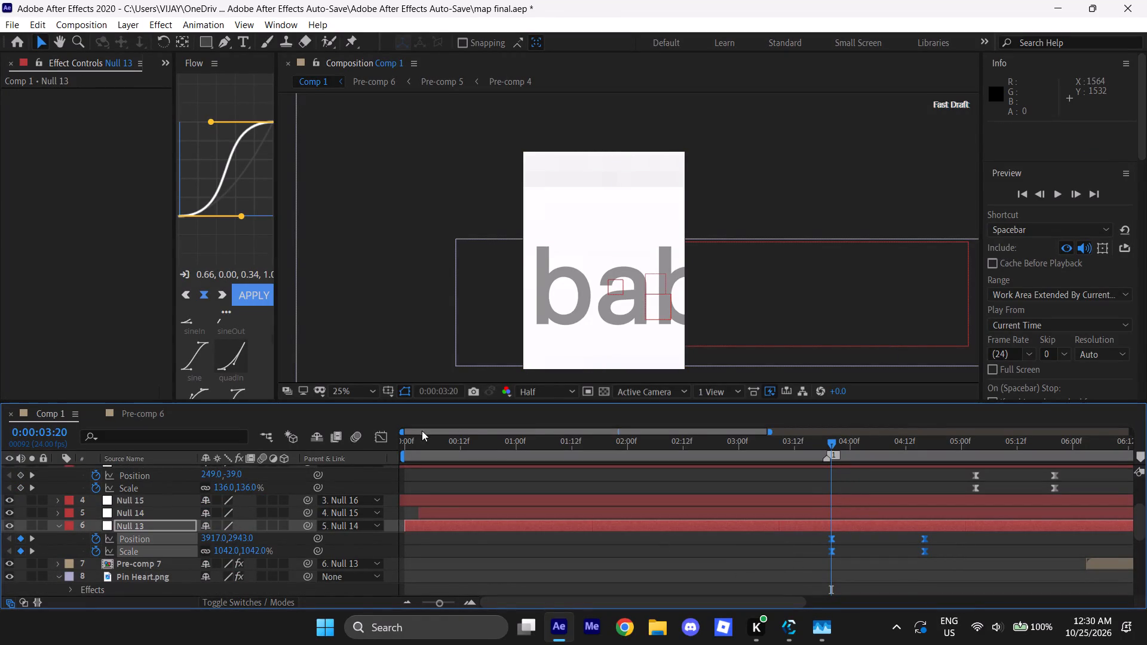
left_click(379, 443)
left_click_drag(940, 530, 752, 576)
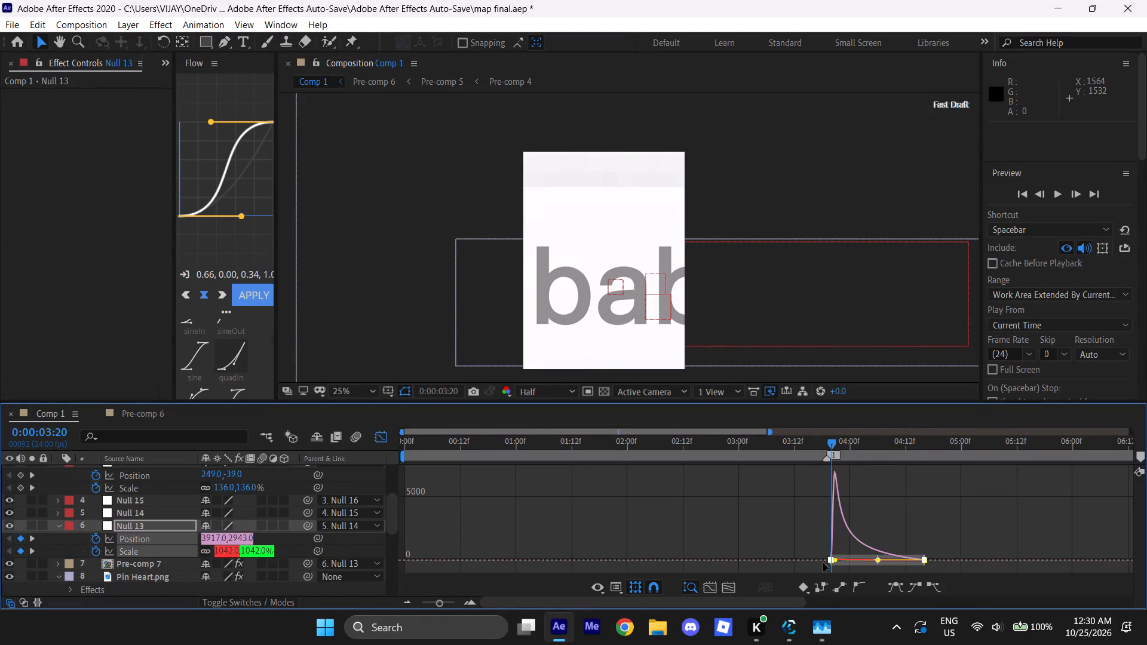
left_click_drag(838, 561, 876, 563)
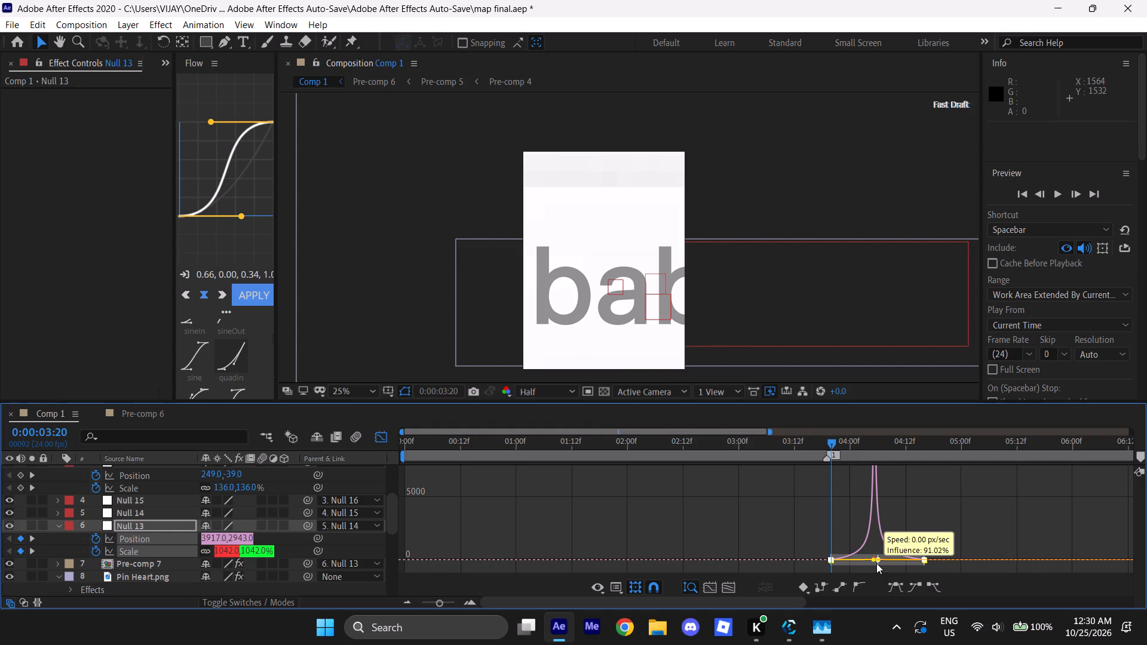
left_click_drag(876, 563, 866, 563)
left_click(389, 442)
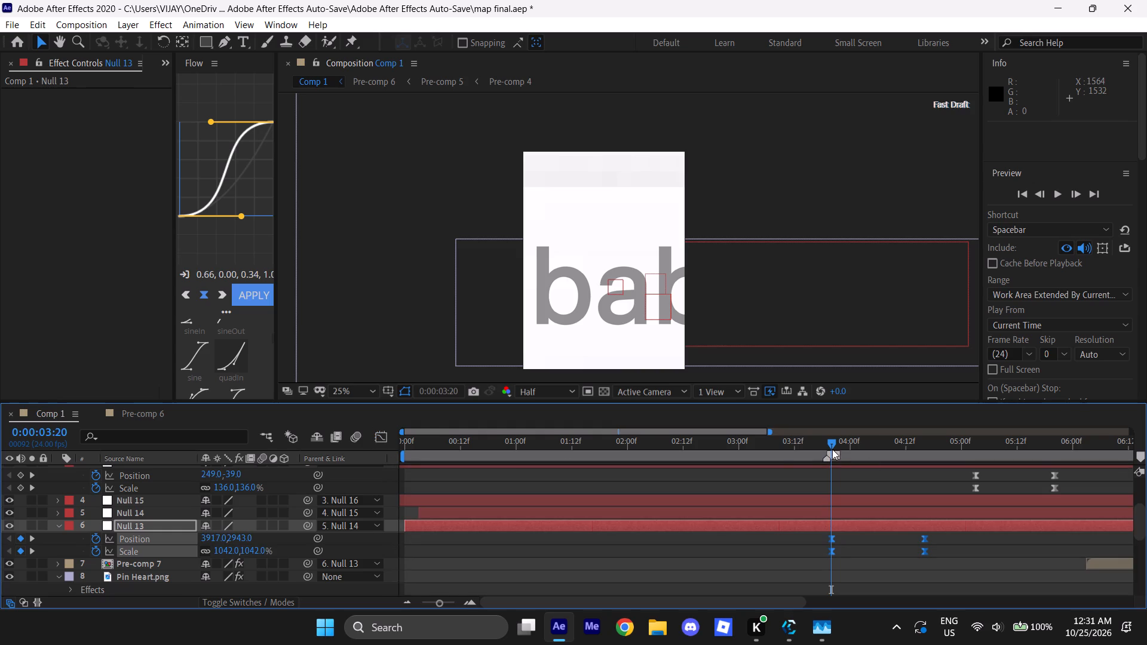
Play back the re-eased "baby doll" move in Comp 1 from several earlier points and inspect the hand-off around 0:00:03:19.
left_click_drag(832, 449, 759, 453)
key("space")
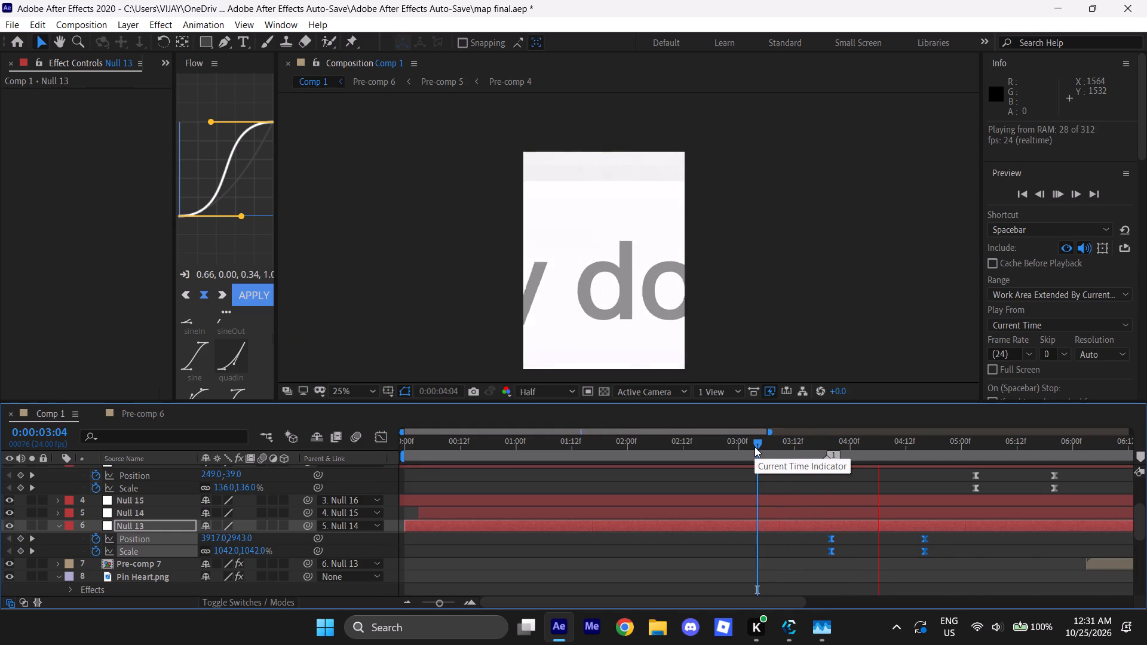
left_click_drag(754, 443, 686, 450)
key("space")
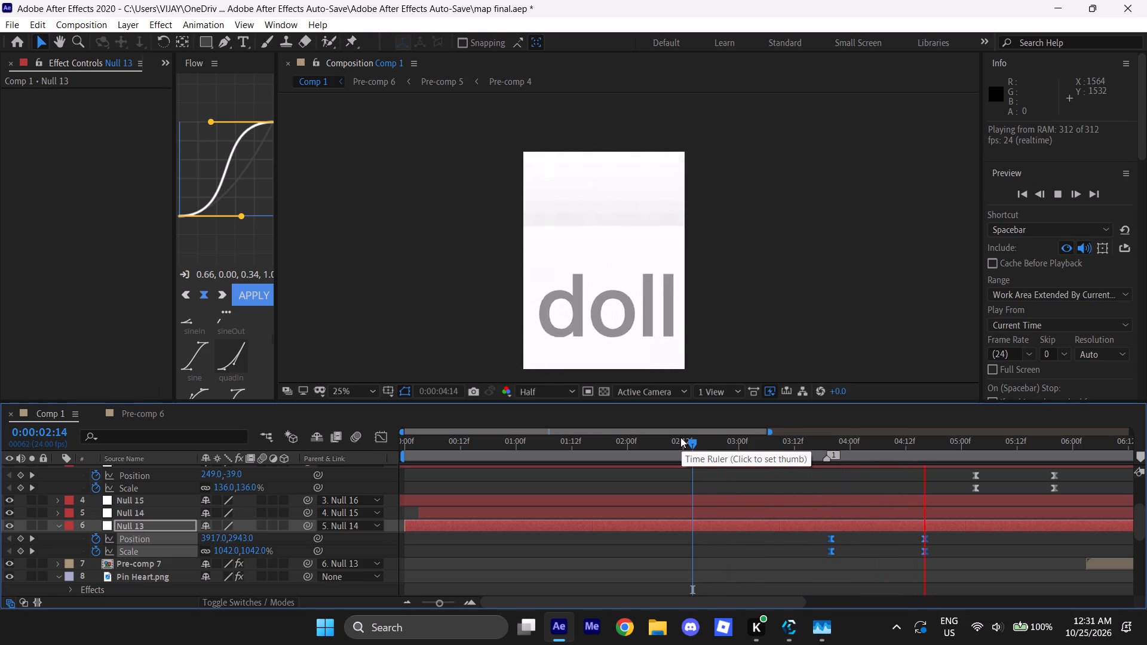
left_click_drag(690, 443, 657, 459)
key("space")
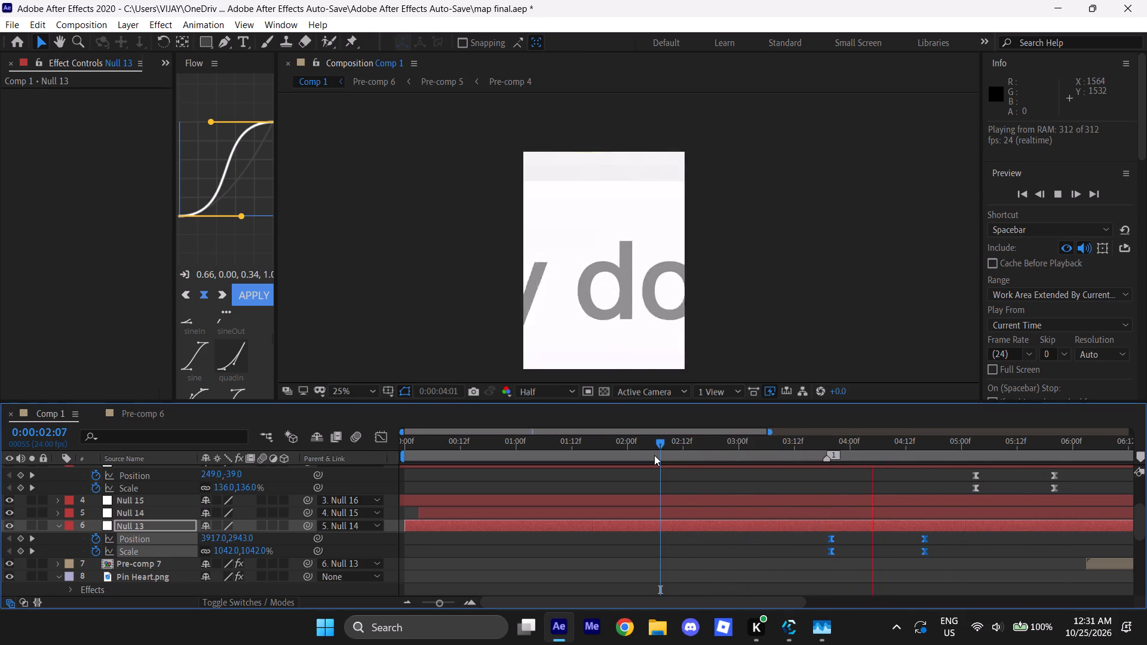
scroll(737, 520, "down", 3)
left_click_drag(656, 437, 708, 450)
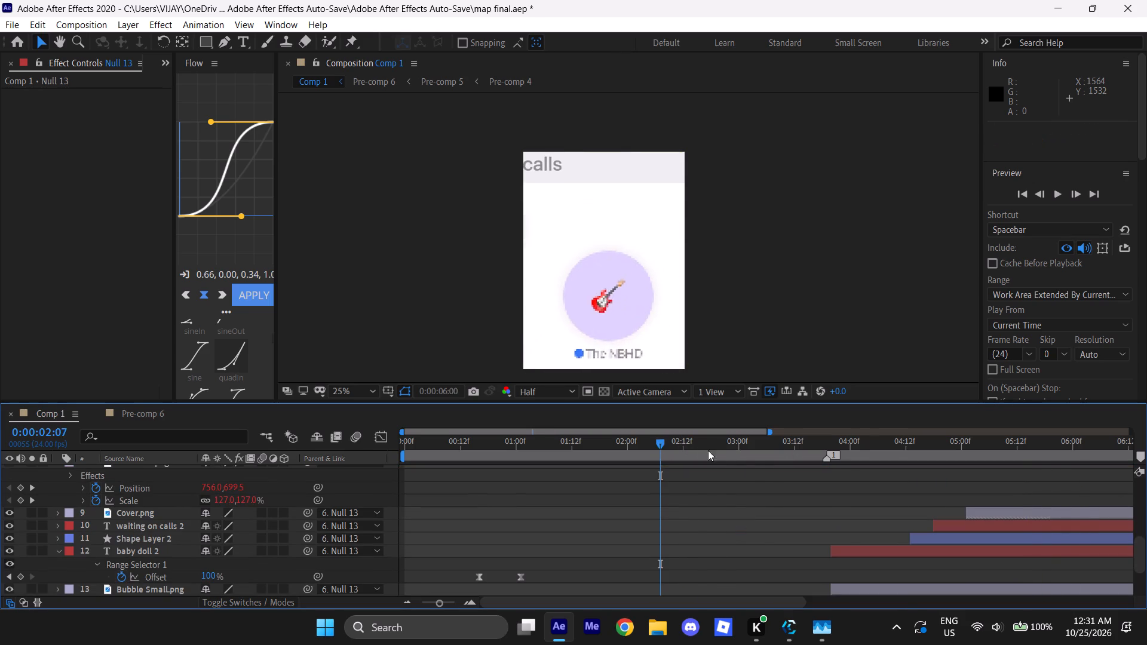
left_click_drag(708, 450, 829, 472)
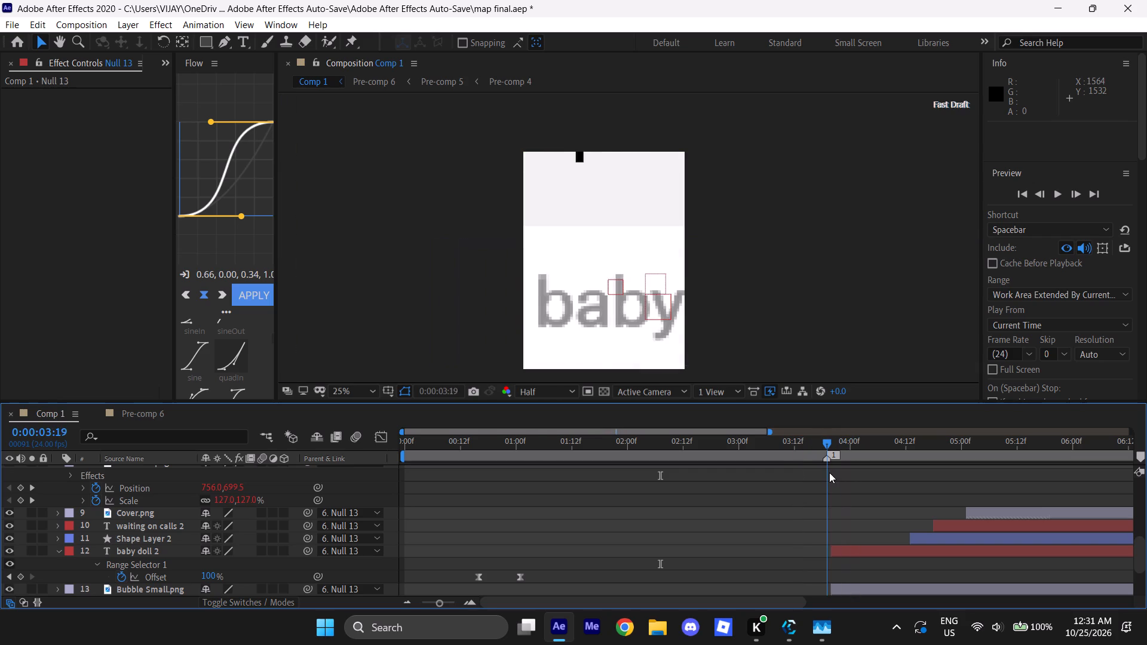
left_click_drag(829, 472, 827, 472)
In Pre-comp 6, move Null 24's final Position and Scale keyframes earlier to 0:00:03:23, comparing the 0:00:03:19 frame with Comp 1.
left_click(142, 414)
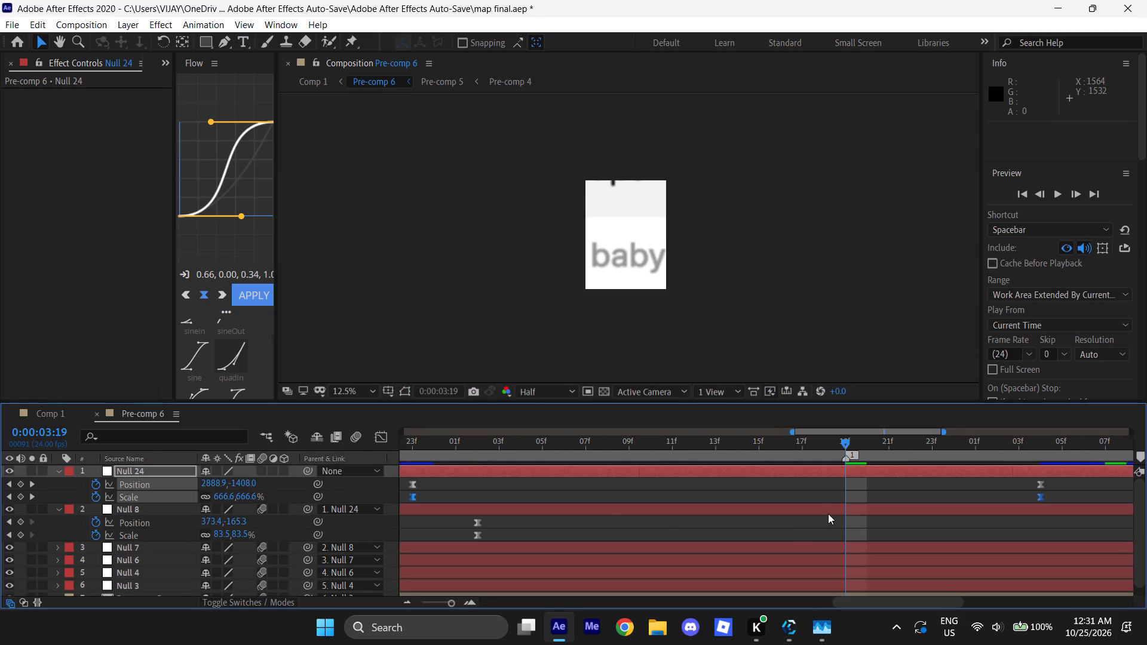
scroll(828, 512, "up", 1)
left_click_drag(1054, 487, 1010, 501)
left_click_drag(1038, 483, 1038, 481)
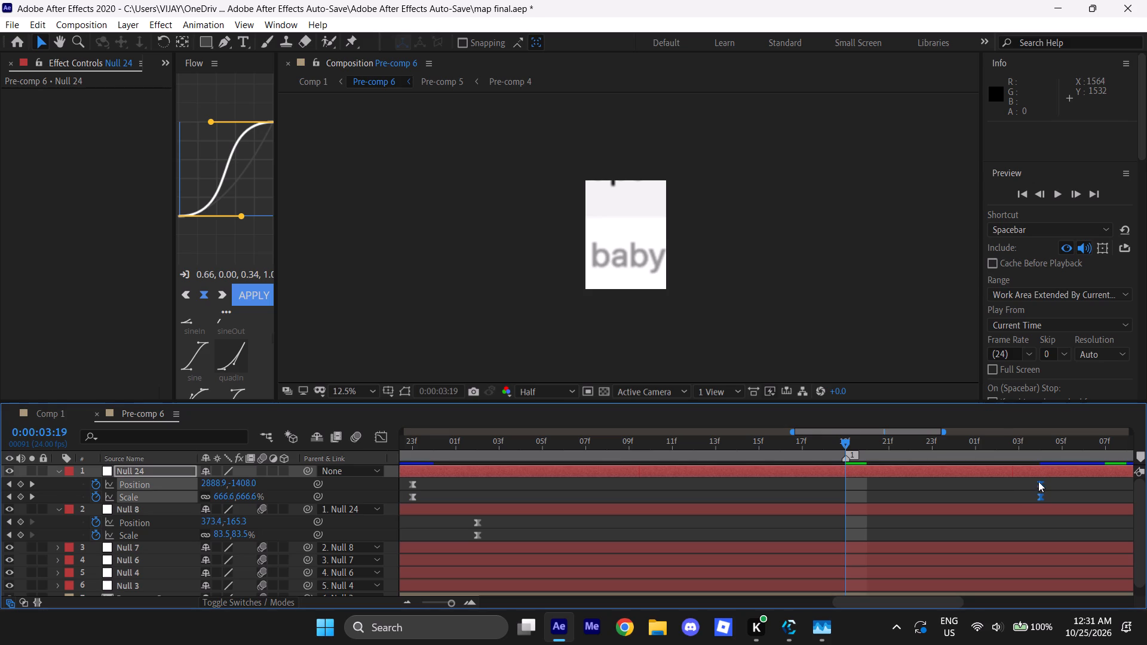
left_click_drag(1038, 481, 995, 483)
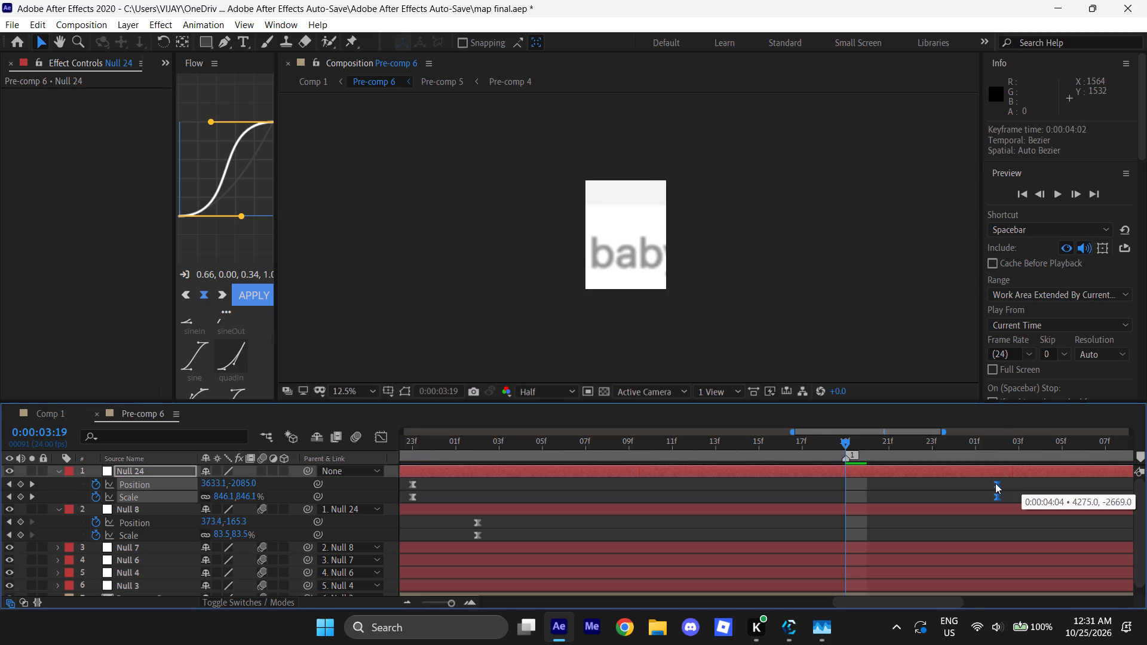
left_click_drag(995, 483, 962, 484)
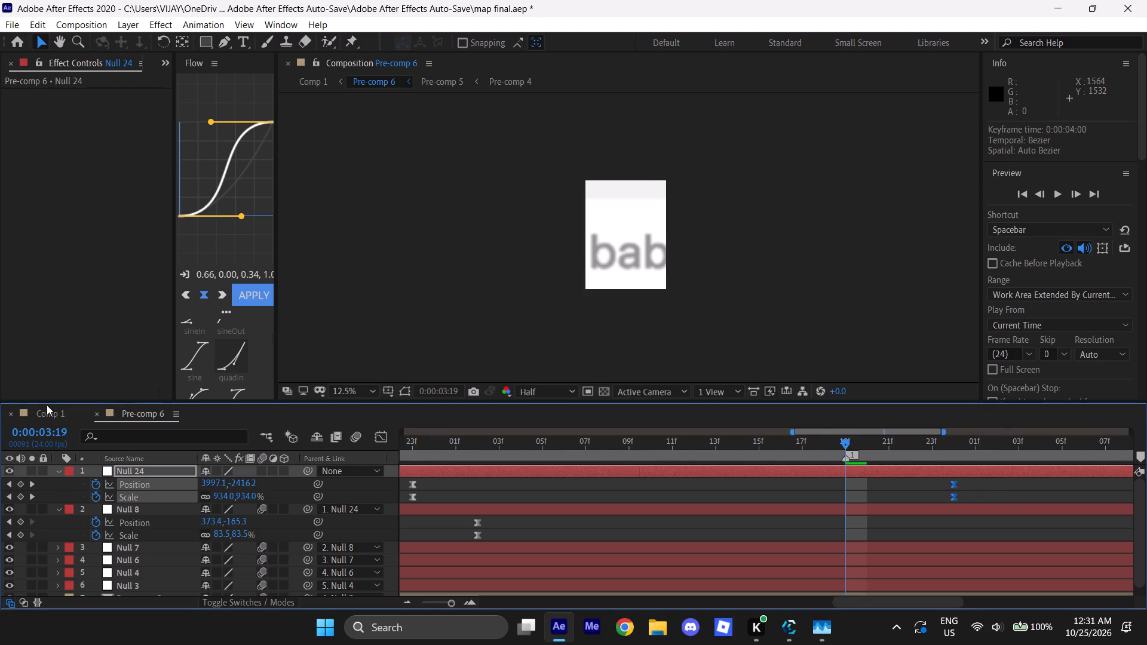
left_click(38, 411)
left_click(827, 444)
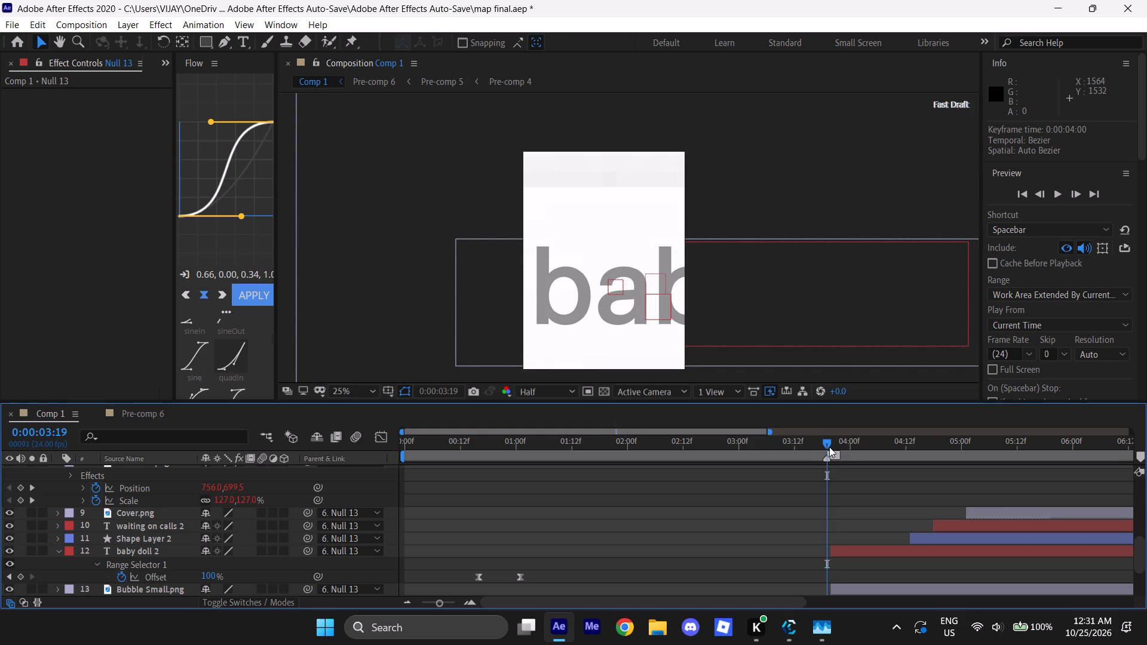
left_click(140, 410)
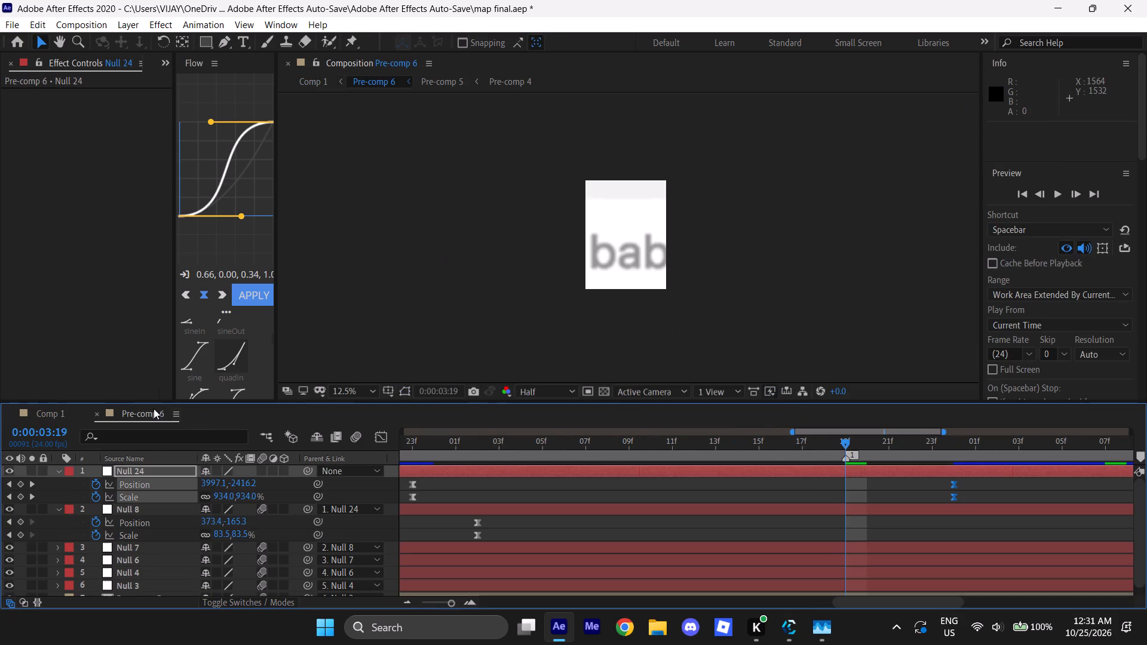
left_click_drag(953, 486, 949, 486)
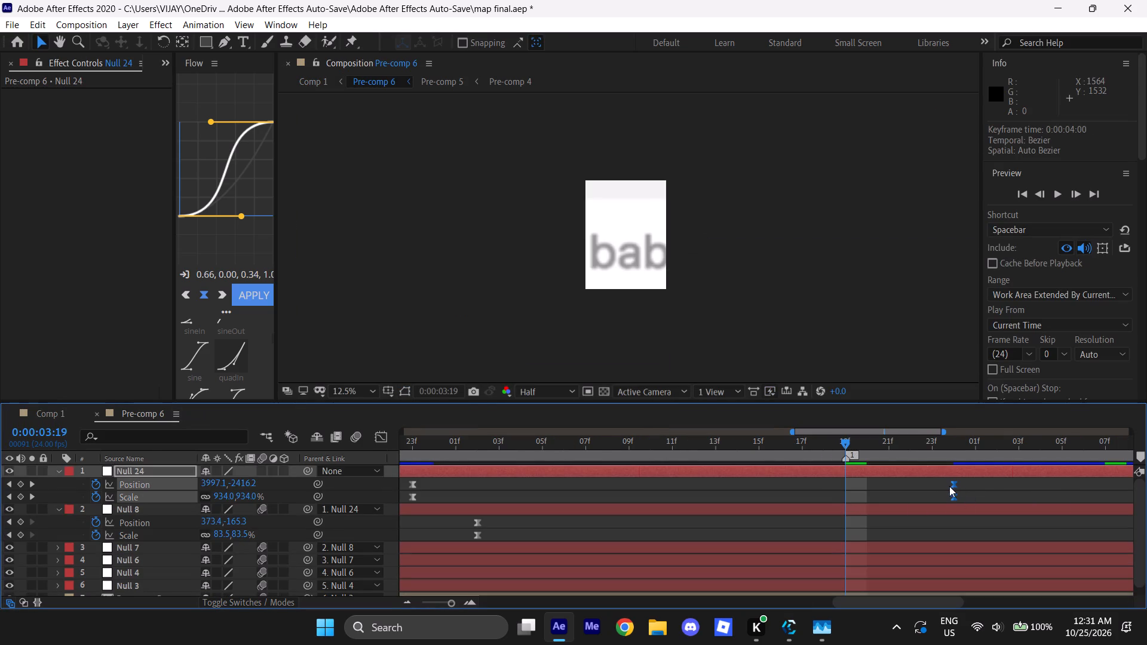
left_click_drag(949, 486, 933, 488)
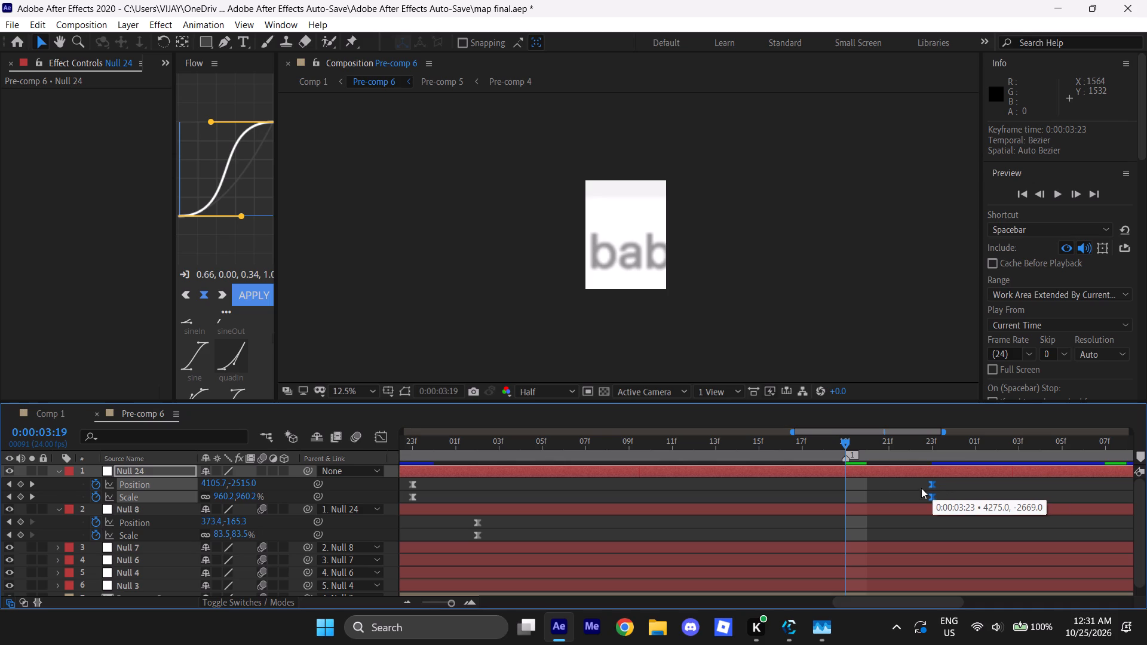
Play back Comp 1 from the opening second to review the shortened zoom and its transition into the following moves.
left_click(50, 411)
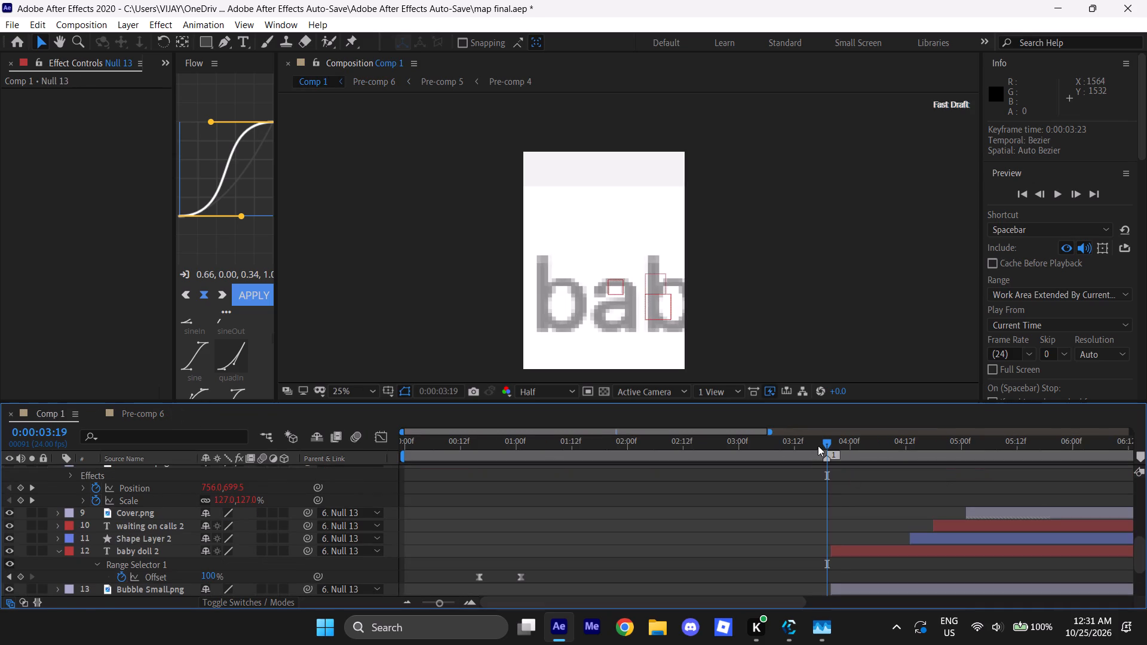
left_click_drag(824, 441, 470, 421)
key("space")
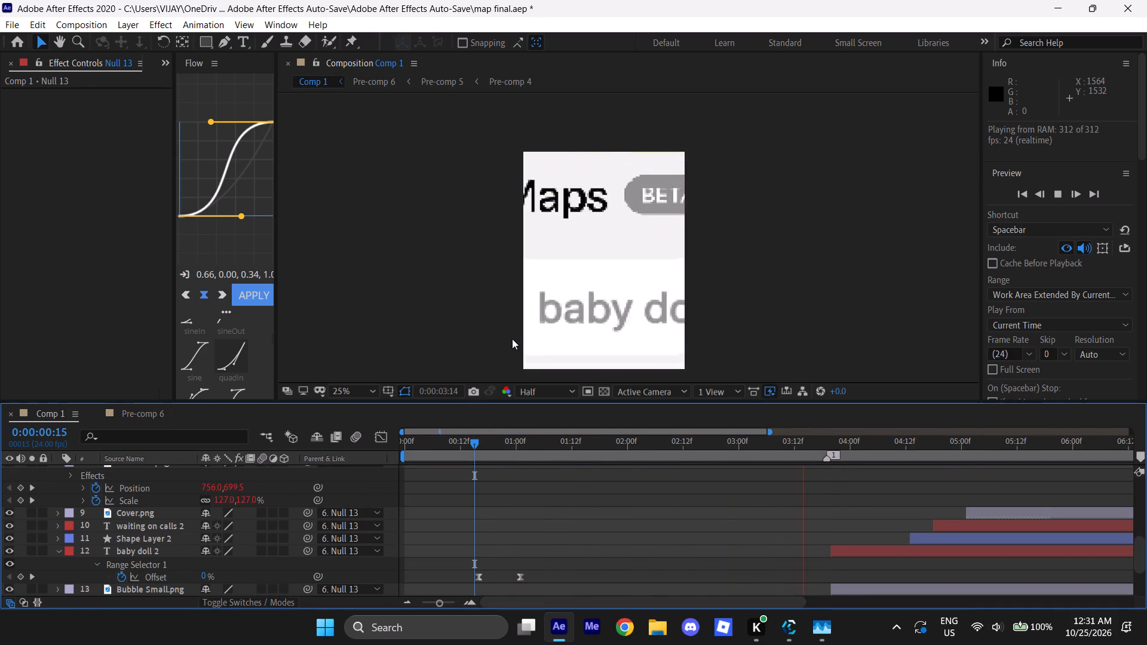
left_click_drag(471, 443, 505, 448)
key("space")
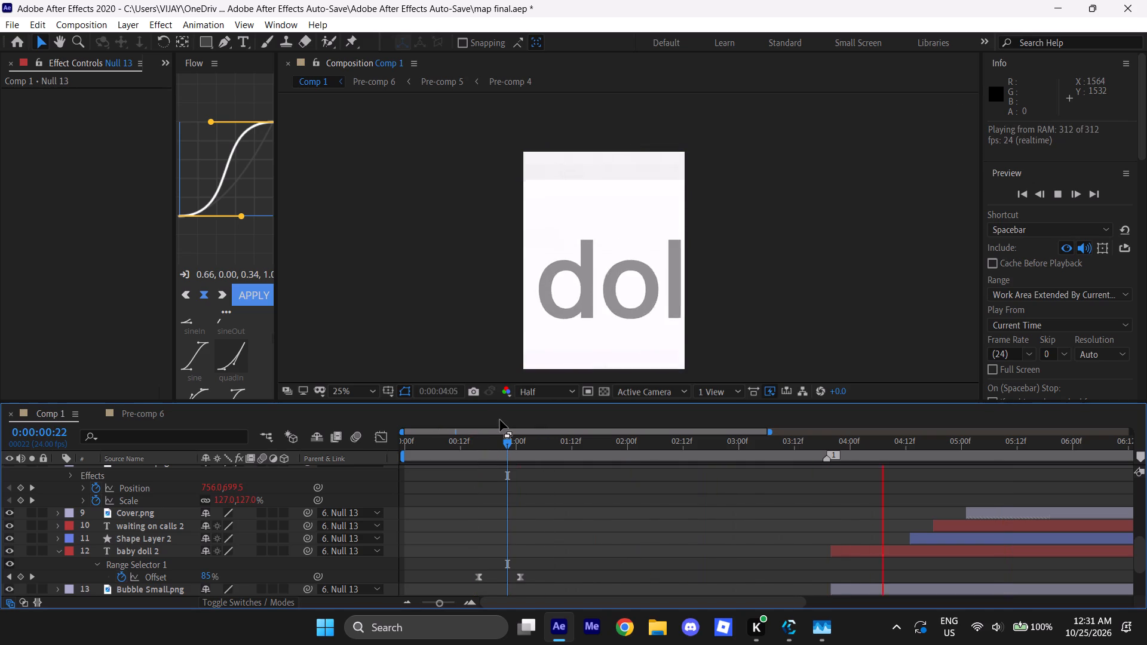
left_click_drag(507, 441, 490, 445)
key("space")
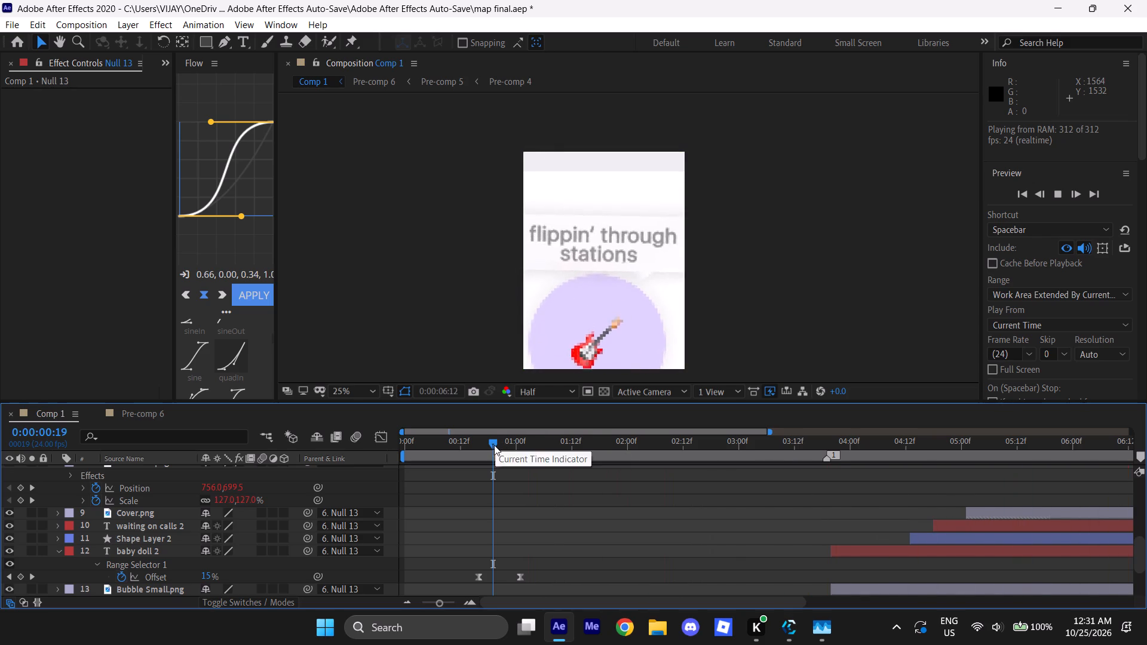
Shift Null 13 two frames earlier in Comp 1 so its move starts at 0:00:03:18, and step through the hand-off frames.
left_click_drag(494, 445, 819, 498)
scroll(811, 499, "up", 3)
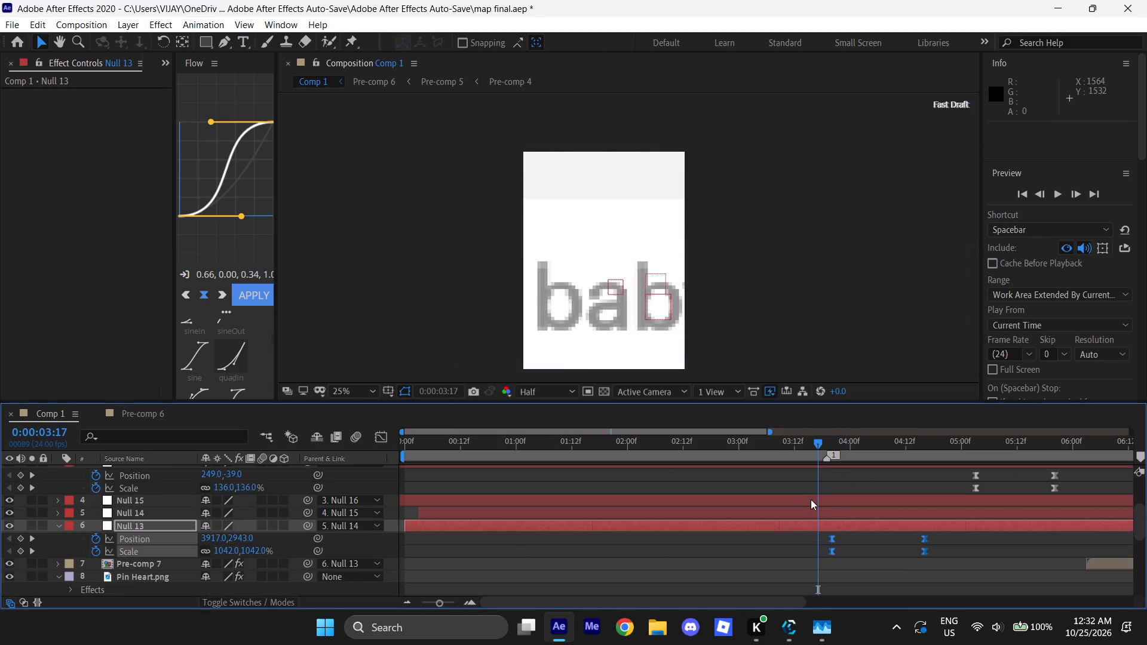
scroll(836, 525, "down", 3)
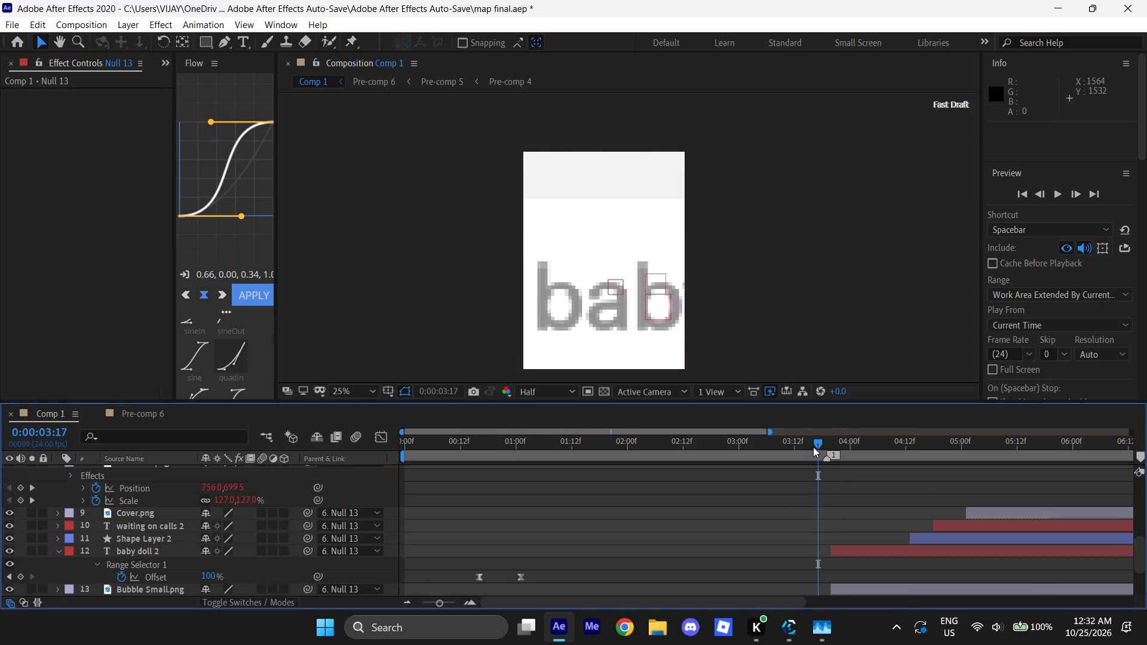
left_click_drag(817, 447, 829, 448)
scroll(869, 560, "up", 2)
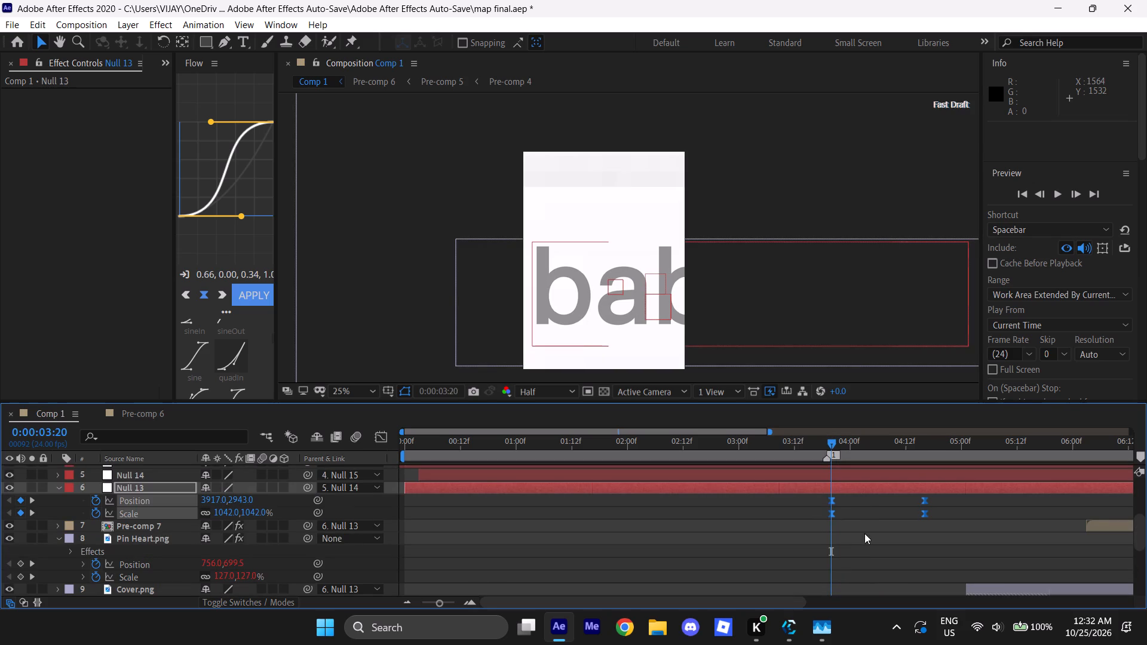
left_click_drag(860, 489, 851, 490)
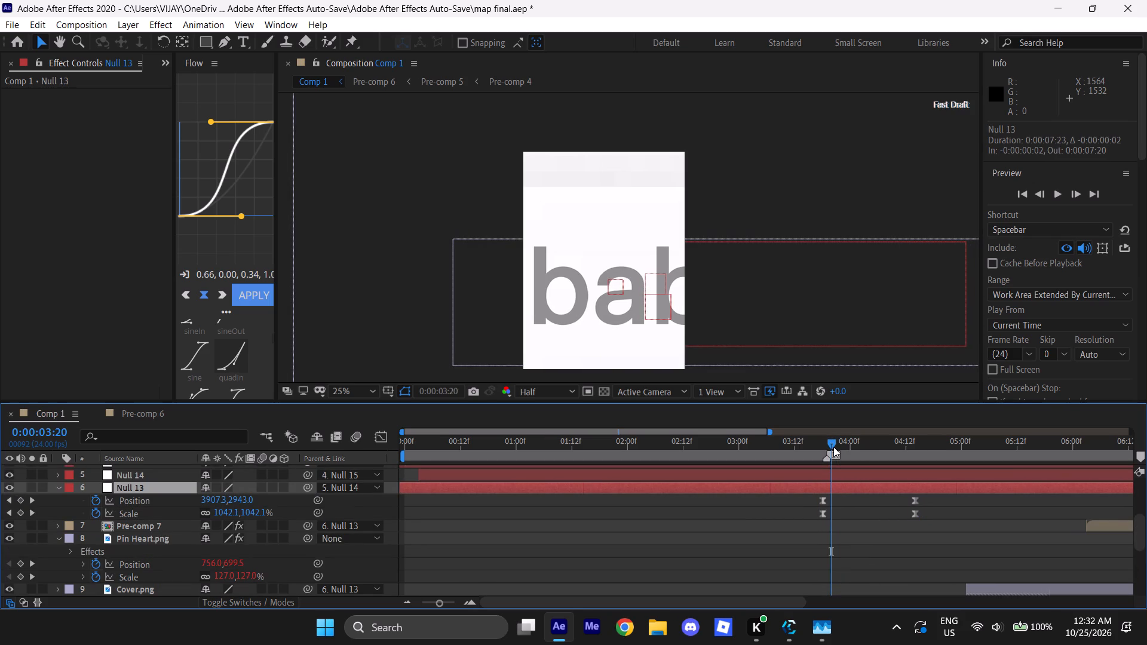
left_click_drag(833, 447, 864, 442)
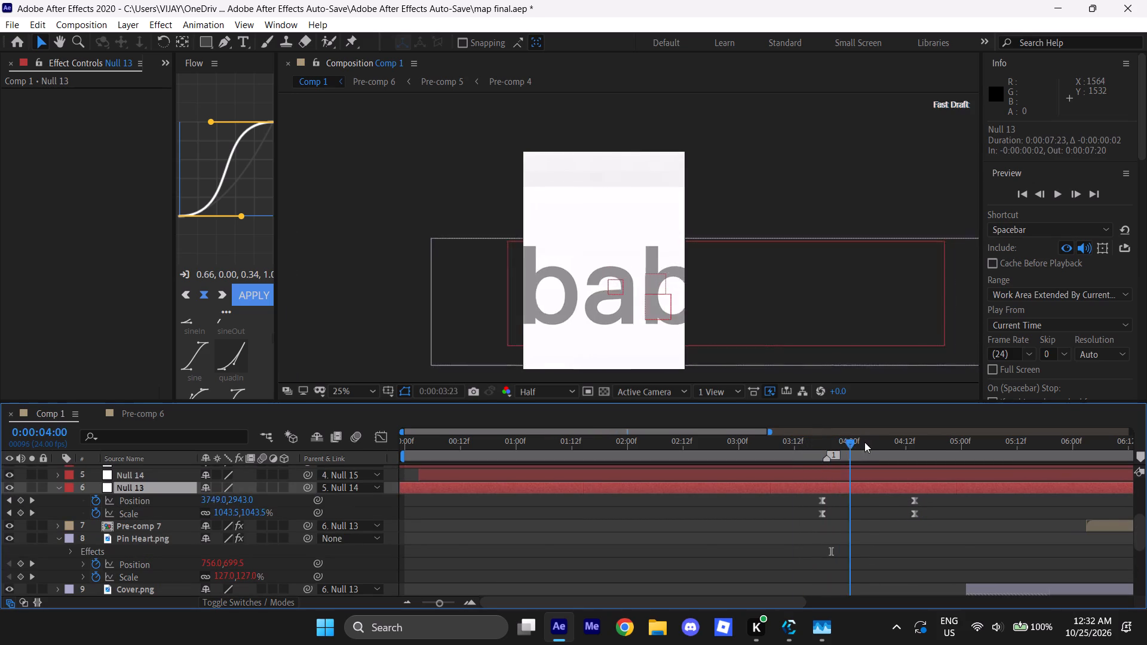
left_click_drag(864, 442, 829, 440)
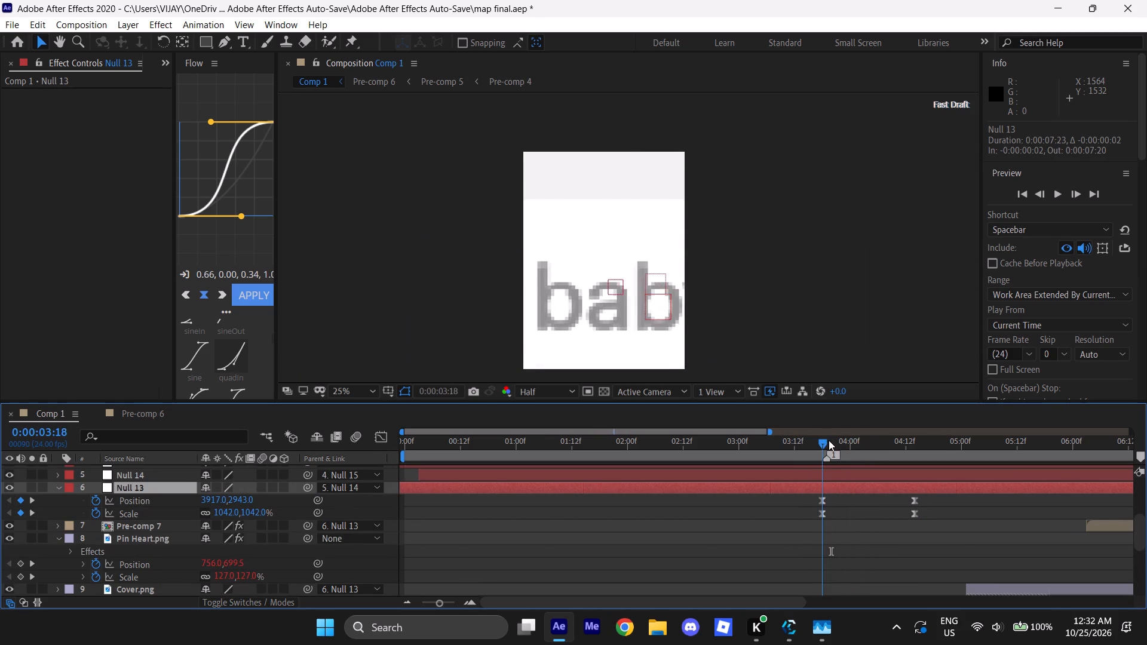
left_click_drag(829, 440, 830, 438)
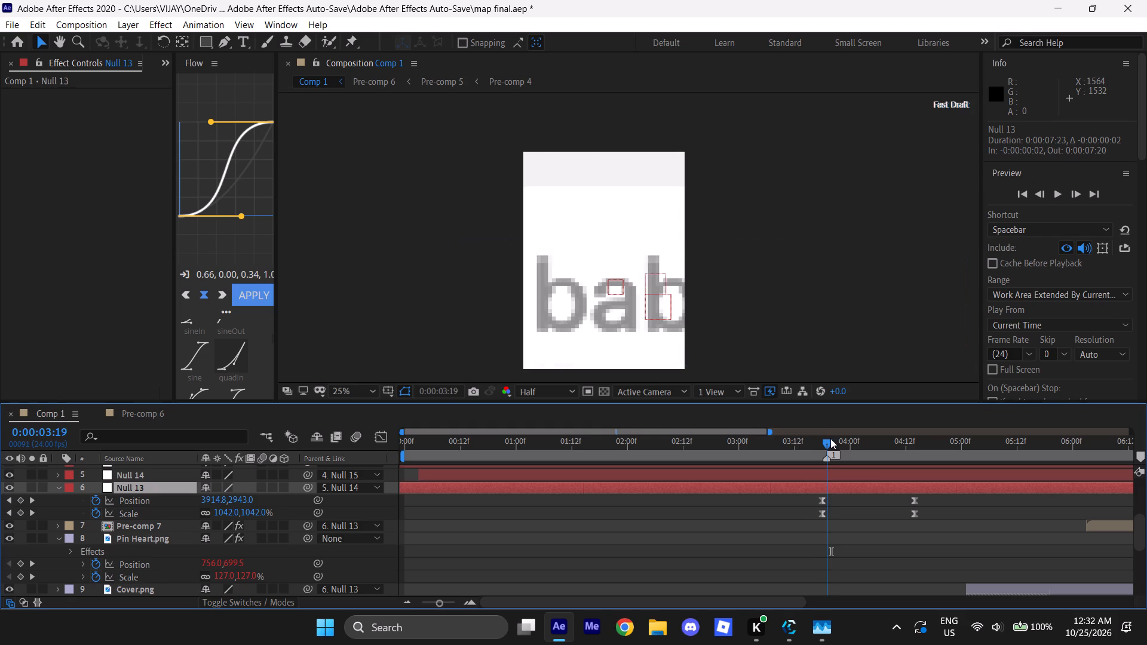
left_click_drag(830, 438, 831, 437)
left_click_drag(831, 437, 830, 437)
Open Pre-comp 6 and turn off motion blur for Null 8, Null 7, Null 6, Null 4 and Null 3.
scroll(829, 440, "down", 4)
double_click(826, 573)
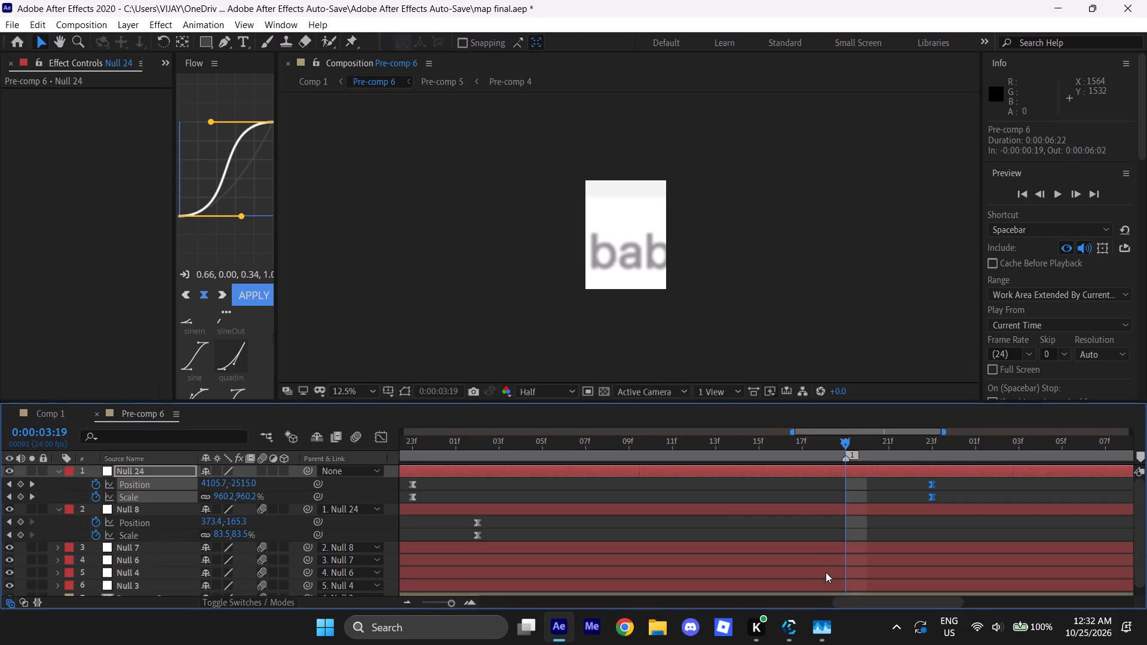
left_click(263, 509)
left_click_drag(263, 549, 262, 584)
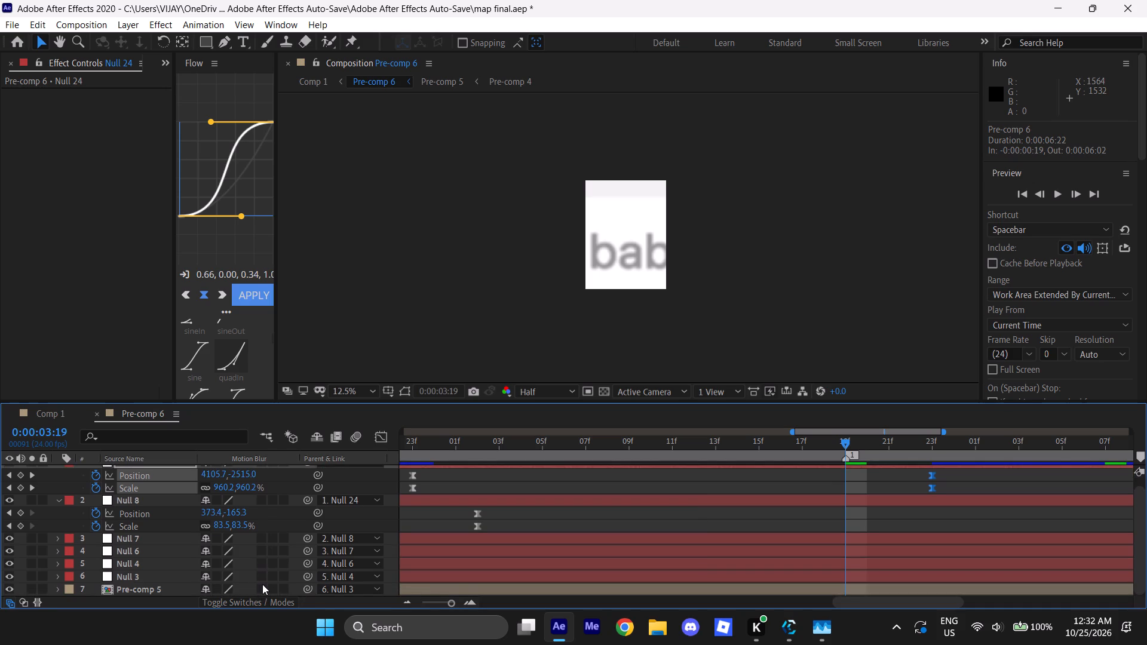
Turn off motion blur for the Pre-comp 5 layer in Pre-comp 6 and return to Comp 1 at 0:00:03:19.
left_click_drag(262, 584, 264, 592)
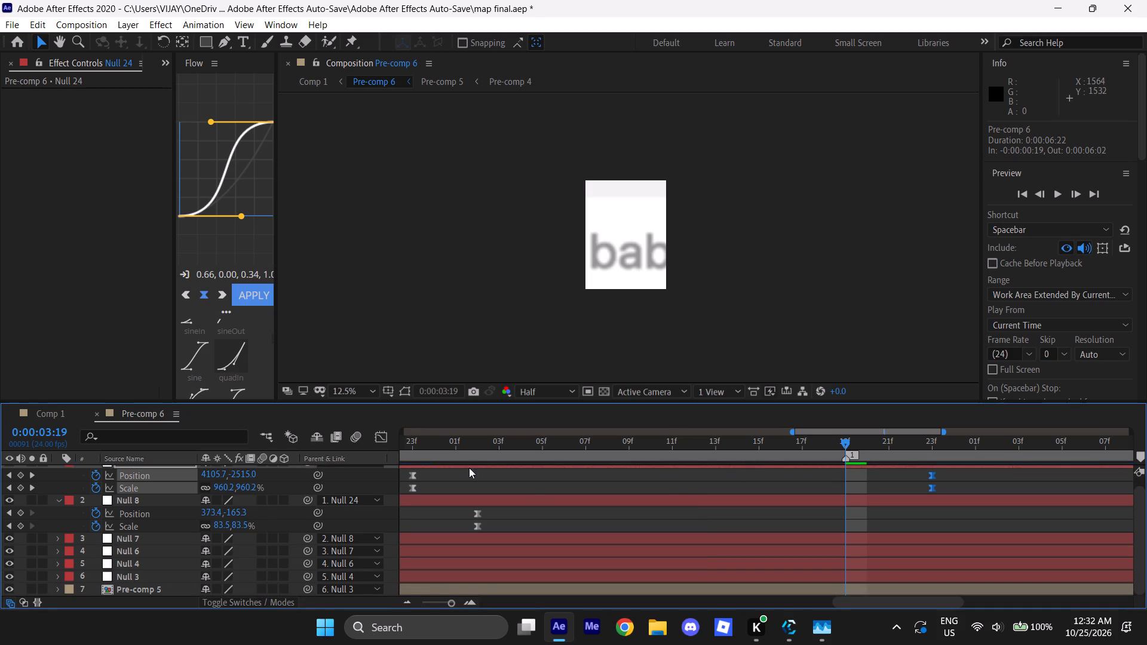
scroll(321, 498, "up", 4)
left_click(60, 410)
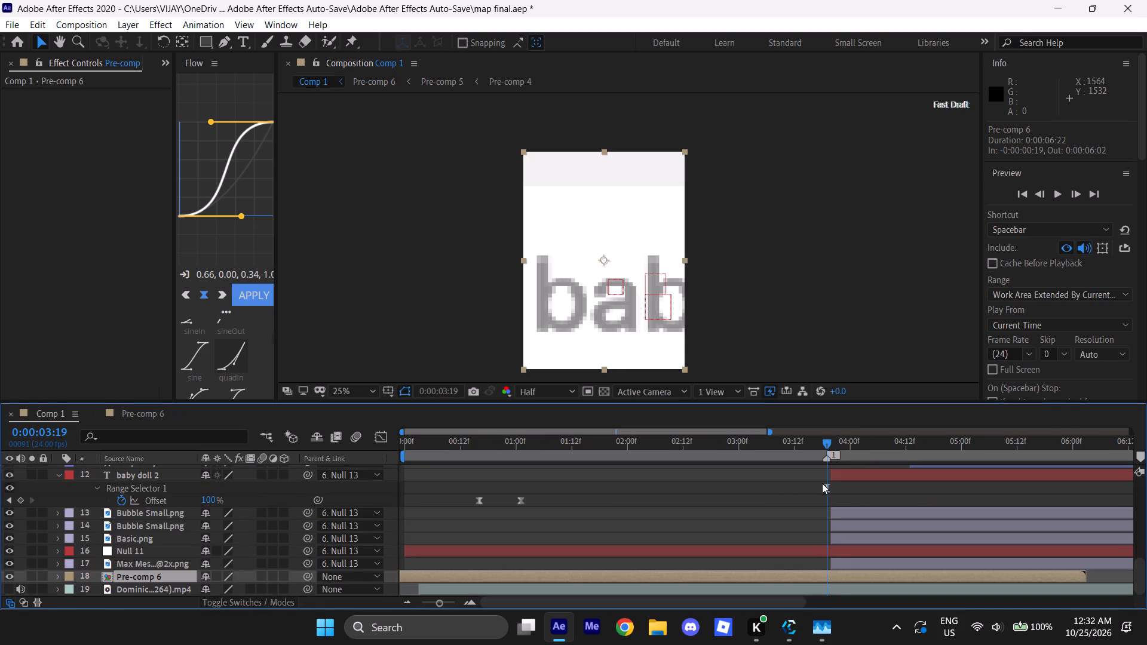
left_click(826, 446)
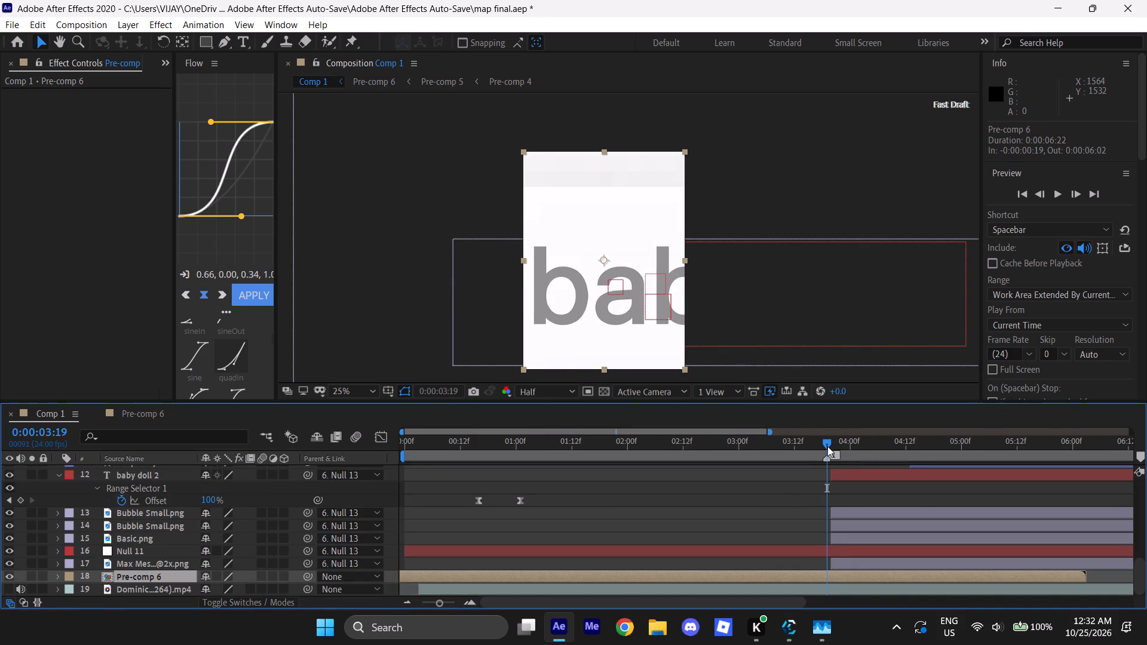
Compare the composition settings of Comp 1 and Pre-comp 6 without changing them.
right_click(806, 331)
left_click(866, 360)
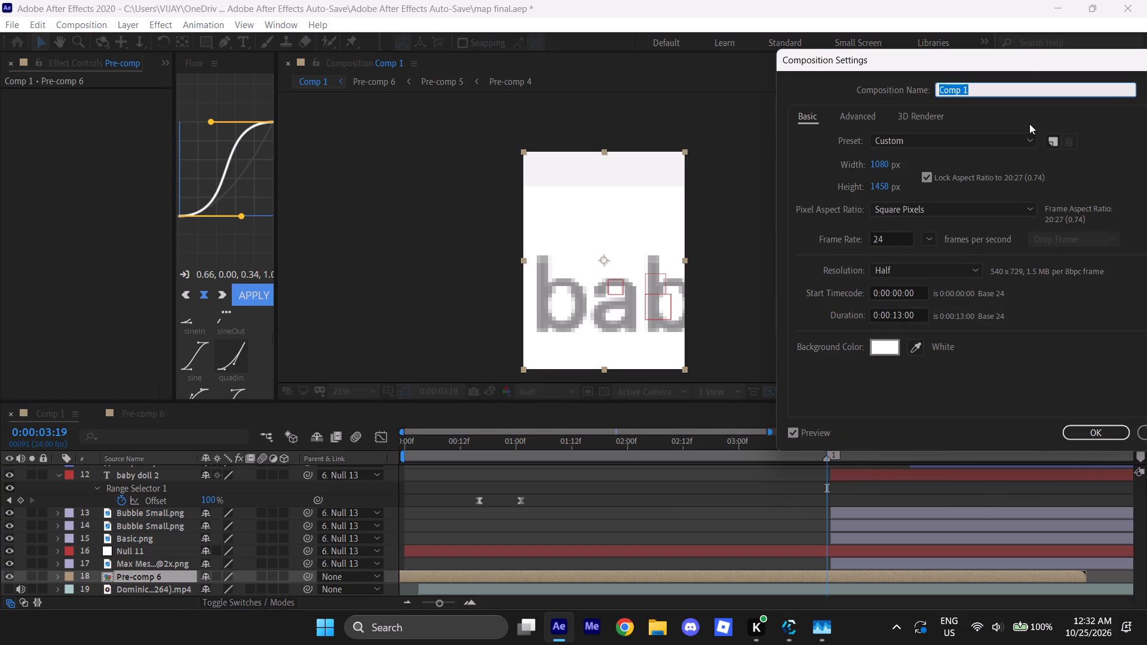
left_click_drag(1026, 62, 832, 45)
left_click(1011, 41)
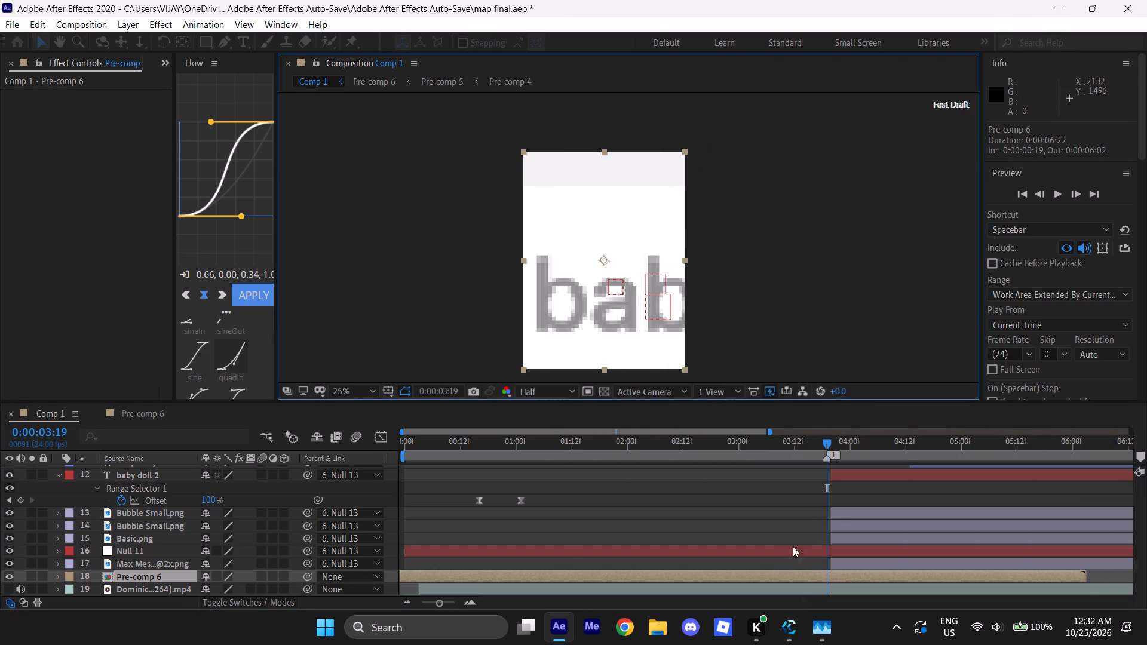
double_click(809, 575)
right_click(897, 239)
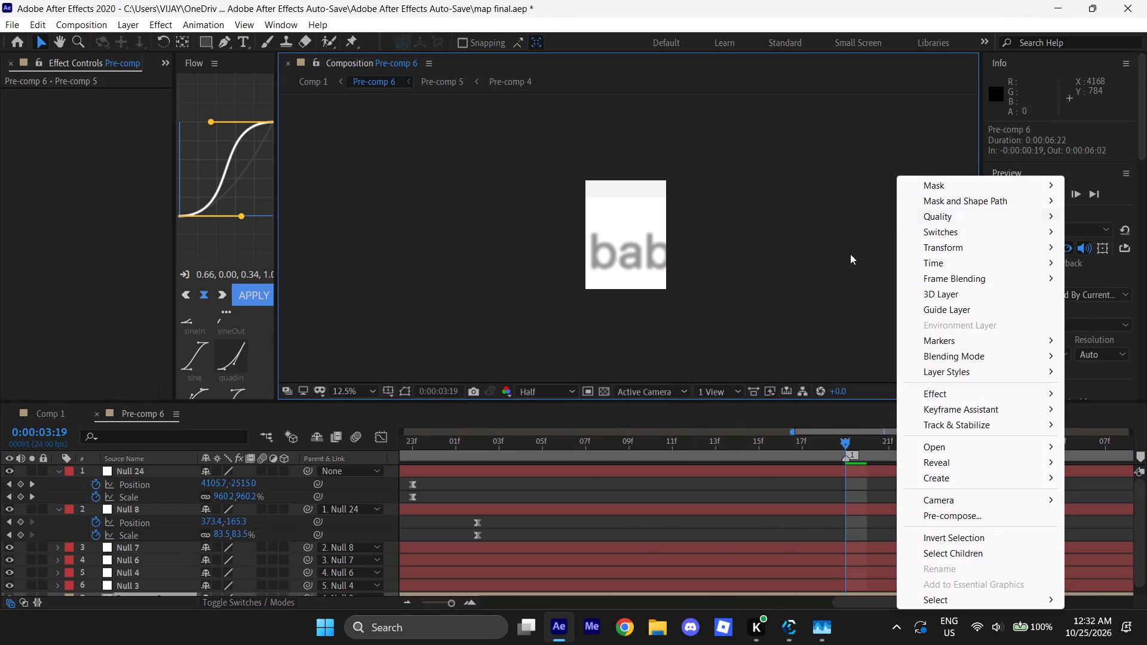
right_click(761, 337)
left_click(695, 306)
scroll(695, 305, "down", 3)
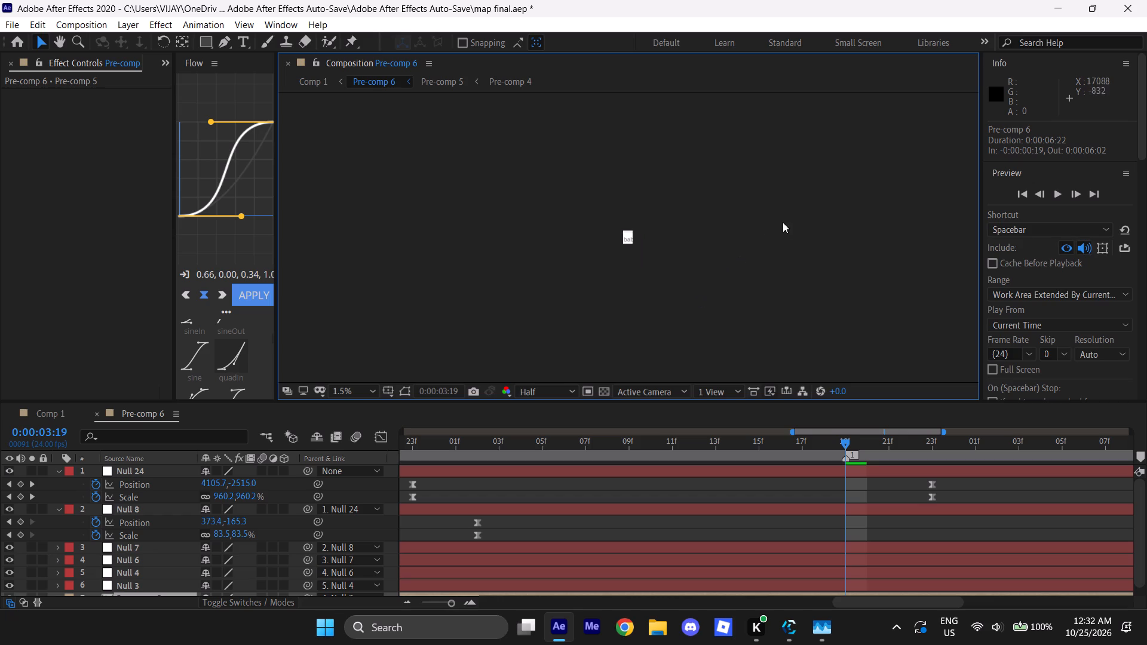
right_click(783, 222)
left_click(858, 259)
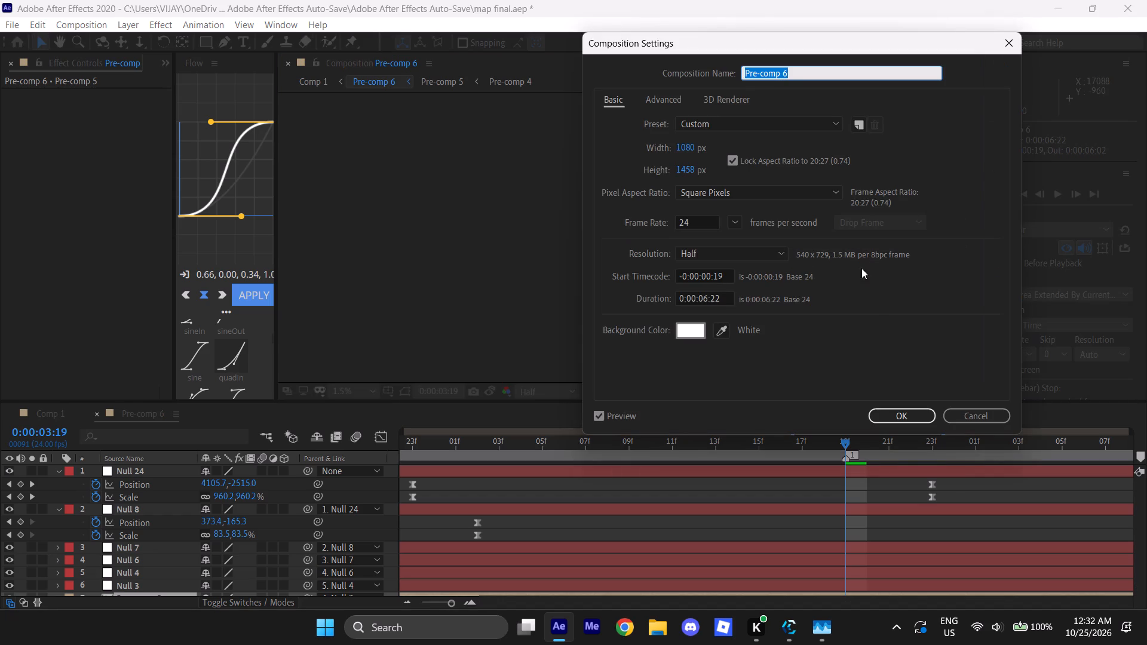
left_click(973, 416)
left_click(48, 412)
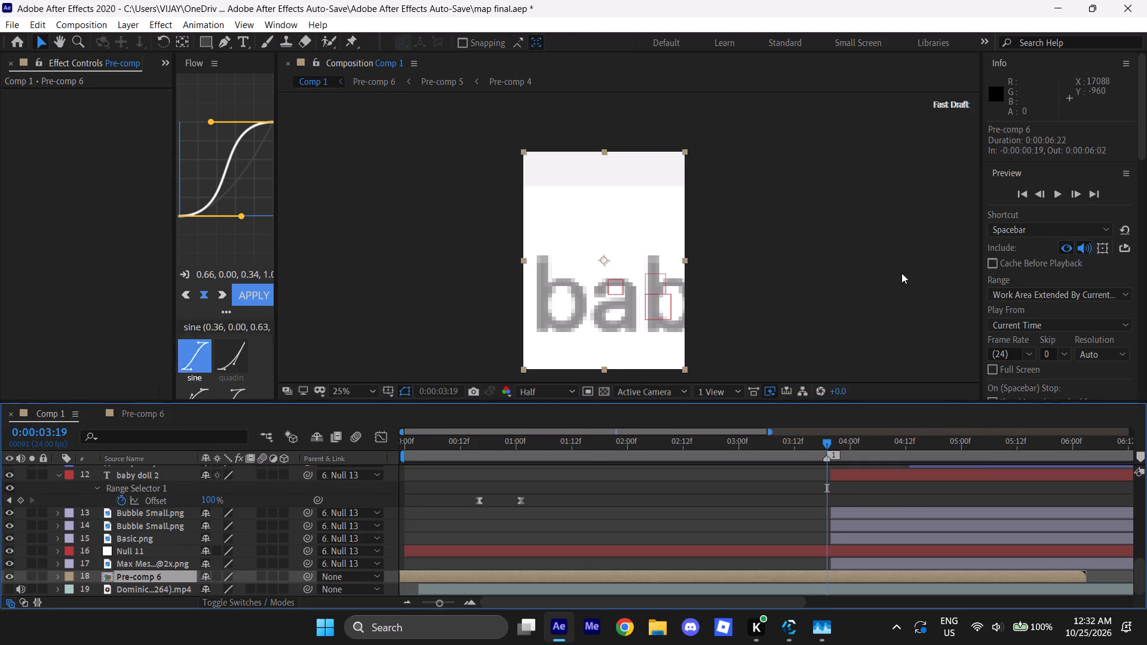
right_click(798, 292)
left_click(873, 321)
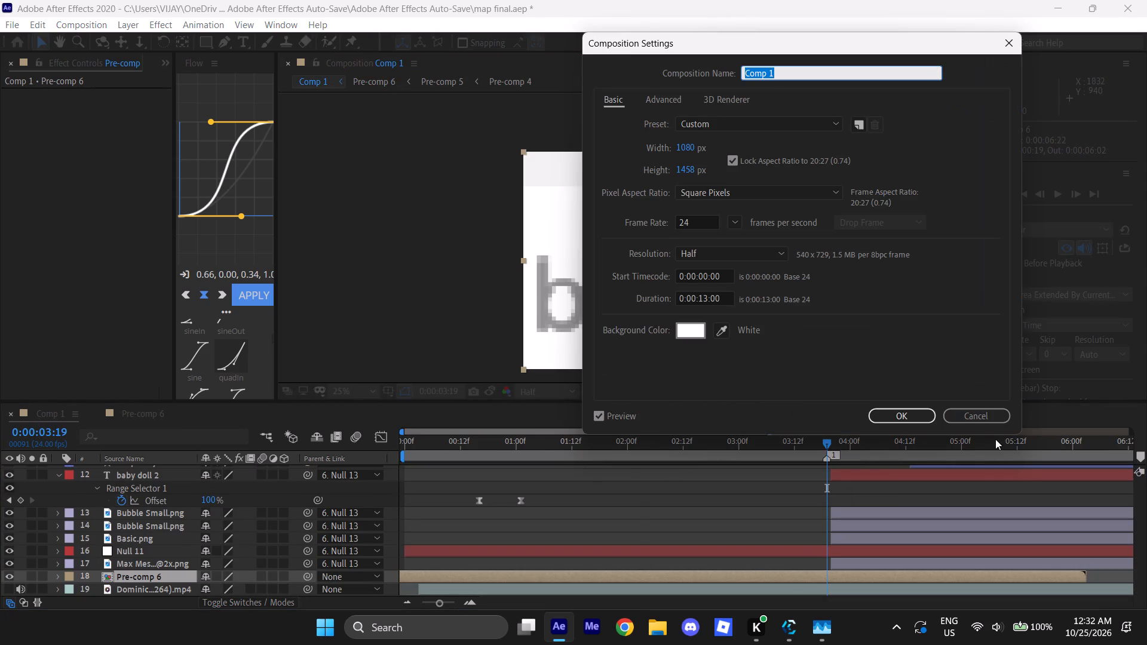
left_click(989, 413)
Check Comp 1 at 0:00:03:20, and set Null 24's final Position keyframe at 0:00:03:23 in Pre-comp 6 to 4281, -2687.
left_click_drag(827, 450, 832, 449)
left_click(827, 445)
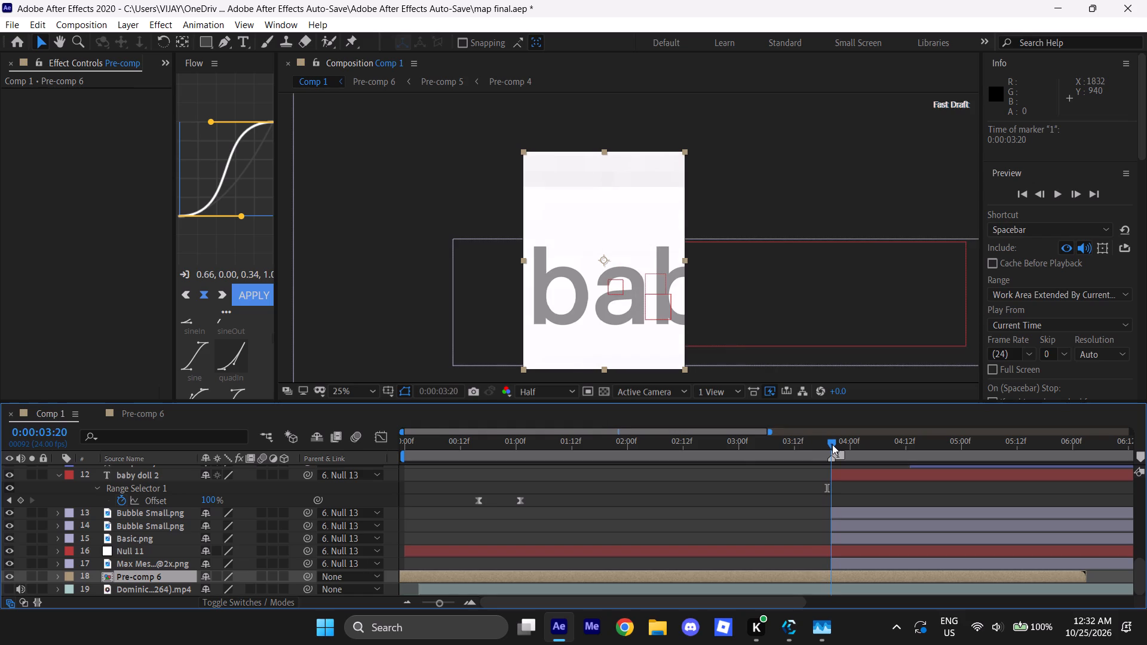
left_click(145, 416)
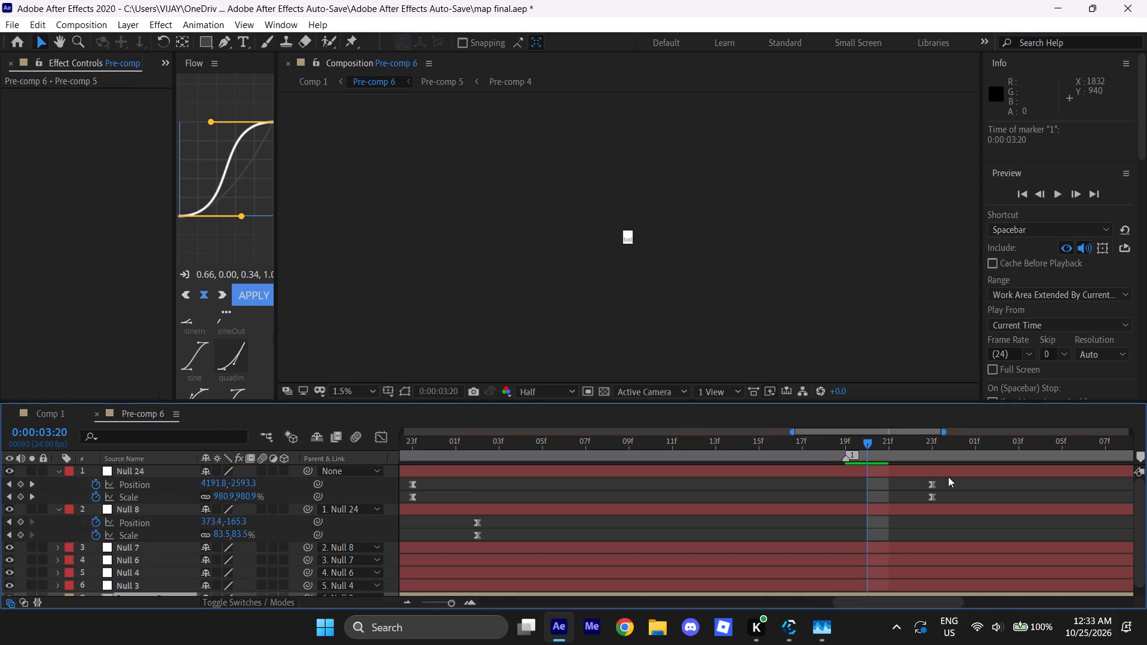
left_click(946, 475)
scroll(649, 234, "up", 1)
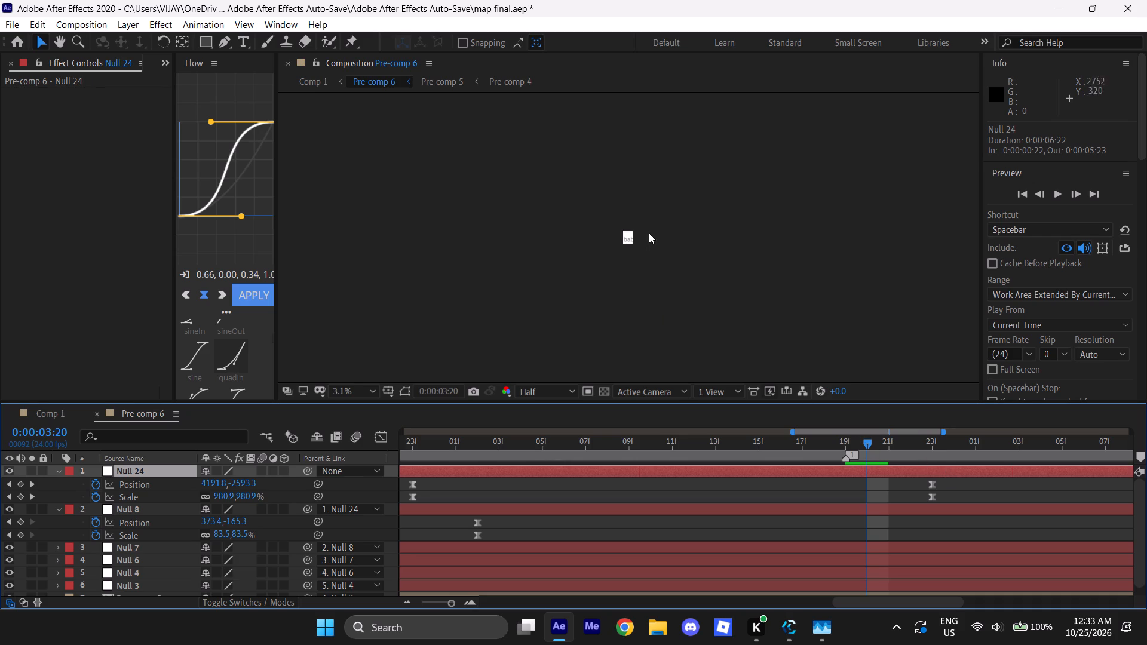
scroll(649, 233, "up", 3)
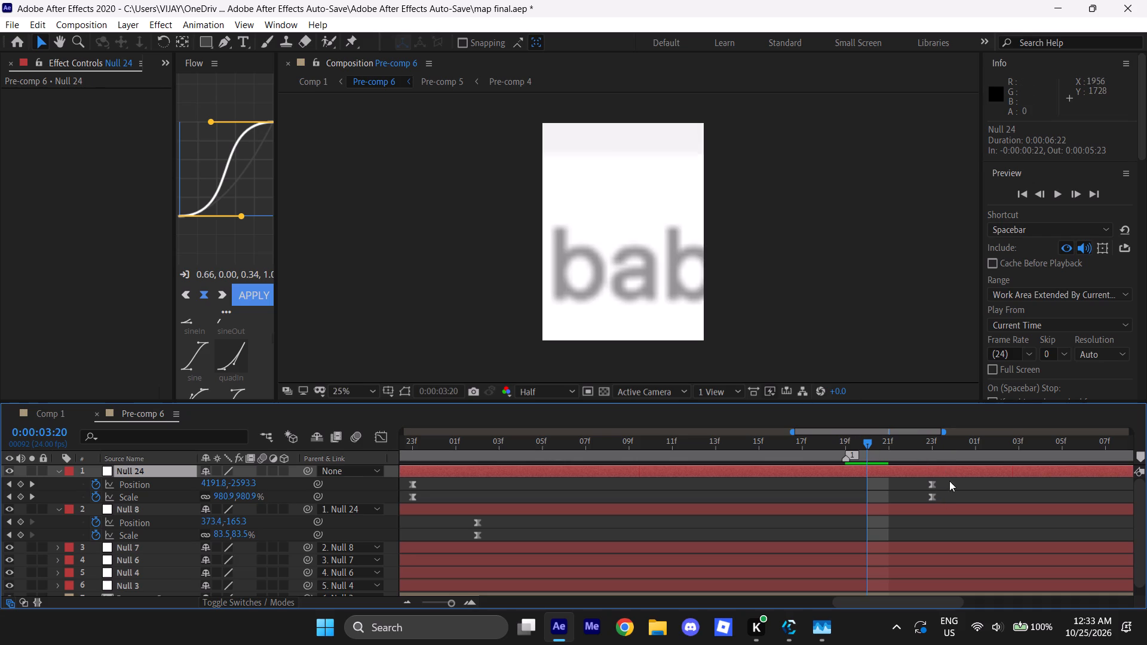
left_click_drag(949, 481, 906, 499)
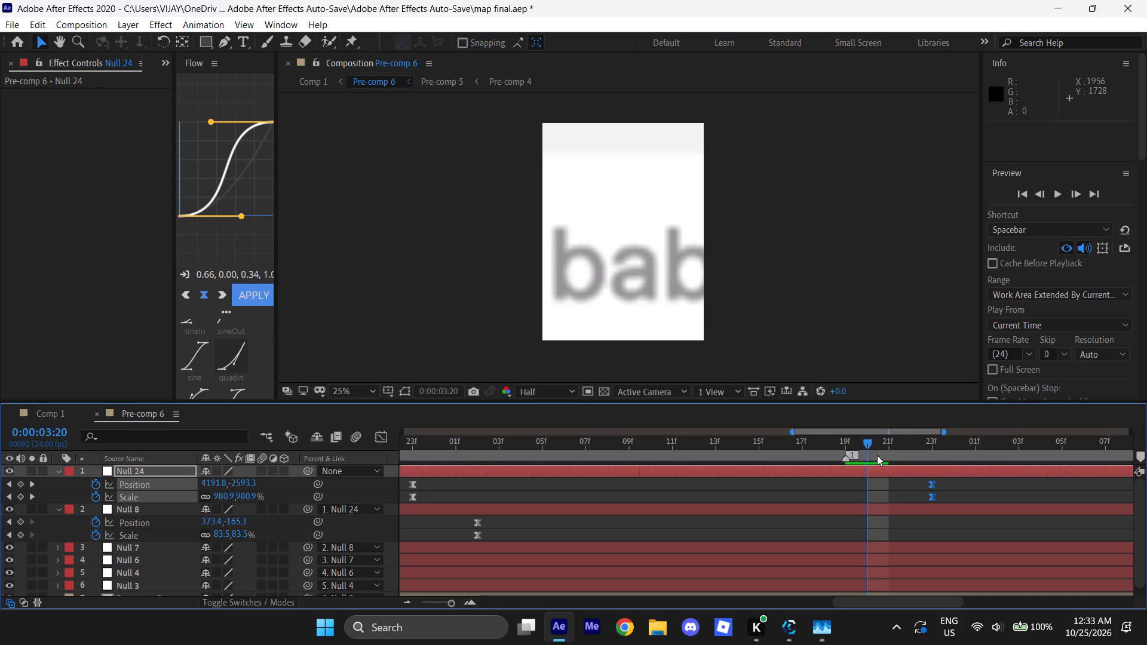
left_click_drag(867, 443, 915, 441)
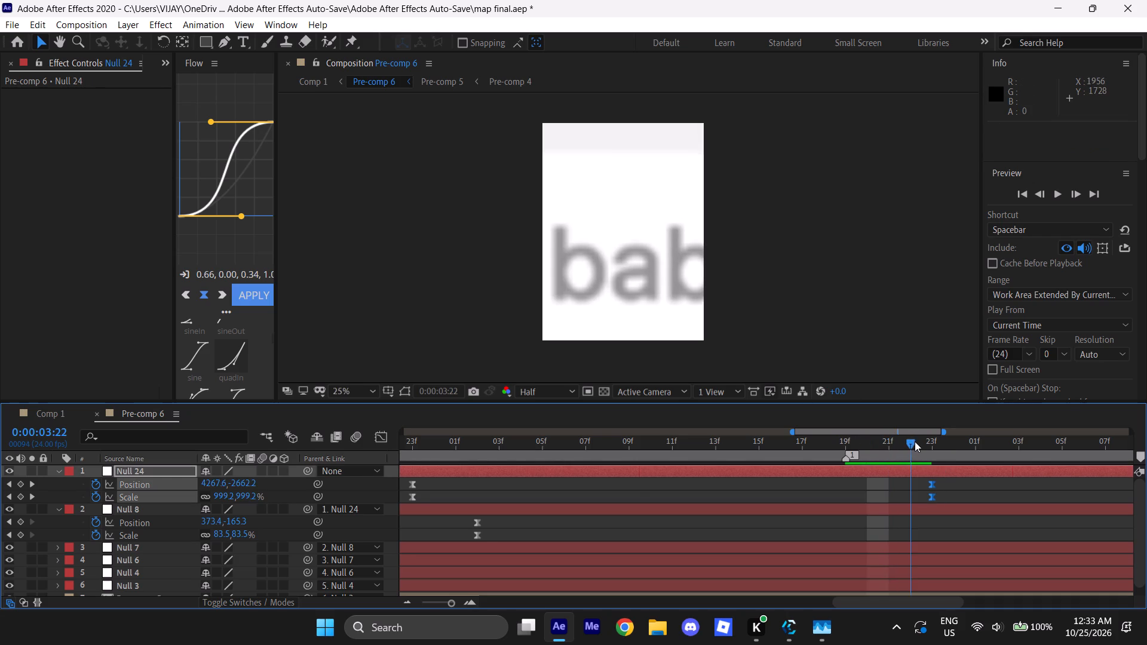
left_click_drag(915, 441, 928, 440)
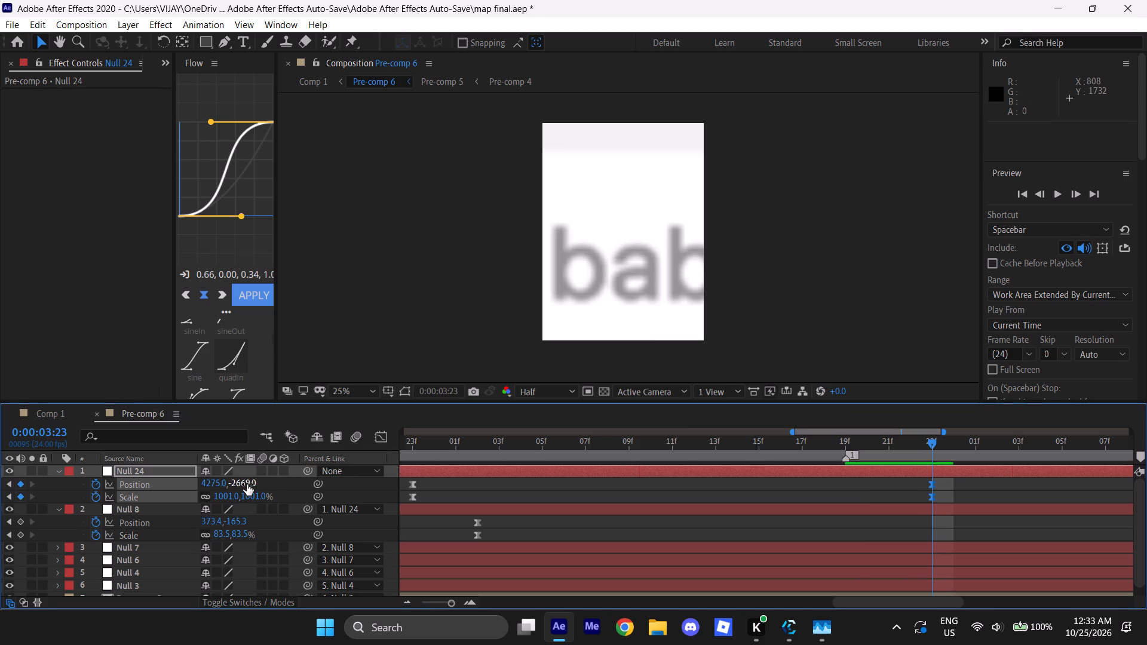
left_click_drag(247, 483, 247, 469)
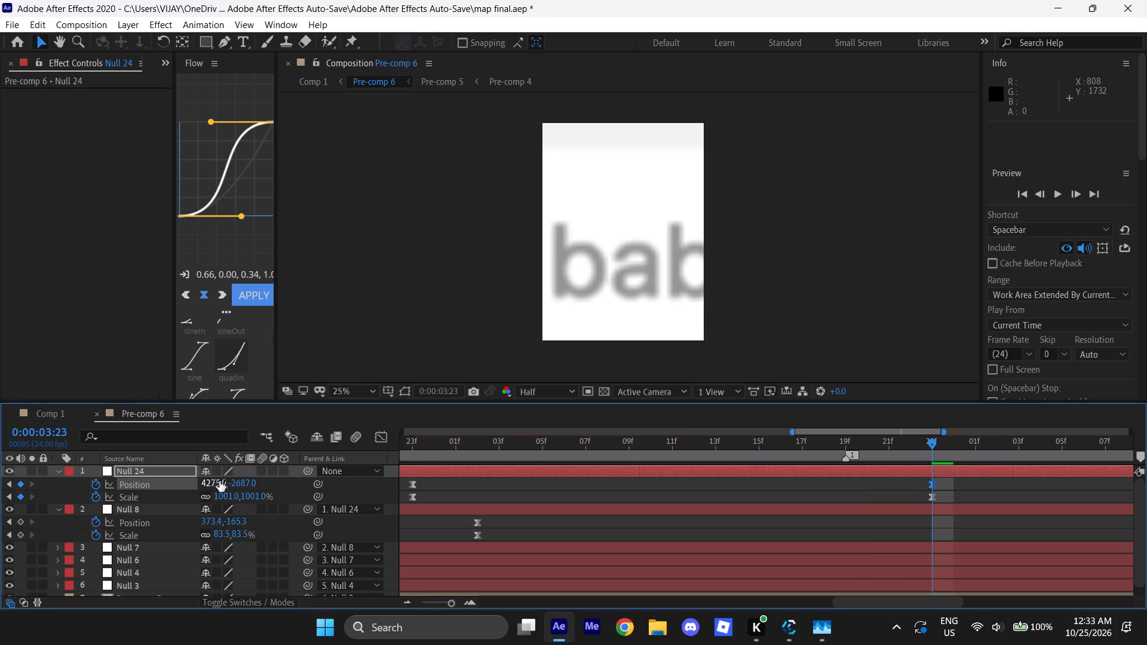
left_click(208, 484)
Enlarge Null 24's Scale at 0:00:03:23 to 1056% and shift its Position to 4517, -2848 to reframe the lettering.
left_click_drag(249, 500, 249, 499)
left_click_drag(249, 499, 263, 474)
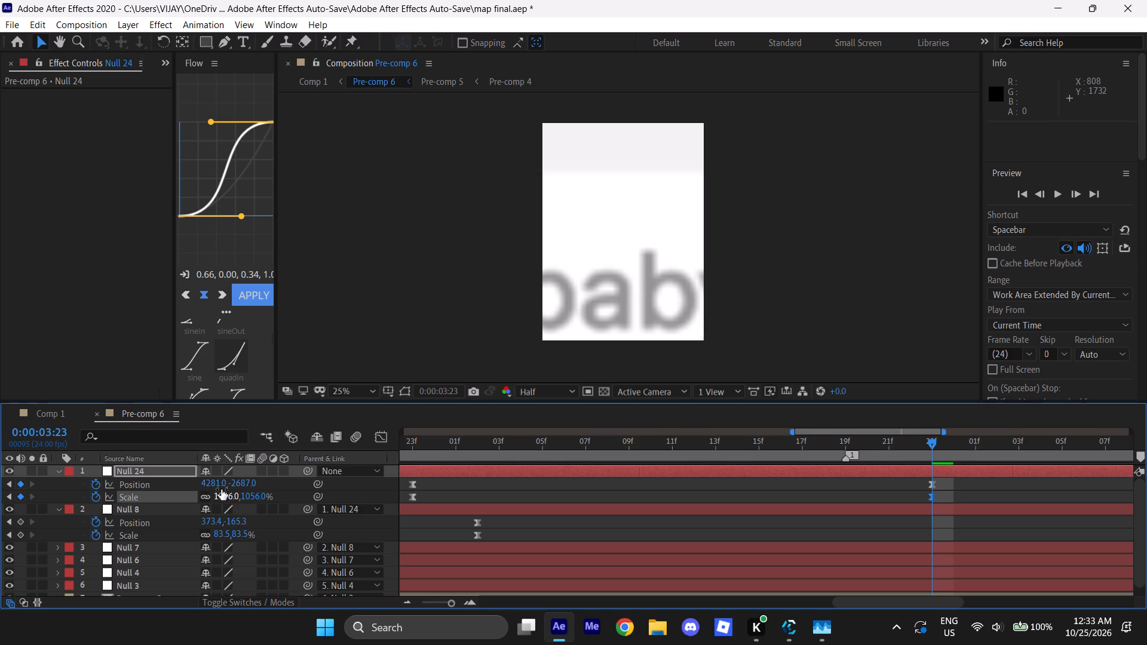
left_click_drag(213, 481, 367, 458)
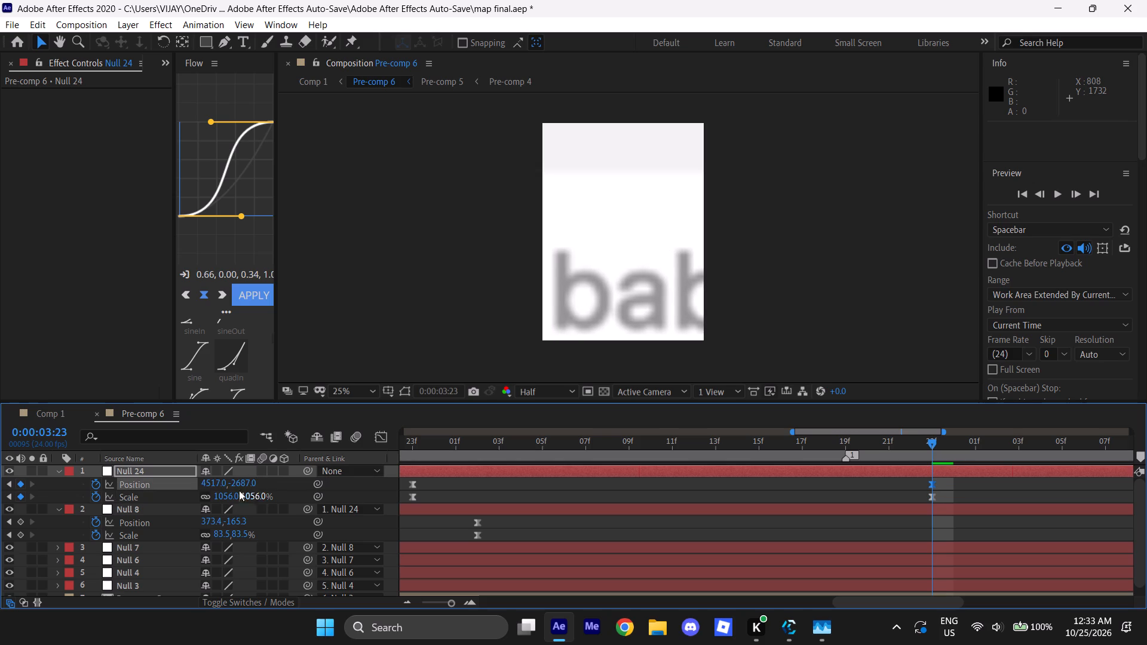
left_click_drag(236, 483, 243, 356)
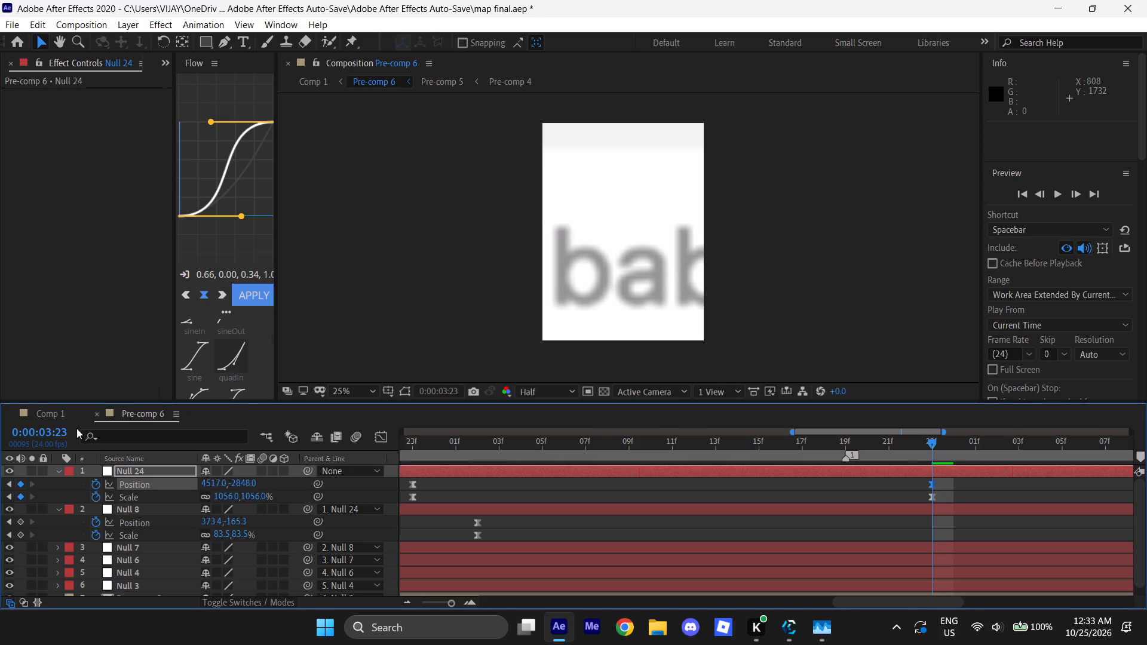
Step through Comp 1's hand-off frames around 0:00:03:19 and 0:00:03:20 to compare the lettering's size and position, and return to Pre-comp 6.
left_click(51, 414)
left_click_drag(843, 446, 825, 452)
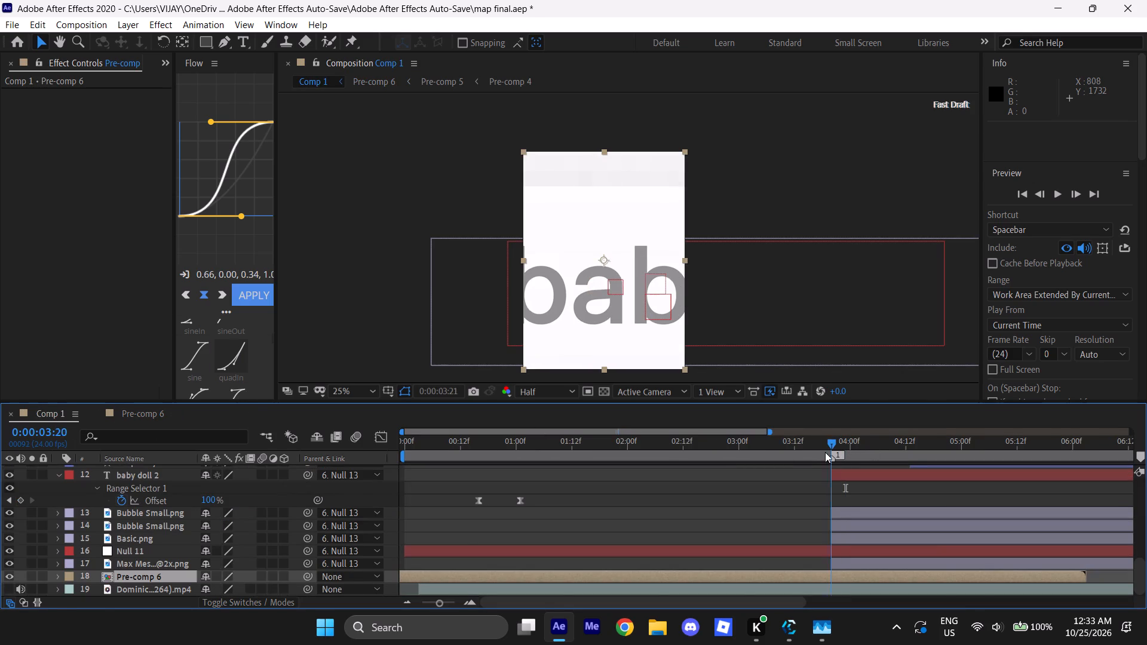
left_click_drag(825, 452, 823, 454)
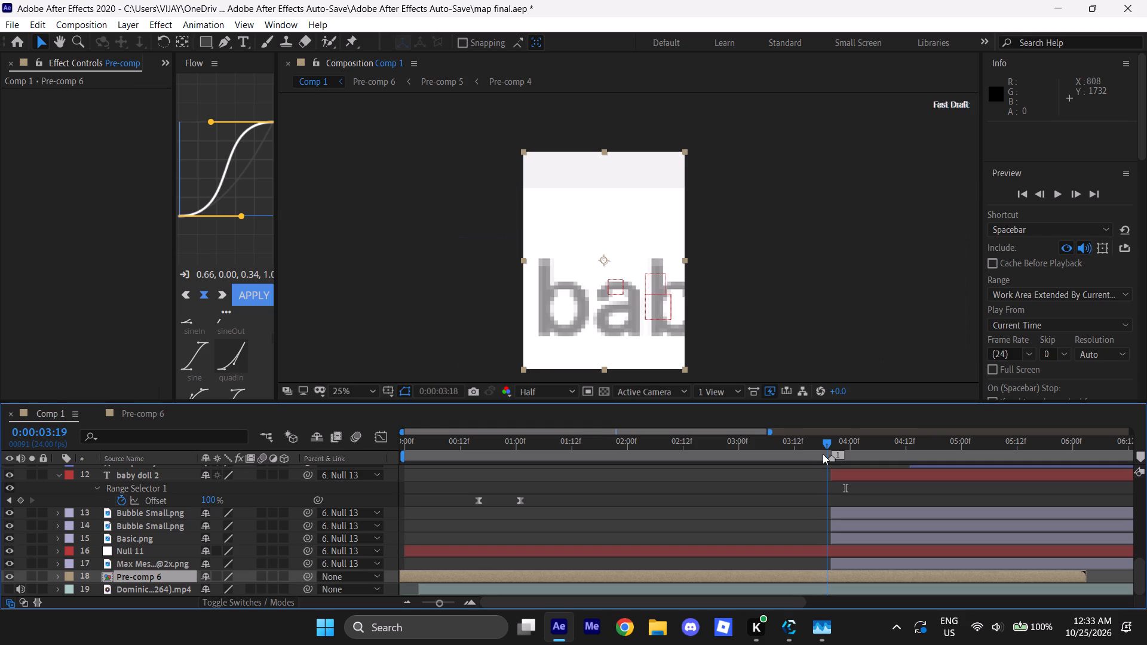
left_click_drag(823, 454, 823, 452)
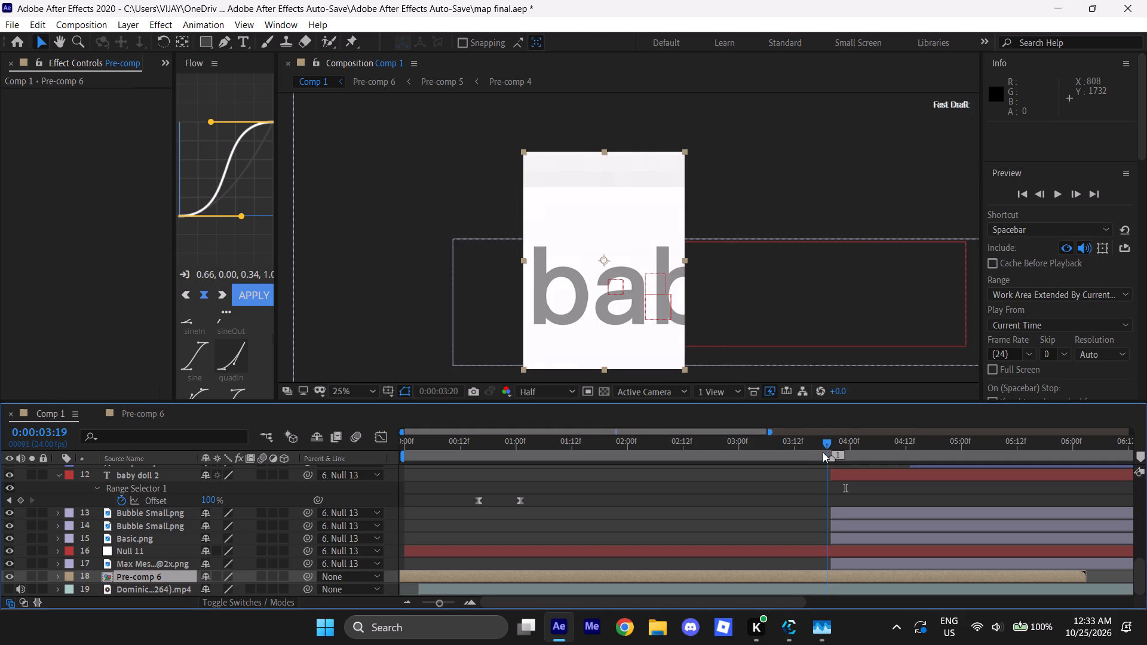
left_click_drag(823, 452, 828, 451)
left_click(124, 417)
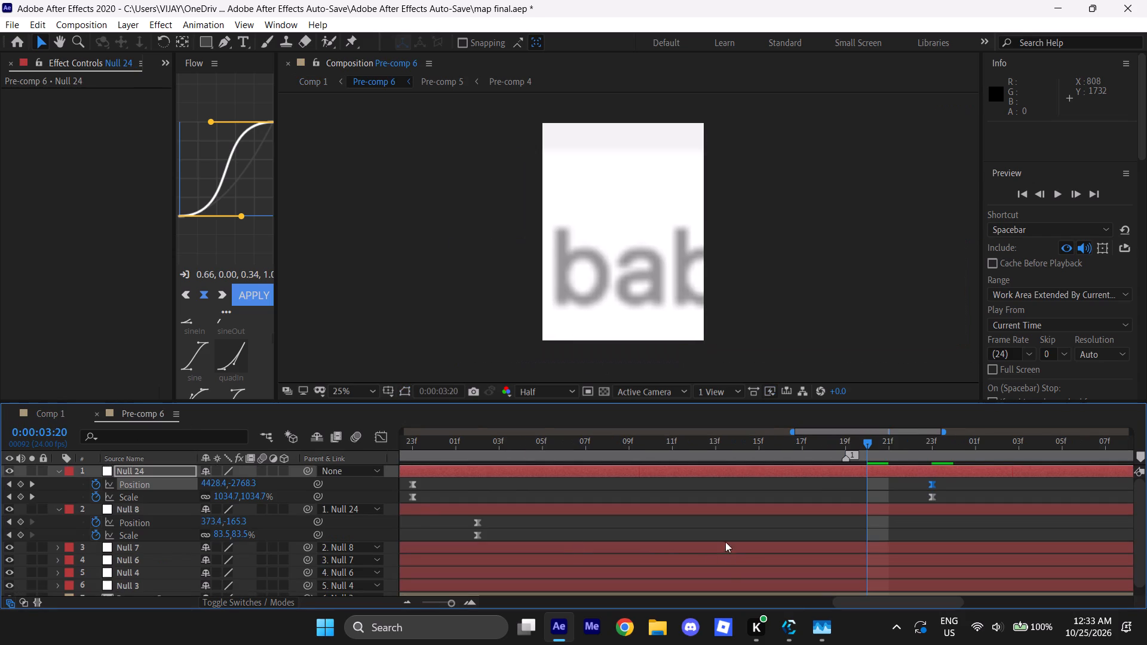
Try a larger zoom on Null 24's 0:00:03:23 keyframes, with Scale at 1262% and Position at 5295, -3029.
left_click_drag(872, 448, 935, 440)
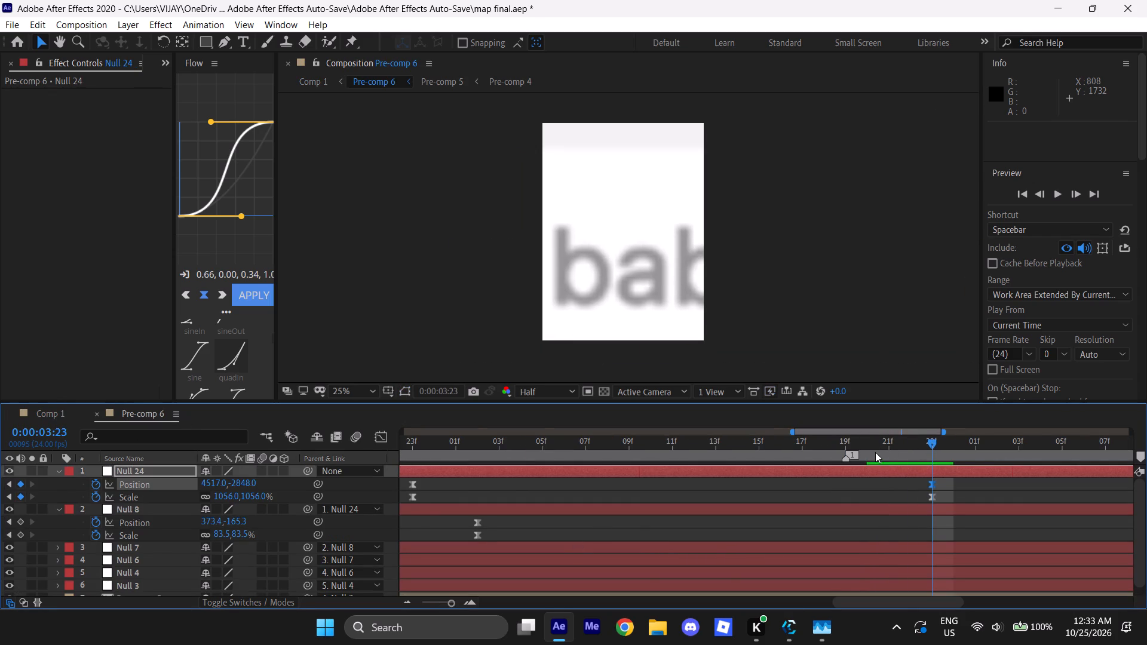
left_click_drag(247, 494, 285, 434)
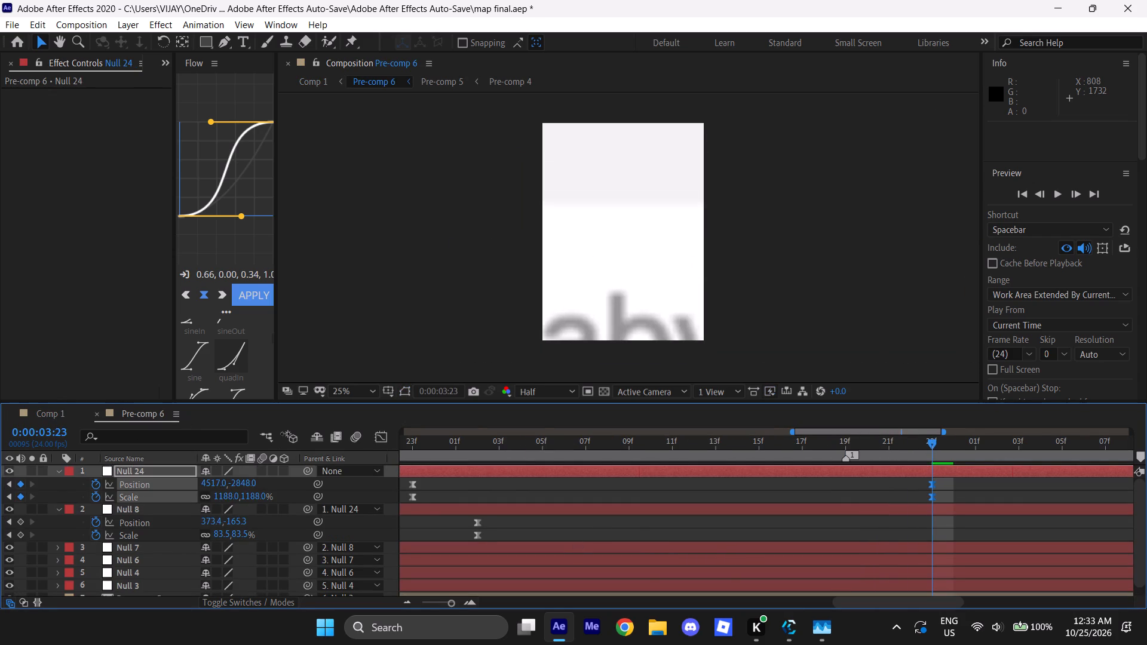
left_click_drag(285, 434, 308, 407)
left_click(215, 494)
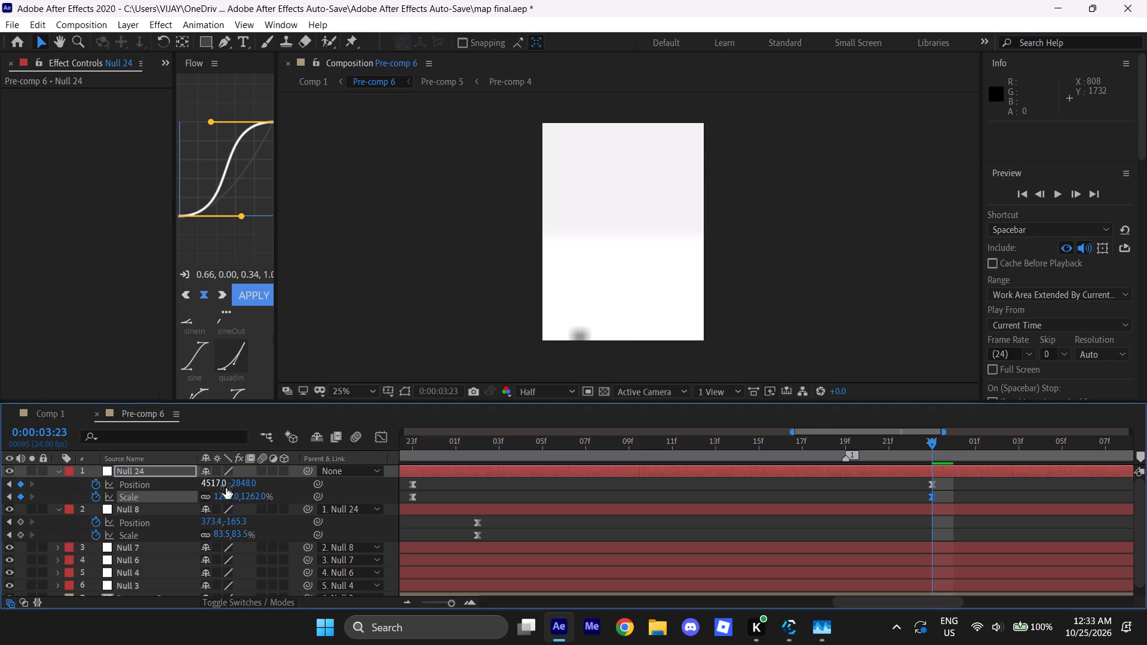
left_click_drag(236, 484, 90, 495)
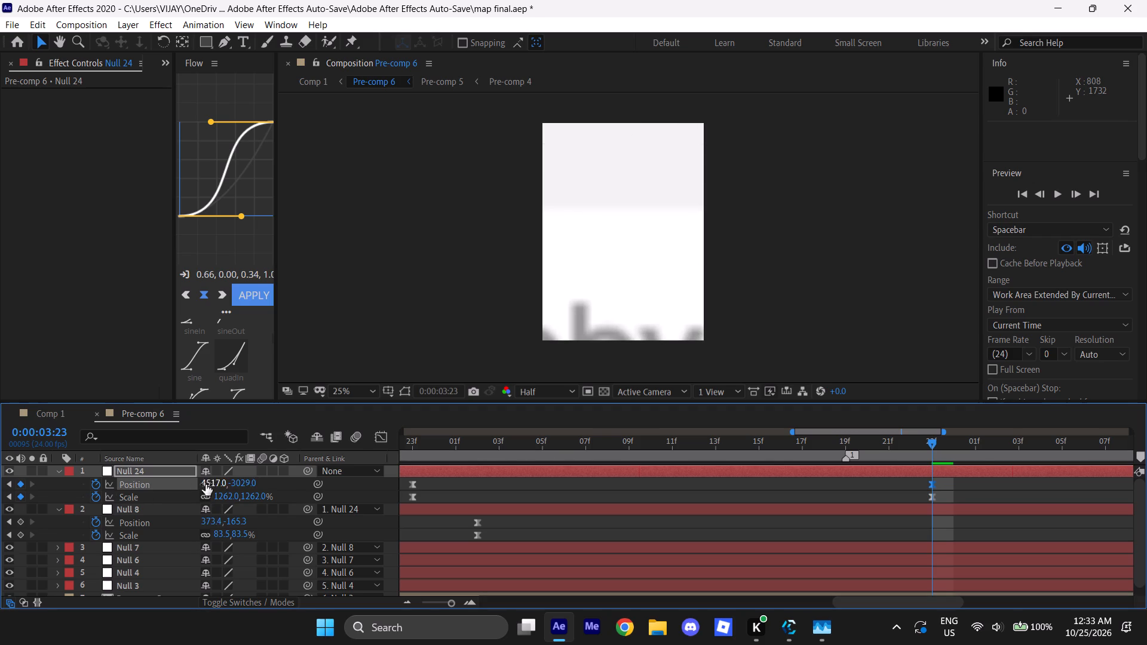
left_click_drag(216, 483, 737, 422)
Refine Null 24's keyframes at 0:00:03:23 to Scale 1124% and Position 4769, -3163 to reframe the "bab" lettering.
left_click_drag(253, 494, 218, 521)
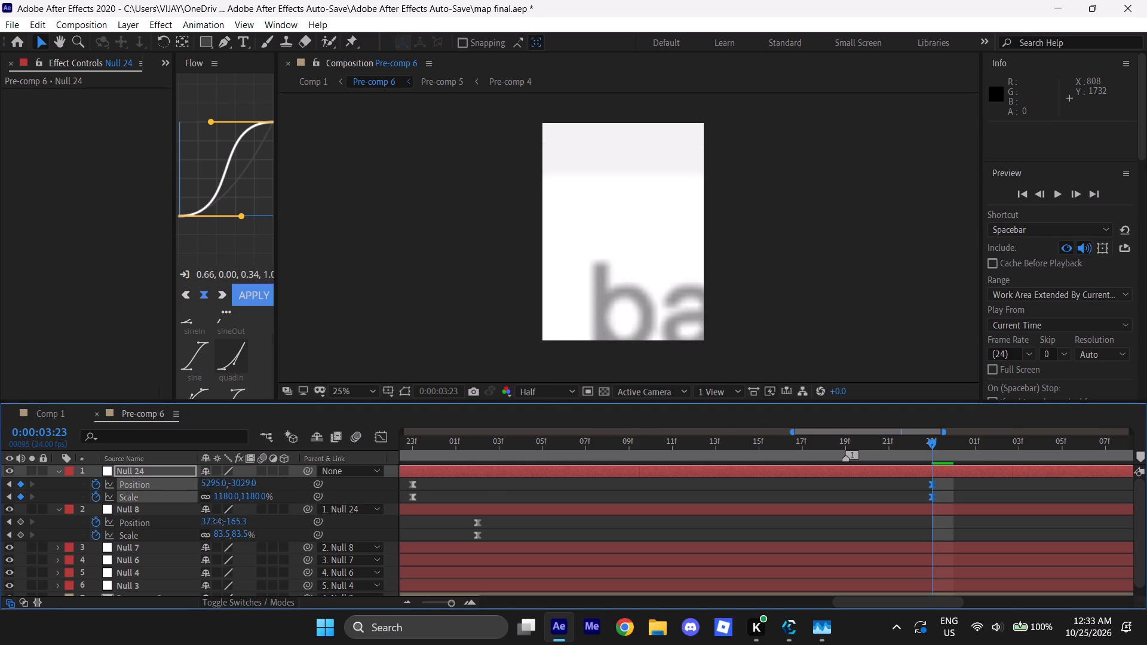
left_click_drag(218, 521, 218, 520)
left_click_drag(242, 484, 148, 466)
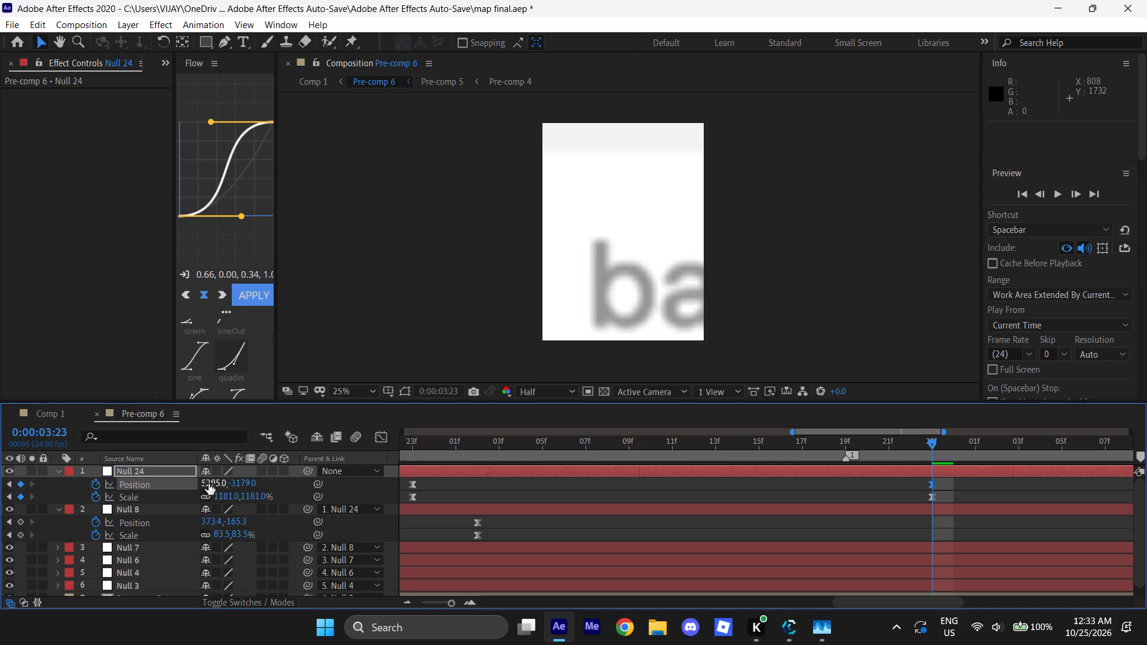
left_click_drag(208, 484, 98, 478)
left_click_drag(223, 481, 120, 480)
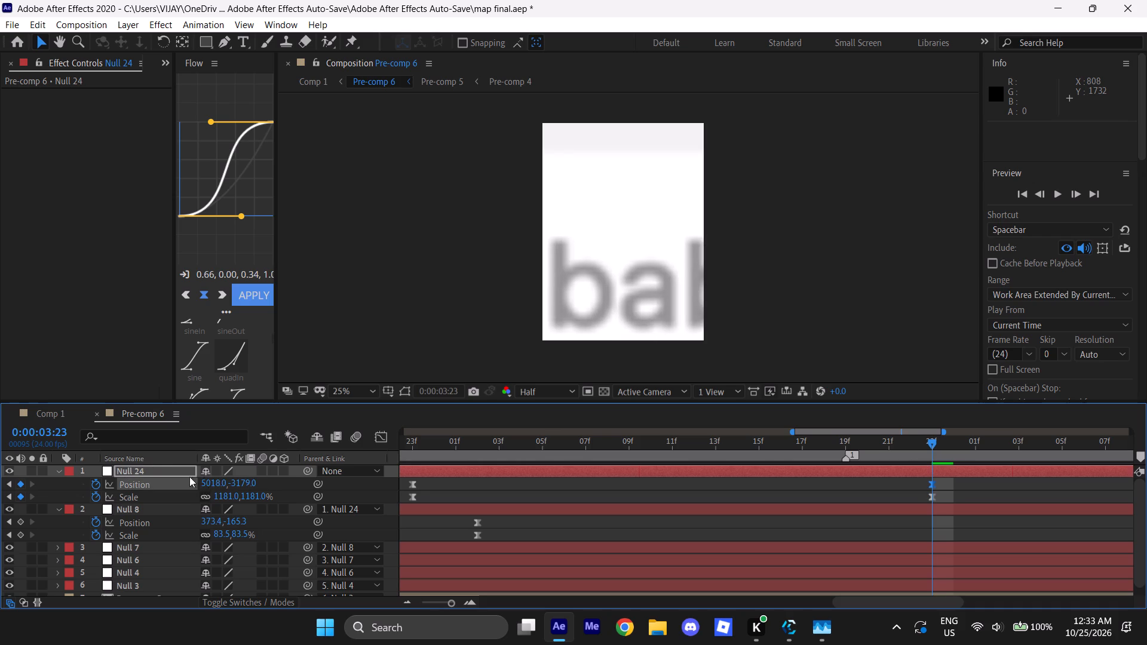
left_click_drag(218, 481, 185, 483)
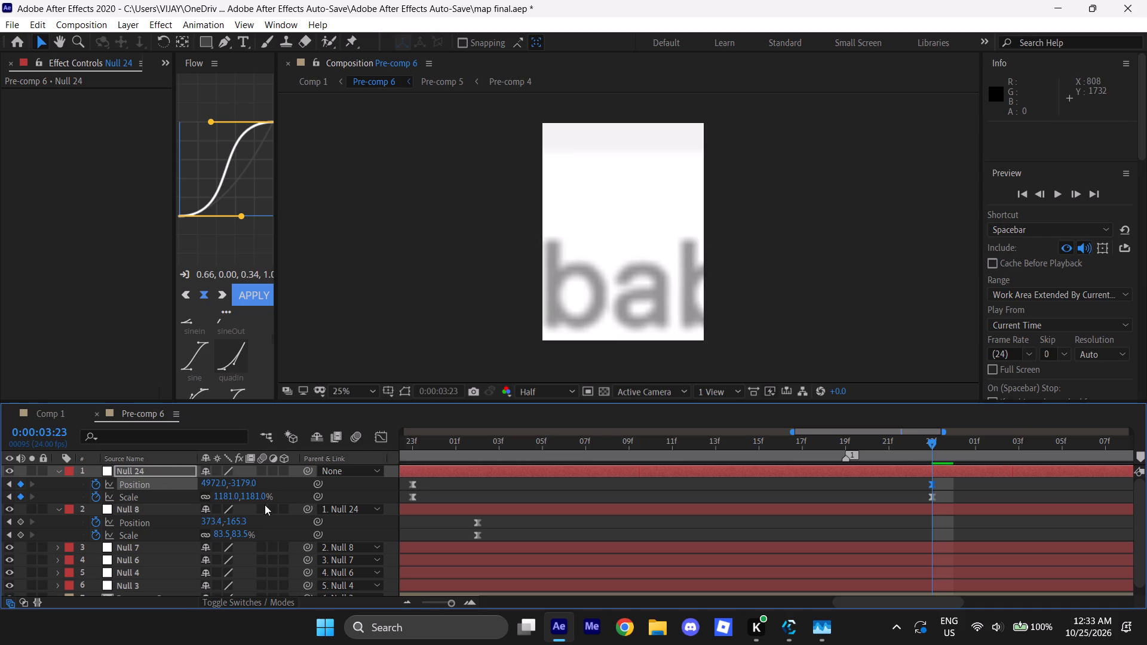
left_click_drag(259, 497, 221, 502)
left_click_drag(212, 476, 171, 482)
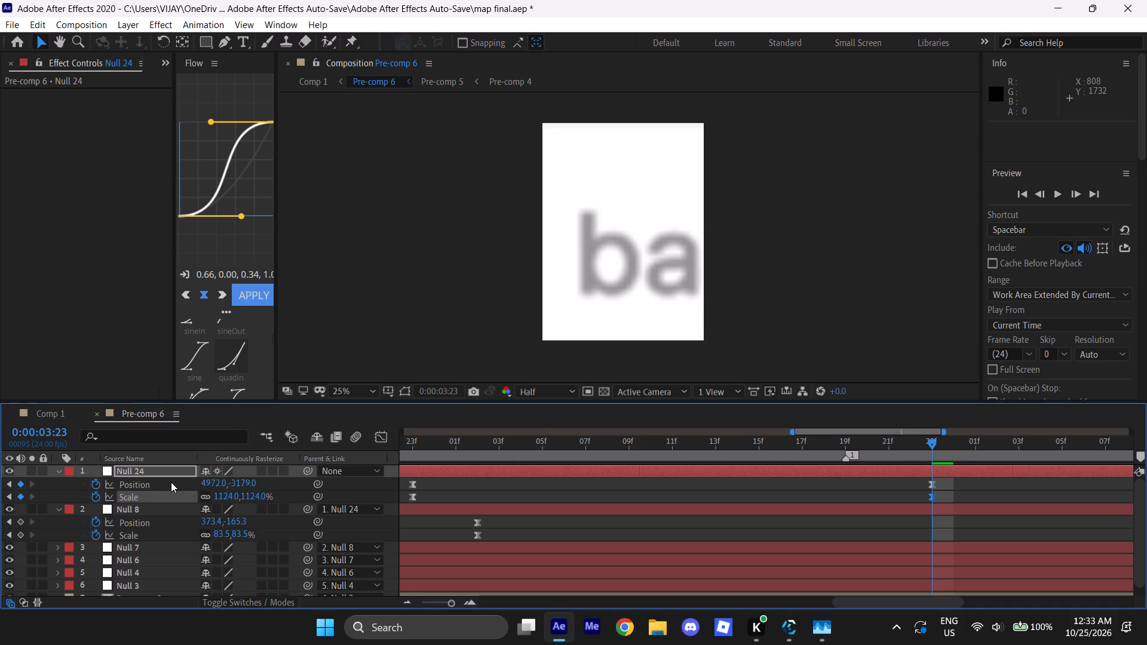
left_click_drag(171, 482, 176, 482)
left_click(217, 474)
left_click_drag(215, 484, 136, 486)
left_click_drag(219, 487, 162, 481)
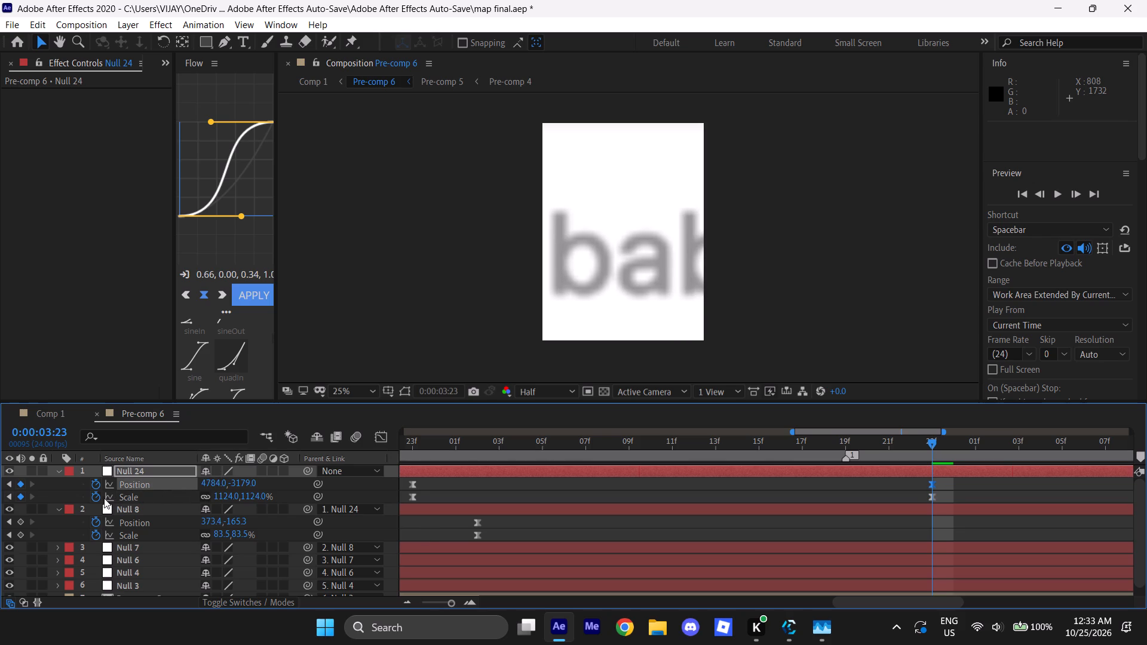
left_click_drag(217, 484, 187, 480)
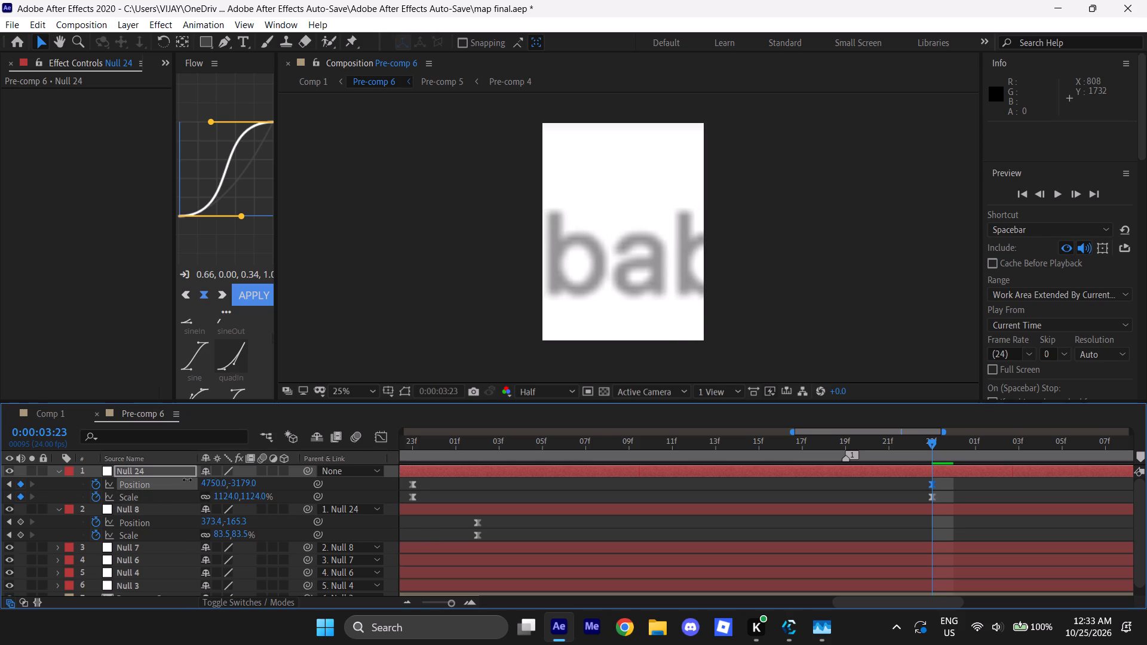
left_click_drag(187, 480, 189, 480)
left_click_drag(207, 481, 219, 481)
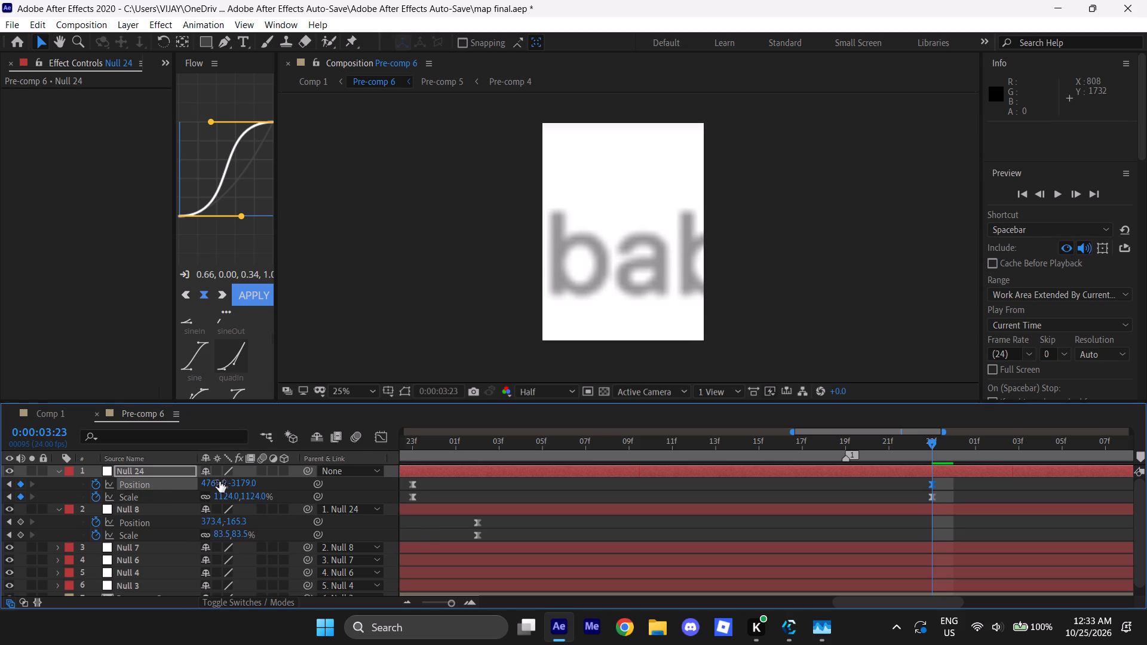
left_click_drag(243, 481, 246, 491)
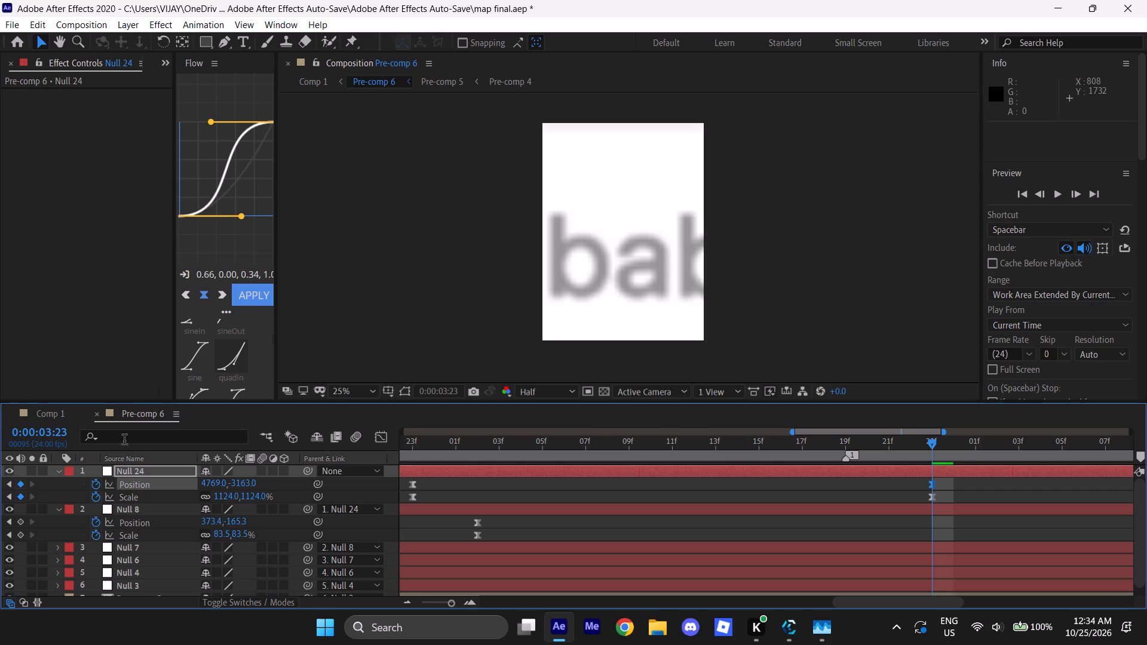
Compare the lettering at Comp 1's hand-off around 0:00:03:20, and preview the animation from 0:00:01:12.
left_click(63, 413)
left_click_drag(848, 440, 845, 440)
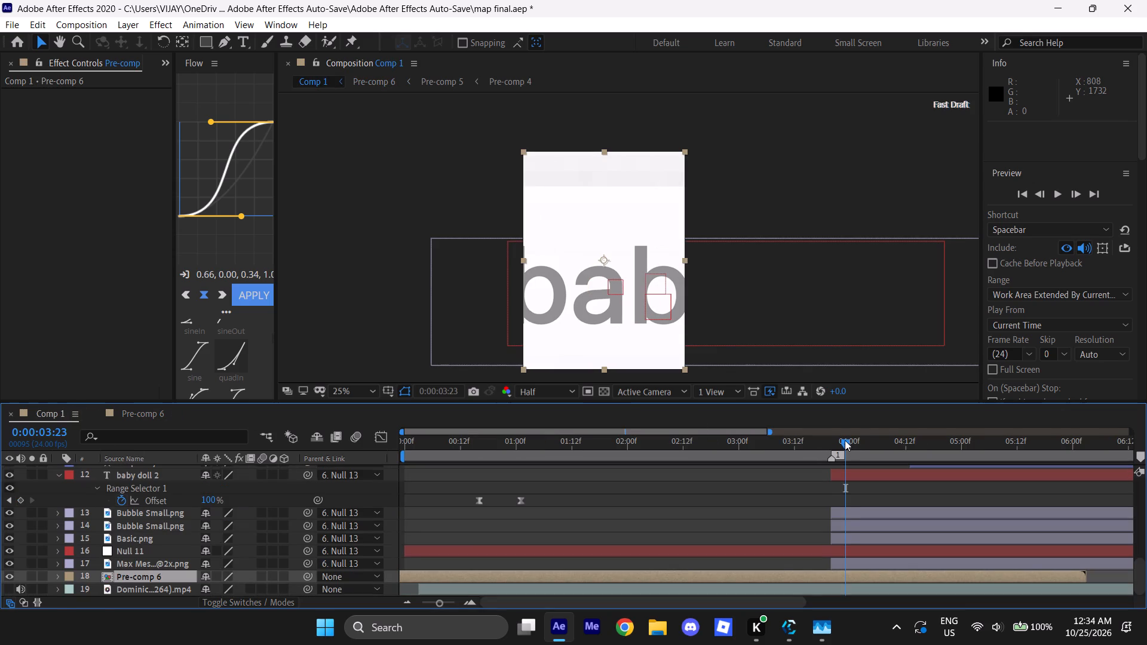
left_click_drag(845, 440, 836, 440)
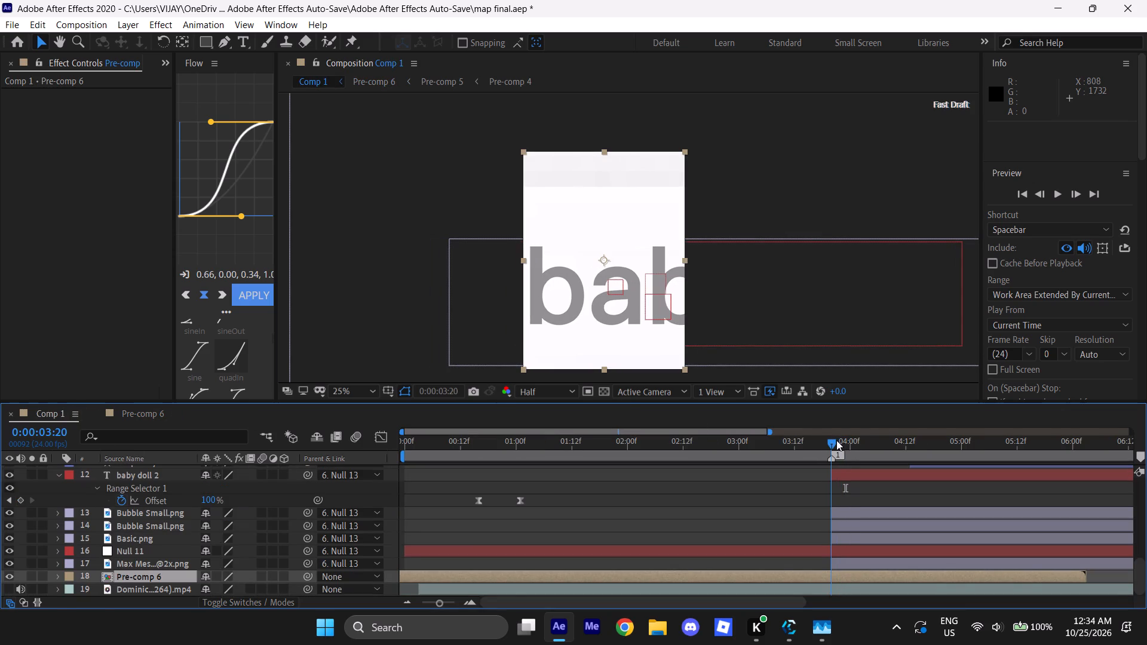
left_click_drag(836, 440, 822, 441)
left_click_drag(822, 441, 633, 452)
key("space")
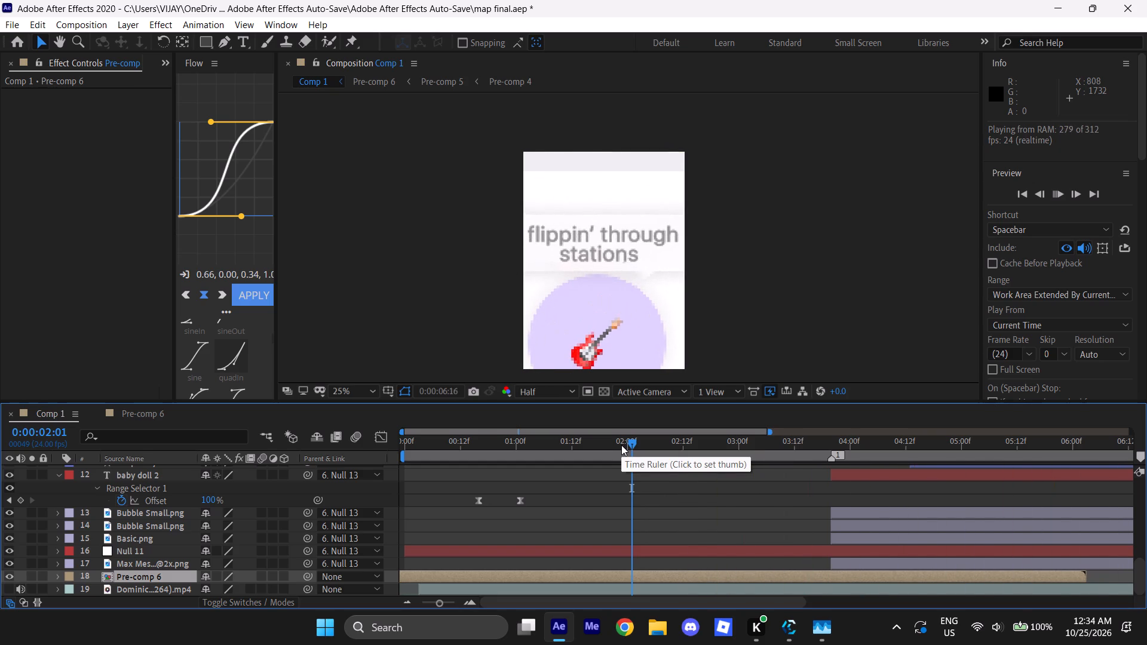
left_click_drag(633, 445, 573, 449)
key("space")
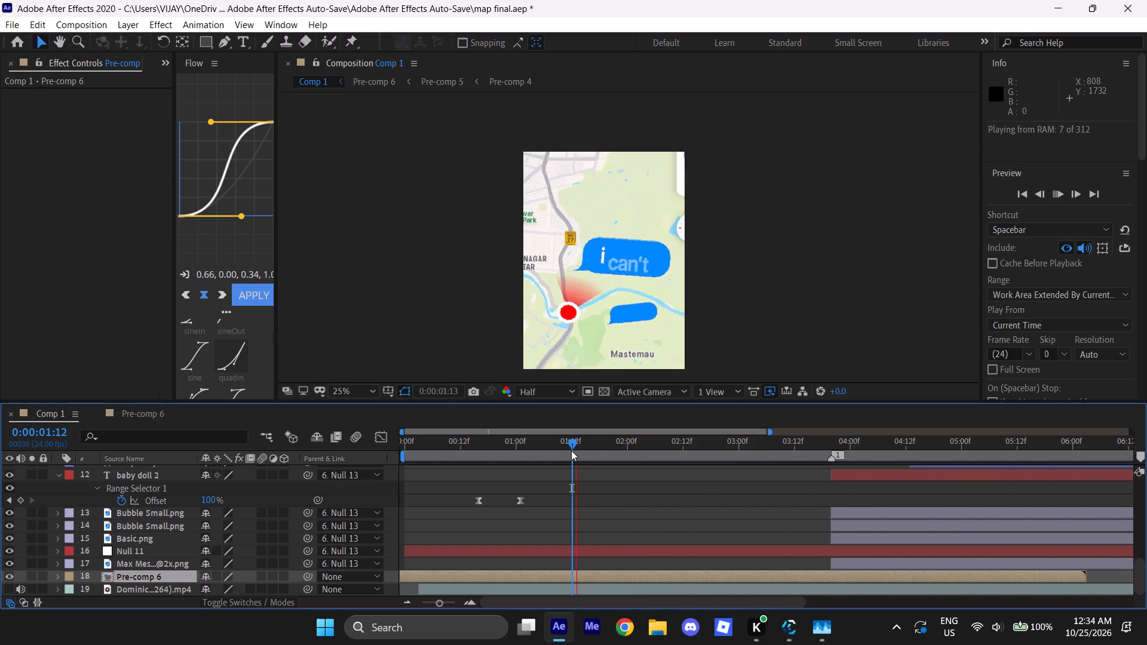
Save the project.
key("ctrl+s")
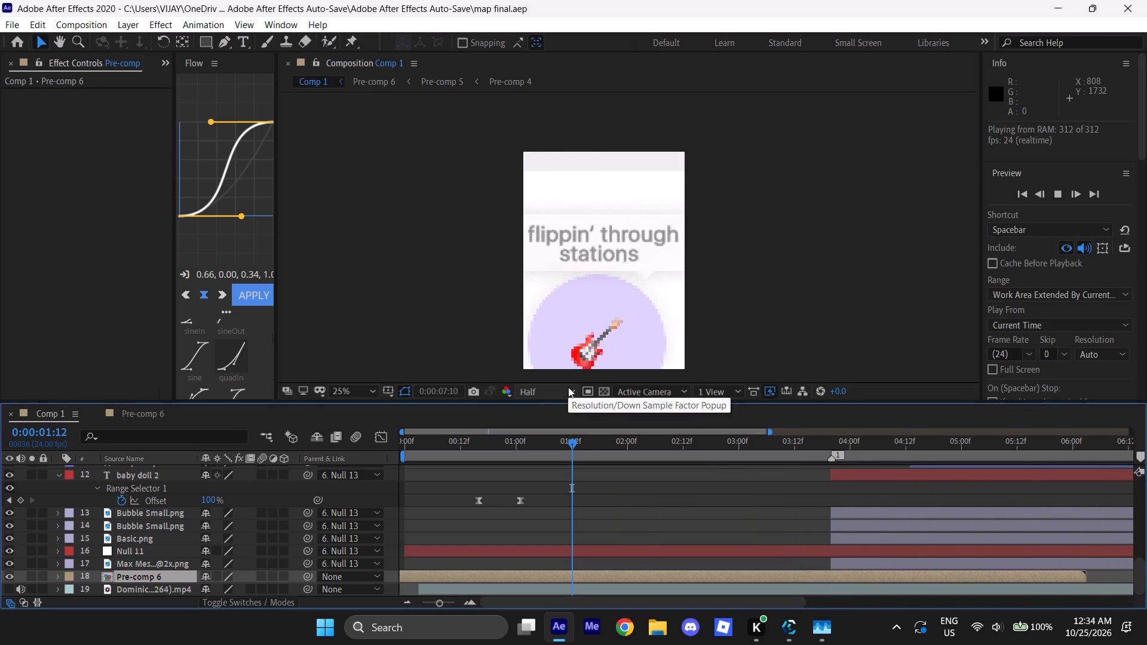
Examine how Null 22's and Null 23's camera moves overlap between 0:00:05:13 and 0:00:06:06 in Comp 1.
left_click_drag(565, 453, 1072, 512)
scroll(939, 500, "up", 3)
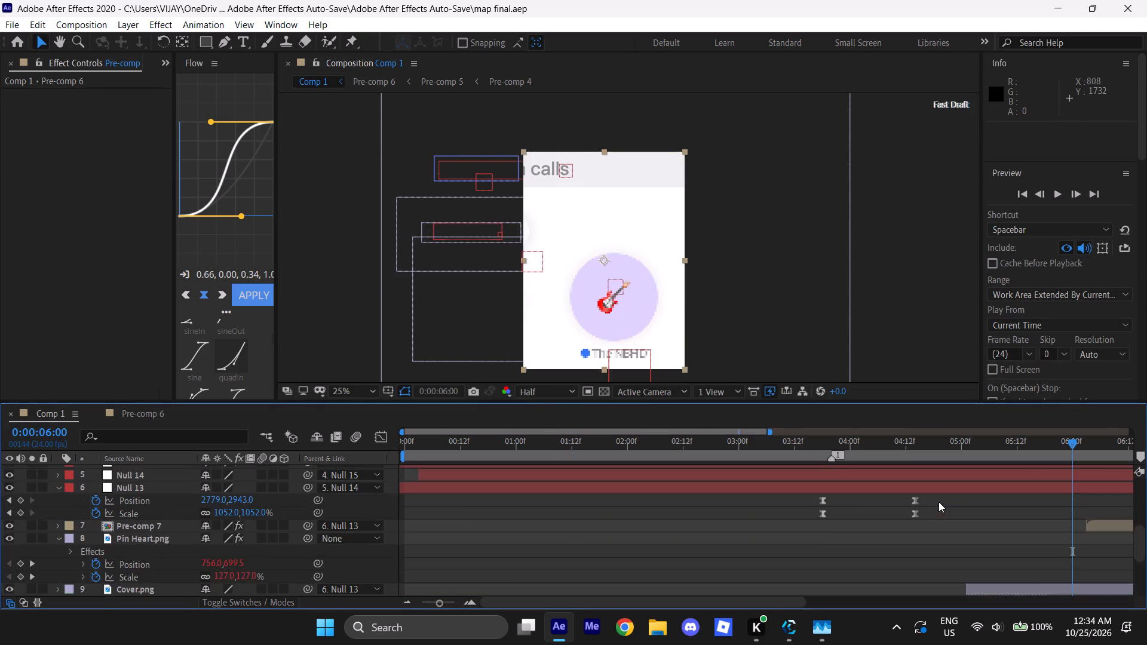
scroll(939, 502, "up", 4)
scroll(996, 500, "down", 2, "alt")
scroll(971, 494, "up", 4)
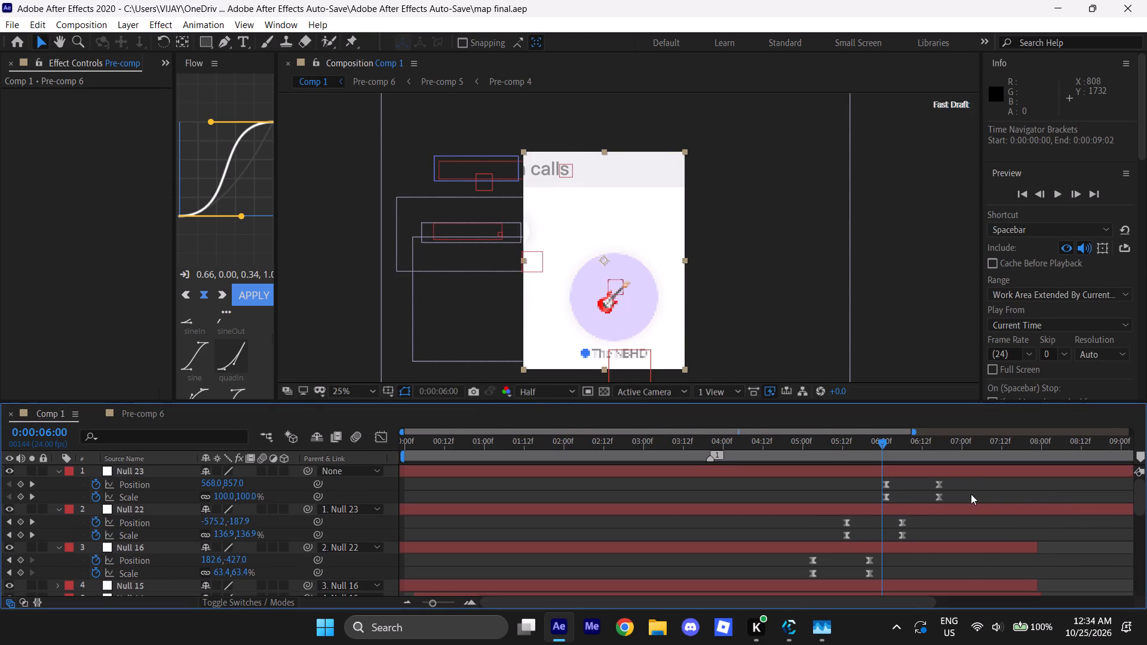
left_click_drag(889, 447, 856, 454)
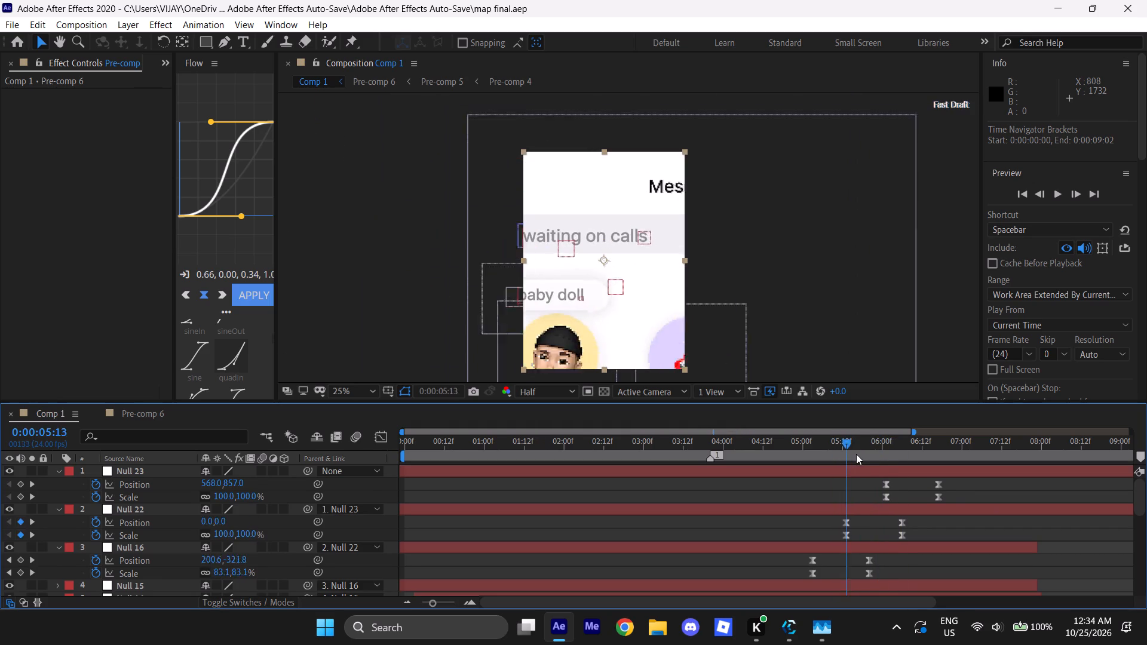
left_click_drag(856, 454, 884, 457)
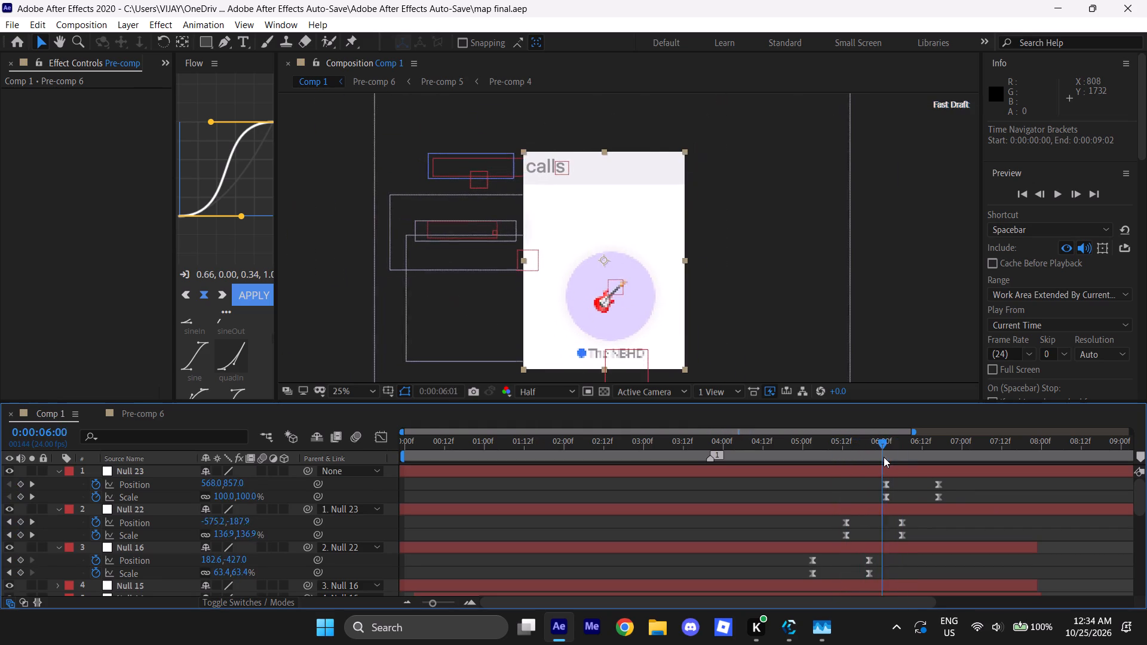
left_click_drag(884, 457, 903, 457)
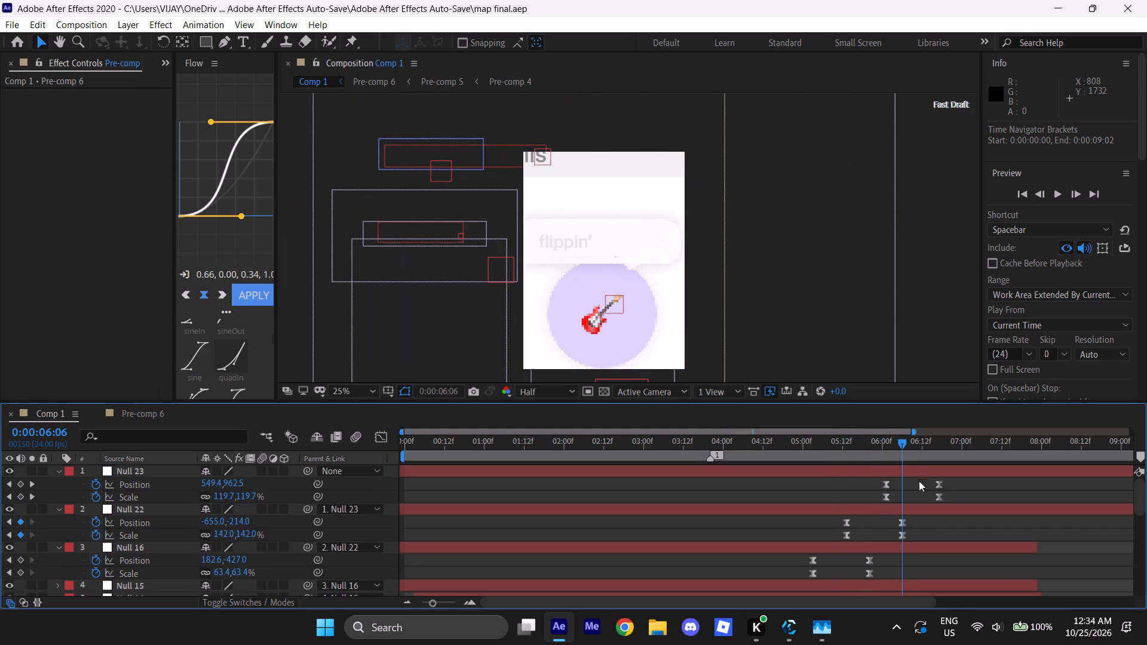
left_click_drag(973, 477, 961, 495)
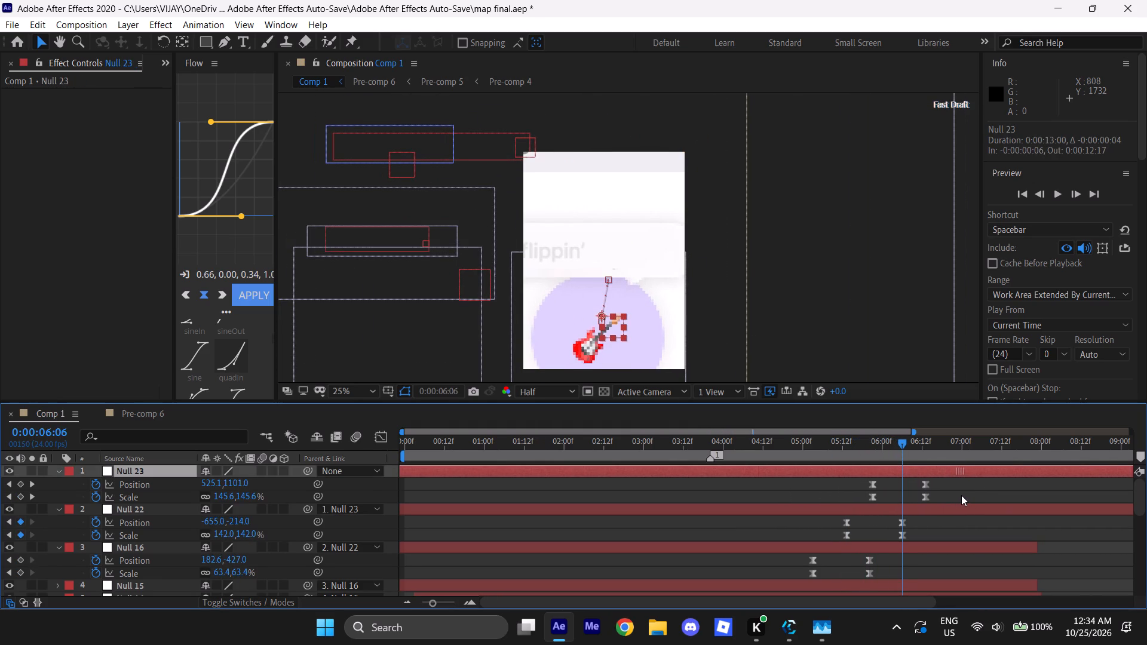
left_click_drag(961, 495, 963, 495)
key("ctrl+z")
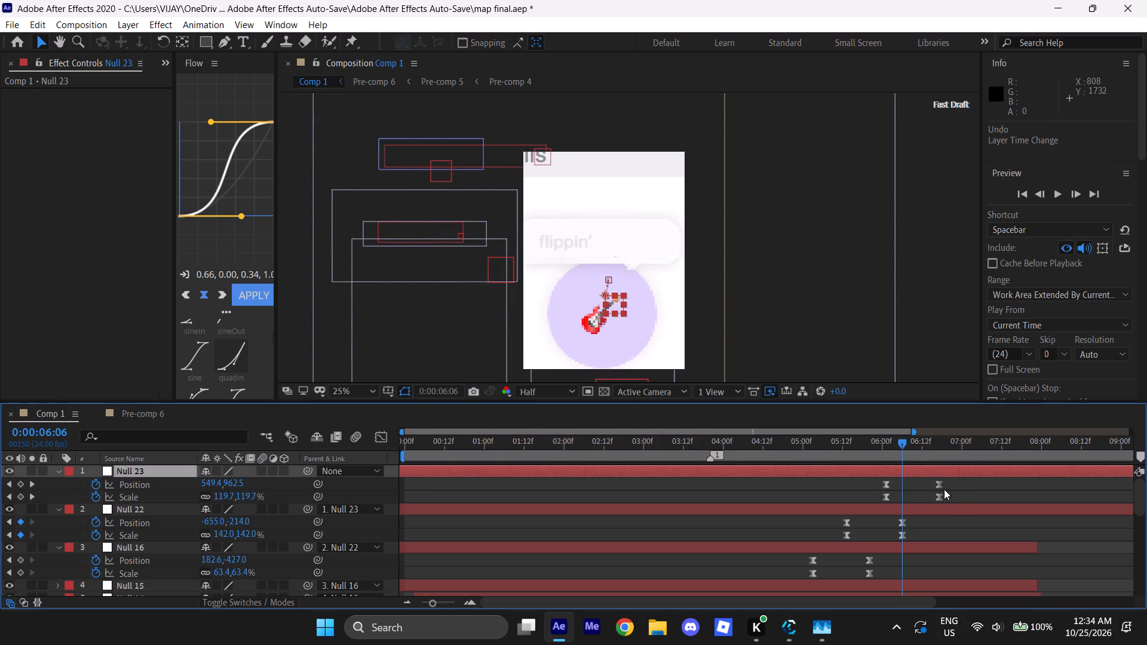
Stretch Null 22's Position and Scale animation so its ending keyframes fall at 0:00:06:10, keeping the starting keyframes in place.
left_click_drag(961, 484, 878, 503)
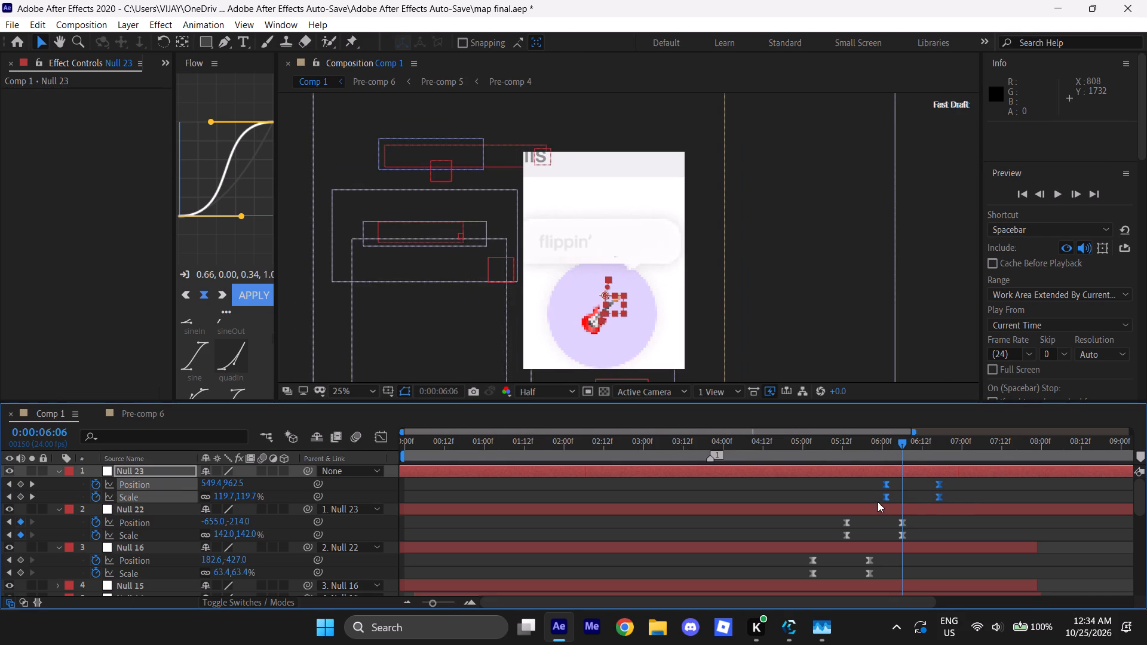
left_click_drag(916, 528, 837, 551)
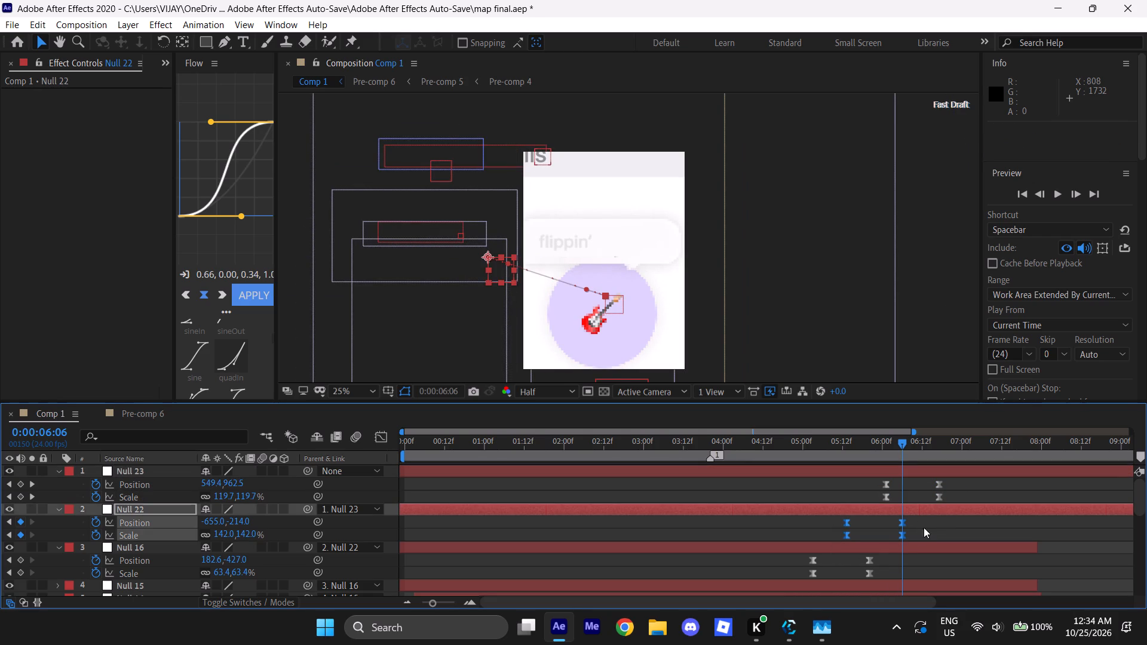
left_click_drag(903, 524, 915, 524, "alt")
Stretch Null 23's Position and Scale animation so its ending keyframes fall four frames later, keeping the starting keyframes in place.
left_click_drag(965, 480, 952, 485)
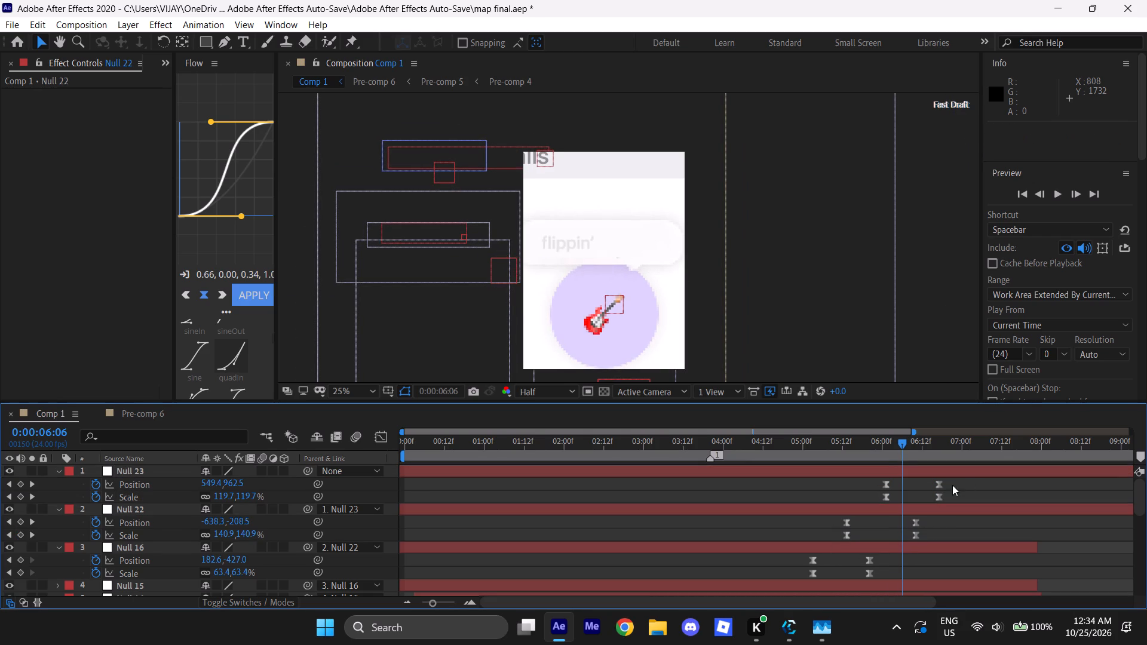
left_click_drag(952, 485, 869, 500)
left_click_drag(939, 484, 952, 484, "alt")
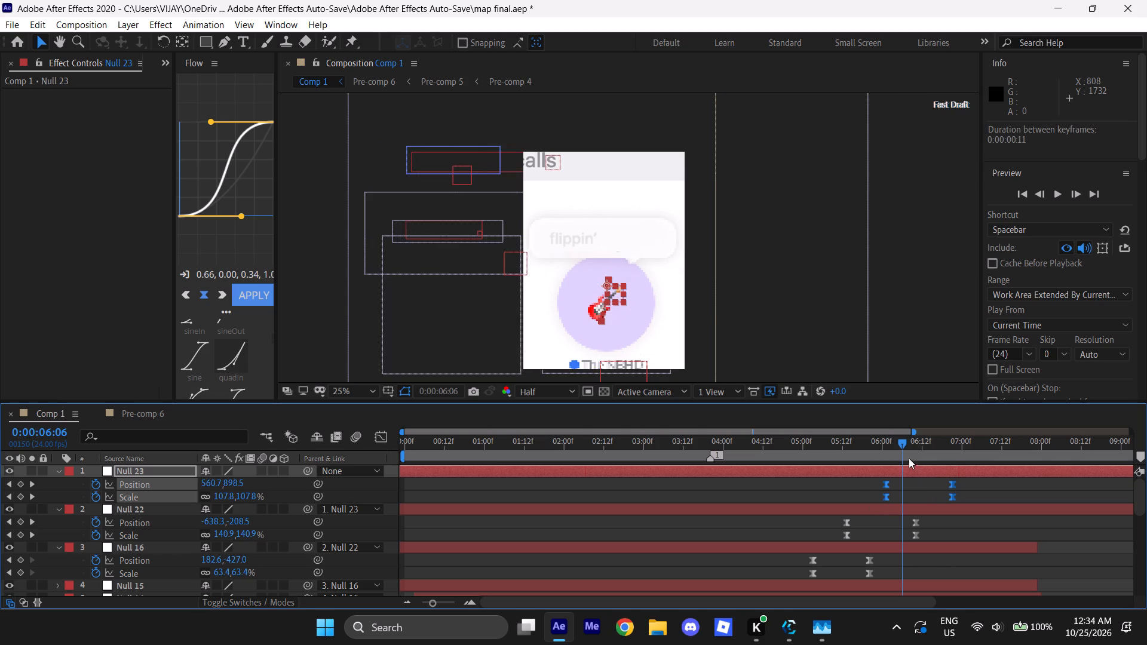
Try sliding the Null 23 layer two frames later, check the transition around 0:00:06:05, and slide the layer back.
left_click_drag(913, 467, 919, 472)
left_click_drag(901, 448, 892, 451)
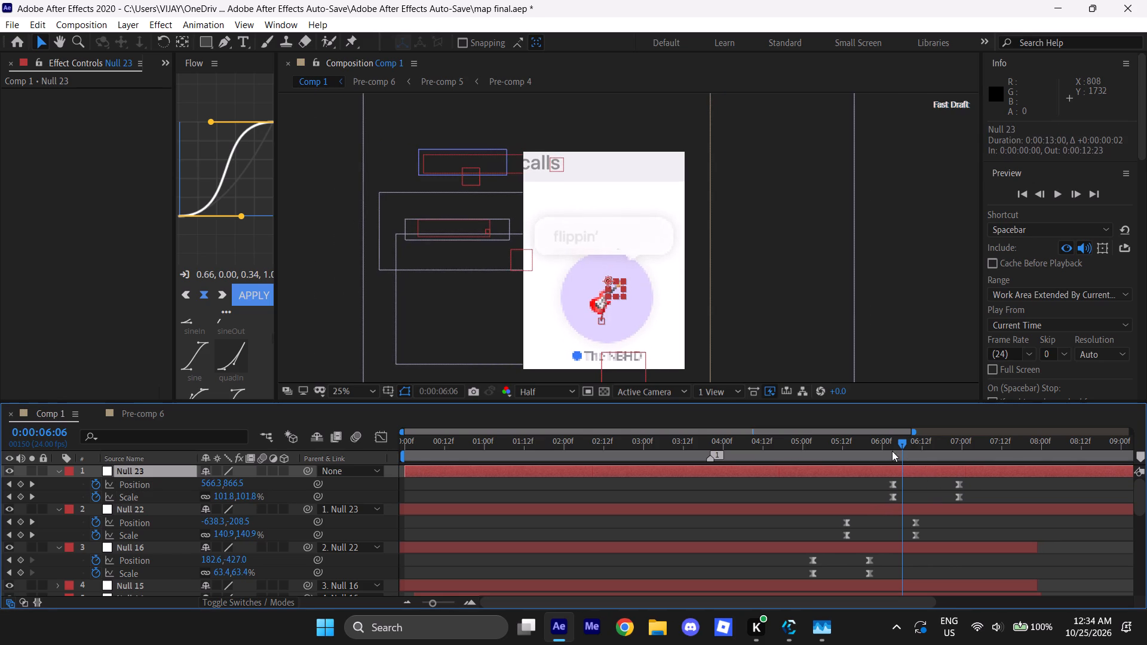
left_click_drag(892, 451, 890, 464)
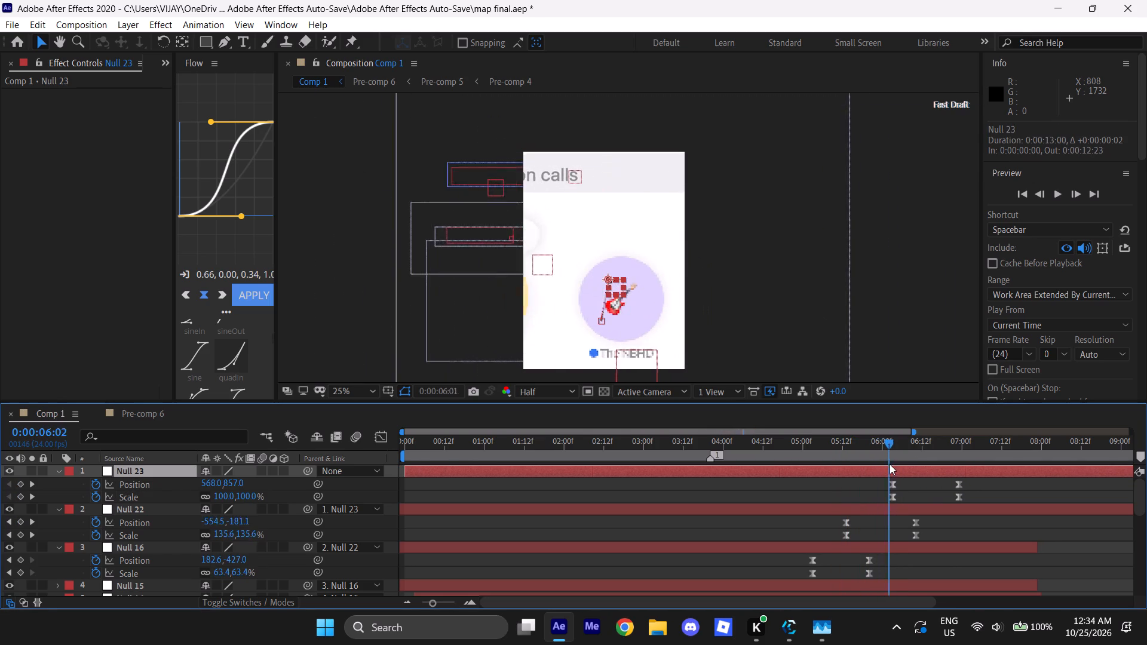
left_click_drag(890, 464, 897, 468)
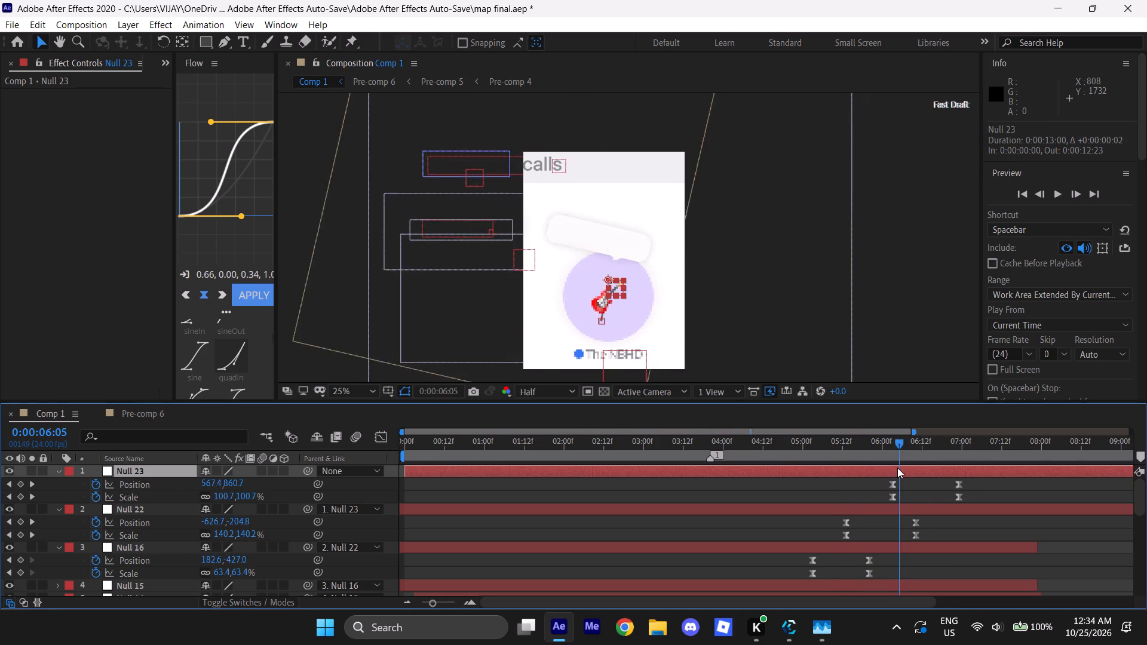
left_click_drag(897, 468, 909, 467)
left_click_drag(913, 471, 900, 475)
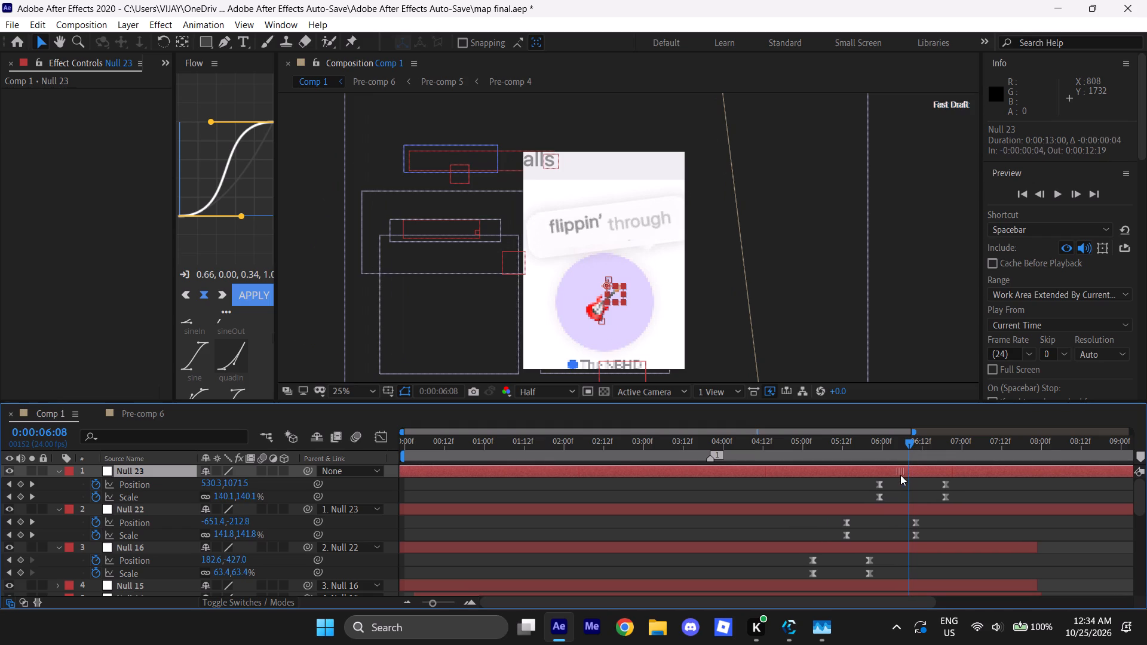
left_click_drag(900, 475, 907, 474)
Preview the retimed moves from 0:00:04:15 and inspect the "flippin' through stations" transition around 0:00:06:10.
left_click_drag(909, 447, 774, 457)
key("space")
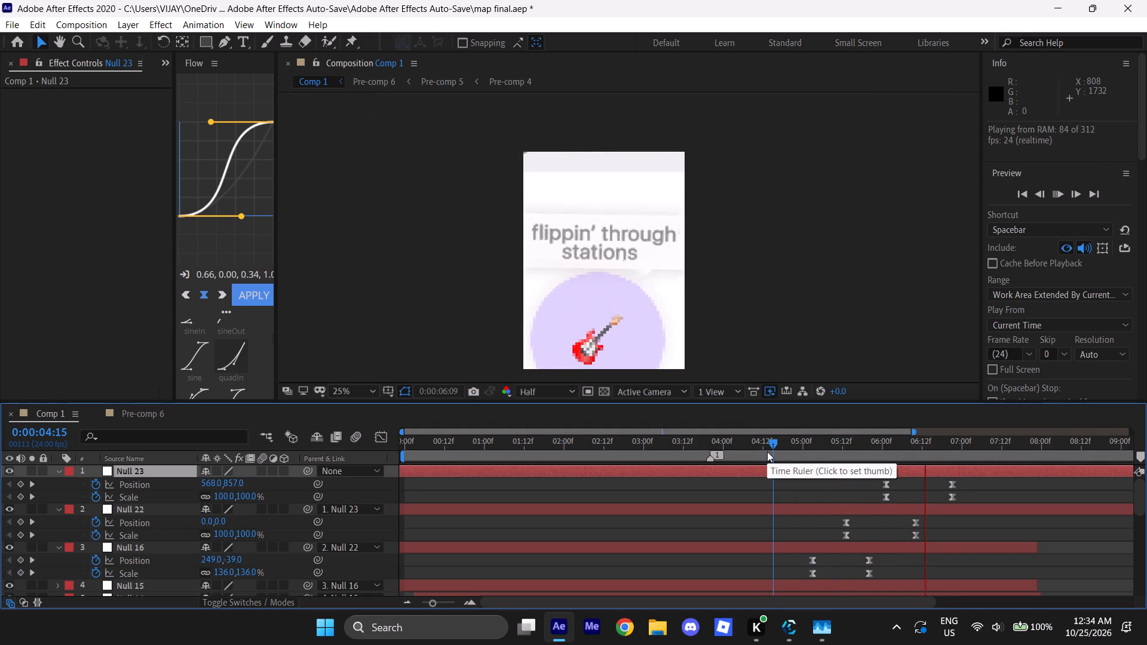
left_click_drag(774, 444, 811, 456)
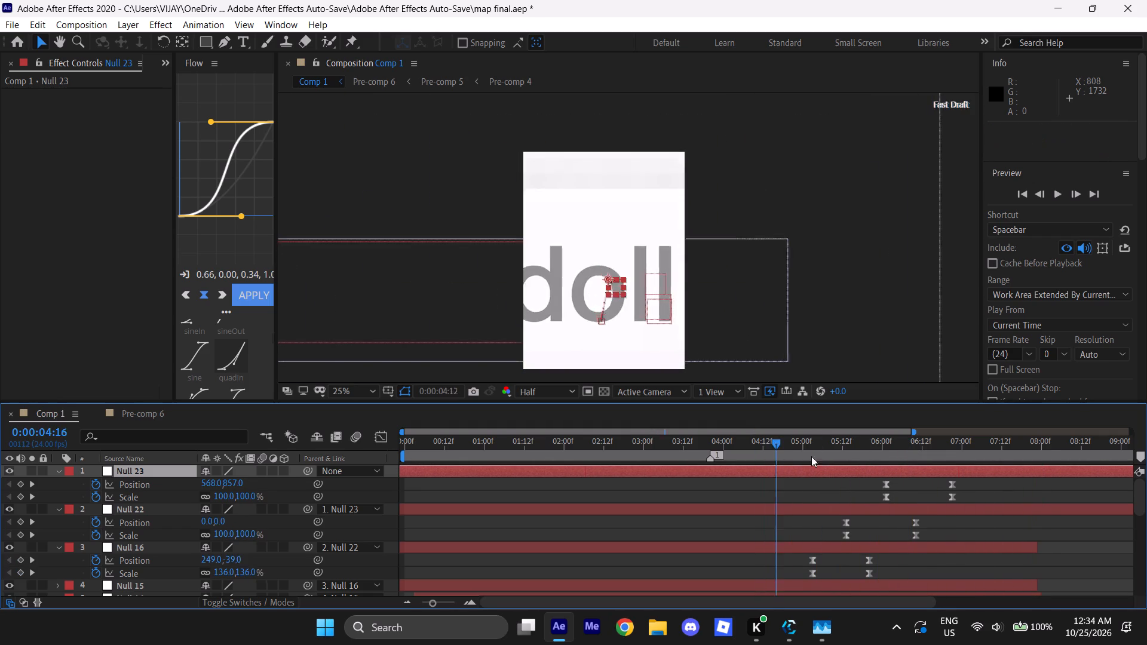
left_click_drag(811, 456, 915, 459)
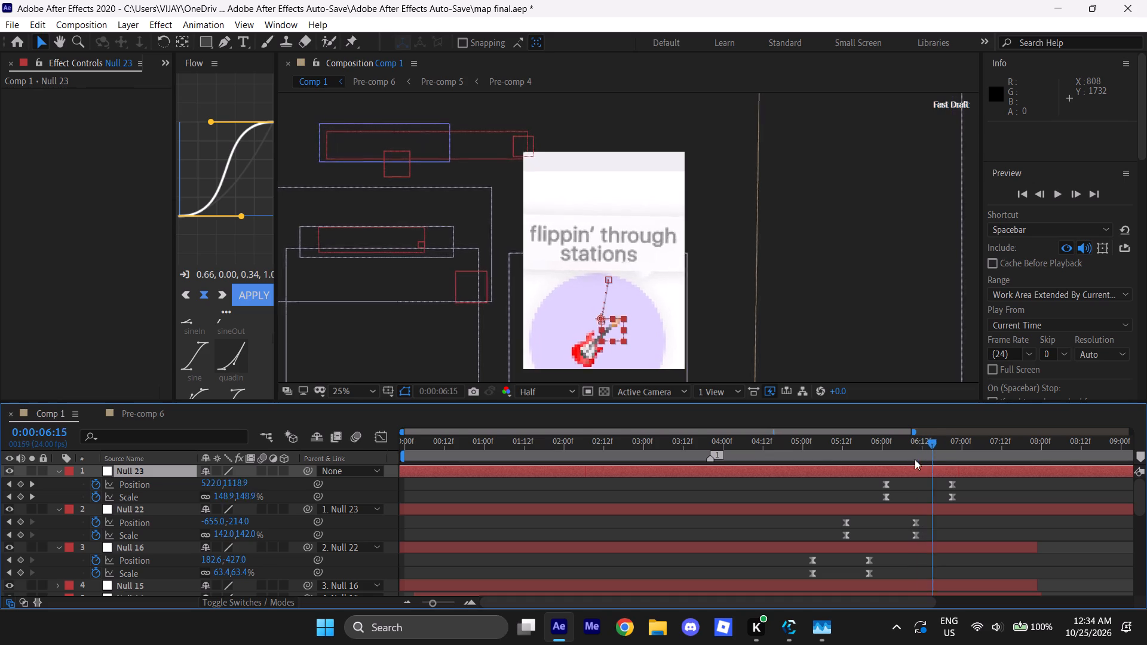
left_click_drag(915, 459, 913, 461)
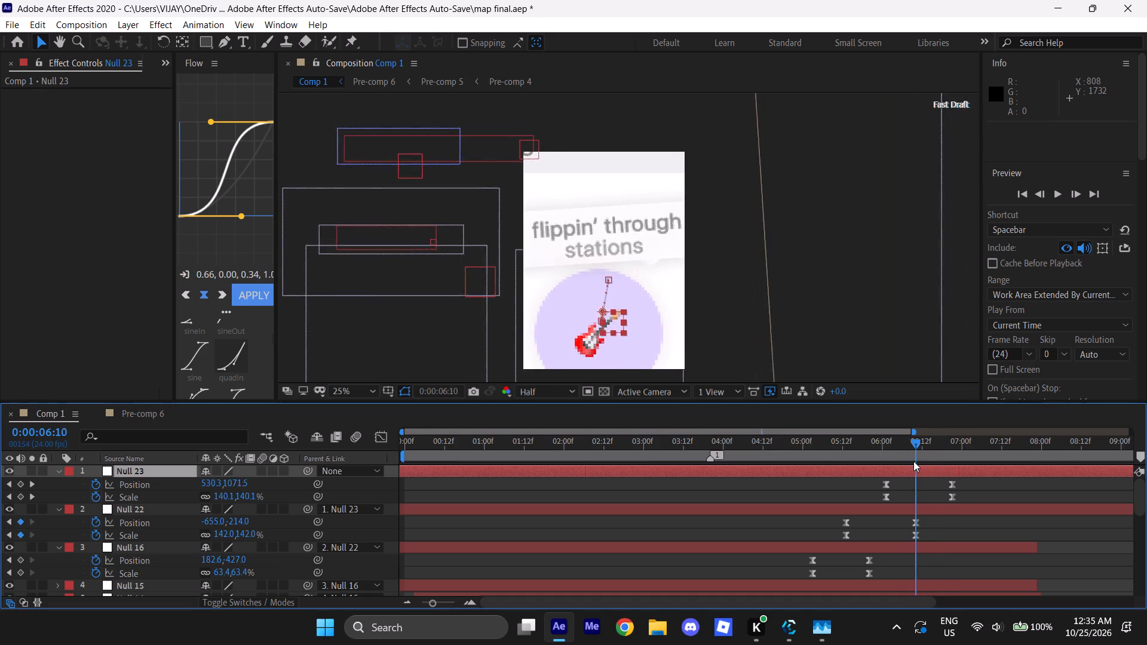
left_click_drag(913, 461, 918, 462)
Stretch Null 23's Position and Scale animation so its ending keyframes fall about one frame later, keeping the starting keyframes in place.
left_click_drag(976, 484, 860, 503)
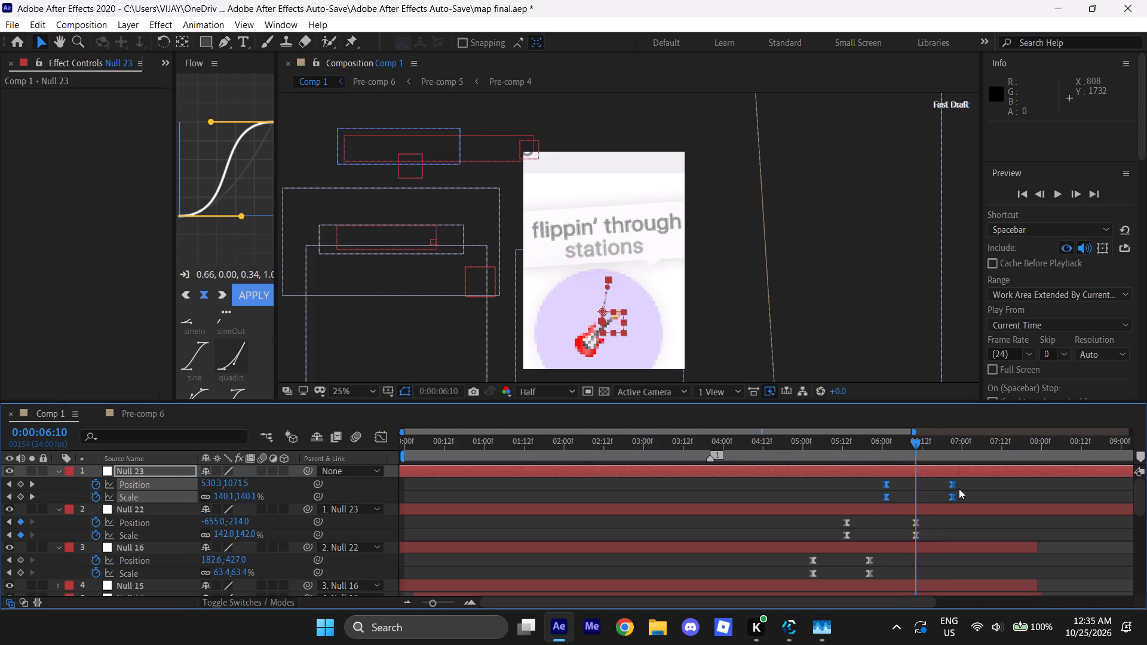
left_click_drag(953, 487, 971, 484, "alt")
Stretch Null 22's Position and Scale animation so its ending keyframes fall at about 0:00:06:19, keeping the starting keyframes in place.
left_click_drag(937, 523, 812, 536)
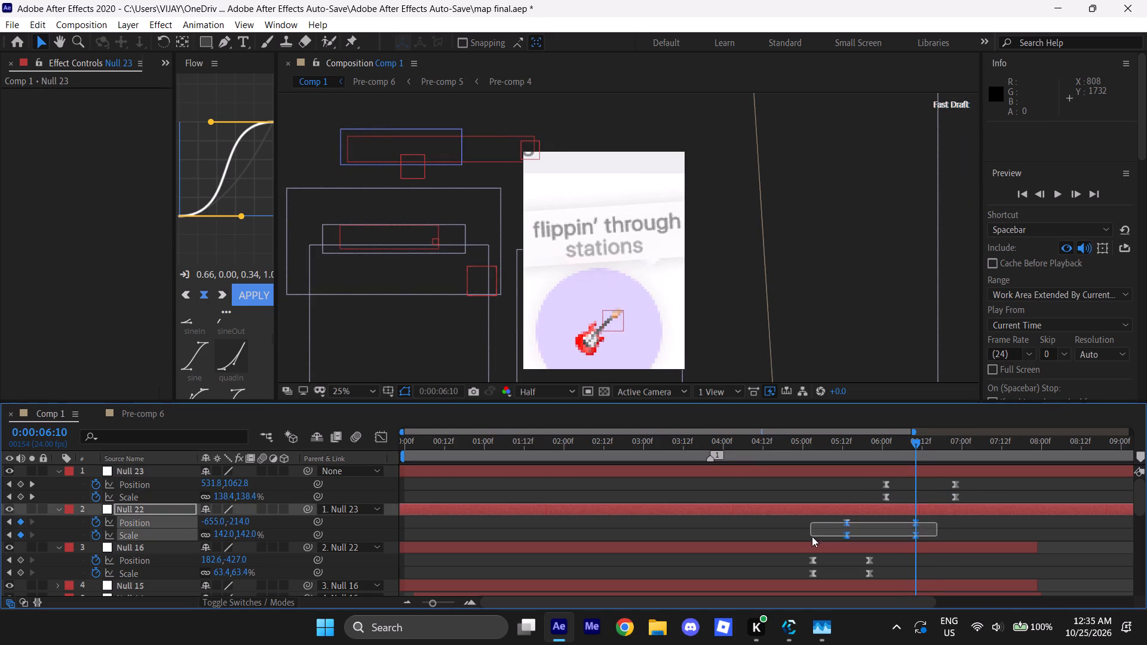
left_click_drag(812, 536, 820, 536)
left_click_drag(917, 524, 945, 524, "alt")
Stretch Null 23's Position and Scale animation so its ending keyframes fall at about 0:00:07:12, keeping the starting keyframes in place.
left_click_drag(979, 486, 864, 493)
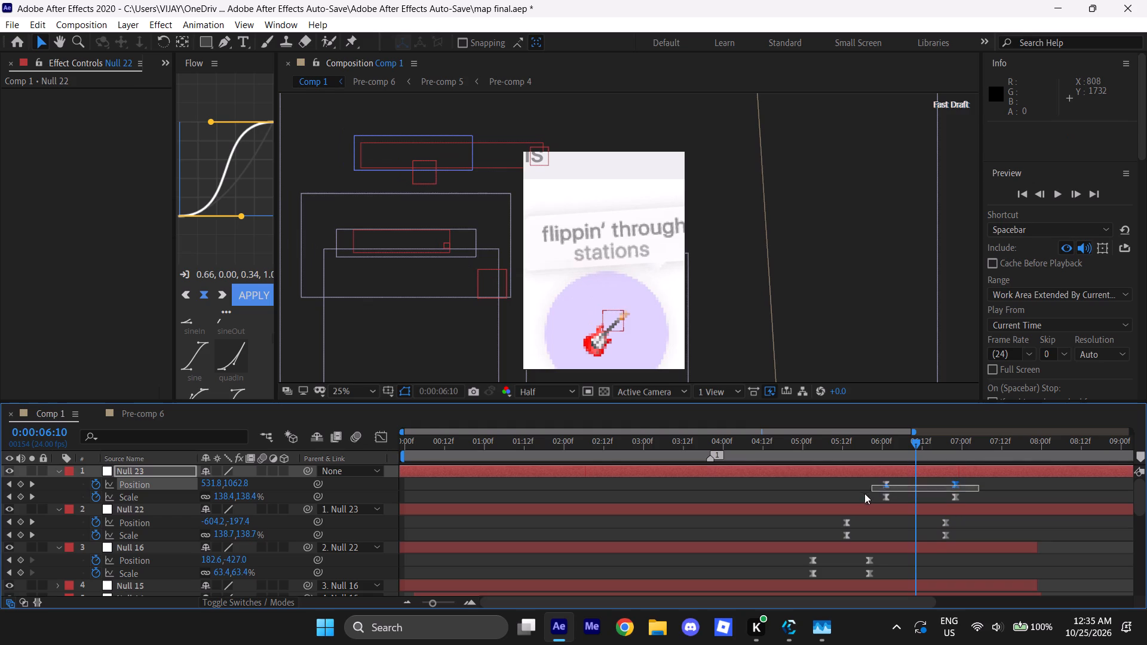
left_click_drag(864, 493, 860, 497)
left_click_drag(959, 485, 1001, 486, "alt")
left_click_drag(978, 481, 852, 490)
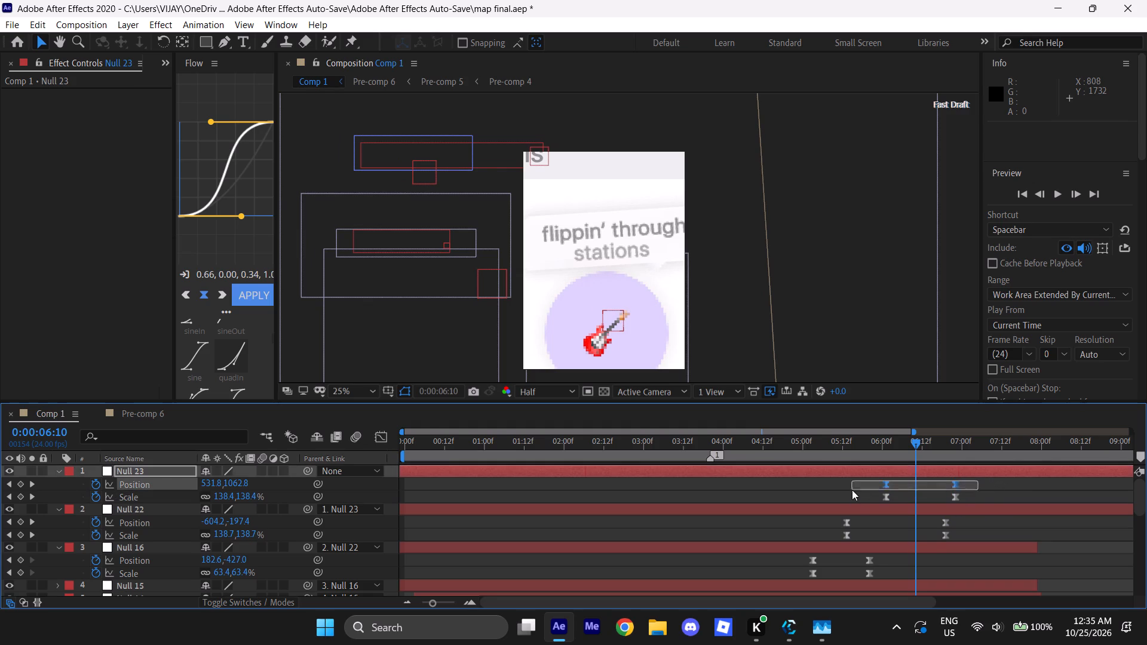
left_click_drag(852, 490, 878, 499)
left_click_drag(957, 484, 1002, 486, "alt")
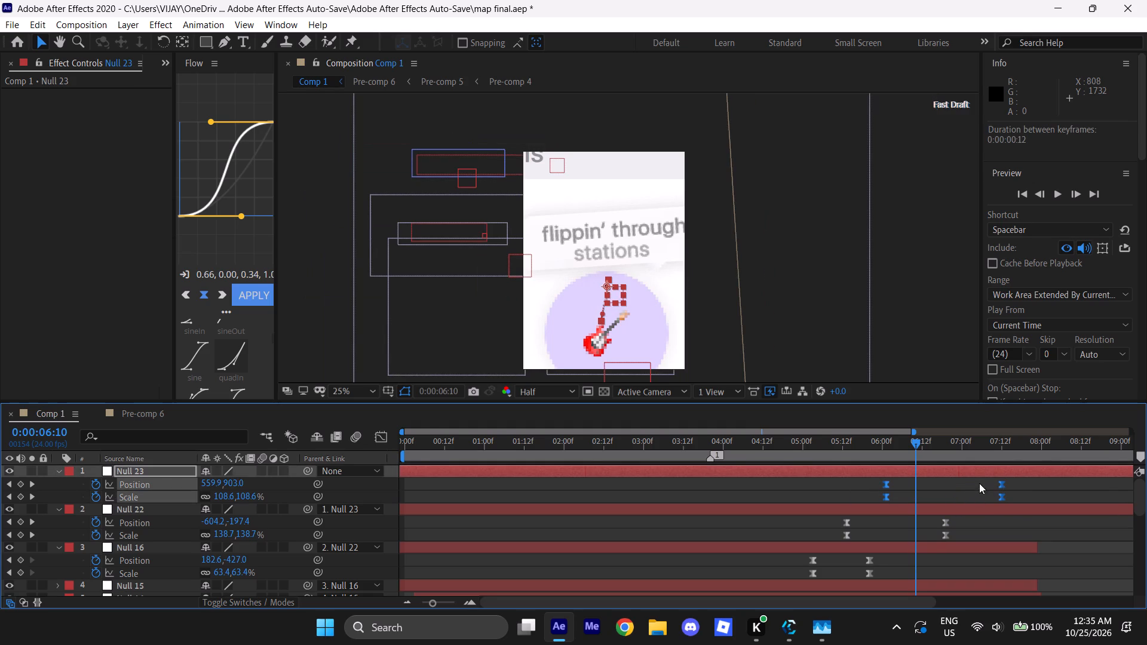
Slide the Null 23 layer one frame later.
left_click(953, 471)
Preview the lengthened null moves from 0:00:04:15 and inspect the start of Null 23's transition around 0:00:06:01.
left_click_drag(909, 447, 863, 453)
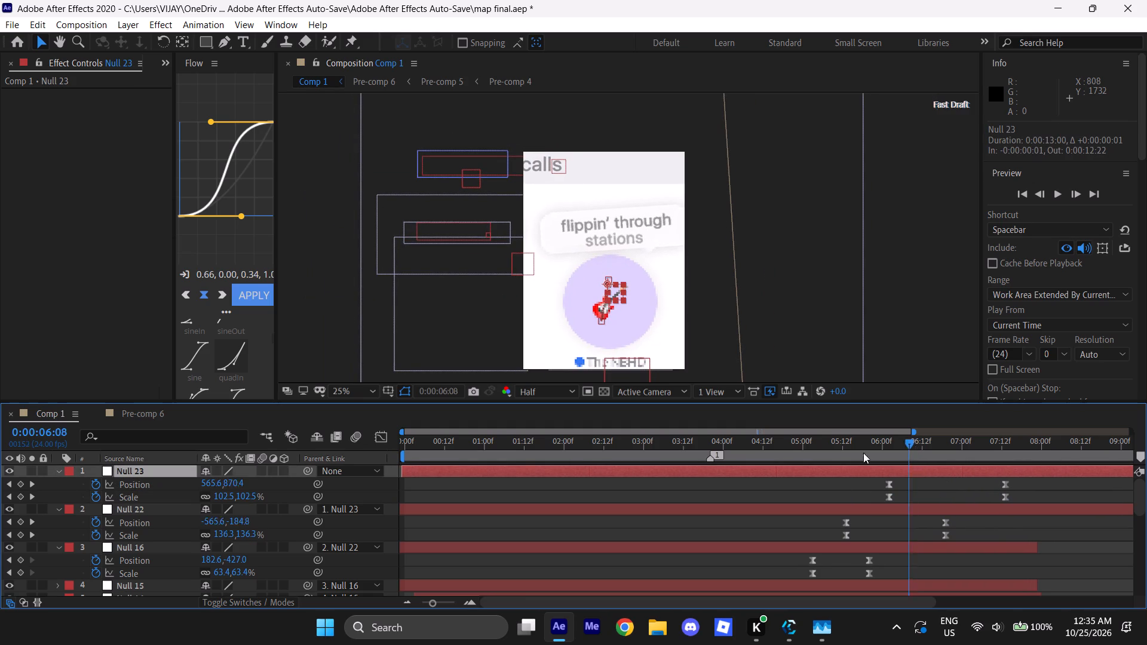
left_click_drag(863, 453, 773, 463)
key("space")
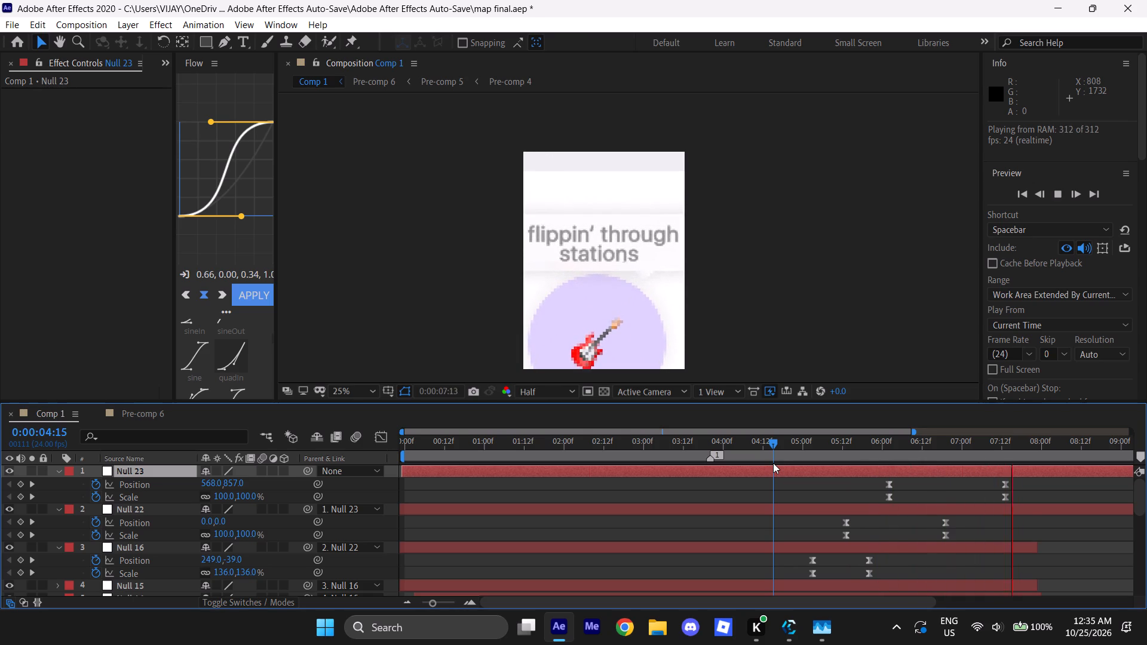
left_click_drag(772, 440, 887, 463)
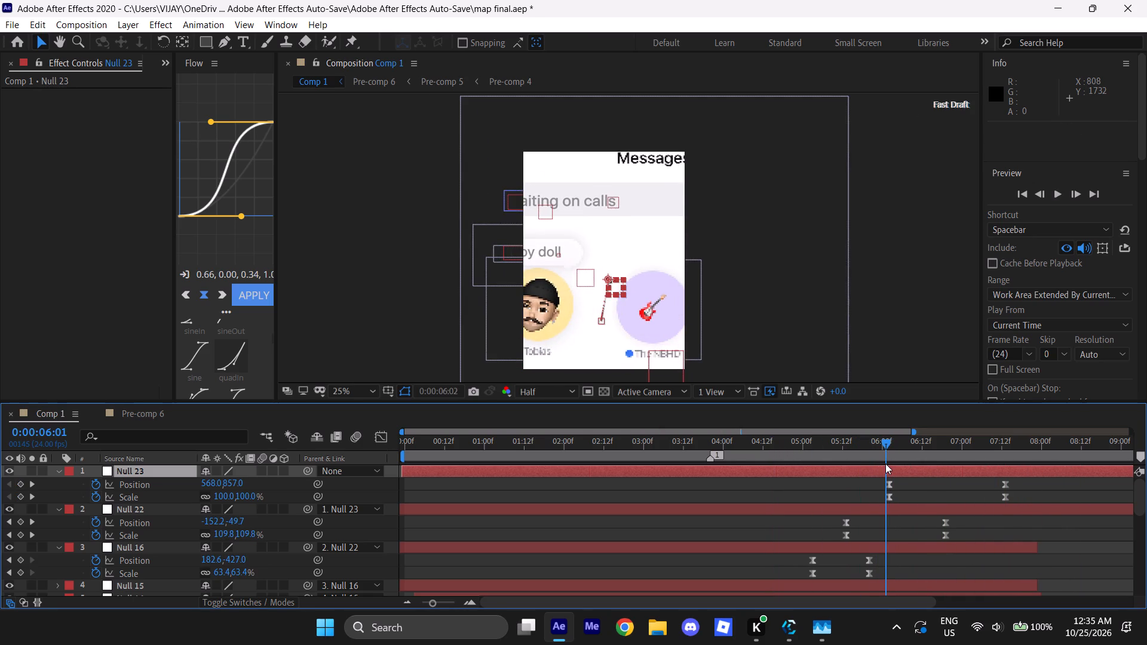
Save the project.
key("ctrl+s")
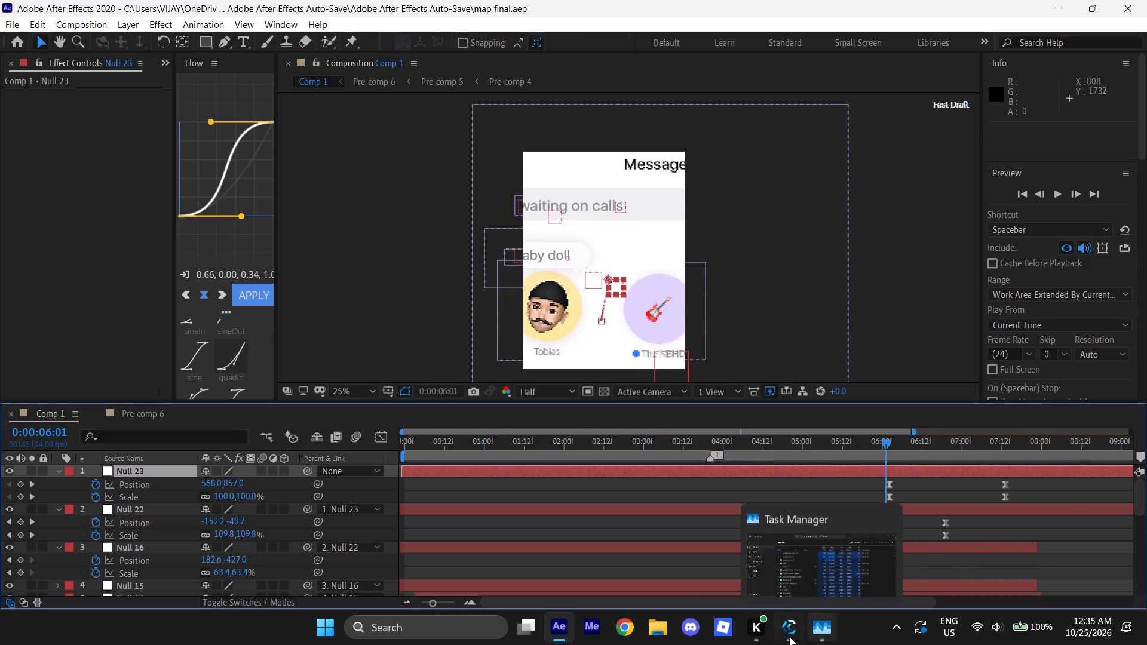